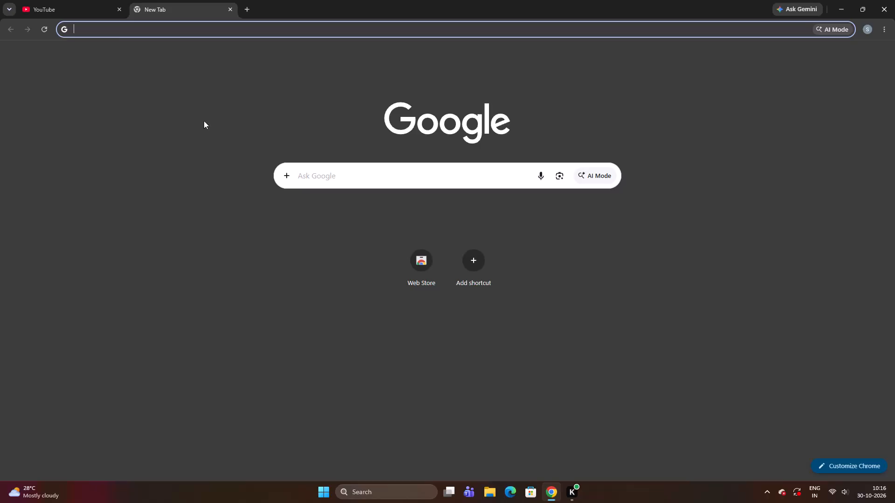
# Search Google for "best banner making app for pc".
pyautogui.click(307, 177)
pyautogui.click(310, 217)
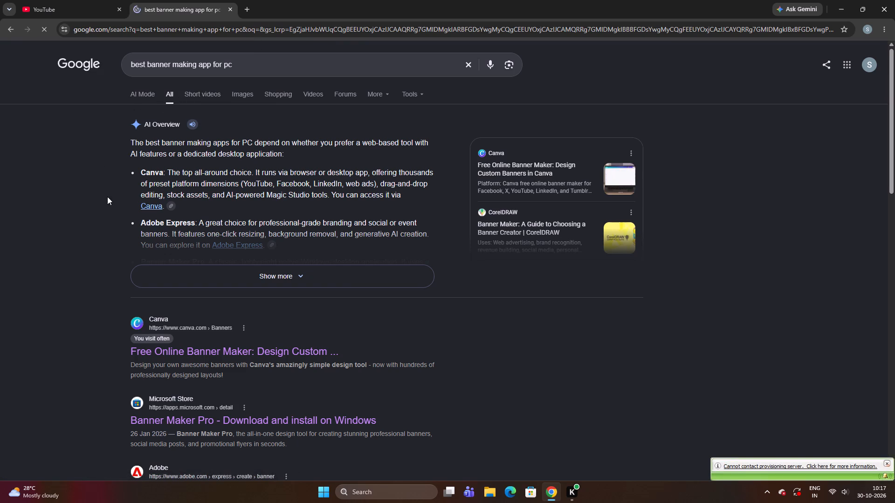
# Look through the search results and open Canva's Free Online Banner Maker page.
pyautogui.scroll(-4, 257, 177)
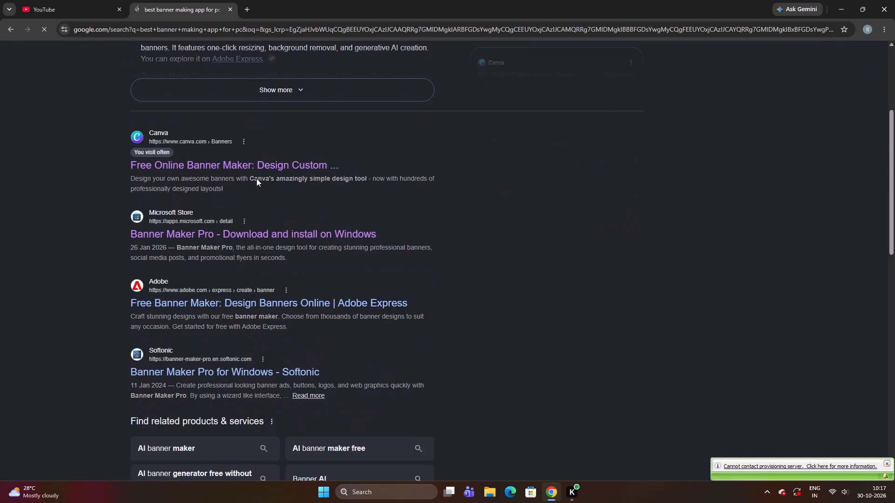
pyautogui.scroll(-12, 256, 178)
pyautogui.scroll(1, 256, 178)
pyautogui.scroll(-9, 256, 178)
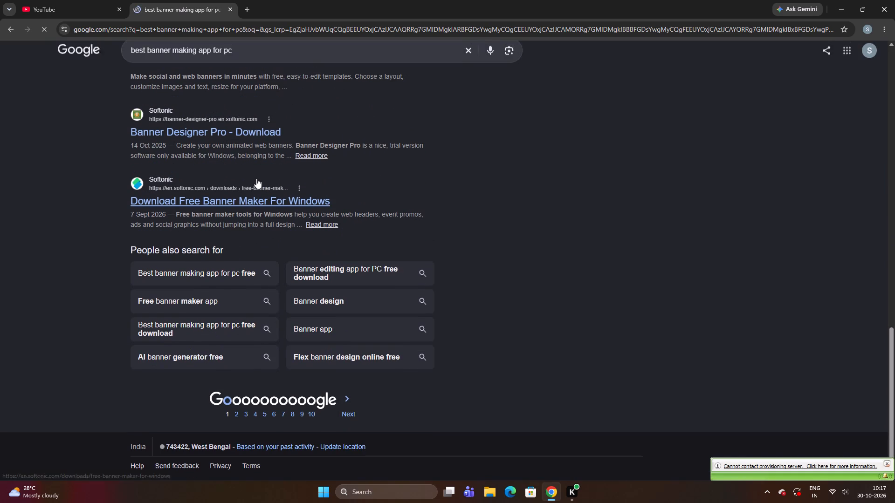
pyautogui.scroll(12, 256, 178)
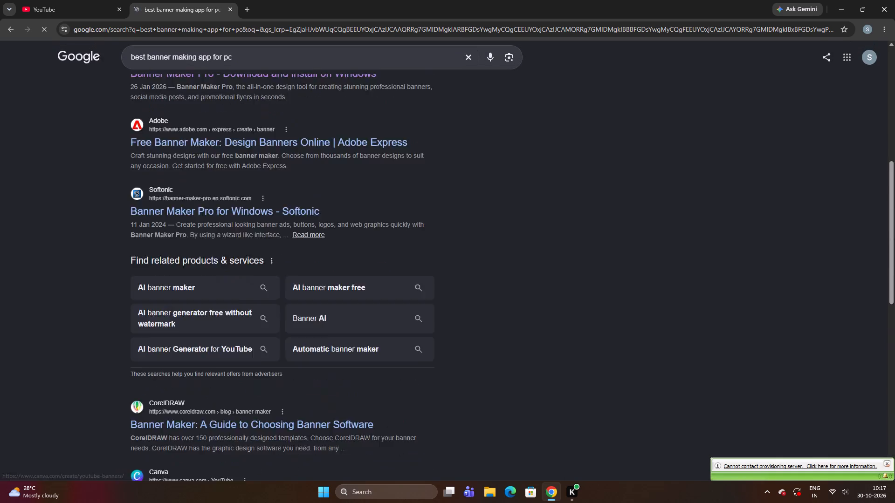
pyautogui.scroll(7, 256, 178)
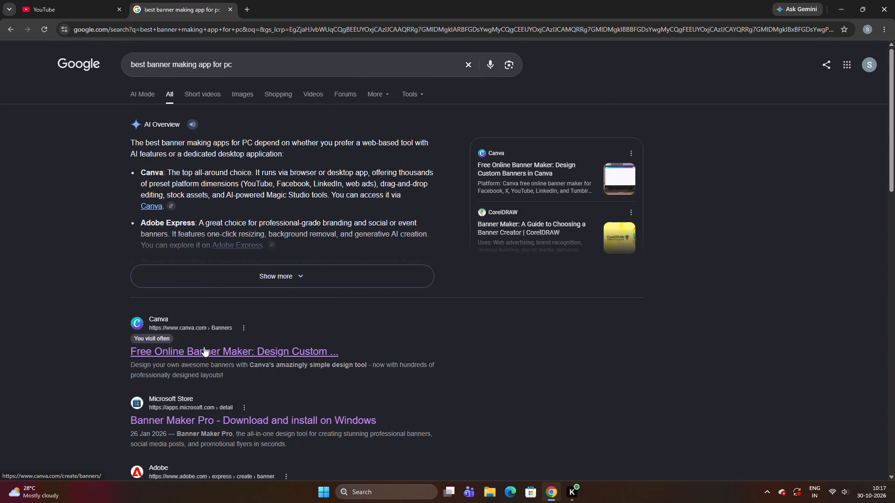
pyautogui.click(204, 347)
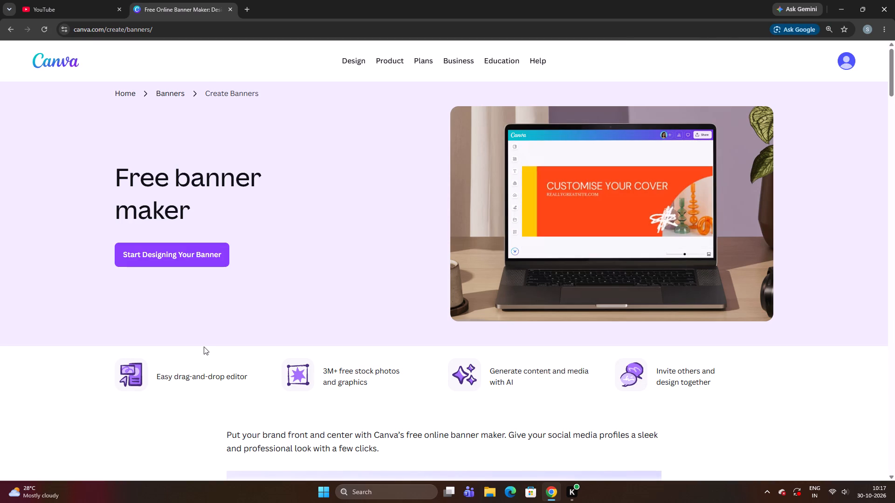
# Create a blank presentation from Canva's Presentations design page.
pyautogui.click(353, 60)
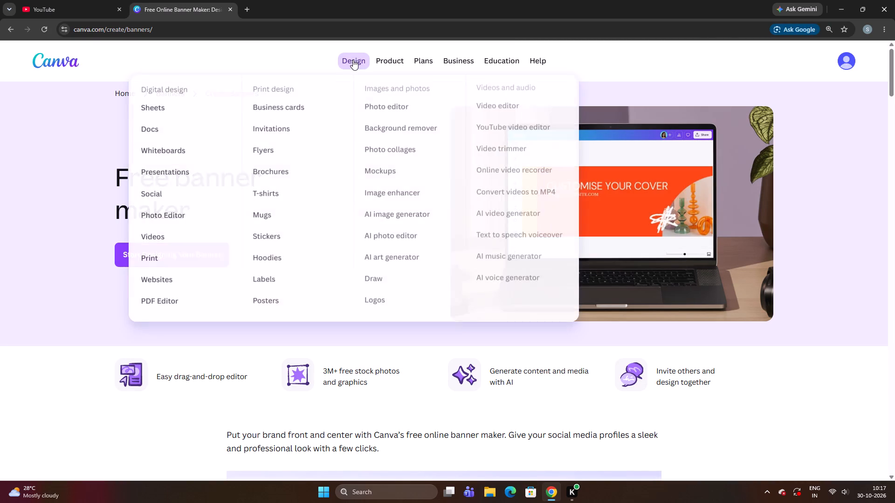
pyautogui.click(173, 176)
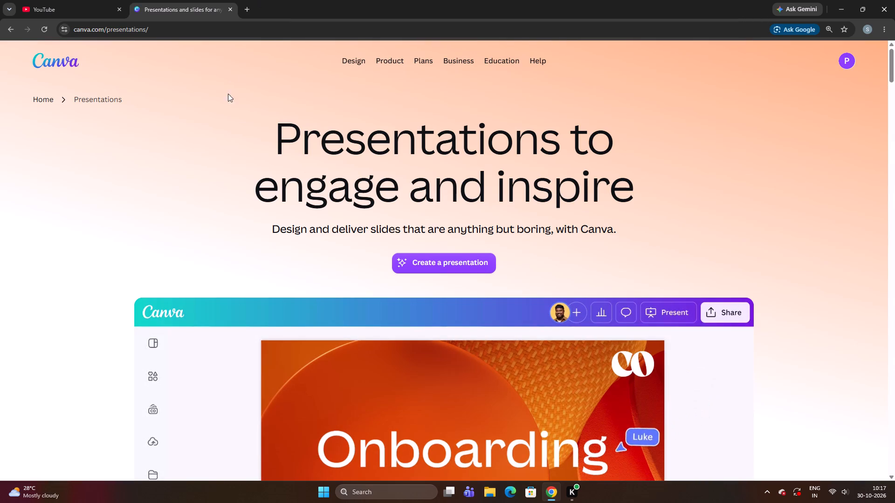
pyautogui.click(420, 258)
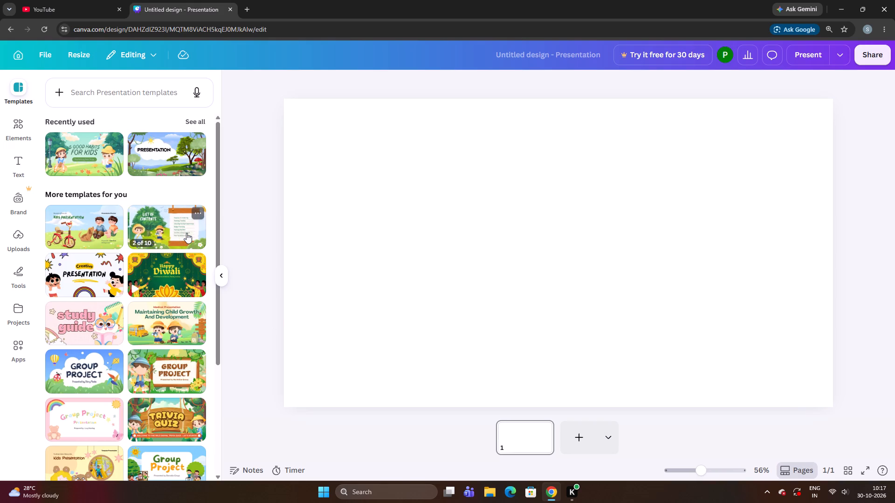
# Apply the FIELD TRIP PLANNER cover page of the Green and Blue Playful Field Trip Planner Presentation template.
pyautogui.click(170, 233)
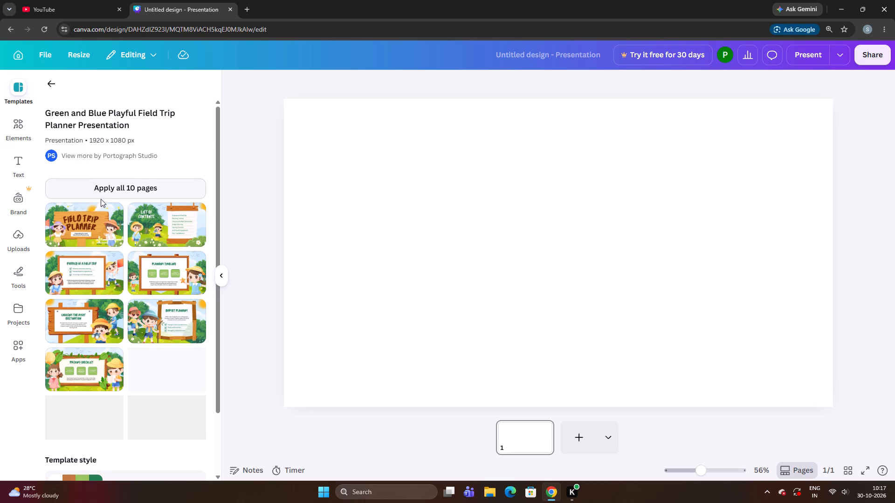
pyautogui.click(87, 217)
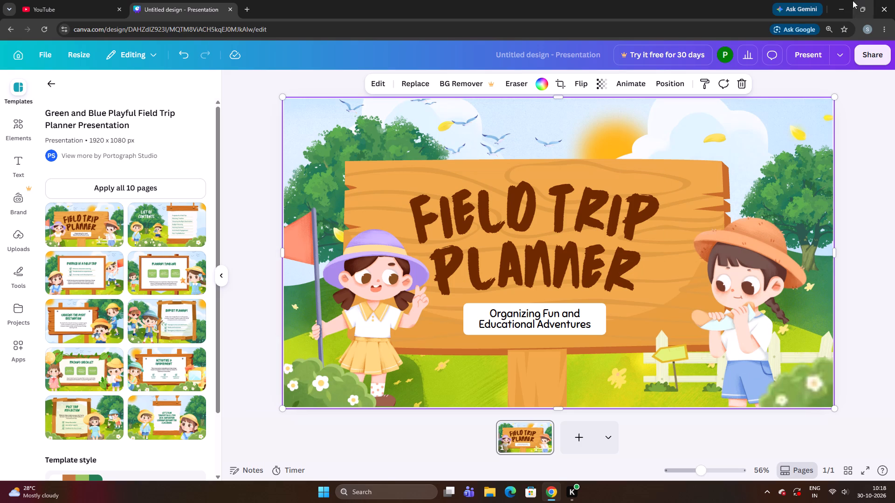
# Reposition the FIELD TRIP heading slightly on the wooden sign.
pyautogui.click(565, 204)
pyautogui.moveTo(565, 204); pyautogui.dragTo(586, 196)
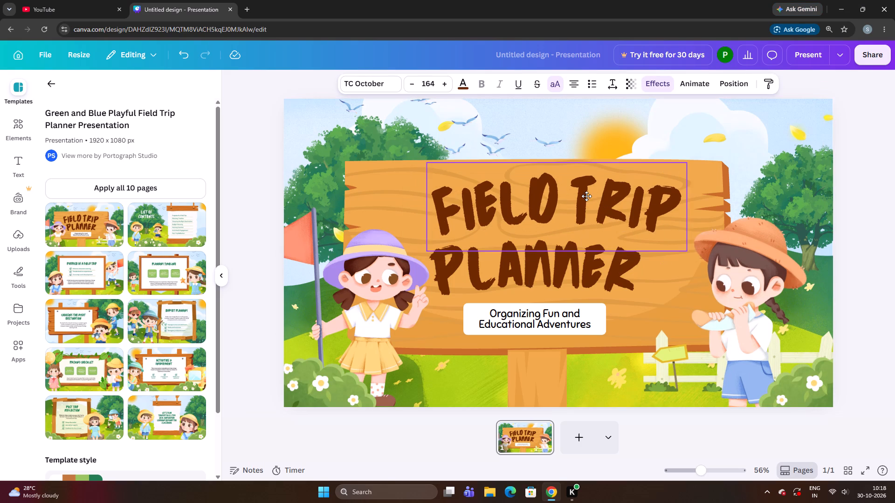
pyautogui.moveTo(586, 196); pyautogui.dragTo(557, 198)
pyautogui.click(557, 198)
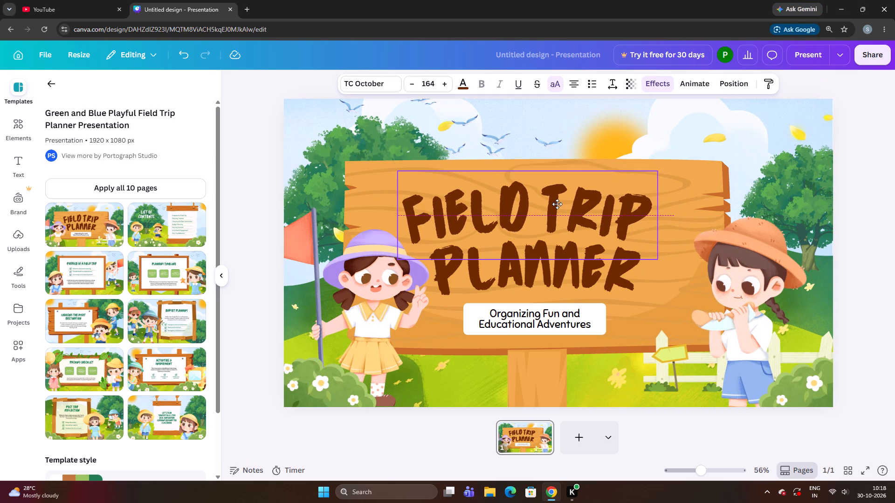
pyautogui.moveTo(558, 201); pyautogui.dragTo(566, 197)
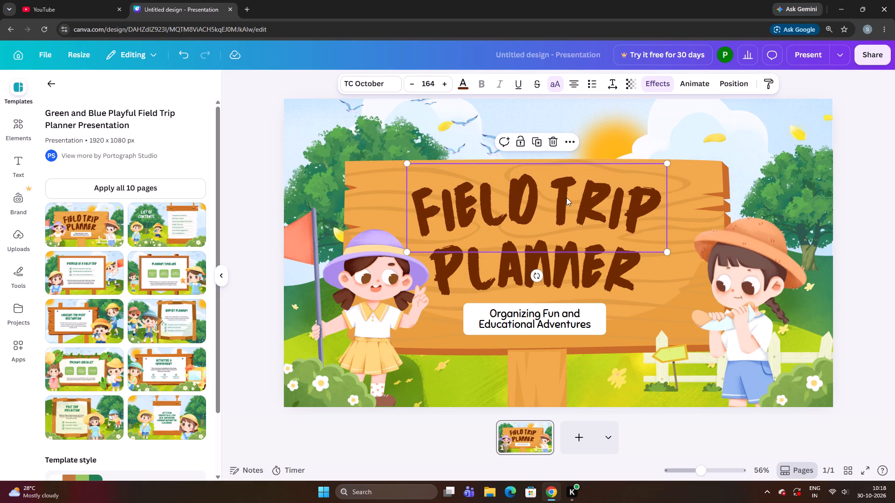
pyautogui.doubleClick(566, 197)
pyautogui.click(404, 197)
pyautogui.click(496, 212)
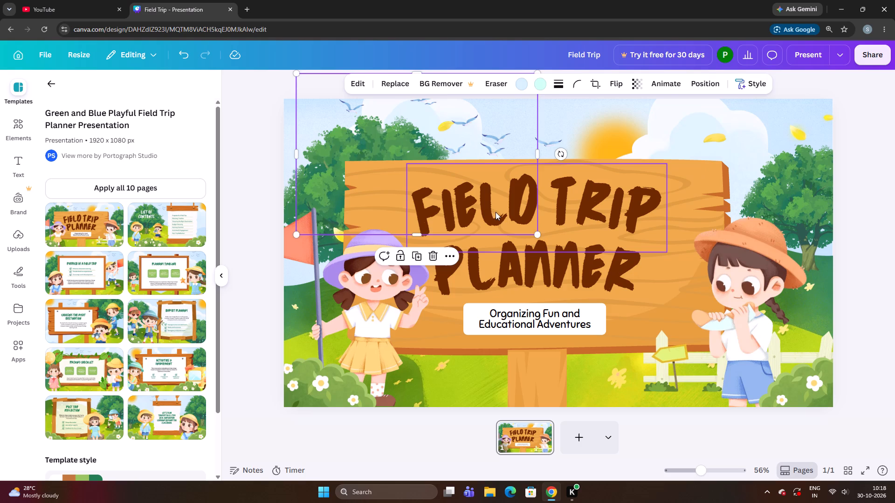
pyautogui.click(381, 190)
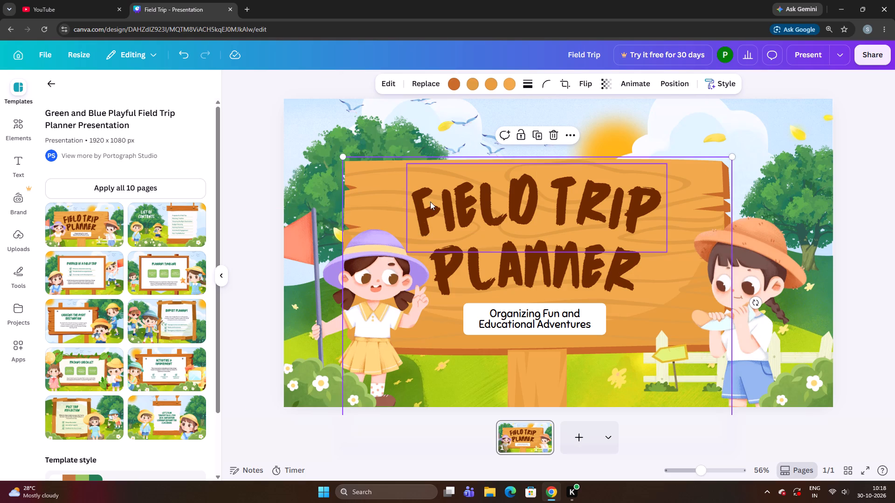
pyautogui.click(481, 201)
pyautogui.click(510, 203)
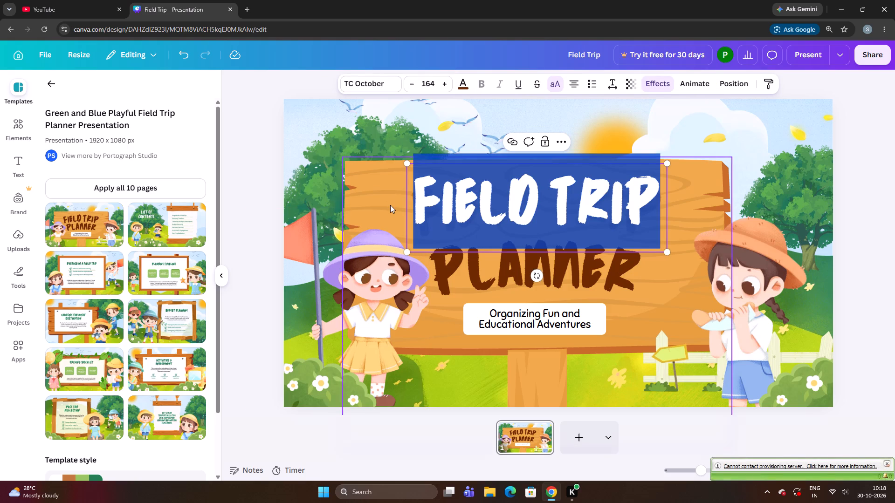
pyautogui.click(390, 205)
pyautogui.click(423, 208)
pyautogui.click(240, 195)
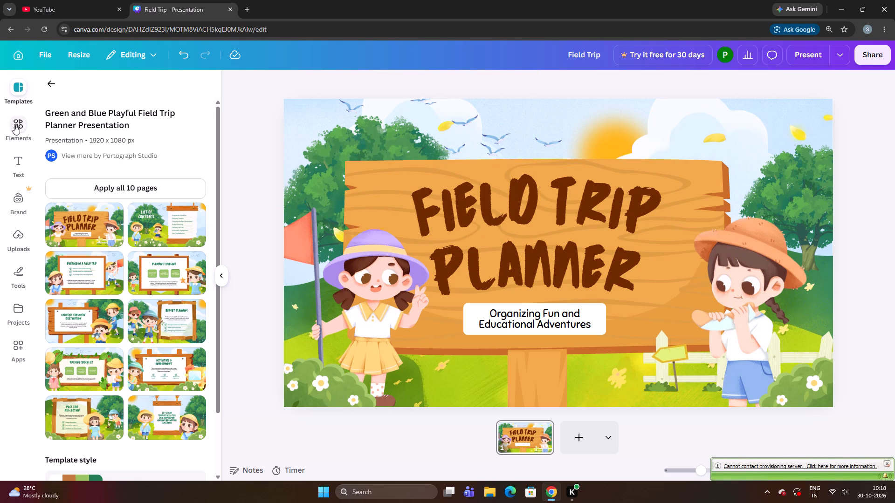
# Add a new text box and place it in front of the sun above the wooden sign.
pyautogui.click(24, 158)
pyautogui.click(202, 123)
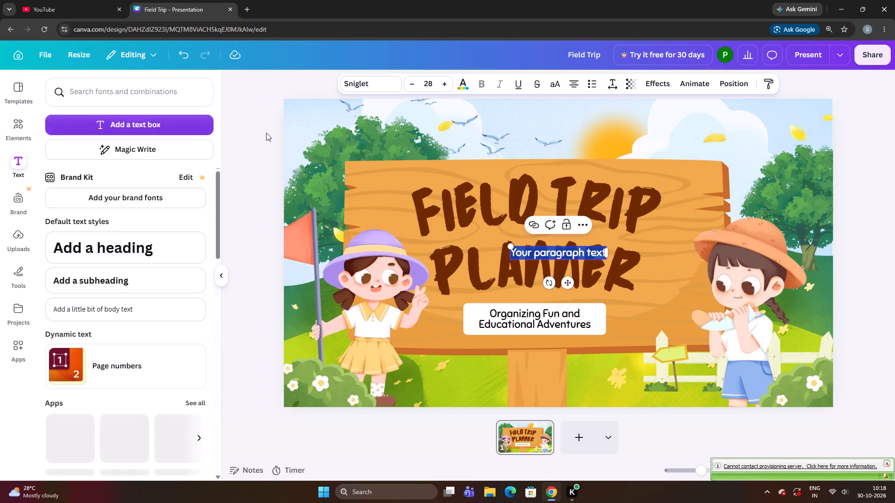
pyautogui.click(424, 140)
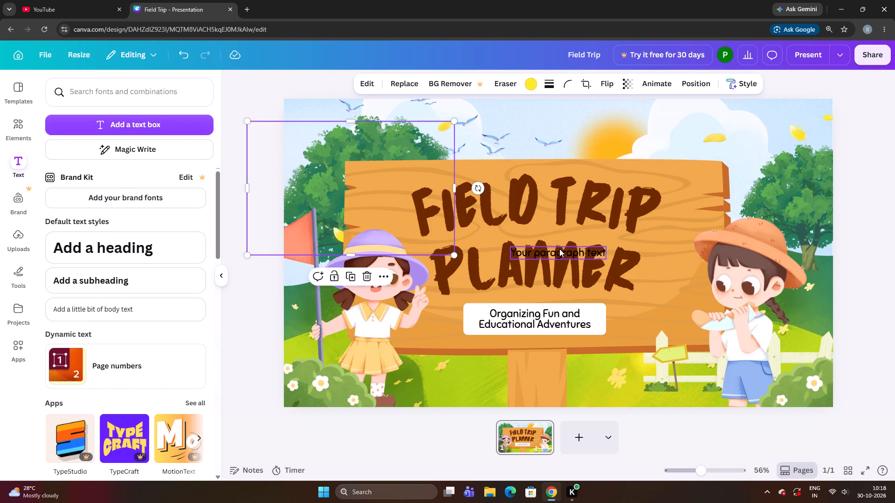
pyautogui.moveTo(559, 250); pyautogui.dragTo(601, 142)
# Replace the new text box's placeholder with "fielotrip" and set it in uppercase.
pyautogui.click(608, 150)
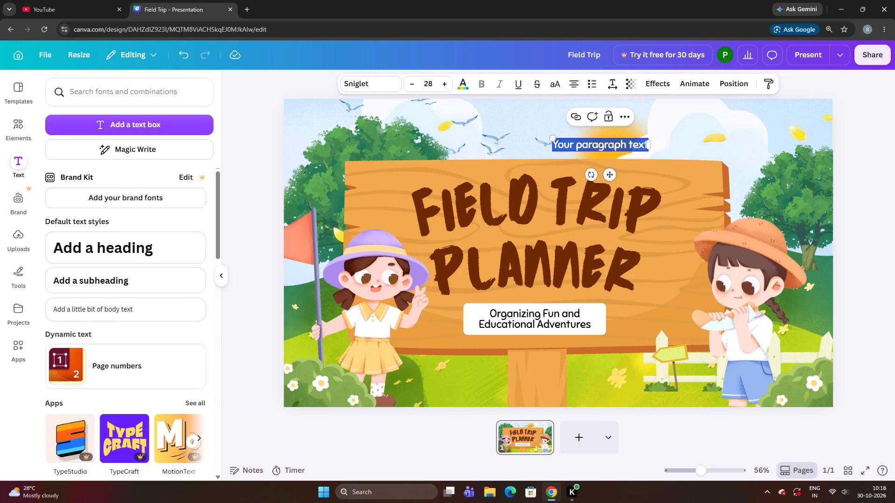
pyautogui.press('BackSpace')
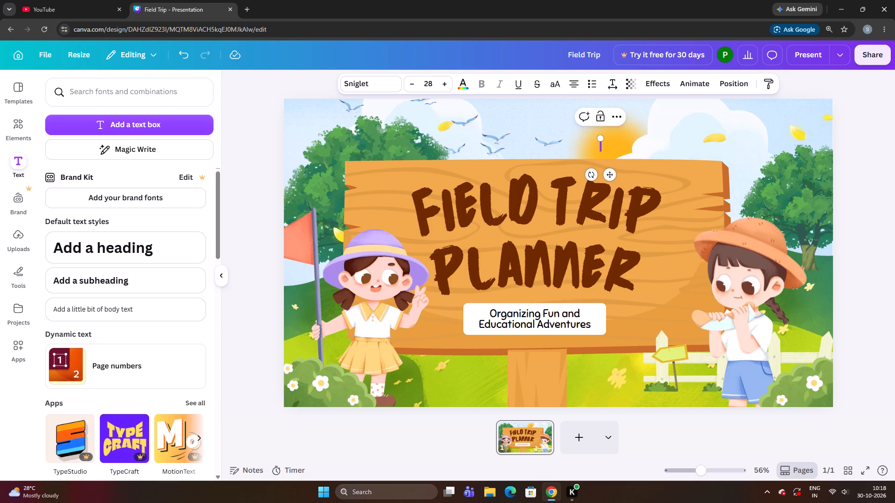
pyautogui.press('f')
pyautogui.press('i')
pyautogui.press('e')
pyautogui.press('l')
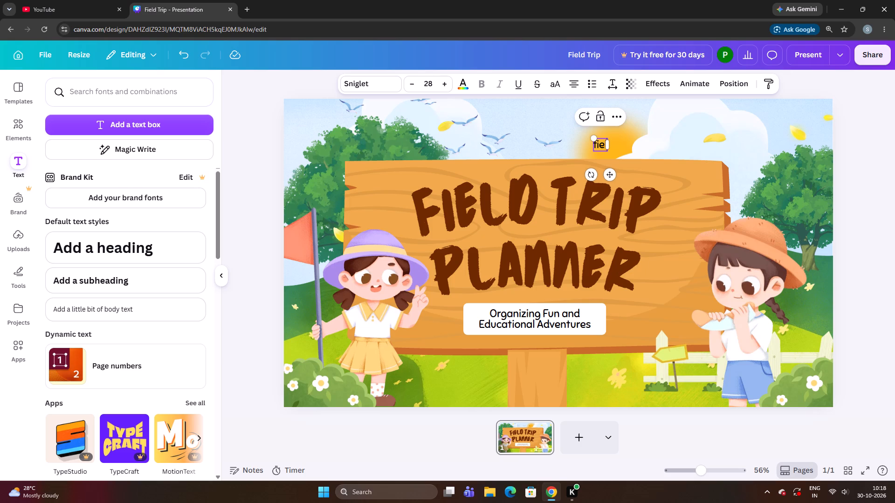
pyautogui.press('o')
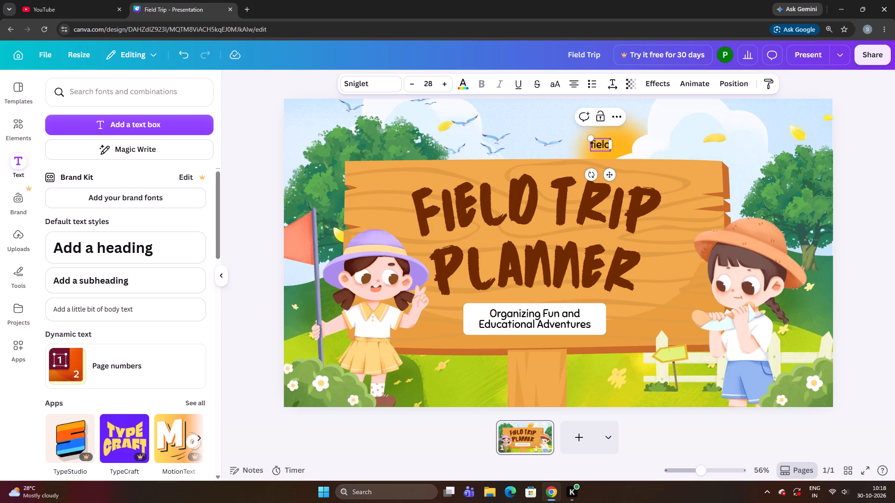
pyautogui.press('t')
pyautogui.write('rip')
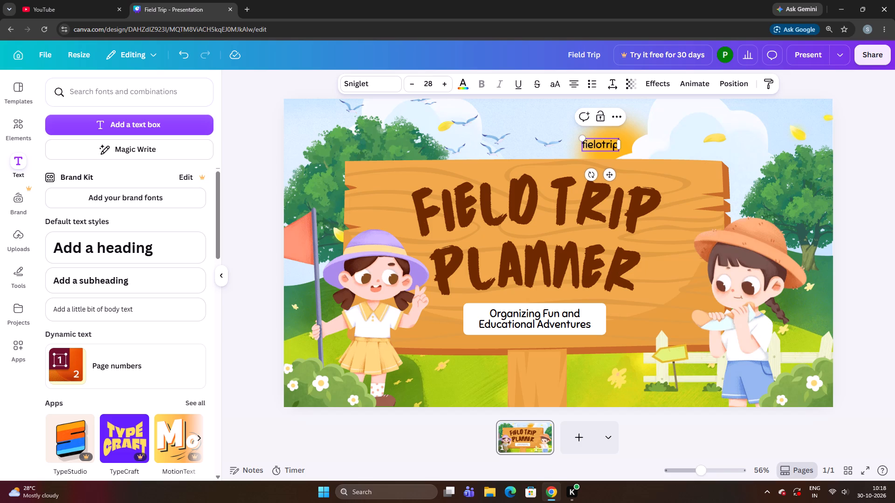
pyautogui.click(552, 83)
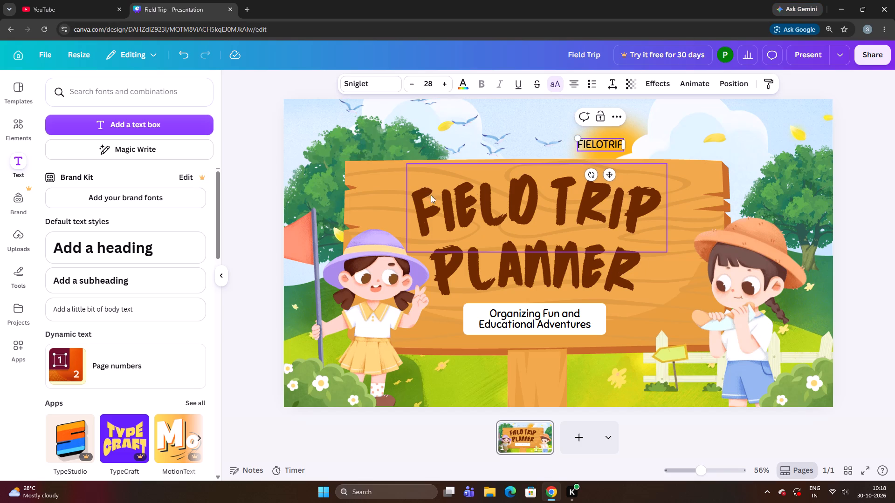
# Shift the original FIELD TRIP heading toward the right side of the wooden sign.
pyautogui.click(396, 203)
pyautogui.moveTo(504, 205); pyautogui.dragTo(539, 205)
# Enlarge the FIELOTRIP text to size 109 and place it over the wooden sign's upper edge.
pyautogui.moveTo(619, 146); pyautogui.dragTo(478, 159)
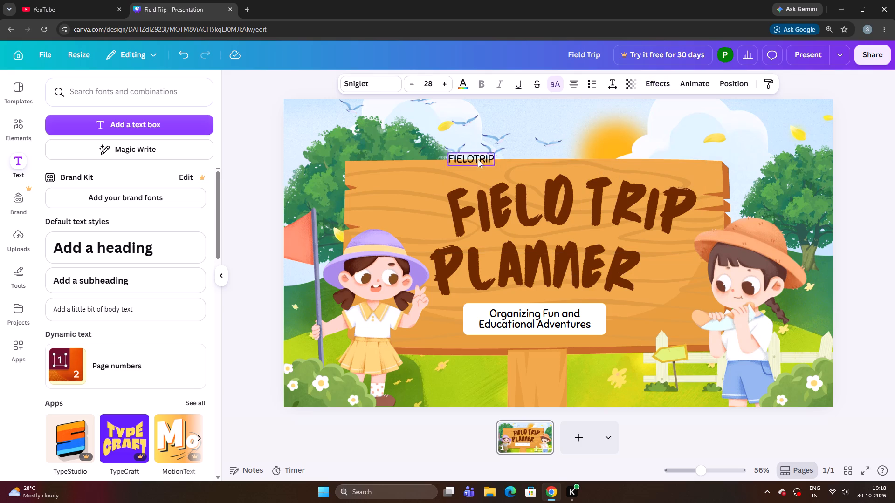
pyautogui.moveTo(478, 159); pyautogui.dragTo(443, 165)
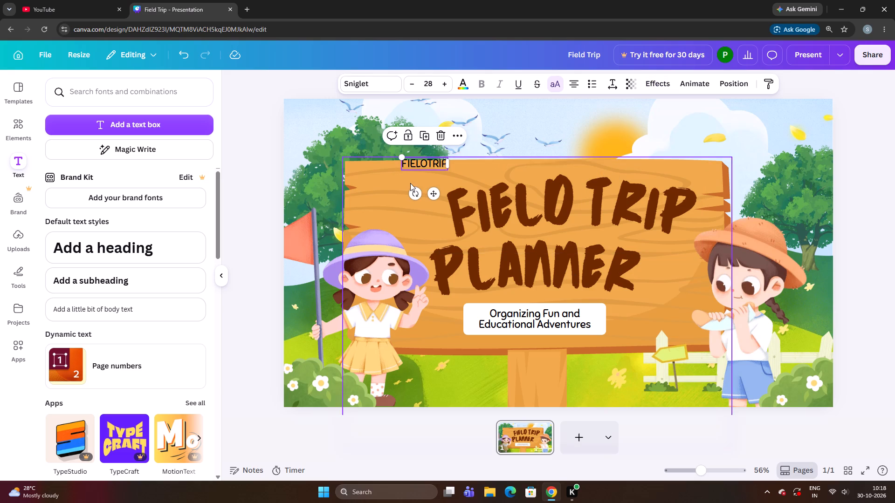
pyautogui.moveTo(400, 156); pyautogui.dragTo(244, 207)
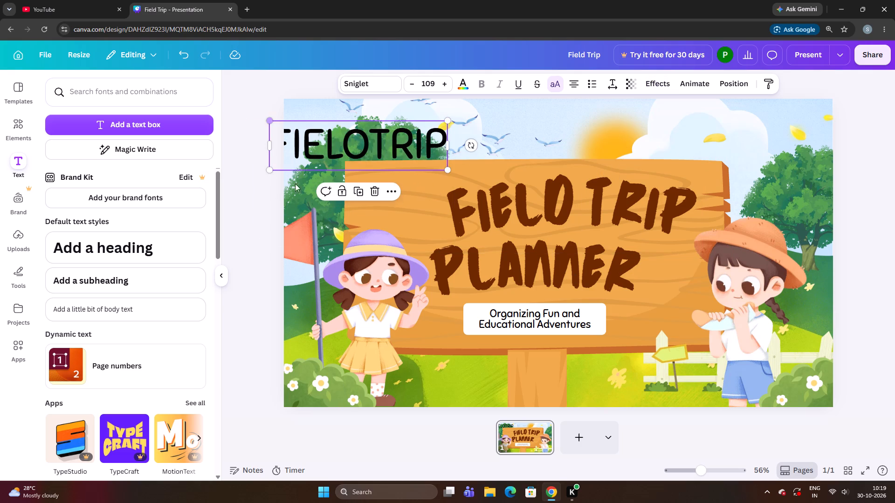
pyautogui.moveTo(370, 153); pyautogui.dragTo(506, 177)
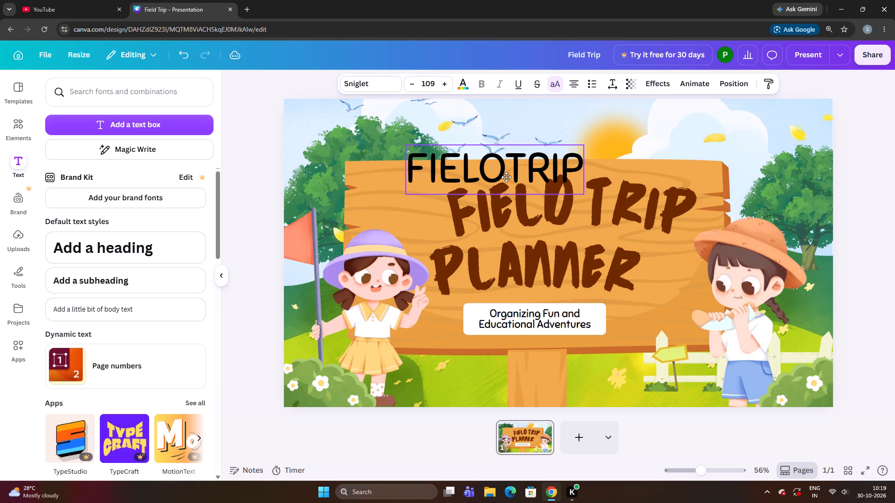
pyautogui.moveTo(506, 177); pyautogui.dragTo(506, 174)
# Delete the original brown FIELD TRIP heading from the wooden sign.
pyautogui.click(636, 206)
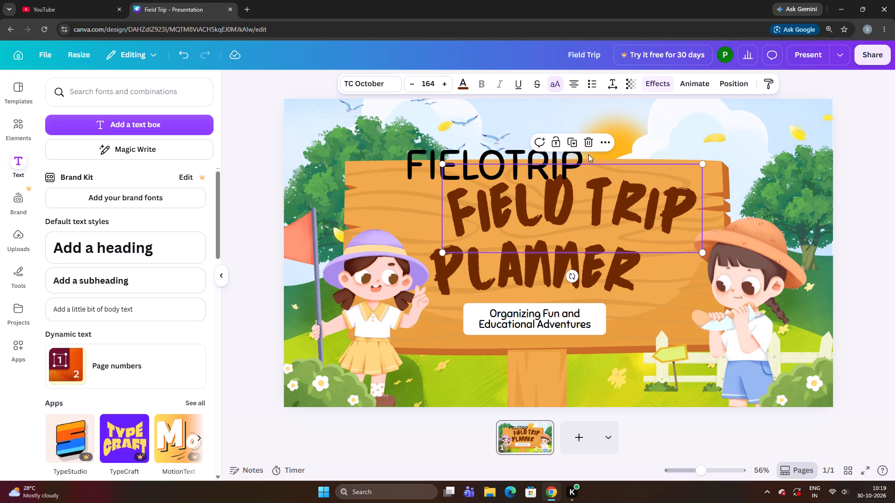
pyautogui.click(584, 145)
# Move the FIELOTRIP text onto the wooden sign, centred above the word PLANNER.
pyautogui.moveTo(478, 156); pyautogui.dragTo(506, 189)
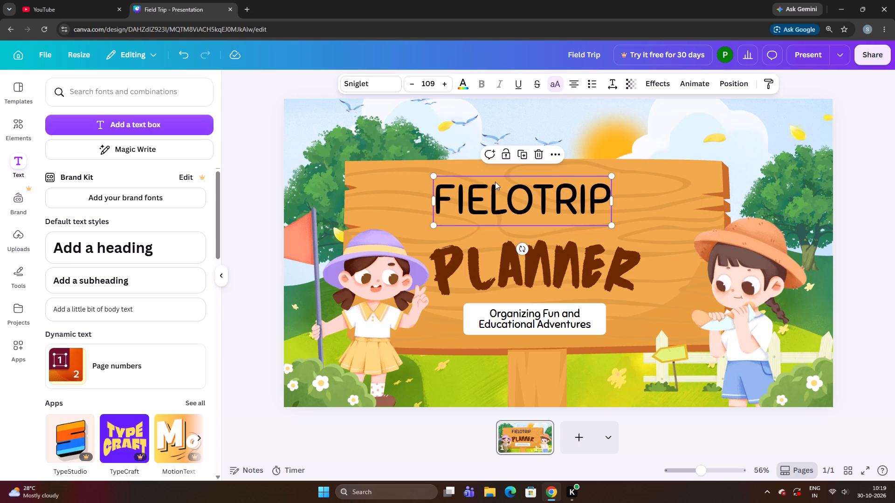
pyautogui.moveTo(456, 183); pyautogui.dragTo(478, 184)
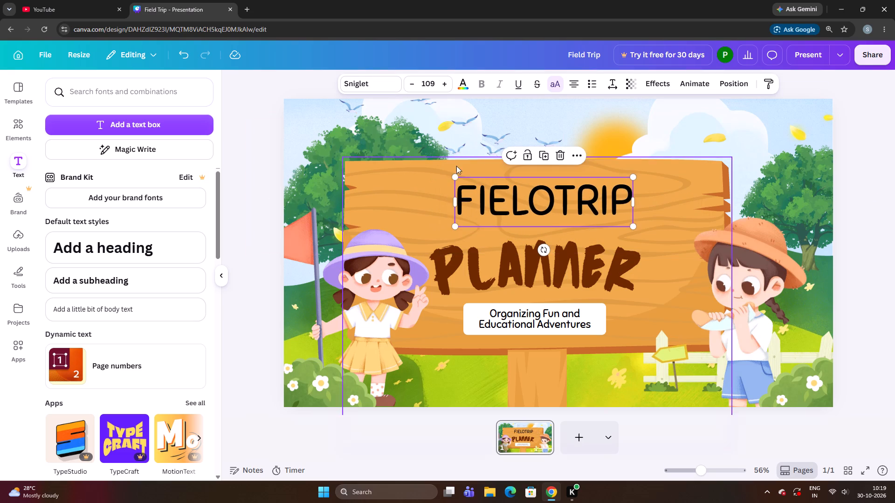
# Change the FIELOTRIP heading's font to TC October.
pyautogui.click(372, 92)
pyautogui.click(372, 88)
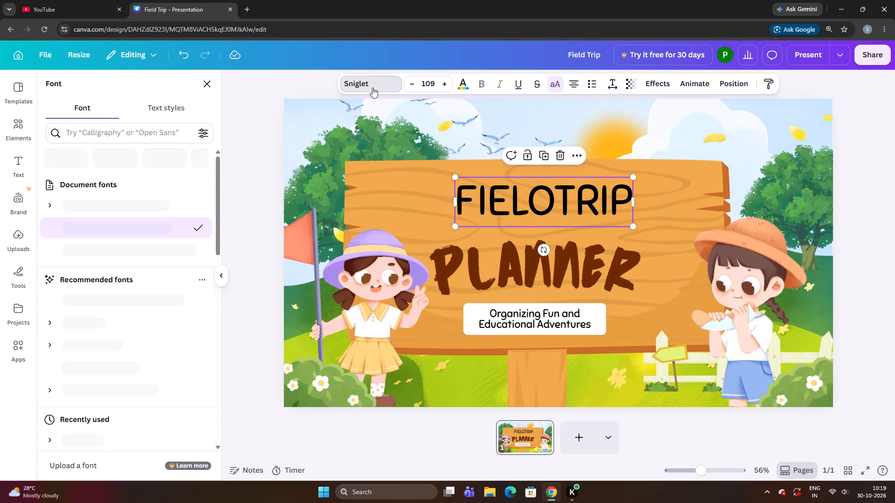
pyautogui.click(127, 243)
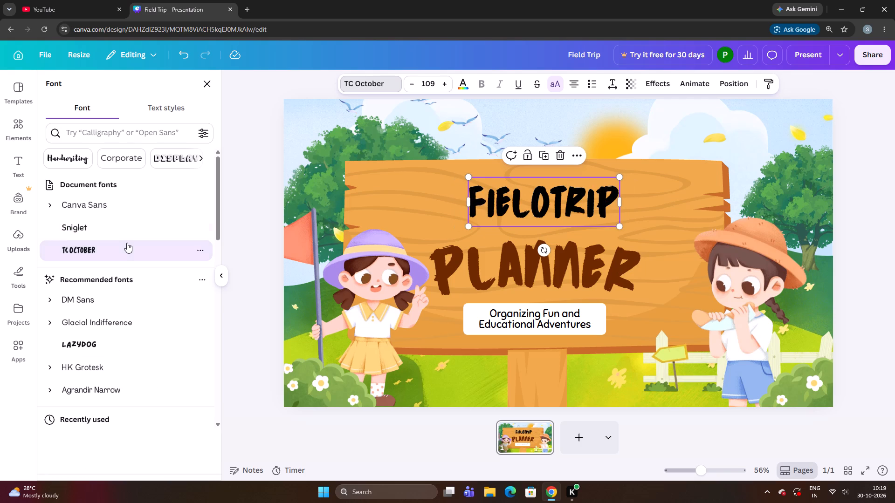
pyautogui.click(398, 203)
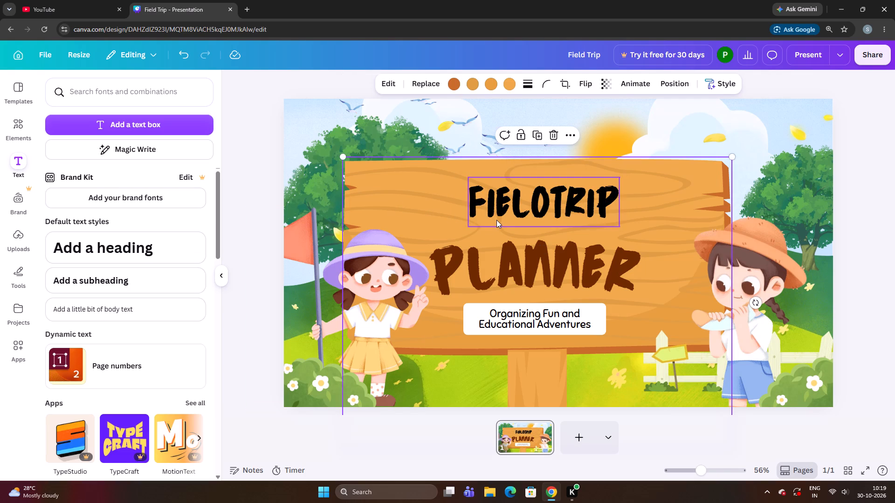
# Enlarge the FIELOTRIP heading to size 164 and position it on the wooden sign directly above PLANNER.
pyautogui.moveTo(496, 220); pyautogui.dragTo(504, 218)
pyautogui.moveTo(477, 225); pyautogui.dragTo(408, 231)
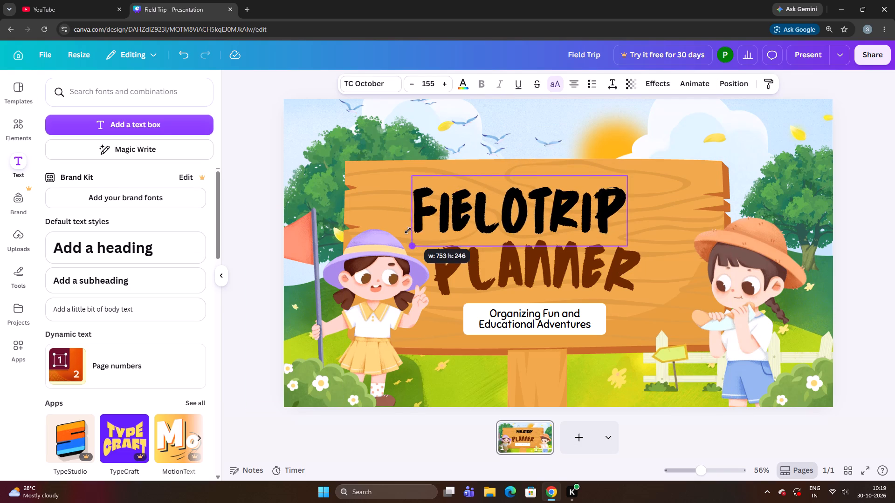
pyautogui.moveTo(408, 231); pyautogui.dragTo(395, 233)
pyautogui.moveTo(449, 222); pyautogui.dragTo(461, 211)
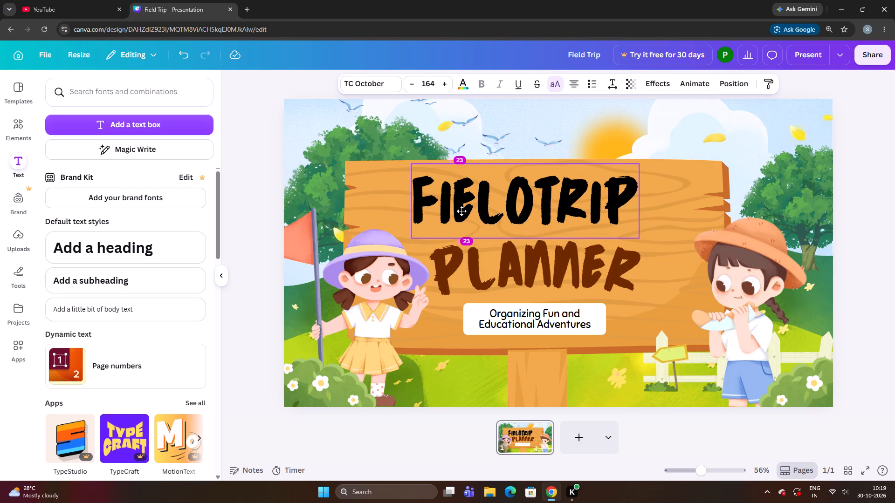
pyautogui.moveTo(461, 211); pyautogui.dragTo(468, 210)
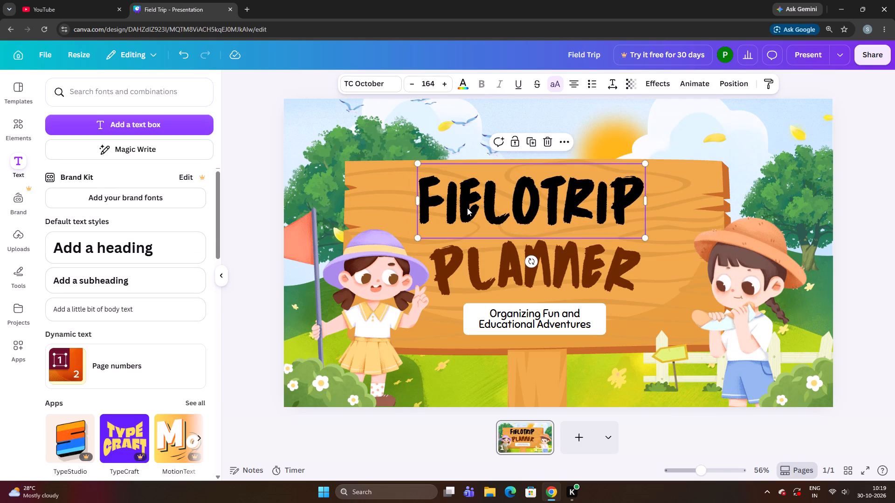
pyautogui.click(467, 208)
pyautogui.click(339, 216)
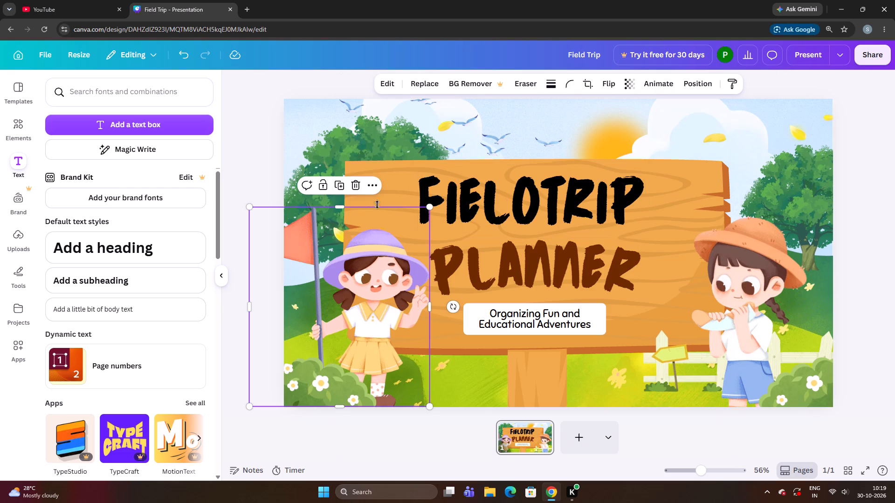
pyautogui.click(389, 194)
# Apply the Curve shape effect to the FIELOTRIP heading with a curve amount of 54.
pyautogui.click(444, 198)
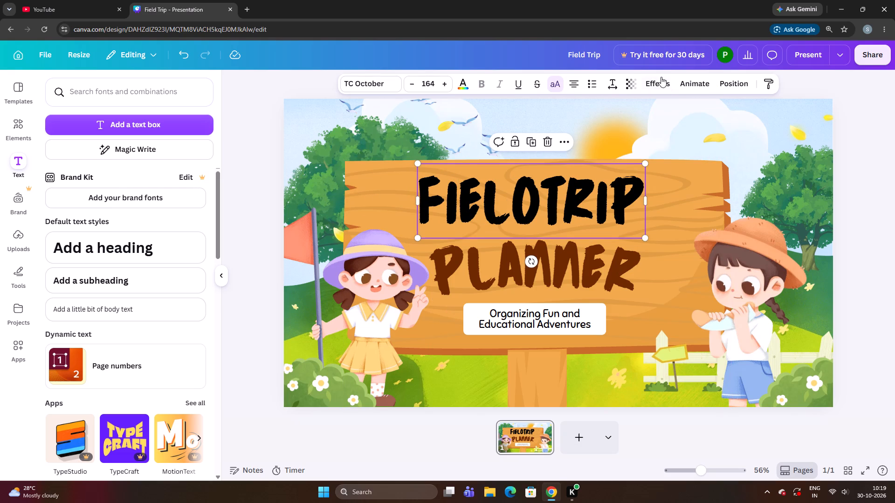
pyautogui.click(661, 79)
pyautogui.click(68, 346)
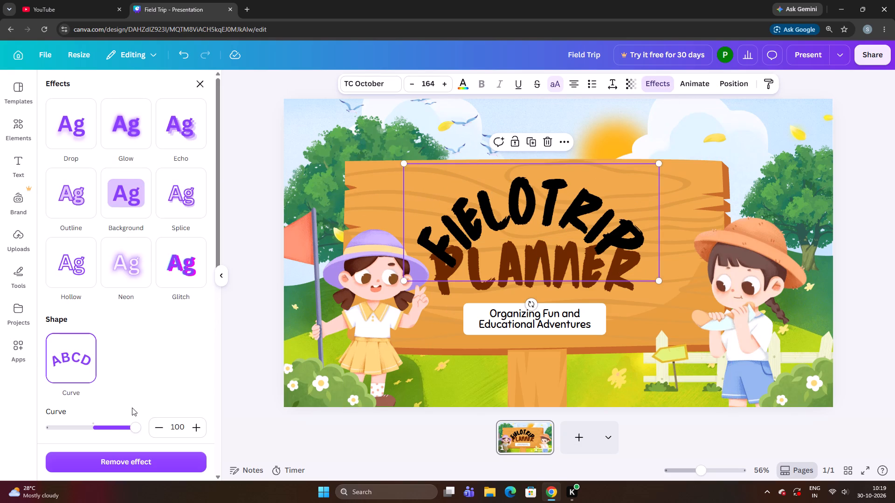
pyautogui.moveTo(135, 430); pyautogui.dragTo(117, 430)
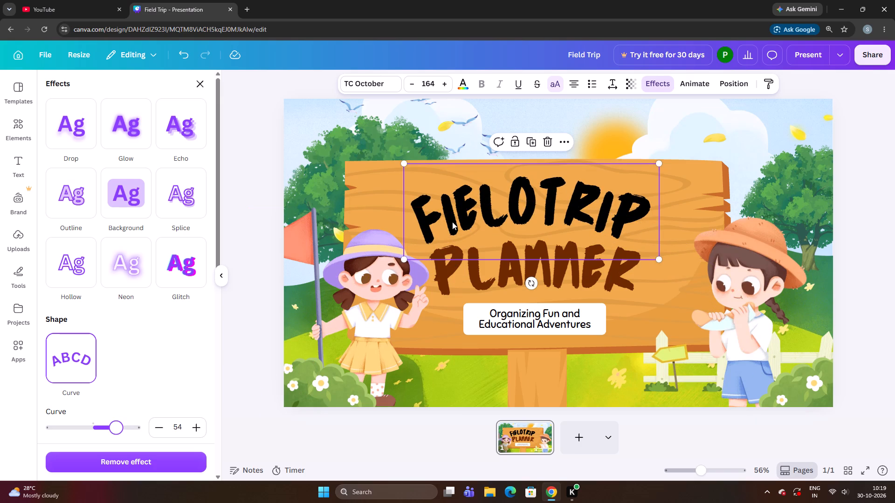
# Fine-tune the FIELOTRIP heading's curve amount to 58.
pyautogui.press('Right')
pyautogui.press('Right')
pyautogui.press('Right')
pyautogui.press('Right')
pyautogui.press('Right')
pyautogui.press('Right')
pyautogui.press('Right')
pyautogui.press('Right')
pyautogui.press('Right')
pyautogui.press('Right')
pyautogui.press('Right')
pyautogui.press('Right')
pyautogui.press('Right')
pyautogui.press('Right')
pyautogui.press('Right')
pyautogui.press('Right')
pyautogui.press('Right')
pyautogui.press('Right')
pyautogui.press('Right')
pyautogui.press('Right')
pyautogui.press('Right')
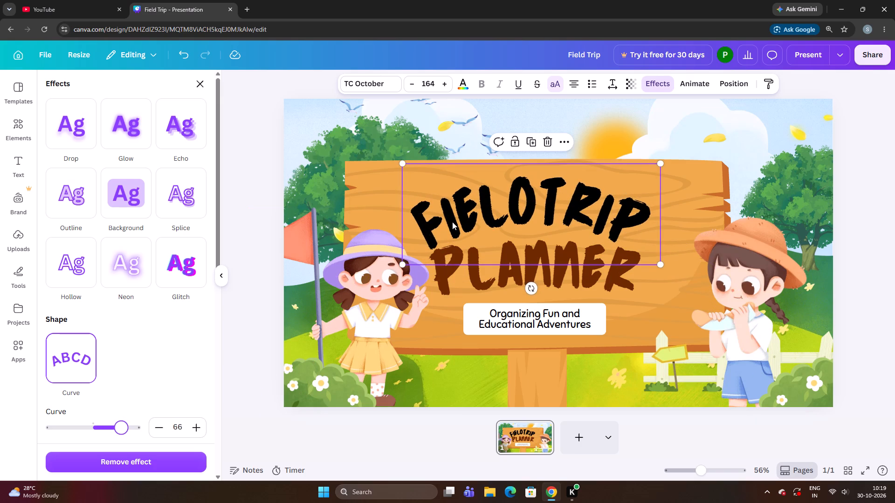
pyautogui.press('Up')
pyautogui.press('Up')
pyautogui.press('Up')
pyautogui.press('Up')
pyautogui.press('Up')
pyautogui.press('Up')
pyautogui.press('Up')
pyautogui.press('Up')
pyautogui.press('Up')
pyautogui.press('Up')
pyautogui.press('Up')
pyautogui.press('Up')
pyautogui.press('Up')
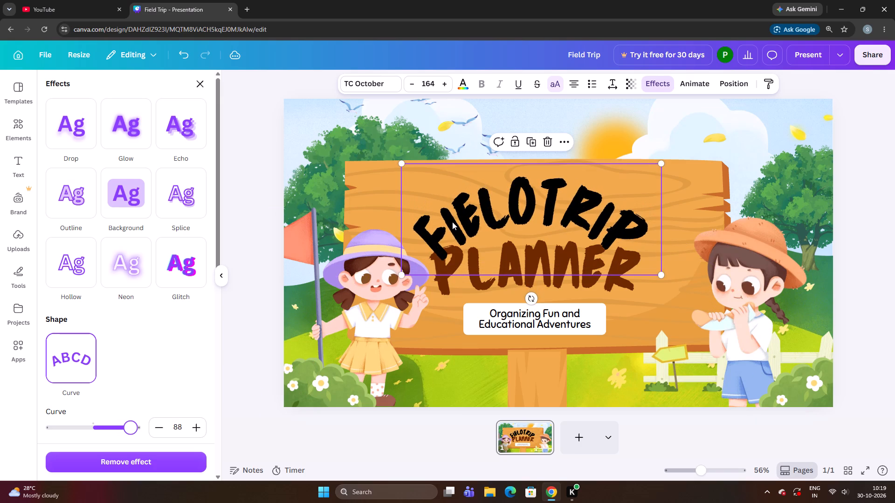
pyautogui.press('Up')
pyautogui.press('Up')
pyautogui.press('Up')
pyautogui.press('Up')
pyautogui.press('Up')
pyautogui.press('Up')
pyautogui.press('Up')
pyautogui.press('Up')
pyautogui.press('Down')
pyautogui.press('Down')
pyautogui.press('Down')
pyautogui.press('Down')
pyautogui.press('Down')
pyautogui.press('Down')
pyautogui.press('Down')
pyautogui.press('Down')
pyautogui.press('Down')
pyautogui.press('Down')
pyautogui.press('Down')
pyautogui.press('Down')
pyautogui.press('Down')
pyautogui.press('Down')
pyautogui.press('Down')
pyautogui.press('Down')
pyautogui.press('Down')
pyautogui.press('Down')
pyautogui.press('Down')
pyautogui.press('Down')
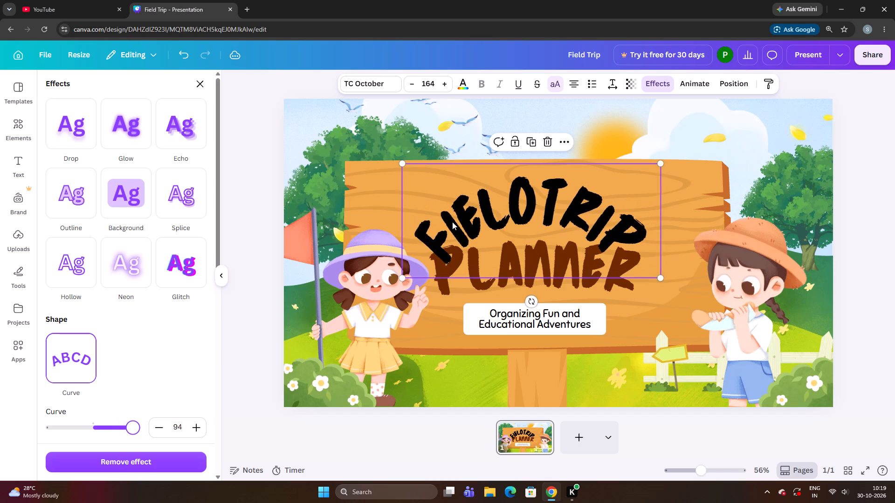
pyautogui.press('Down')
pyautogui.press('Down')
pyautogui.press('Down')
pyautogui.press('Down')
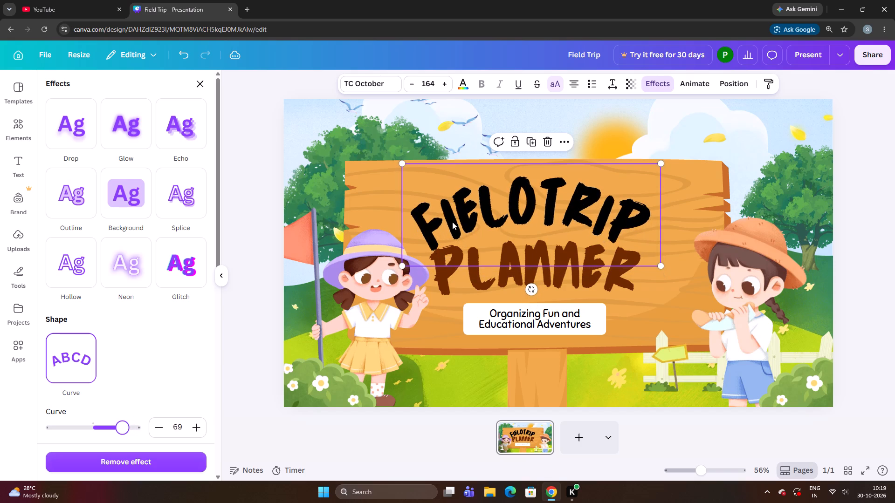
pyautogui.press('Down')
pyautogui.press('Down')
pyautogui.press('Down')
pyautogui.press('Down')
pyautogui.press('Down')
pyautogui.press('Down')
pyautogui.press('Down')
pyautogui.press('Down')
pyautogui.press('Down')
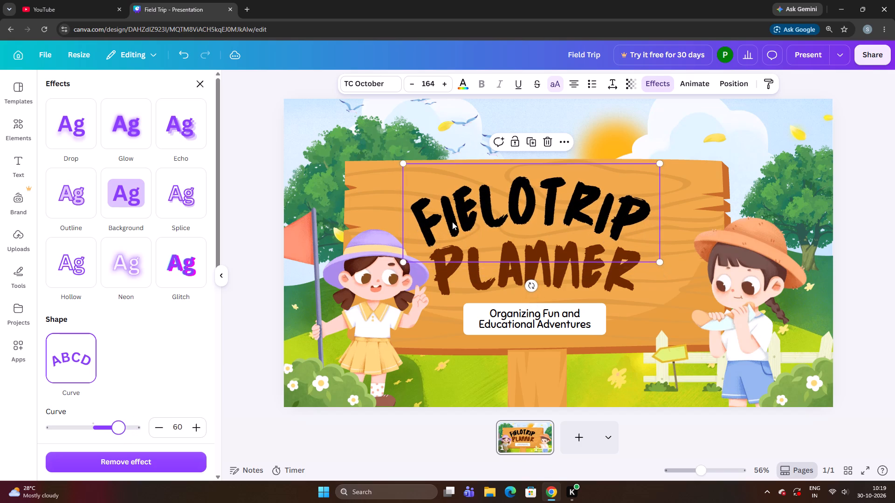
pyautogui.press('Down')
pyautogui.press('Down')
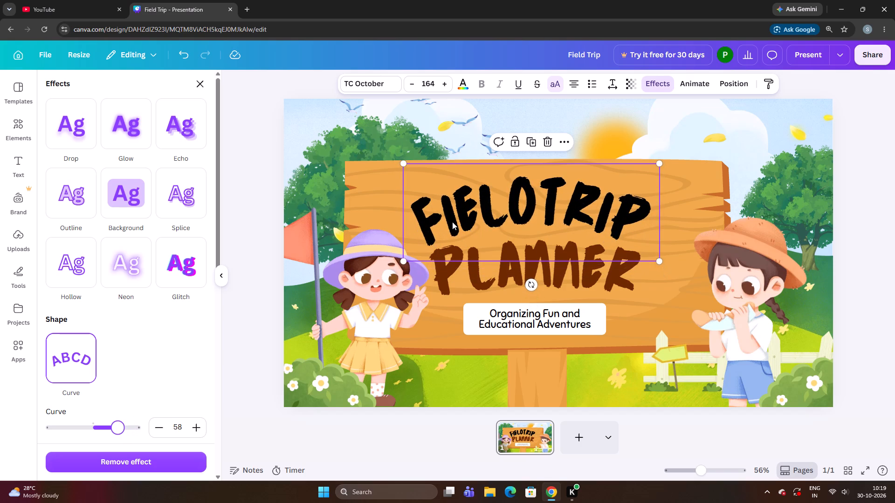
pyautogui.click(262, 188)
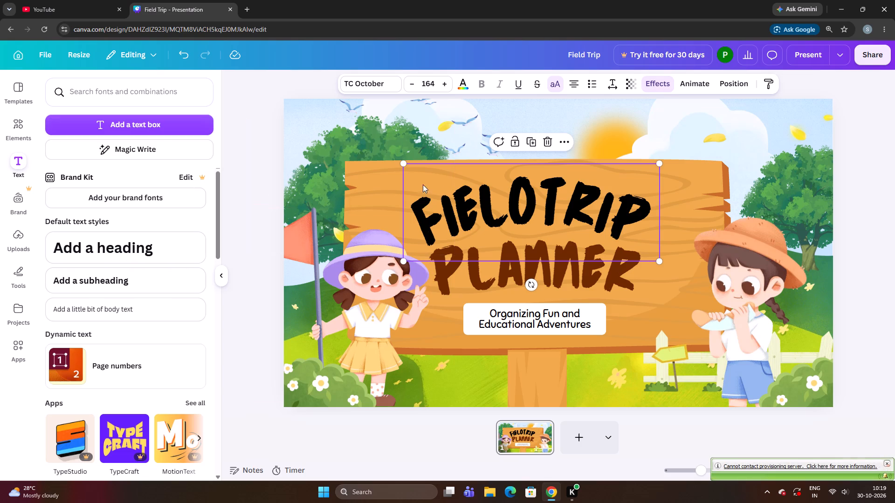
# Move the curved FIELOTRIP heading slightly right and up so it sits near the wooden sign's upper edge.
pyautogui.moveTo(475, 204); pyautogui.dragTo(482, 206)
pyautogui.hotkey('ctrl', 'Down')
pyautogui.hotkey('ctrl', 'Down')
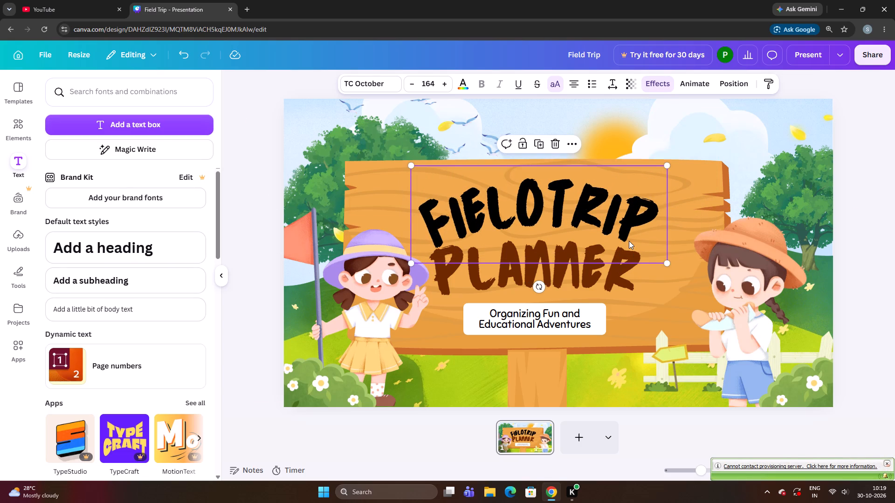
pyautogui.click(365, 199)
pyautogui.moveTo(488, 208); pyautogui.dragTo(495, 197)
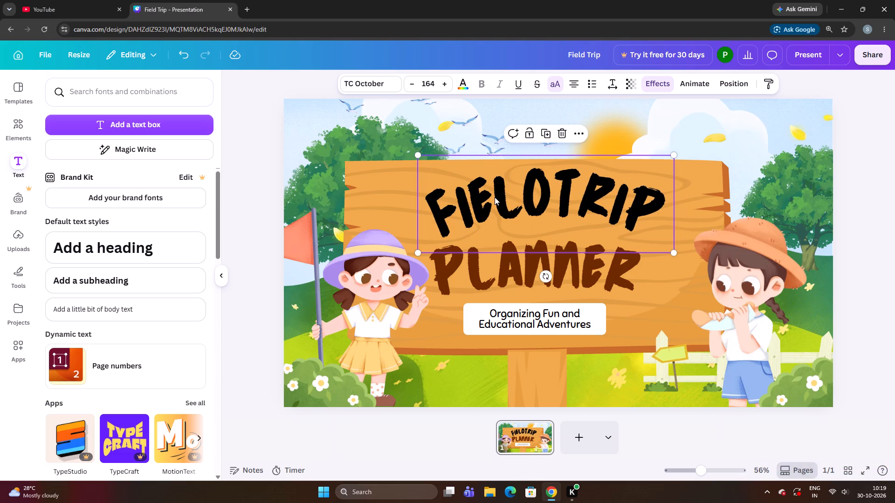
# Enlarge the curved FIELOTRIP heading to size 168 and nudge it slightly left and down above PLANNER.
pyautogui.hotkey('ctrl', 'Down')
pyautogui.hotkey('ctrl', 'Down')
pyautogui.hotkey('ctrl', 'Down')
pyautogui.hotkey('ctrl', 'Down')
pyautogui.hotkey('ctrl', 'Down')
pyautogui.hotkey('ctrl', 'Down')
pyautogui.hotkey('ctrl', 'Down')
pyautogui.hotkey('ctrl', 'Down')
pyautogui.hotkey('ctrl', 'Down')
pyautogui.press('Left')
pyautogui.press('Left')
pyautogui.press('Left')
pyautogui.press('Left')
pyautogui.press('Left')
pyautogui.press('Left')
pyautogui.press('Left')
pyautogui.press('Left')
pyautogui.press('Left')
pyautogui.press('Left')
pyautogui.press('Left')
pyautogui.press('Left')
pyautogui.press('Left')
pyautogui.press('Left')
pyautogui.press('Left')
pyautogui.press('Left')
pyautogui.press('Left')
pyautogui.press('Left')
pyautogui.press('Left')
pyautogui.press('Left')
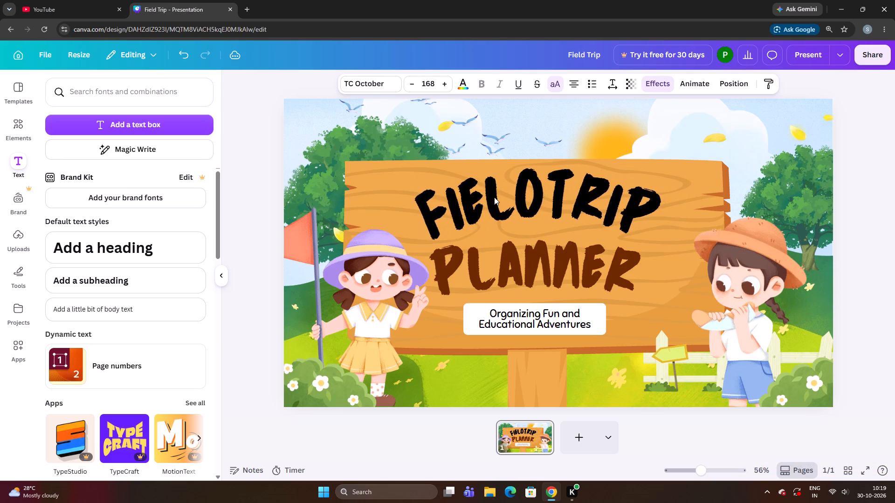
pyautogui.press('Down')
pyautogui.press('Down')
pyautogui.press('Right')
pyautogui.press('Right')
pyautogui.press('Right')
pyautogui.press('Right')
pyautogui.press('Right')
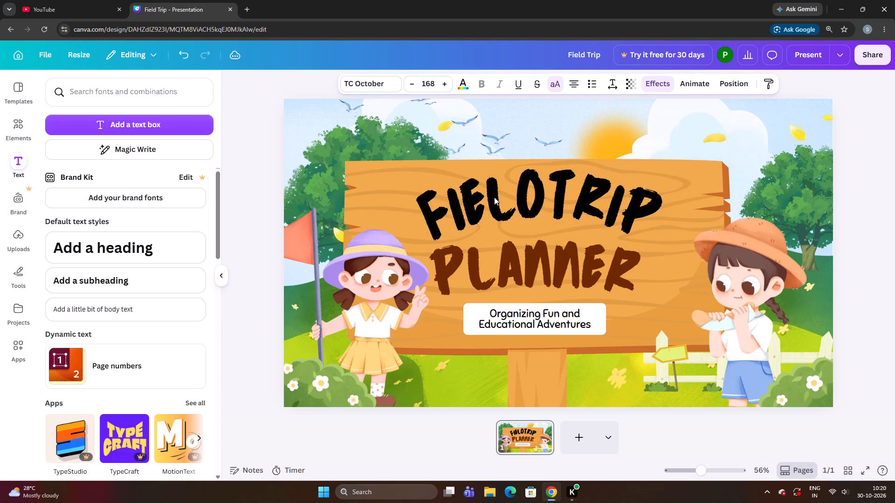
pyautogui.press('Right')
pyautogui.press('Right')
pyautogui.press('Right')
pyautogui.press('Right')
pyautogui.press('Right')
pyautogui.press('Down')
pyautogui.press('Down')
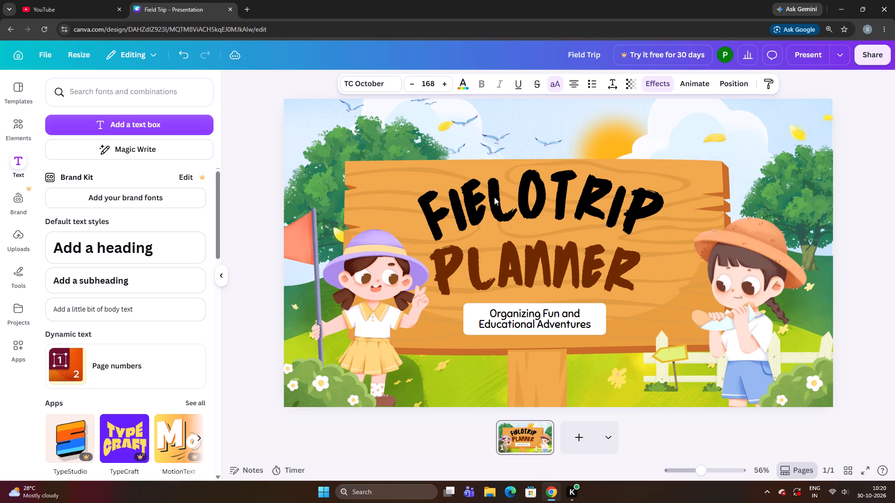
pyautogui.press('Down')
pyautogui.press('Down')
pyautogui.press('Down')
pyautogui.press('Up')
pyautogui.press('Right')
pyautogui.press('Right')
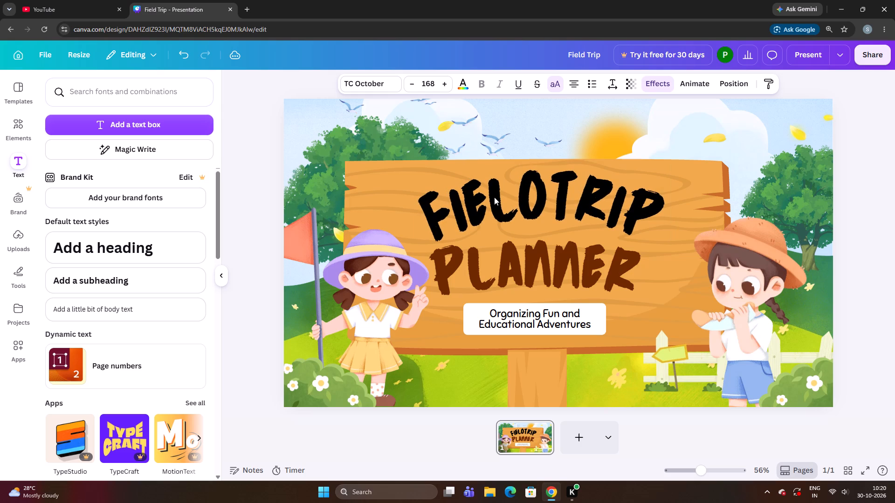
pyautogui.press('Right')
pyautogui.press('Right')
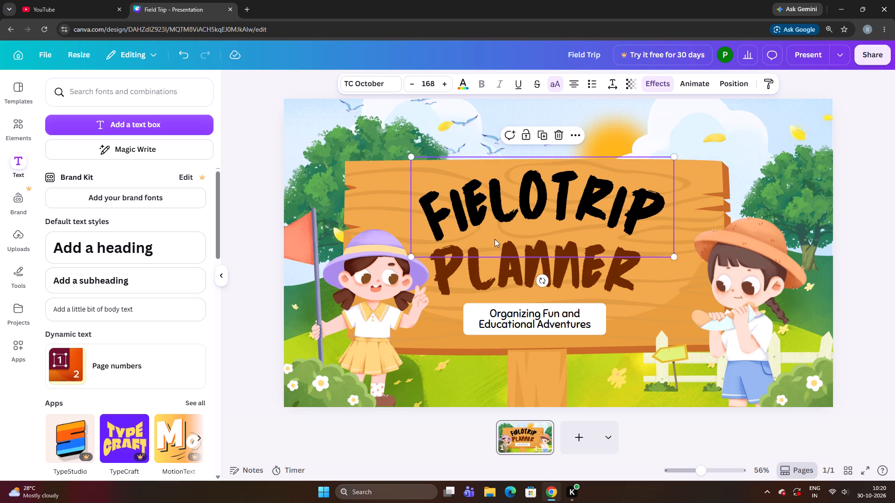
# Rotate the curved FIELOTRIP heading slightly clockwise.
pyautogui.click(548, 282)
pyautogui.click(272, 241)
# Nudge the tilted FIELOTRIP heading slightly right and down on the wooden sign.
pyautogui.click(434, 205)
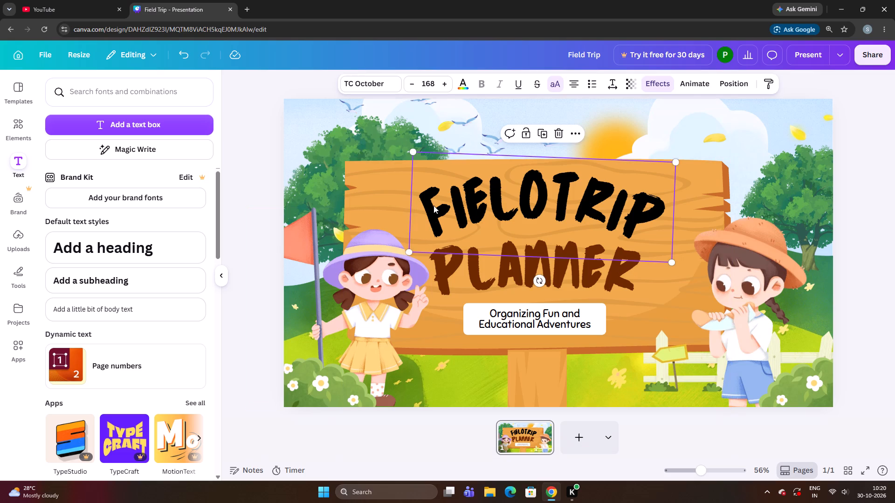
pyautogui.press('Left')
pyautogui.press('Down')
pyautogui.press('Right')
pyautogui.press('Right')
pyautogui.press('Right')
pyautogui.press('Right')
pyautogui.press('Right')
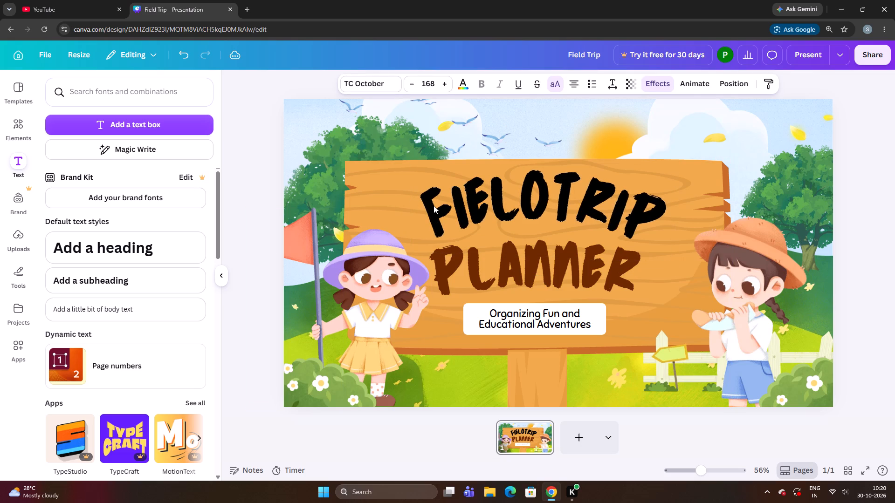
# Try orange, green and pale blue design colours on the curved FIELOTRIP heading, settling on the dark green.
pyautogui.click(464, 81)
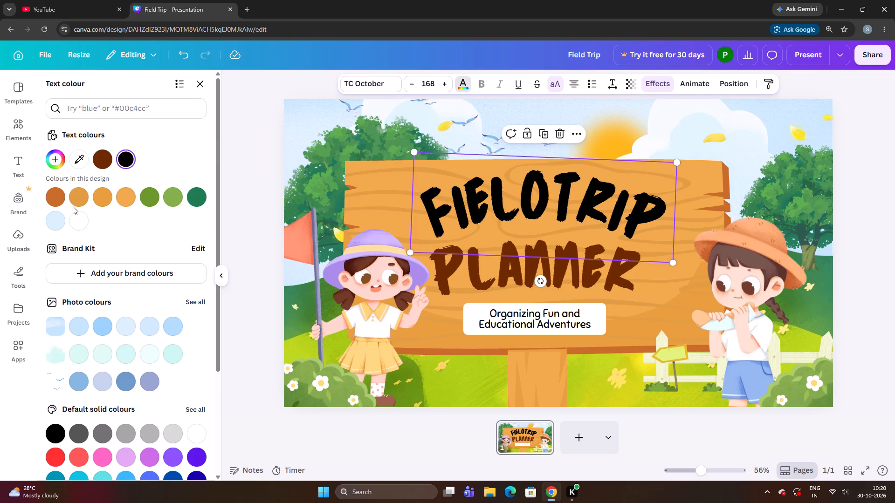
pyautogui.click(78, 203)
pyautogui.click(110, 199)
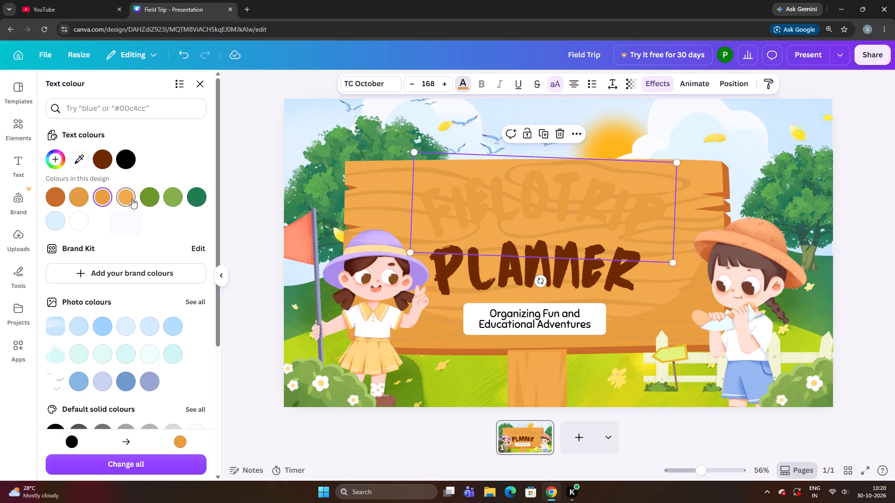
pyautogui.click(152, 197)
pyautogui.click(165, 197)
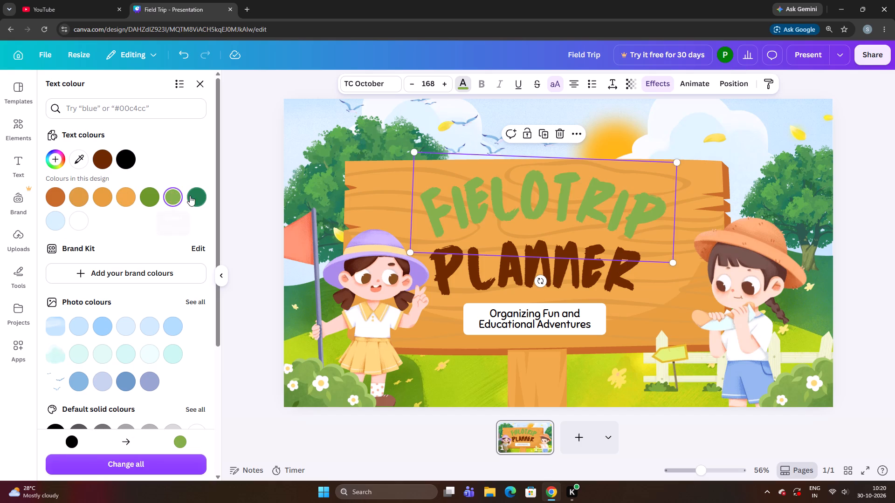
pyautogui.click(191, 196)
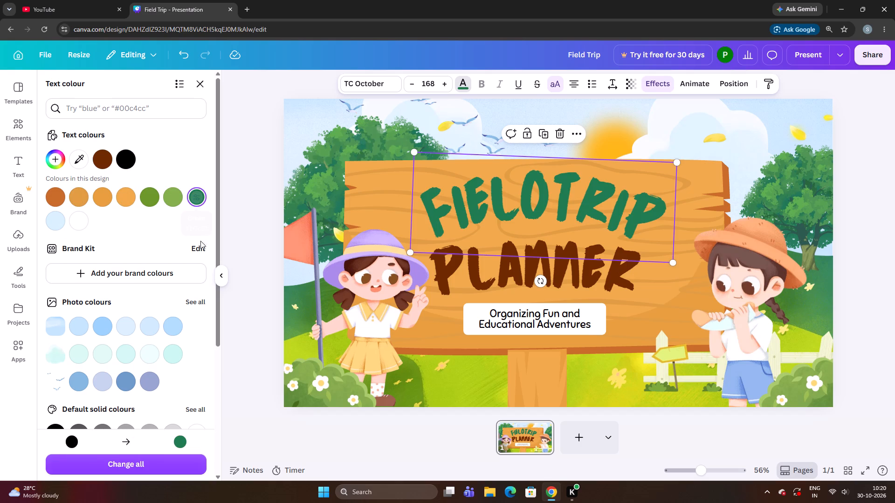
pyautogui.click(53, 223)
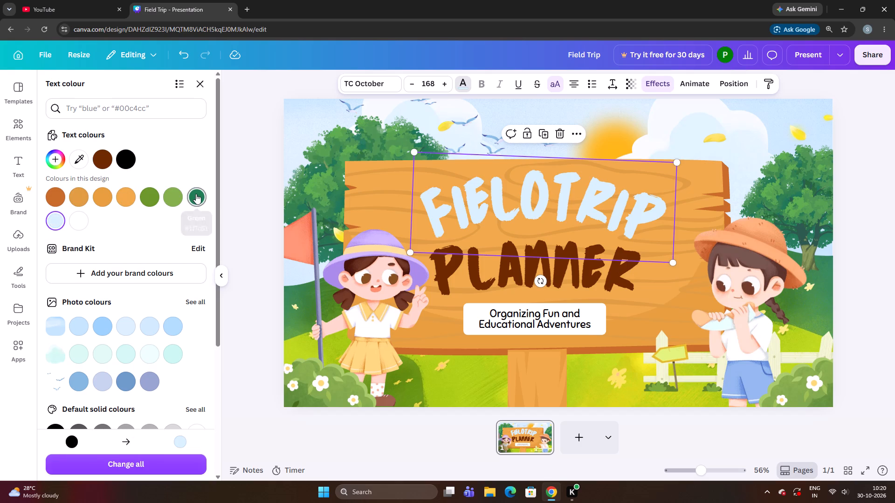
pyautogui.click(196, 194)
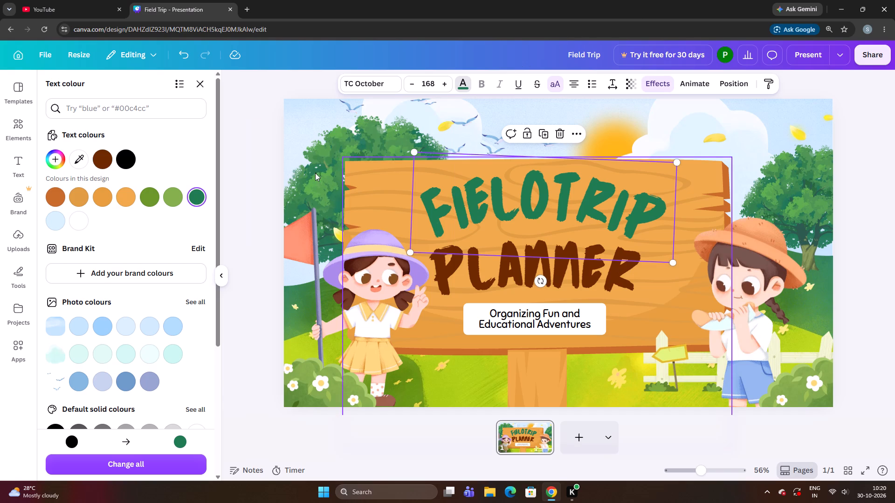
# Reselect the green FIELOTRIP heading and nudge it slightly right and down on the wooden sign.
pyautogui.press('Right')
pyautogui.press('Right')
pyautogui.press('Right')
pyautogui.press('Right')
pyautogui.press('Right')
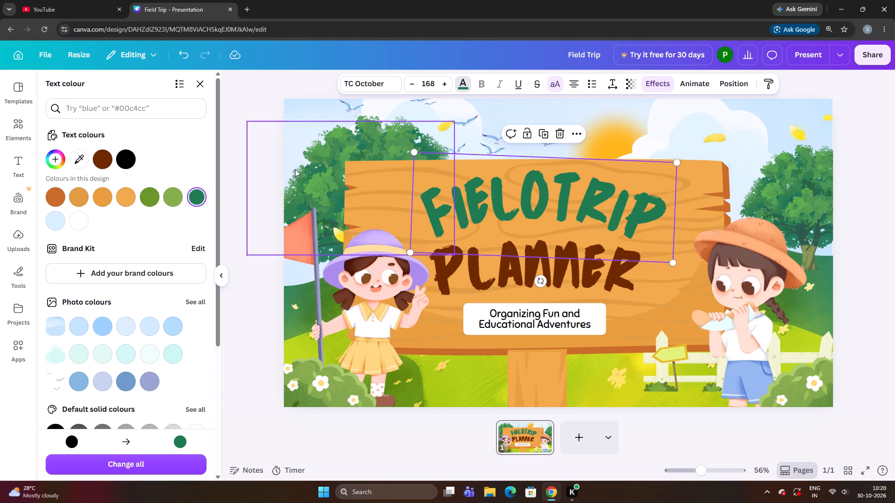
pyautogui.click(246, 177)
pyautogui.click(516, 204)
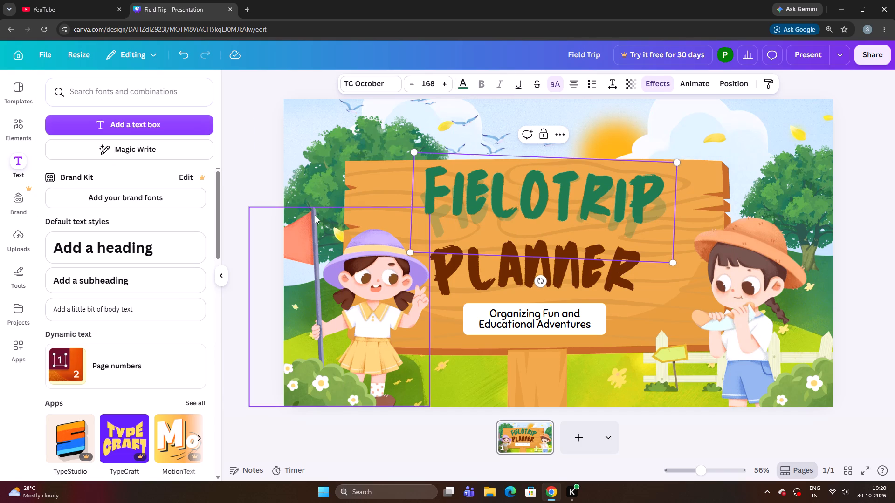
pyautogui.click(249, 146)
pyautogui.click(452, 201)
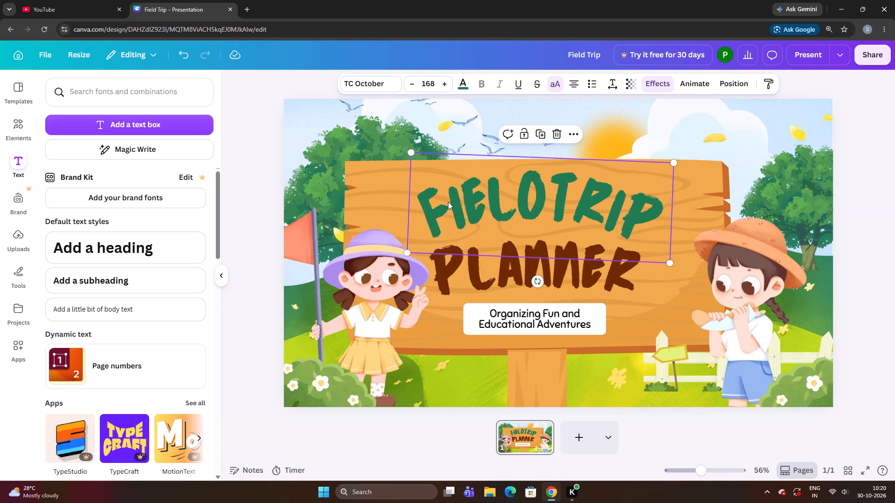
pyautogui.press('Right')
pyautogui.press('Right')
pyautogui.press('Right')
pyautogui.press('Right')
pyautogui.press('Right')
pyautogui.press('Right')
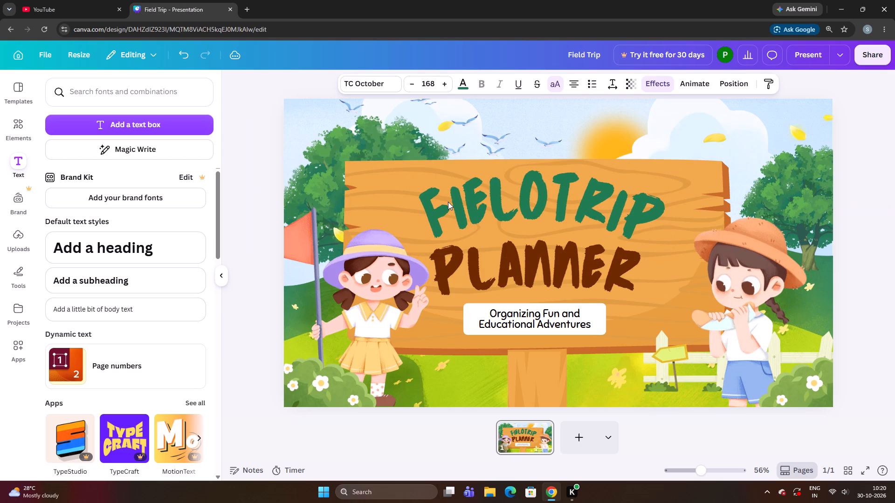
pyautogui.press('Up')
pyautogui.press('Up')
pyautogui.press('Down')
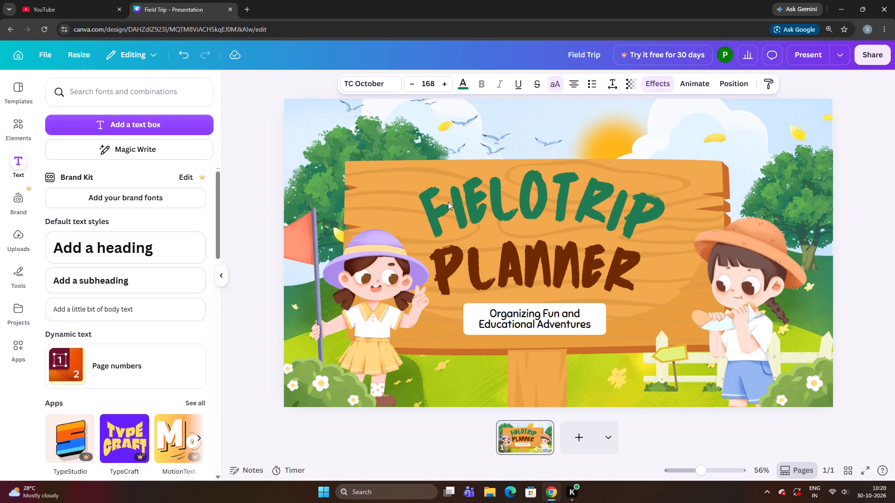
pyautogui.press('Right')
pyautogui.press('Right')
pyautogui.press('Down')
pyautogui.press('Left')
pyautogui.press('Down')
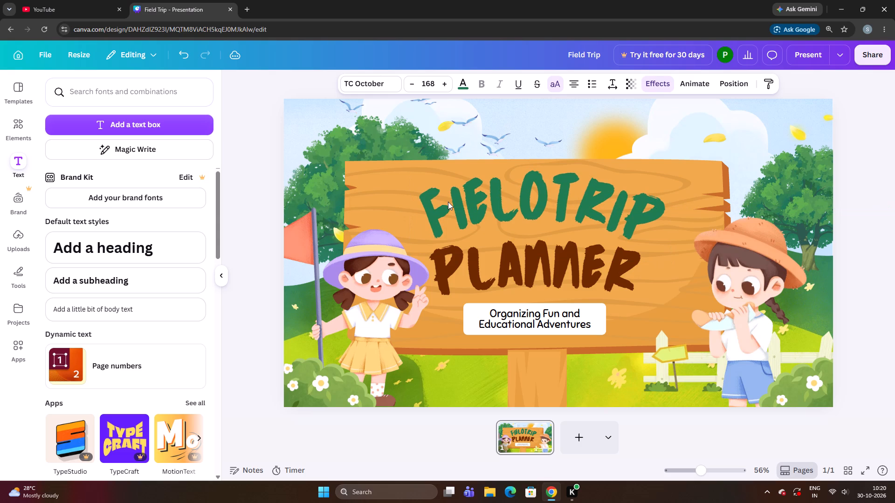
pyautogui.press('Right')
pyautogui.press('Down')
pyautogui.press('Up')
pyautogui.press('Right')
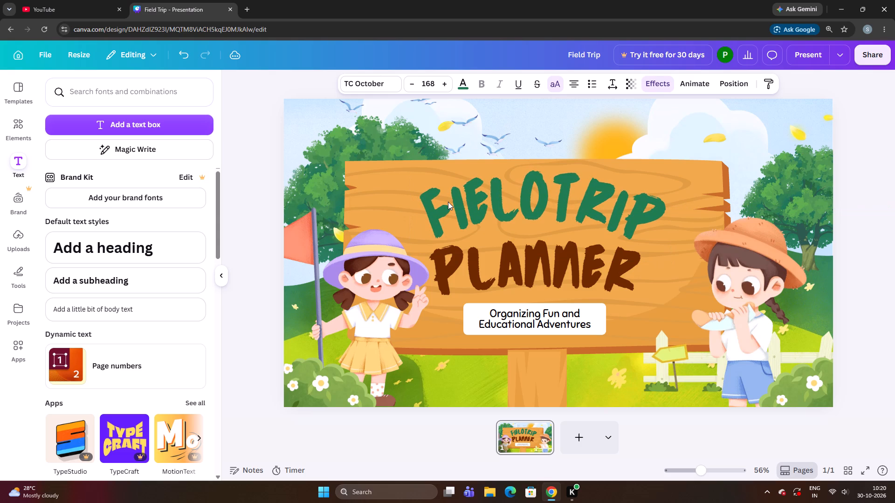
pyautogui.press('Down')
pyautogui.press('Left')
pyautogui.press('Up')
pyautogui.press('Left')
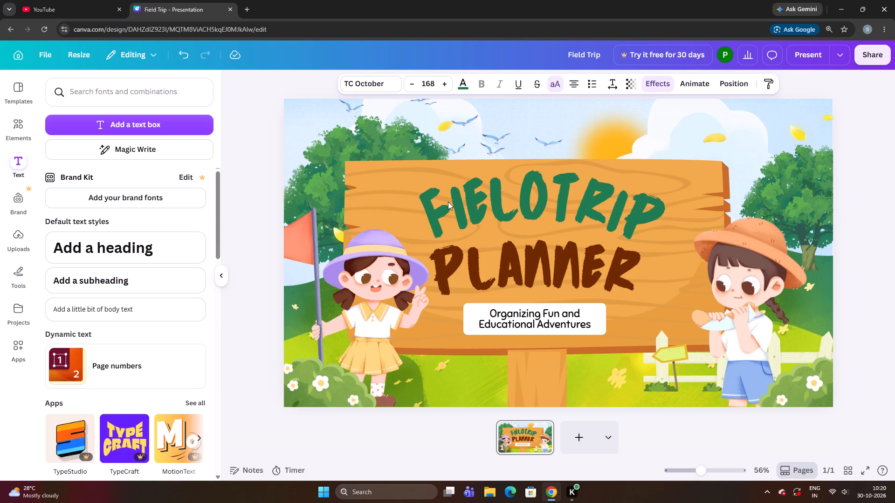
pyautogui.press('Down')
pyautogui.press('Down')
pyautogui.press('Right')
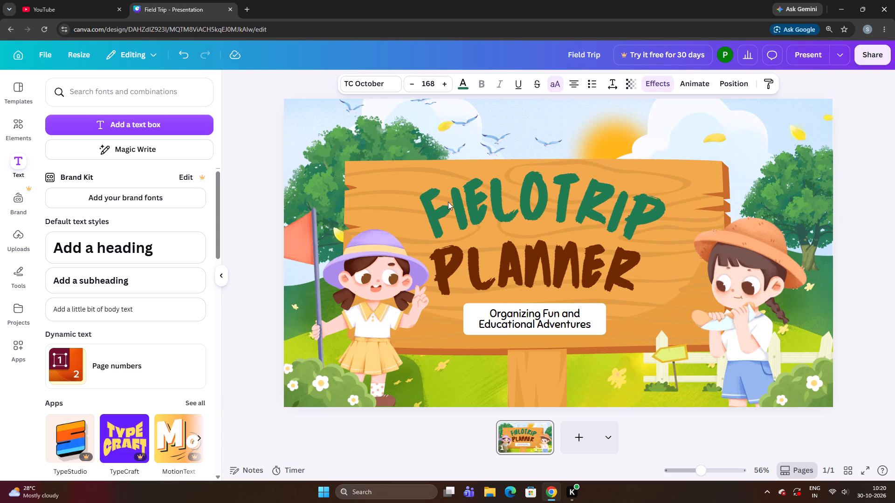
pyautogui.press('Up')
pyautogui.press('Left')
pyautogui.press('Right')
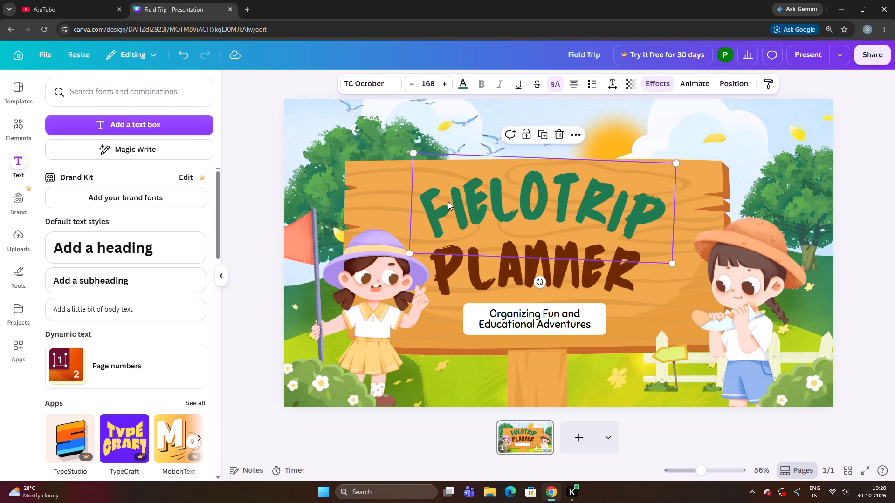
# Nudge the green FIELOTRIP heading slightly left above PLANNER.
pyautogui.press('Down')
pyautogui.press('Left')
pyautogui.press('Down')
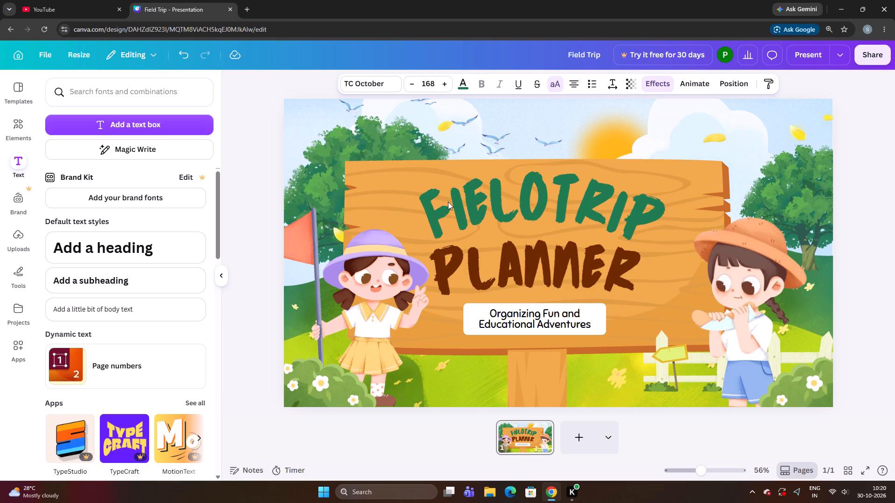
pyautogui.press('Up')
pyautogui.press('Left')
pyautogui.press('Left')
pyautogui.press('Left')
pyautogui.press('Left')
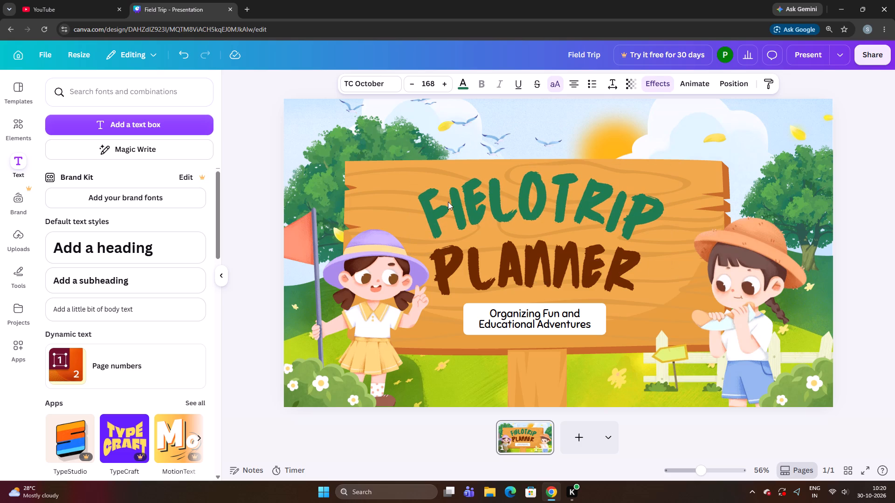
pyautogui.press('Down')
pyautogui.press('Up')
pyautogui.press('Left')
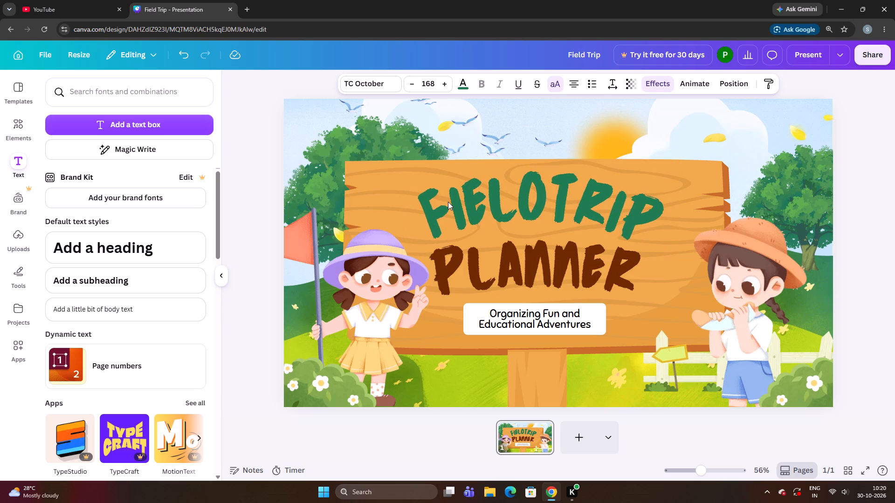
pyautogui.press('Left')
pyautogui.press('Left')
pyautogui.press('Left')
pyautogui.press('Left')
pyautogui.press('Left')
pyautogui.press('Left')
pyautogui.press('Left')
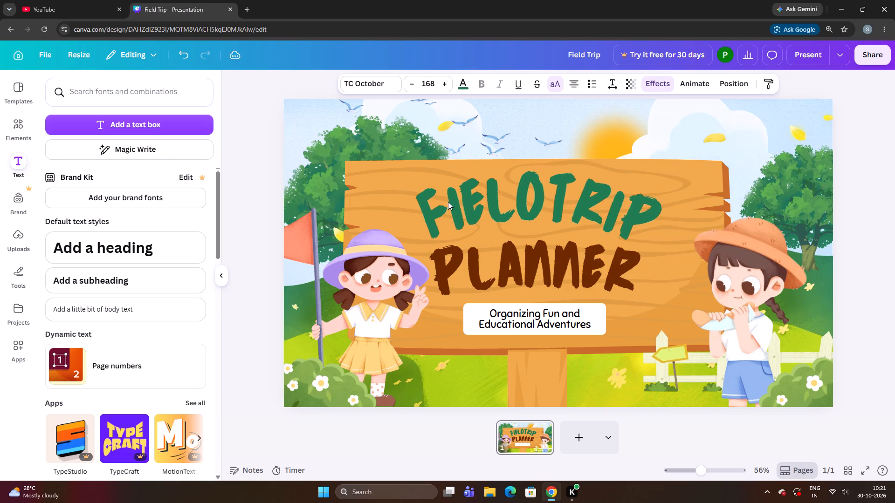
pyautogui.press('Down')
pyautogui.press('Left')
pyautogui.press('Up')
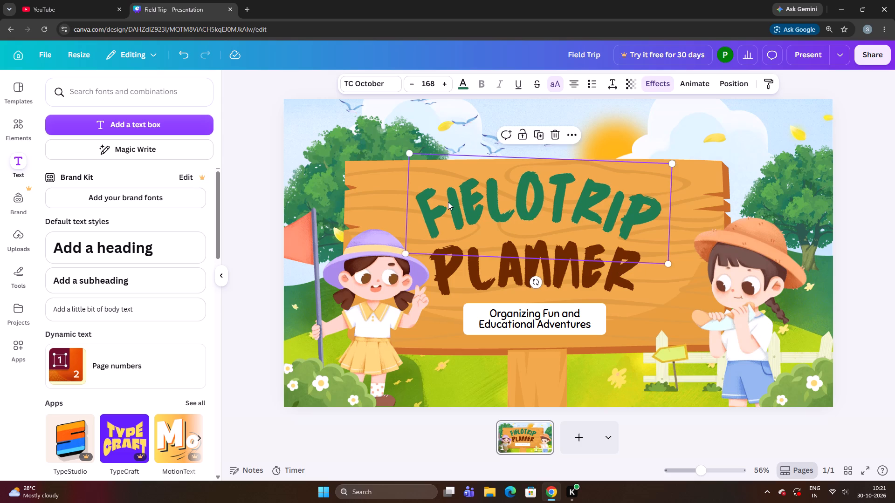
pyautogui.press('Down')
pyautogui.press('Right')
pyautogui.press('Down')
pyautogui.press('Left')
pyautogui.press('Up')
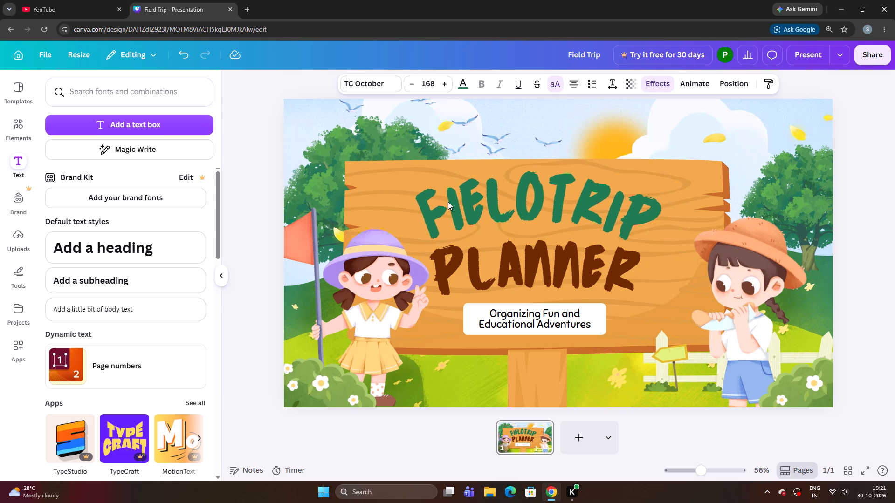
pyautogui.press('Left')
pyautogui.press('Up')
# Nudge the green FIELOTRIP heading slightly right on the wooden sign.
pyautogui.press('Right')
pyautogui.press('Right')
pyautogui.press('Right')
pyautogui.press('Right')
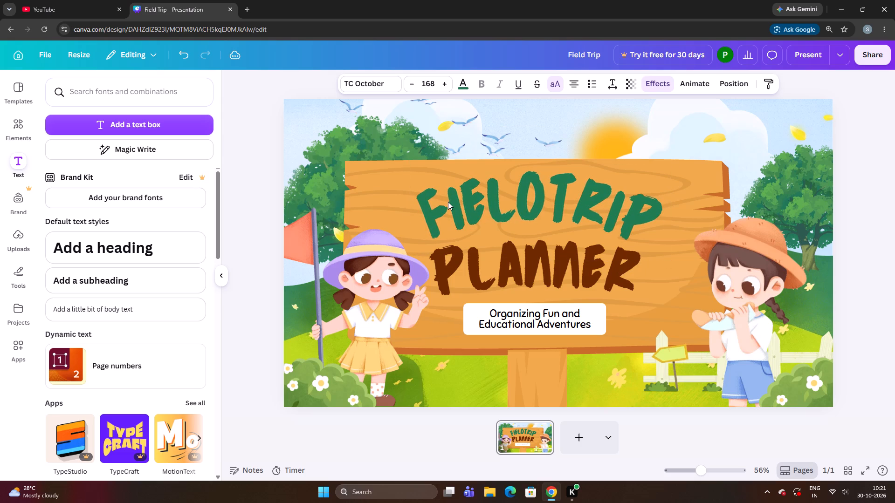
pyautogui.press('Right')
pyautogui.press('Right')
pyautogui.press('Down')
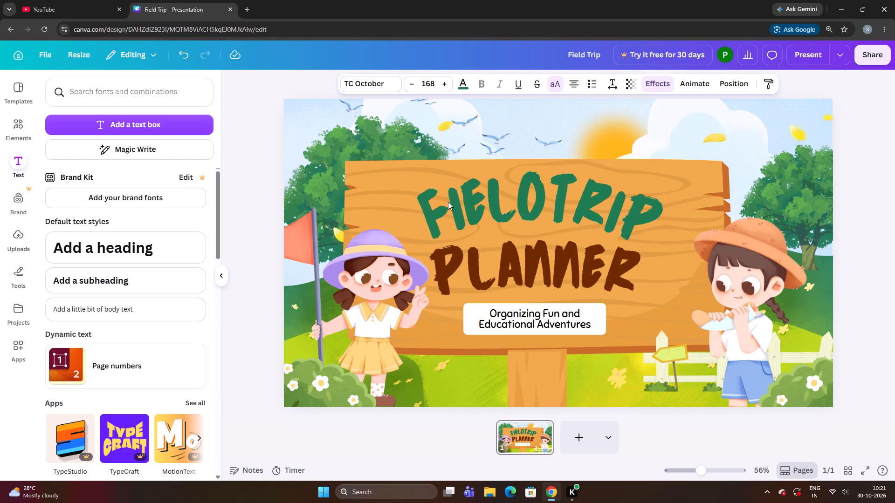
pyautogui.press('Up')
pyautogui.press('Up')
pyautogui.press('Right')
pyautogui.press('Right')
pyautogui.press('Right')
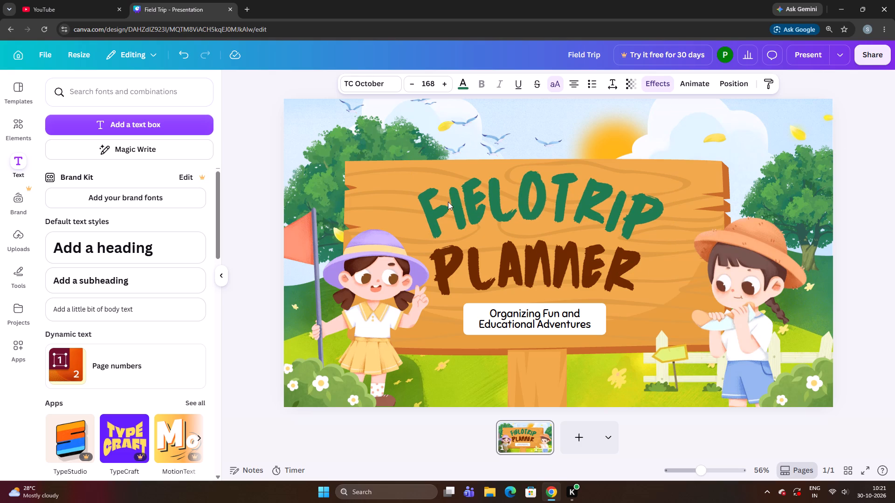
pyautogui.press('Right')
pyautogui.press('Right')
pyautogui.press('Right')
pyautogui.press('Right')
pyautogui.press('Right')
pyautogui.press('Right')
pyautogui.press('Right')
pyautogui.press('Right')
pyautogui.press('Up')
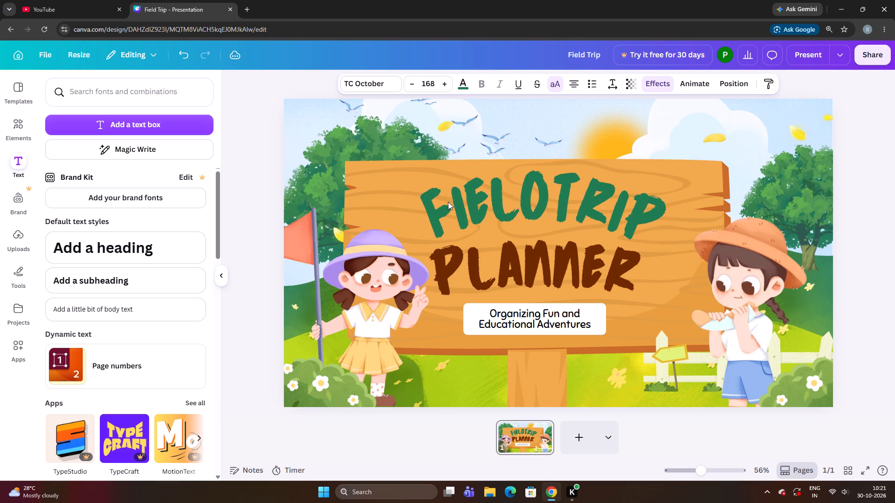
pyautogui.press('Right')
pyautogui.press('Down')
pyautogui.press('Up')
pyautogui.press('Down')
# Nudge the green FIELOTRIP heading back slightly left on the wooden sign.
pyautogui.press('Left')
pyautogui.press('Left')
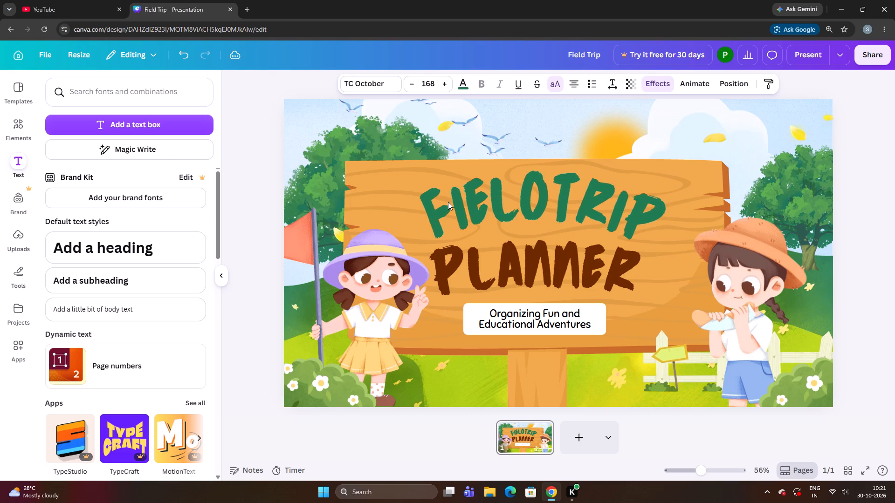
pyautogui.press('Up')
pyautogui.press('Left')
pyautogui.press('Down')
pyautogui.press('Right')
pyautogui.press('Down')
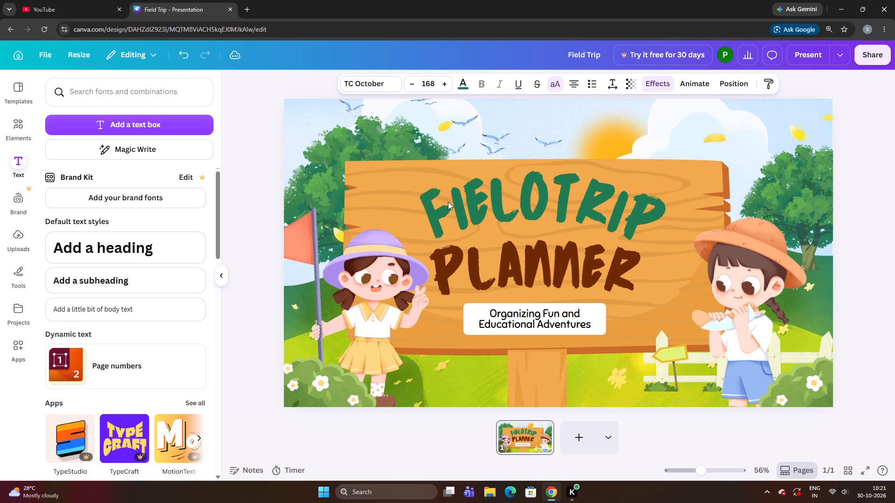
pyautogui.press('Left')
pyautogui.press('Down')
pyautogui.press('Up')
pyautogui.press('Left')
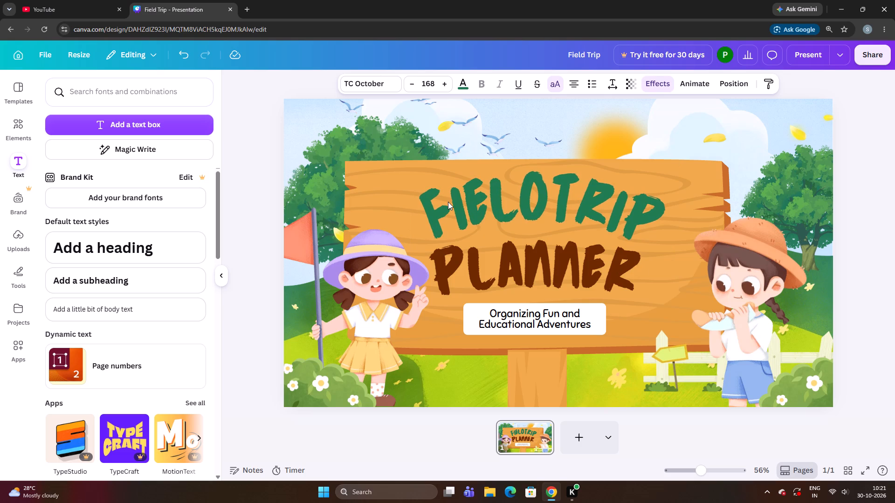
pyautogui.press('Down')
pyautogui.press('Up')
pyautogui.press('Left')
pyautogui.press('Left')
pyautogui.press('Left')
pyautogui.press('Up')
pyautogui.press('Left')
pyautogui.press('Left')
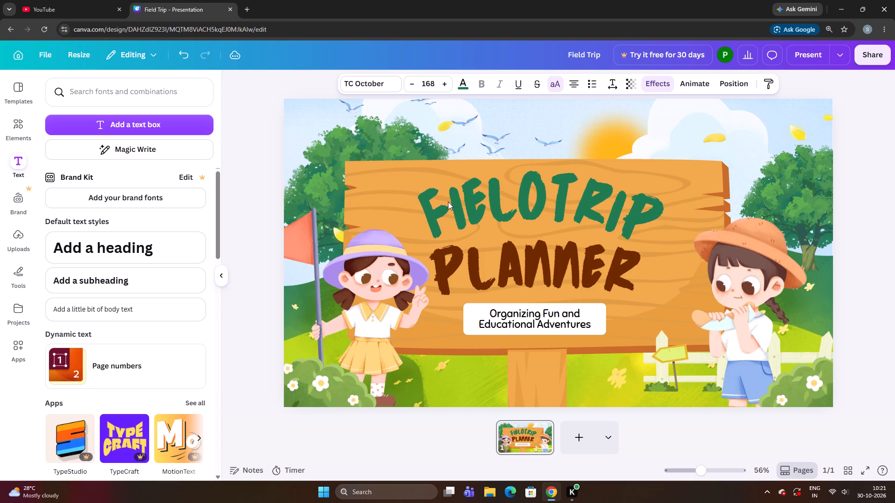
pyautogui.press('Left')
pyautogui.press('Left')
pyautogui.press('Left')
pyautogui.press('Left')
# Nudge the green FIELOTRIP heading slightly up and left above PLANNER, and deselect it.
pyautogui.press('Up')
pyautogui.press('Up')
pyautogui.press('Up')
pyautogui.press('Up')
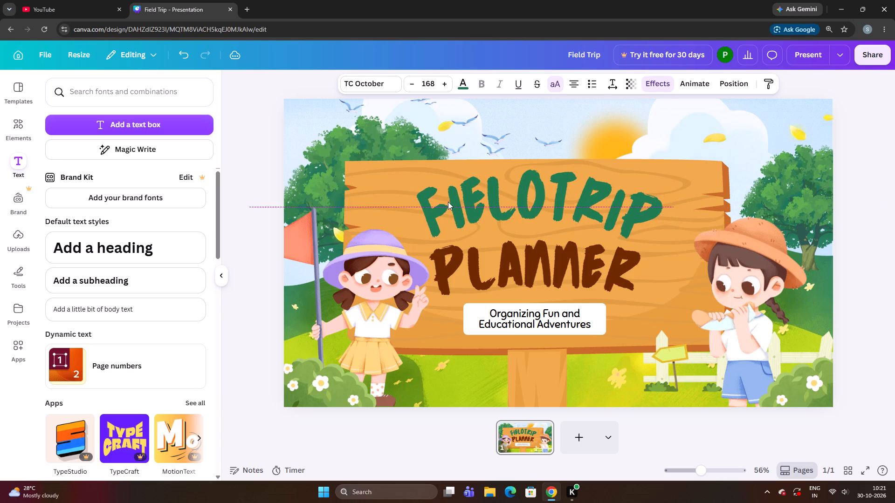
pyautogui.press('Left')
pyautogui.press('Left')
pyautogui.press('Left')
pyautogui.press('Up')
pyautogui.press('Left')
pyautogui.press('Down')
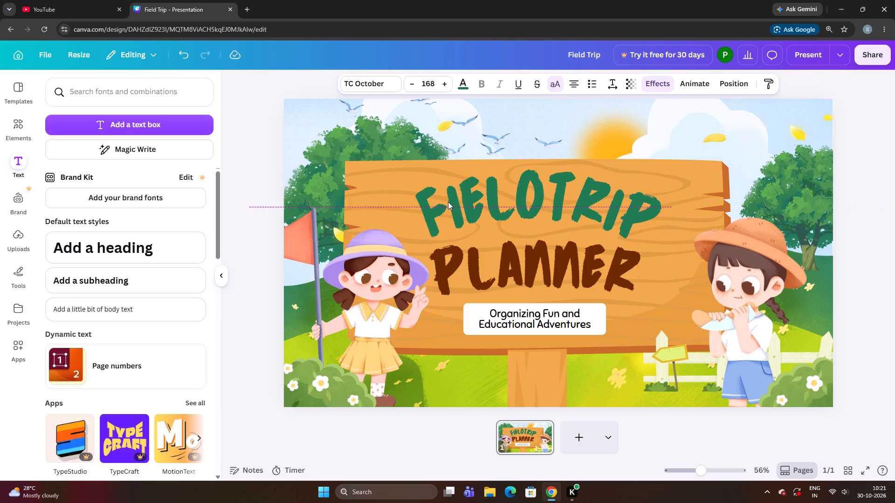
pyautogui.press('Left')
pyautogui.press('Left')
pyautogui.press('Up')
pyautogui.press('Up')
pyautogui.press('Left')
pyautogui.press('Down')
pyautogui.press('Left')
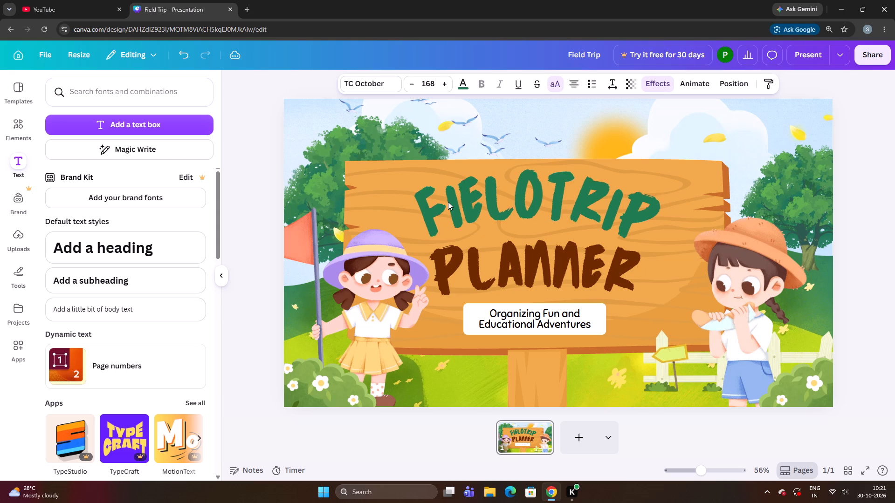
pyautogui.press('Down')
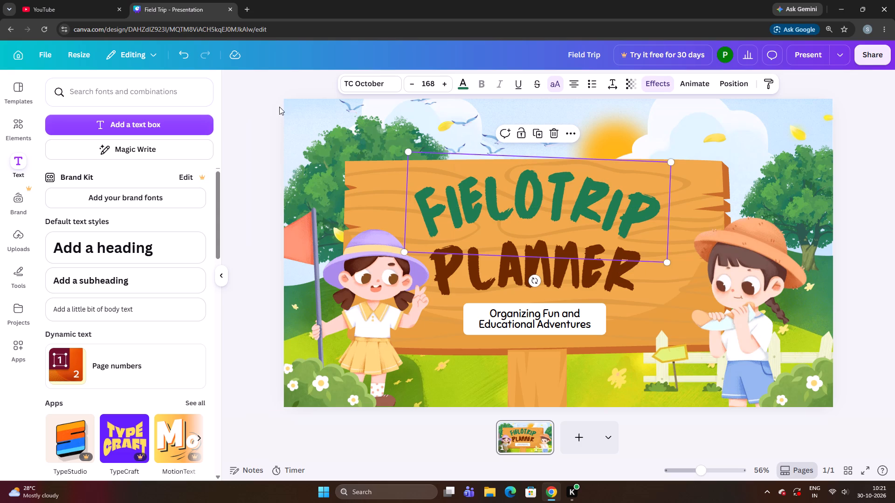
pyautogui.click(274, 119)
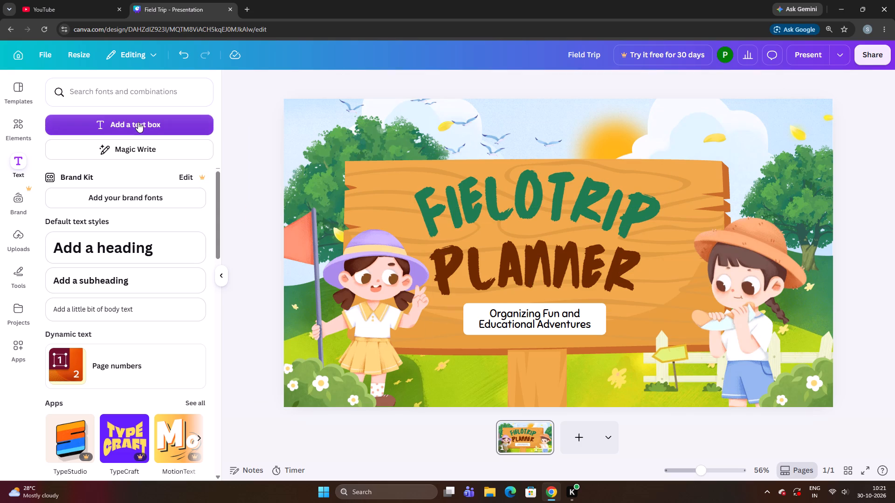
# Add a text box, move it above the wooden sign beside the sun, and open its placeholder text for editing.
pyautogui.click(138, 122)
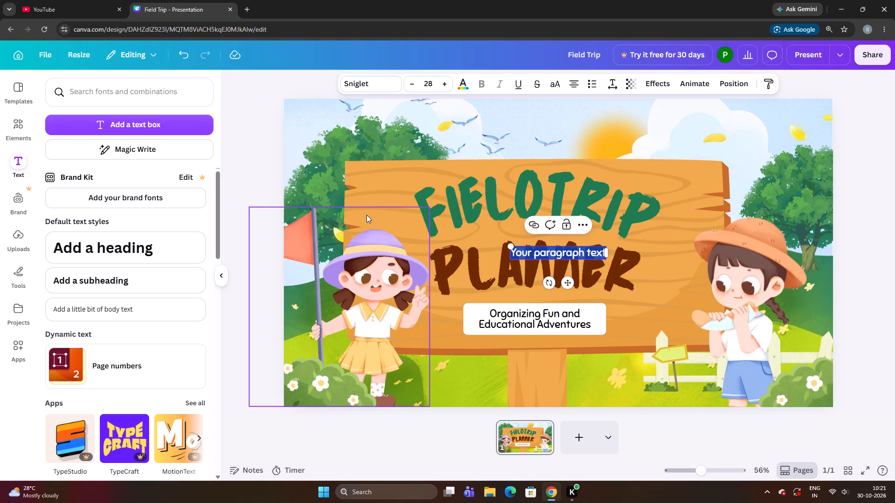
pyautogui.click(381, 197)
pyautogui.moveTo(590, 252); pyautogui.dragTo(590, 251)
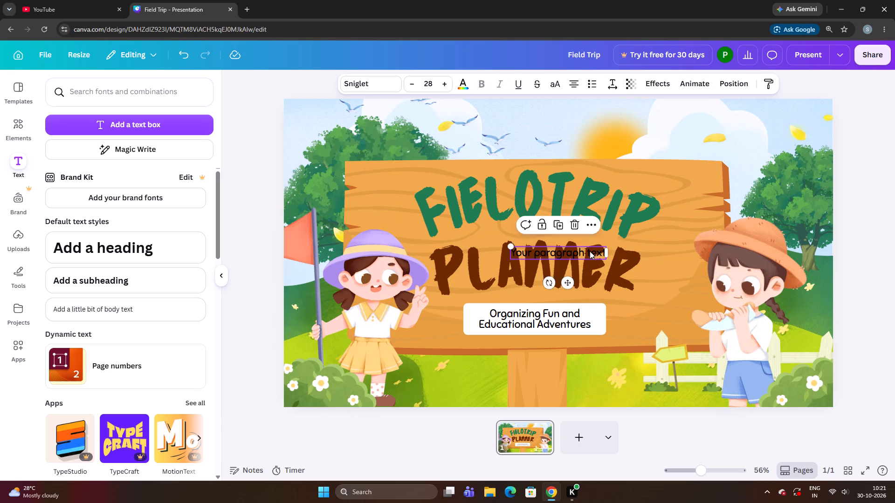
pyautogui.moveTo(590, 251); pyautogui.dragTo(675, 296)
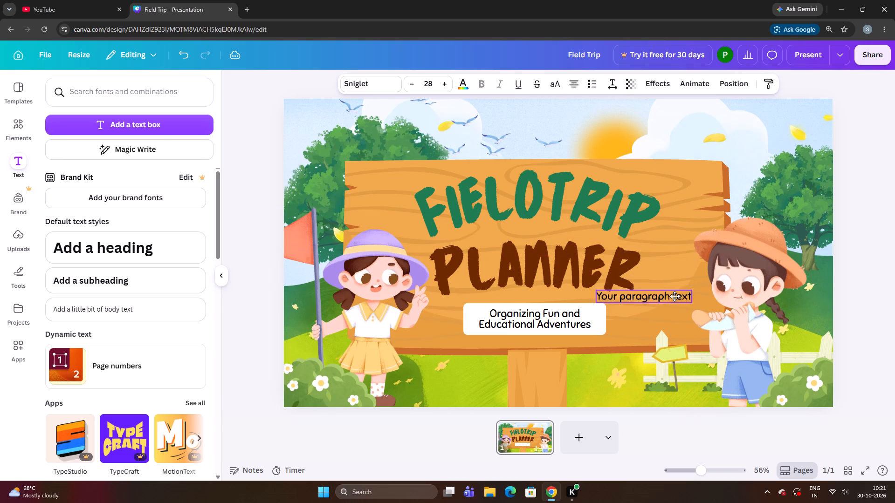
pyautogui.moveTo(675, 296); pyautogui.dragTo(607, 130)
pyautogui.click(607, 130)
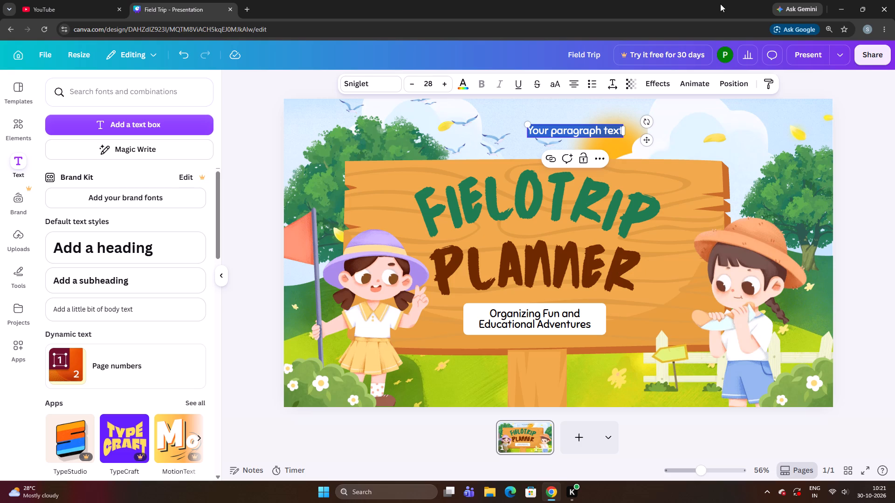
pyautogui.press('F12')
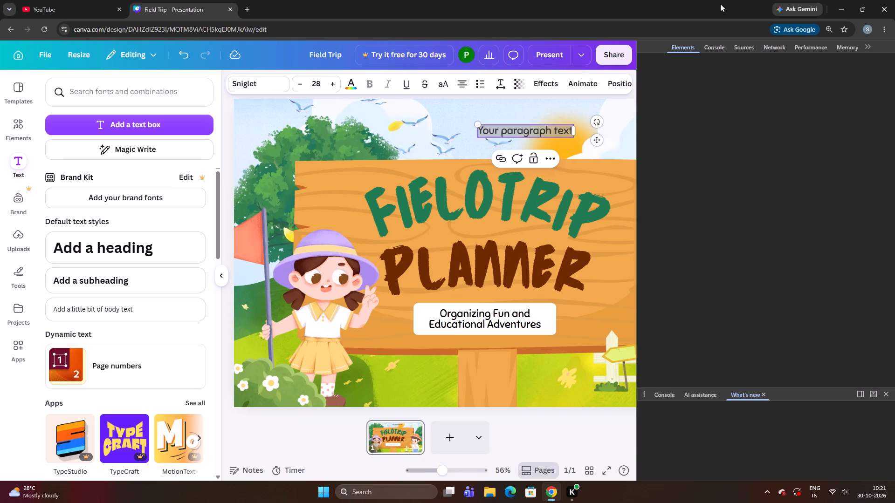
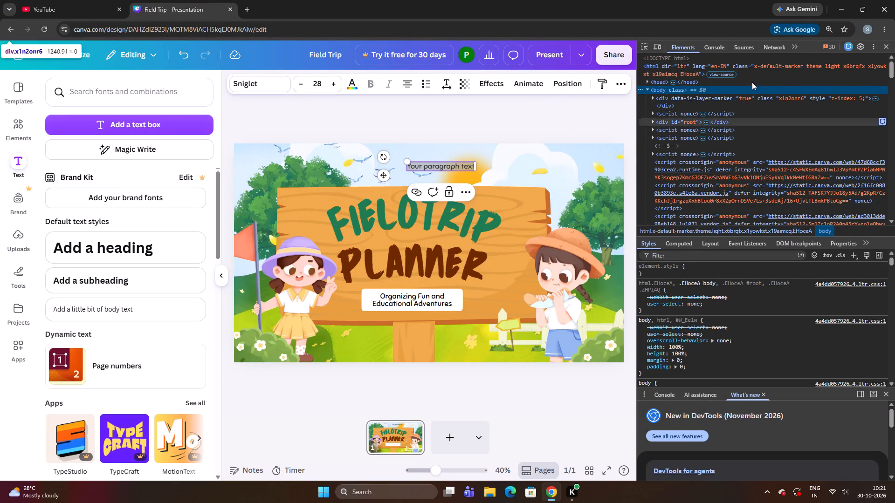
# Close the developer tools pane to return to the full-width design editor.
pyautogui.click(883, 45)
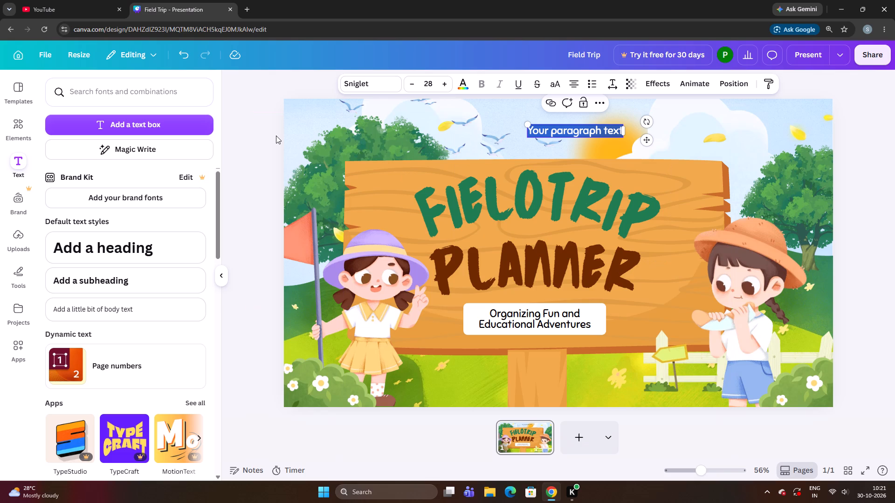
# Nudge the green FIELOTRIP heading slightly right and up on the wooden sign.
pyautogui.click(486, 222)
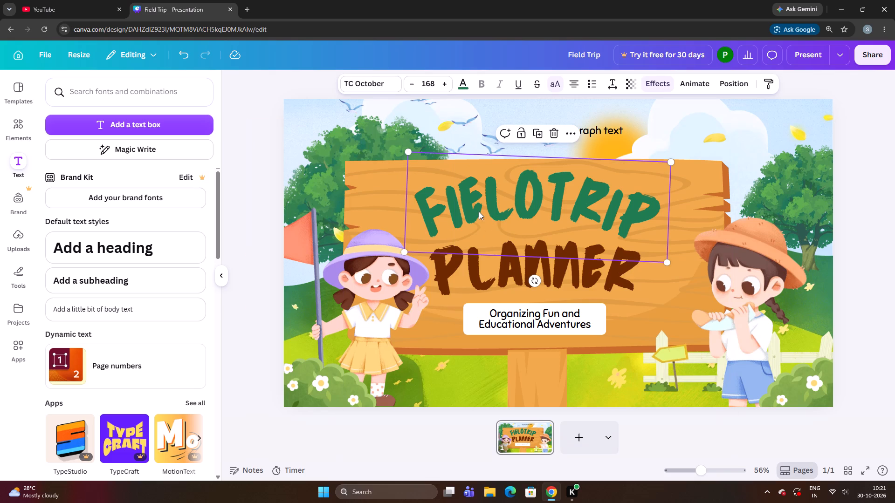
pyautogui.press('Right')
pyautogui.press('Right')
pyautogui.press('Right')
pyautogui.press('Right')
pyautogui.press('Right')
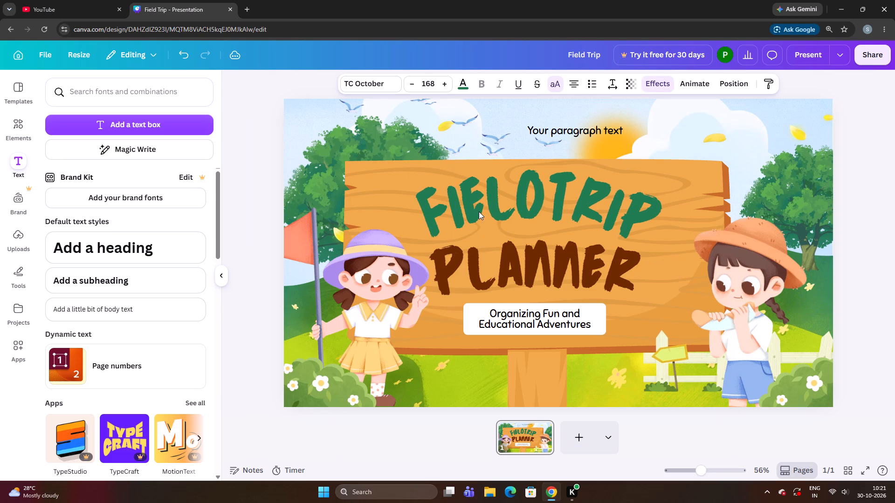
pyautogui.press('Up')
pyautogui.press('Right')
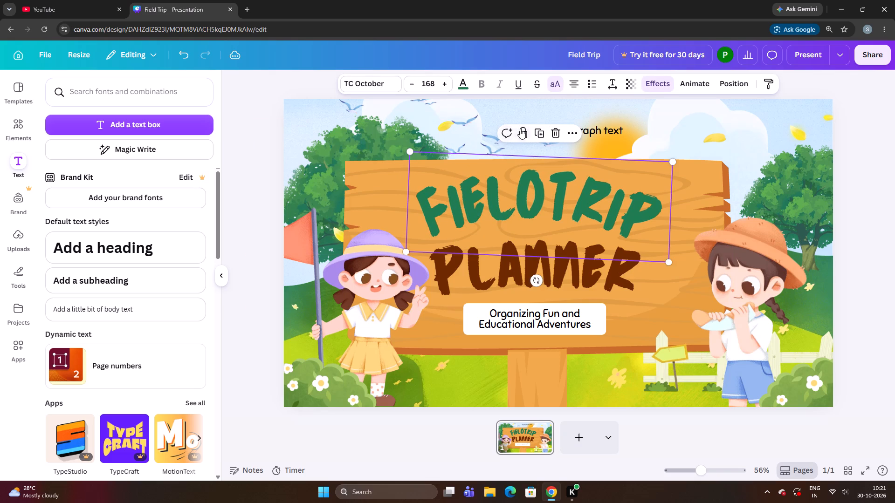
# Replace the placeholder in the text box beside the sun with "planner" and make it all uppercase.
pyautogui.click(622, 130)
pyautogui.click(620, 130)
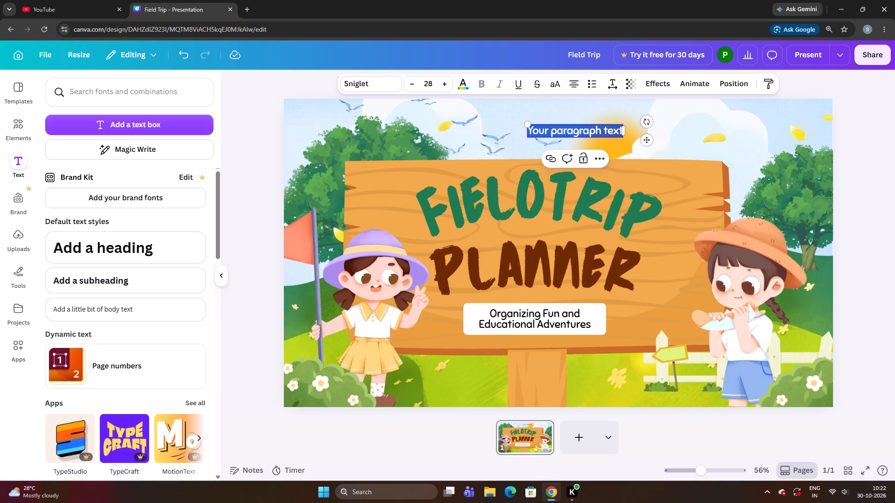
pyautogui.press('BackSpace')
pyautogui.press('p')
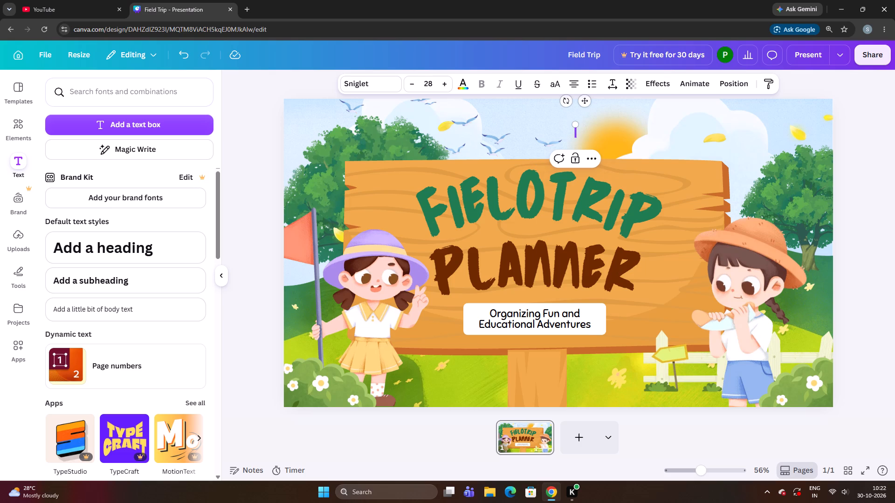
pyautogui.press('l')
pyautogui.write('ann')
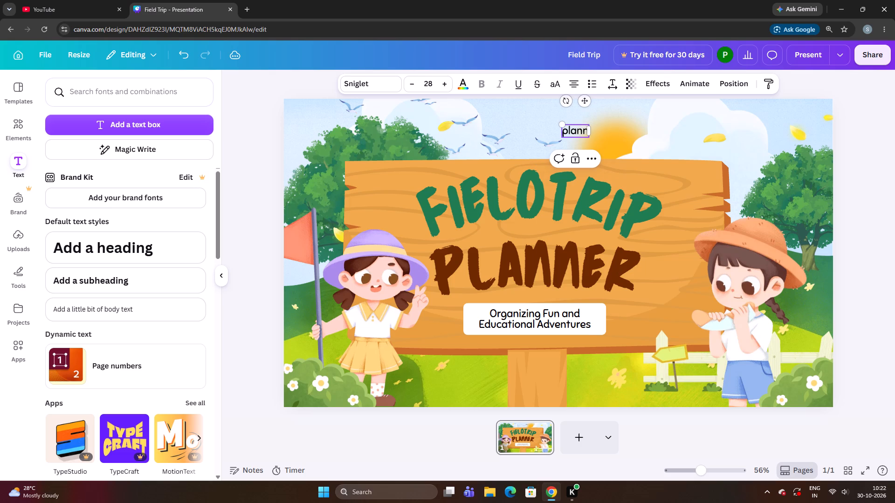
pyautogui.write('er')
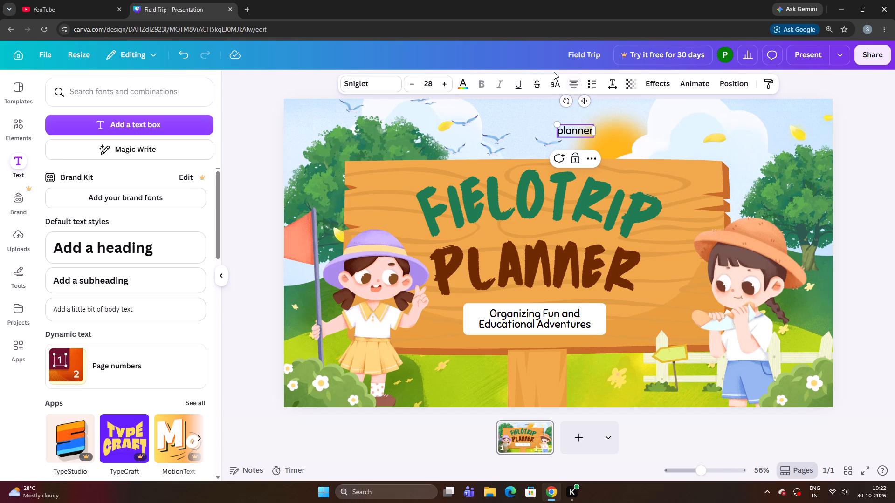
pyautogui.click(554, 85)
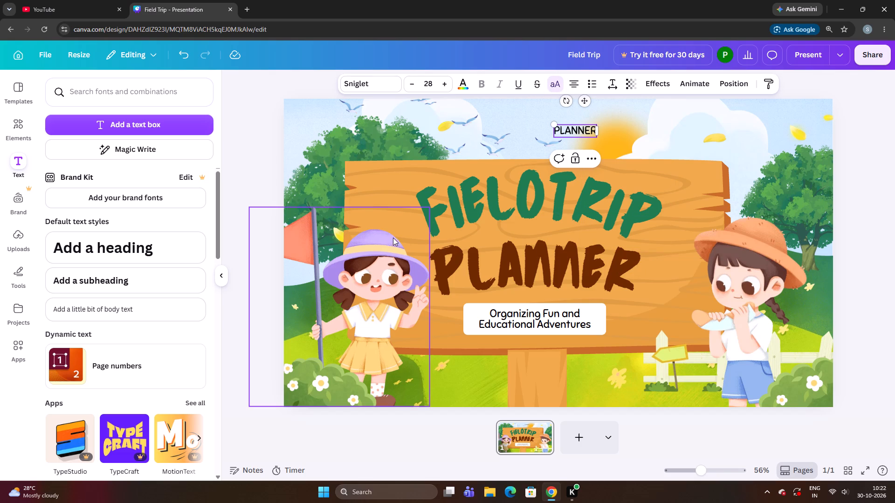
# Delete the original brown PLANNER heading from the wooden sign.
pyautogui.click(468, 270)
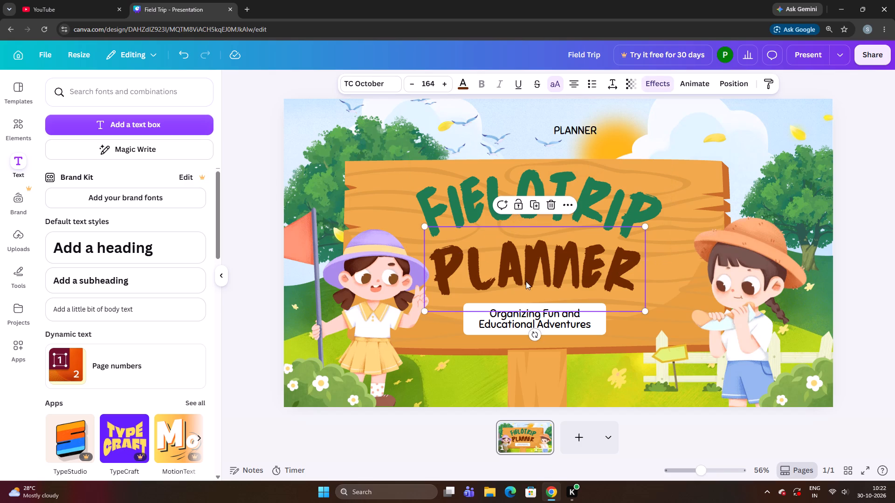
pyautogui.click(555, 207)
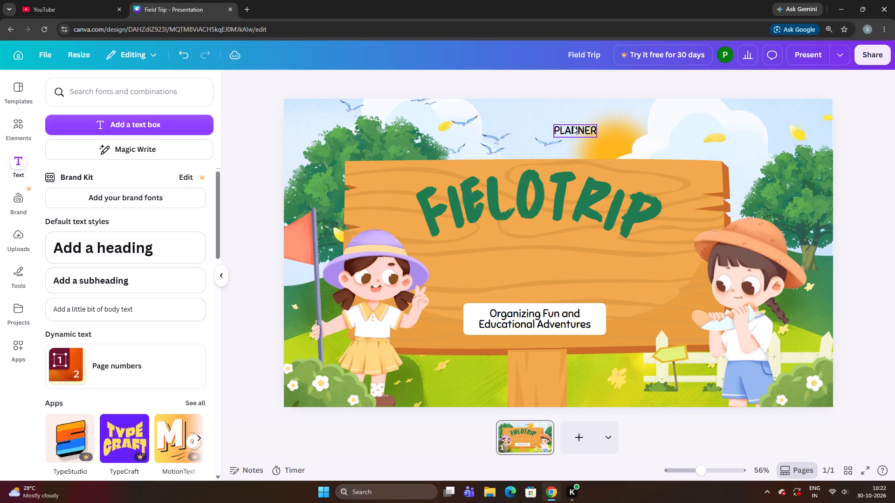
# Move the new black PLANNER text onto the wooden sign, between FIELOTRIP and the white subtitle box.
pyautogui.moveTo(573, 126); pyautogui.dragTo(501, 253)
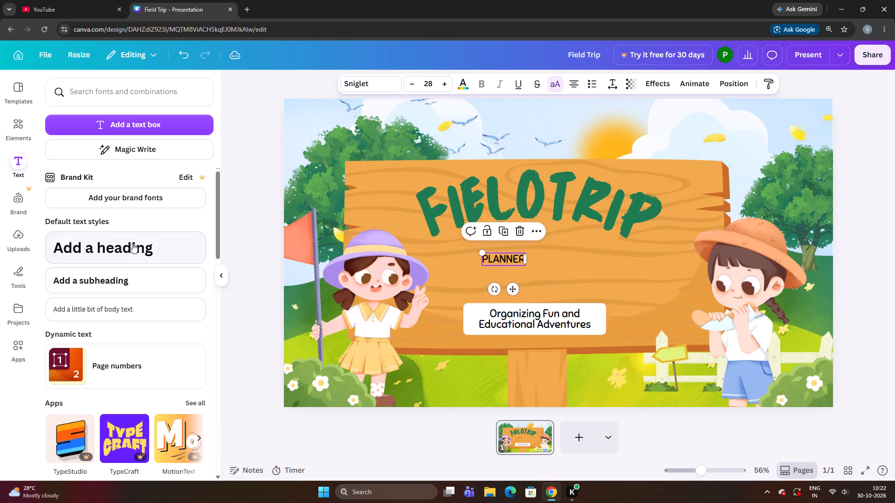
# Enlarge the new PLANNER text to a font size of about 30 and shift it slightly down the sign.
pyautogui.hotkey('ctrl', 'Down')
pyautogui.hotkey('ctrl', 'Down')
pyautogui.hotkey('ctrl', 'Down')
pyautogui.hotkey('ctrl', 'Down')
pyautogui.hotkey('ctrl', 'Down')
pyautogui.hotkey('ctrl', 'Down')
pyautogui.hotkey('ctrl', 'Down')
pyautogui.hotkey('ctrl', 'Down')
pyautogui.hotkey('ctrl', 'Down')
pyautogui.hotkey('ctrl', 'Down')
pyautogui.hotkey('ctrl', 'Down')
pyautogui.hotkey('ctrl', 'Down')
pyautogui.hotkey('ctrl', 'Down')
pyautogui.hotkey('ctrl', 'Down')
pyautogui.hotkey('ctrl', 'Down')
pyautogui.hotkey('ctrl', 'Down')
pyautogui.hotkey('ctrl', 'Down')
pyautogui.hotkey('ctrl', 'Down')
pyautogui.hotkey('ctrl', 'Down')
pyautogui.hotkey('ctrl', 'Down')
pyautogui.hotkey('ctrl', 'Down')
pyautogui.hotkey('ctrl', 'Down')
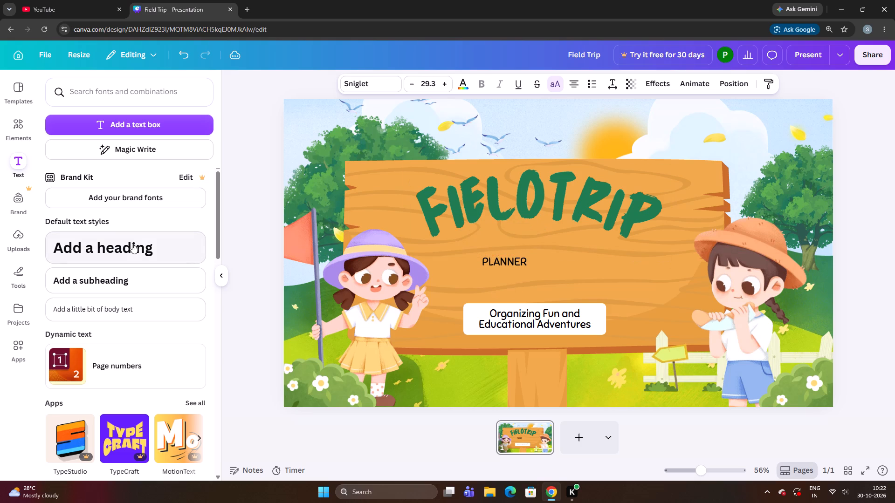
pyautogui.hotkey('ctrl', 'Down')
pyautogui.hotkey('ctrl', 'Down')
pyautogui.hotkey('ctrl', 'Down')
pyautogui.hotkey('ctrl', 'Down')
pyautogui.hotkey('ctrl', 'Down')
pyautogui.hotkey('ctrl', 'Down')
pyautogui.hotkey('ctrl', 'Down')
pyautogui.hotkey('ctrl', 'Down')
pyautogui.hotkey('ctrl', 'Down')
pyautogui.hotkey('ctrl', 'Down')
pyautogui.hotkey('ctrl', 'Down')
pyautogui.hotkey('ctrl', 'Down')
pyautogui.hotkey('ctrl', 'Down')
pyautogui.hotkey('ctrl', 'Down')
pyautogui.hotkey('ctrl', 'Down')
pyautogui.hotkey('ctrl', 'Down')
pyautogui.hotkey('ctrl', 'Down')
pyautogui.hotkey('ctrl', 'Down')
pyautogui.hotkey('ctrl', 'Down')
pyautogui.hotkey('ctrl', 'Down')
pyautogui.hotkey('ctrl', 'Down')
pyautogui.hotkey('ctrl', 'Down')
pyautogui.hotkey('ctrl', 'Down')
pyautogui.hotkey('ctrl', 'Down')
pyautogui.hotkey('ctrl', 'Down')
pyautogui.hotkey('ctrl', 'Down')
pyautogui.hotkey('ctrl', 'Down')
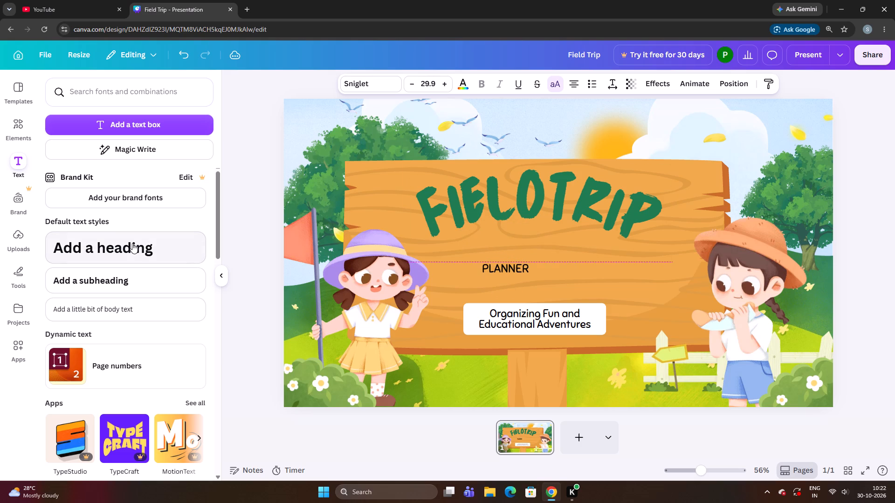
# Nudge the new PLANNER text up towards the FIELOTRIP heading.
pyautogui.press('Up')
pyautogui.press('Up')
pyautogui.press('Up')
pyautogui.press('Up')
pyautogui.press('Up')
pyautogui.press('Up')
pyautogui.press('Up')
pyautogui.press('Up')
pyautogui.press('Up')
pyautogui.press('Up')
pyautogui.press('Up')
pyautogui.press('Up')
pyautogui.press('Up')
pyautogui.press('Up')
pyautogui.press('Up')
pyautogui.press('Up')
pyautogui.press('Up')
pyautogui.press('Up')
pyautogui.press('Up')
pyautogui.press('Up')
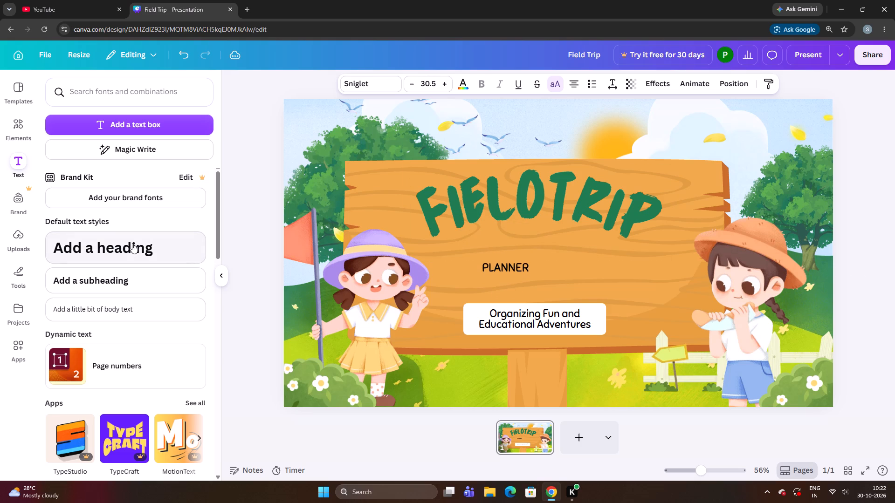
# Enlarge the black PLANNER text on the wooden sign to a font size of 60.7.
pyautogui.hotkey('ctrl', 'Down')
pyautogui.hotkey('ctrl', 'Down')
pyautogui.hotkey('ctrl', 'Down')
pyautogui.hotkey('ctrl', 'Down')
pyautogui.hotkey('ctrl', 'Down')
pyautogui.hotkey('ctrl', 'Down')
pyautogui.hotkey('ctrl', 'Down')
pyautogui.hotkey('ctrl', 'Down')
pyautogui.hotkey('ctrl', 'Down')
pyautogui.hotkey('ctrl', 'Down')
pyautogui.hotkey('ctrl', 'Down')
pyautogui.hotkey('ctrl', 'Down')
pyautogui.hotkey('ctrl', 'Down')
pyautogui.hotkey('ctrl', 'Down')
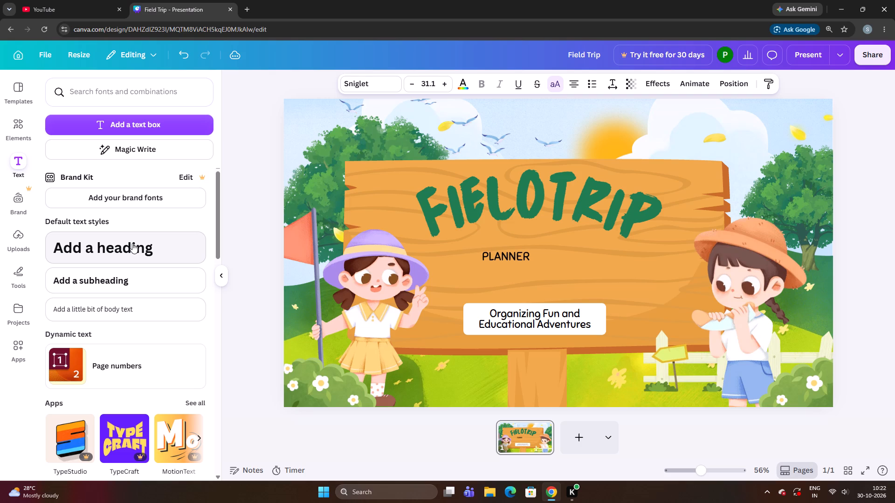
pyautogui.hotkey('ctrl', 'Down')
pyautogui.hotkey('ctrl', 'Down')
pyautogui.hotkey('ctrl', 'Down')
pyautogui.hotkey('ctrl', 'Down')
pyautogui.hotkey('ctrl', 'Down')
pyautogui.hotkey('ctrl', 'Down')
pyautogui.hotkey('ctrl', 'Down')
pyautogui.hotkey('ctrl', 'Down')
pyautogui.hotkey('ctrl', 'Down')
pyautogui.hotkey('ctrl', 'Down')
pyautogui.hotkey('ctrl', 'Down')
pyautogui.hotkey('ctrl', 'Down')
pyautogui.hotkey('ctrl', 'Down')
pyautogui.hotkey('ctrl', 'Down')
pyautogui.hotkey('ctrl', 'Down')
pyautogui.hotkey('ctrl', 'Down')
pyautogui.hotkey('ctrl', 'Down')
pyautogui.hotkey('ctrl', 'Down')
pyautogui.hotkey('ctrl', 'Down')
pyautogui.hotkey('ctrl', 'Down')
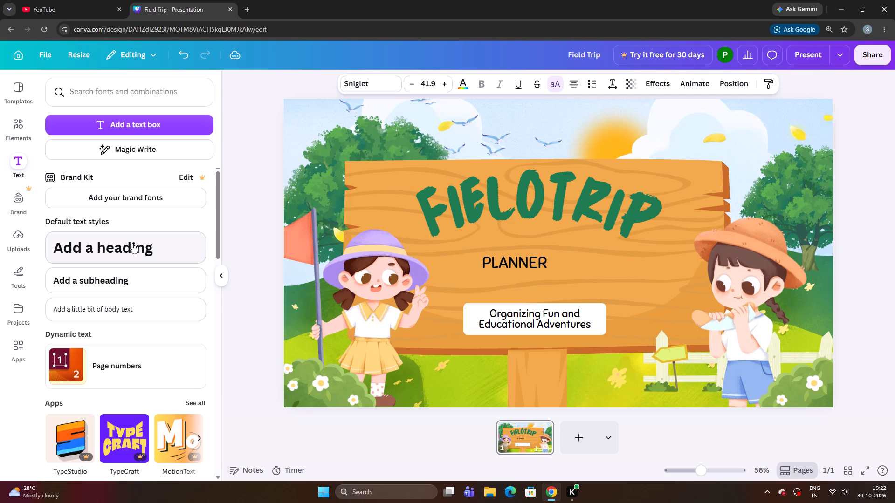
pyautogui.hotkey('ctrl', 'Down')
pyautogui.hotkey('ctrl', 'Down')
pyautogui.hotkey('ctrl', 'Down')
pyautogui.hotkey('ctrl', 'Down')
pyautogui.hotkey('ctrl', 'Down')
pyautogui.hotkey('ctrl', 'Down')
pyautogui.hotkey('ctrl', 'Down')
pyautogui.hotkey('ctrl', 'Down')
pyautogui.hotkey('ctrl', 'Down')
pyautogui.hotkey('ctrl', 'Down')
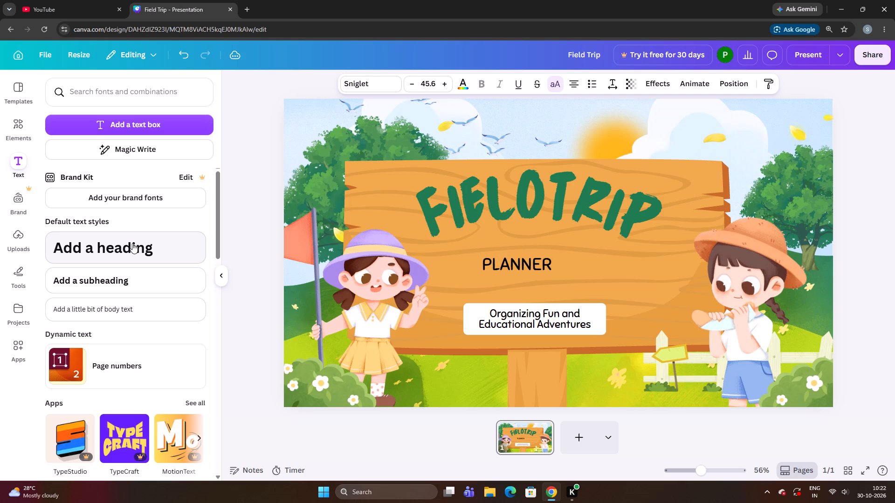
pyautogui.hotkey('ctrl', 'Down')
pyautogui.hotkey('ctrl', 'Down')
pyautogui.hotkey('ctrl', 'Down')
pyautogui.hotkey('ctrl', 'Down')
pyautogui.hotkey('ctrl', 'Down')
pyautogui.hotkey('ctrl', 'Down')
pyautogui.hotkey('ctrl', 'Down')
pyautogui.hotkey('ctrl', 'Down')
pyautogui.hotkey('ctrl', 'Down')
pyautogui.hotkey('ctrl', 'Down')
pyautogui.hotkey('ctrl', 'Down')
pyautogui.hotkey('ctrl', 'Down')
pyautogui.hotkey('ctrl', 'Down')
pyautogui.hotkey('ctrl', 'Down')
pyautogui.hotkey('ctrl', 'Down')
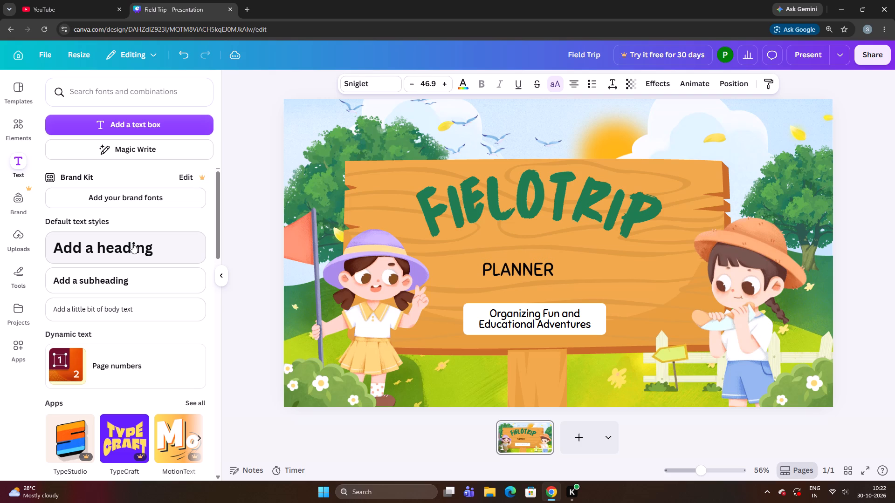
pyautogui.hotkey('ctrl', 'Down')
pyautogui.hotkey('ctrl', 'Down')
pyautogui.hotkey('ctrl', 'Down')
pyautogui.hotkey('ctrl', 'Down')
pyautogui.hotkey('ctrl', 'Down')
pyautogui.hotkey('ctrl', 'Down')
pyautogui.hotkey('ctrl', 'Down')
pyautogui.hotkey('ctrl', 'Down')
pyautogui.hotkey('ctrl', 'Down')
pyautogui.hotkey('ctrl', 'Down')
pyautogui.hotkey('ctrl', 'Down')
pyautogui.hotkey('ctrl', 'Down')
pyautogui.hotkey('ctrl', 'Down')
pyautogui.hotkey('ctrl', 'Down')
pyautogui.hotkey('ctrl', 'Down')
pyautogui.hotkey('ctrl', 'Down')
pyautogui.hotkey('ctrl', 'Down')
pyautogui.hotkey('ctrl', 'Down')
pyautogui.hotkey('ctrl', 'Down')
pyautogui.hotkey('ctrl', 'Down')
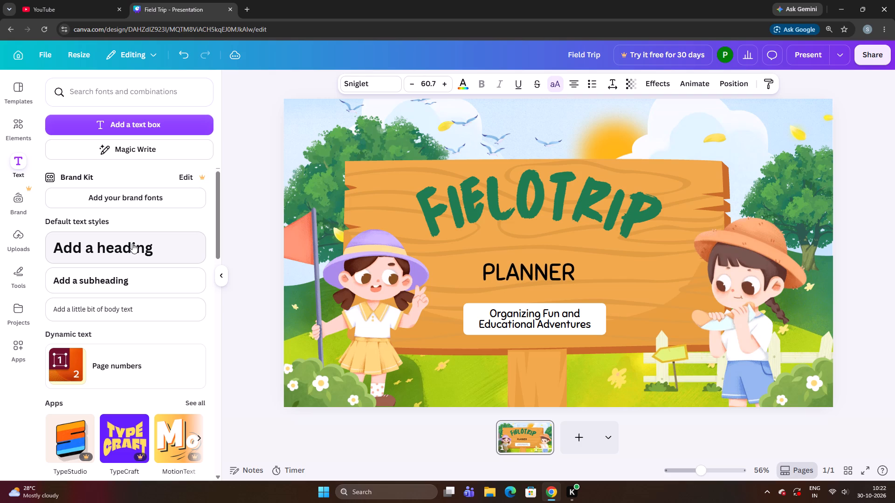
# Nudge the enlarged PLANNER text up towards the FIELOTRIP heading and slightly to the left.
pyautogui.press('Up')
pyautogui.press('Up')
pyautogui.press('Up')
pyautogui.press('Up')
pyautogui.press('Up')
pyautogui.press('Up')
pyautogui.press('Up')
pyautogui.press('Up')
pyautogui.press('Up')
pyautogui.press('Up')
pyautogui.press('Up')
pyautogui.press('Up')
pyautogui.press('Up')
pyautogui.press('Up')
pyautogui.press('Up')
pyautogui.press('Up')
pyautogui.press('Up')
pyautogui.press('Up')
pyautogui.press('Left')
pyautogui.press('Left')
pyautogui.press('Left')
pyautogui.press('Left')
pyautogui.press('Left')
pyautogui.press('Left')
pyautogui.press('Left')
pyautogui.press('Left')
pyautogui.press('Left')
pyautogui.press('Left')
pyautogui.press('Left')
pyautogui.press('Left')
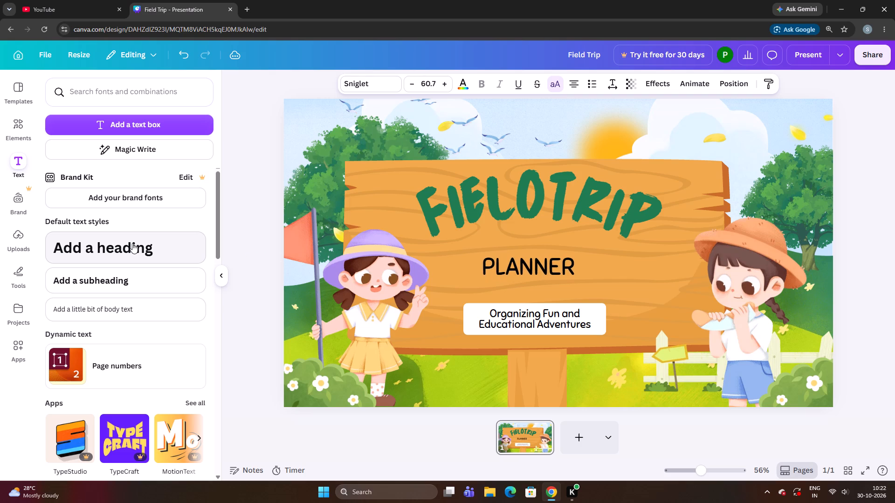
# Enlarge the PLANNER text further to a font size of 71.4.
pyautogui.hotkey('ctrl', 'Down')
pyautogui.hotkey('ctrl', 'Down')
pyautogui.hotkey('ctrl', 'Down')
pyautogui.hotkey('ctrl', 'Down')
pyautogui.hotkey('ctrl', 'Down')
pyautogui.hotkey('ctrl', 'Down')
pyautogui.hotkey('ctrl', 'Down')
pyautogui.hotkey('ctrl', 'Down')
pyautogui.hotkey('ctrl', 'Down')
pyautogui.hotkey('ctrl', 'Down')
pyautogui.hotkey('ctrl', 'Down')
pyautogui.hotkey('ctrl', 'Down')
pyautogui.hotkey('ctrl', 'Down')
pyautogui.hotkey('ctrl', 'Down')
pyautogui.hotkey('ctrl', 'Down')
pyautogui.hotkey('ctrl', 'Down')
pyautogui.hotkey('ctrl', 'Down')
# Nudge the PLANNER text up, away from the white subtitle box.
pyautogui.press('Up')
pyautogui.press('Up')
pyautogui.press('Up')
pyautogui.press('Up')
pyautogui.press('Up')
pyautogui.press('Up')
pyautogui.press('Up')
pyautogui.press('Up')
pyautogui.press('Up')
pyautogui.press('Up')
pyautogui.press('Up')
pyautogui.press('Up')
pyautogui.press('Up')
pyautogui.press('Up')
pyautogui.press('Up')
pyautogui.press('Up')
pyautogui.press('Up')
pyautogui.press('Up')
pyautogui.press('Up')
pyautogui.press('Up')
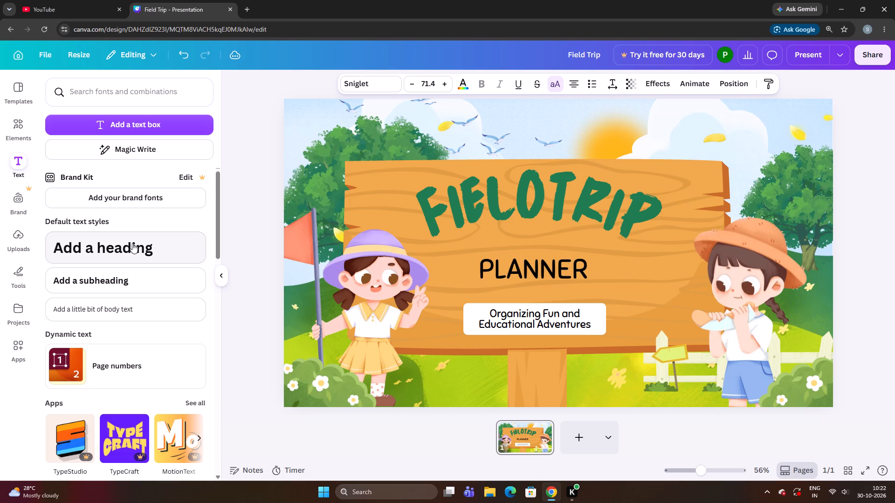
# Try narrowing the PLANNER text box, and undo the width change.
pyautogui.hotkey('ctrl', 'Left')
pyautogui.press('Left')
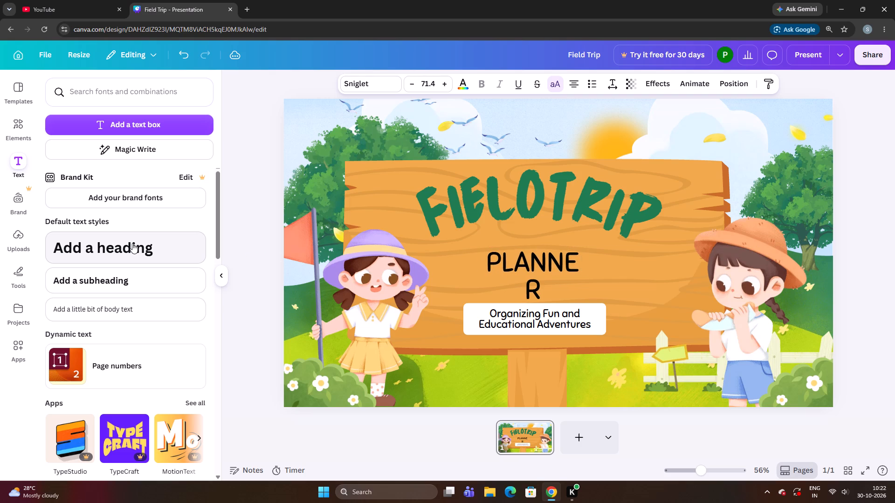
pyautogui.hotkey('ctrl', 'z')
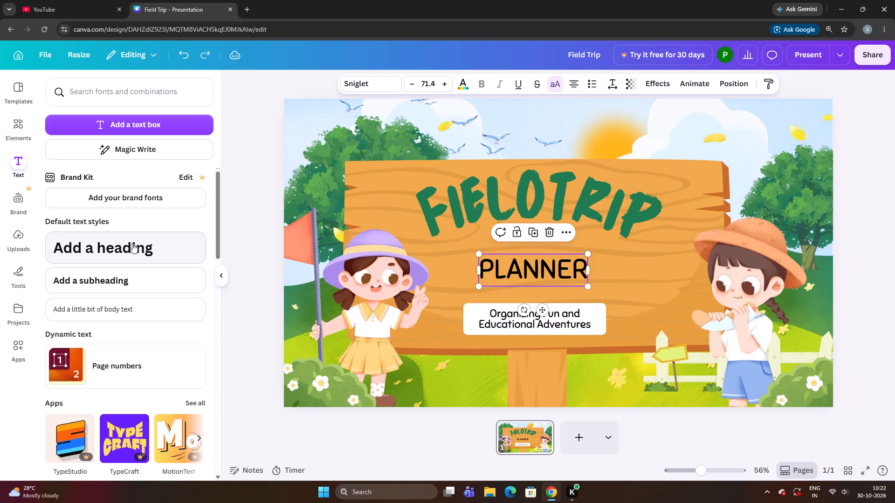
# Enlarge the PLANNER text slightly to a font size of 72.1.
pyautogui.hotkey('ctrl', 'Down')
pyautogui.hotkey('ctrl', 'Down')
pyautogui.hotkey('ctrl', 'Up')
# Nudge the PLANNER text up towards the FIELOTRIP heading and slightly to the left.
pyautogui.press('Up')
pyautogui.press('Up')
pyautogui.press('Up')
pyautogui.press('Up')
pyautogui.press('Up')
pyautogui.press('Up')
pyautogui.press('Up')
pyautogui.press('Up')
pyautogui.press('Up')
pyautogui.press('Up')
pyautogui.press('Up')
pyautogui.press('Up')
pyautogui.press('Up')
pyautogui.press('Up')
pyautogui.press('Up')
pyautogui.press('Up')
pyautogui.press('Up')
pyautogui.press('Up')
pyautogui.press('Up')
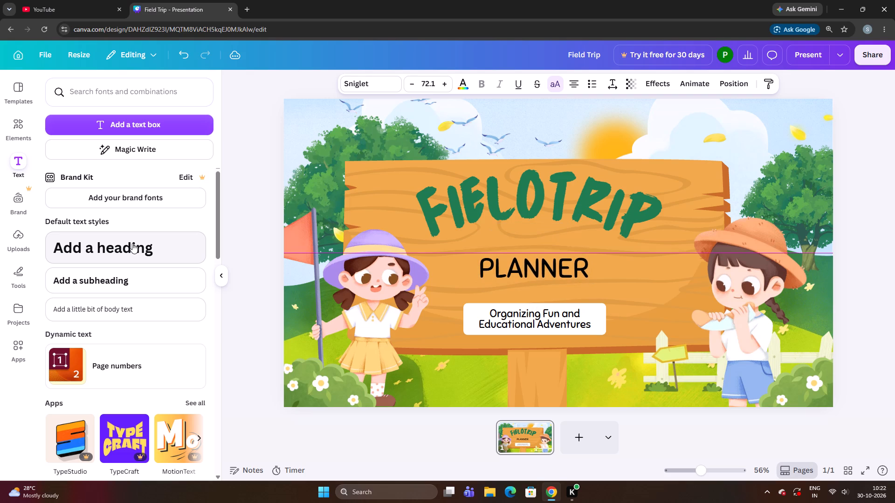
pyautogui.press('Left')
pyautogui.press('Left')
pyautogui.press('Left')
pyautogui.press('Left')
pyautogui.press('Left')
pyautogui.press('Left')
pyautogui.press('Left')
pyautogui.press('Left')
pyautogui.press('Left')
pyautogui.press('Left')
pyautogui.press('Left')
pyautogui.press('Left')
pyautogui.press('Left')
pyautogui.press('Left')
pyautogui.press('Left')
pyautogui.press('Left')
pyautogui.press('Left')
pyautogui.press('Left')
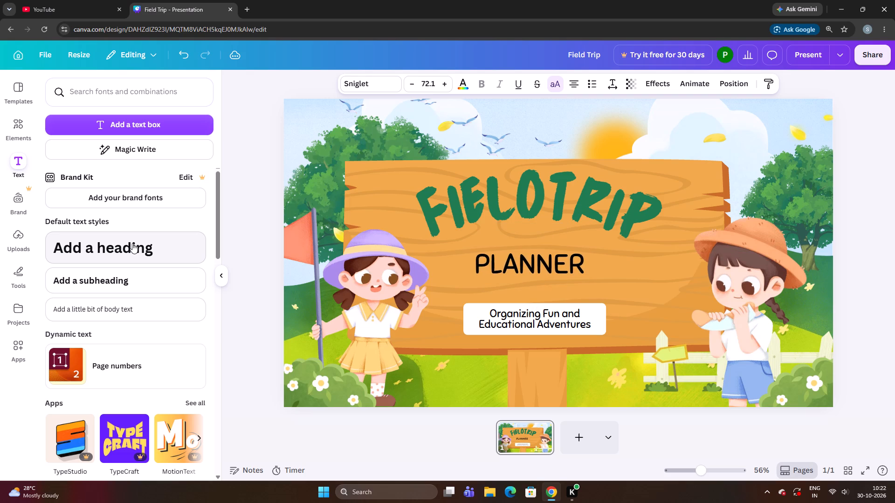
# Enlarge the PLANNER text to a font size of 75.2.
pyautogui.hotkey('ctrl', 'Down')
pyautogui.hotkey('ctrl', 'Down')
pyautogui.hotkey('ctrl', 'Down')
pyautogui.hotkey('ctrl', 'Down')
pyautogui.hotkey('ctrl', 'Down')
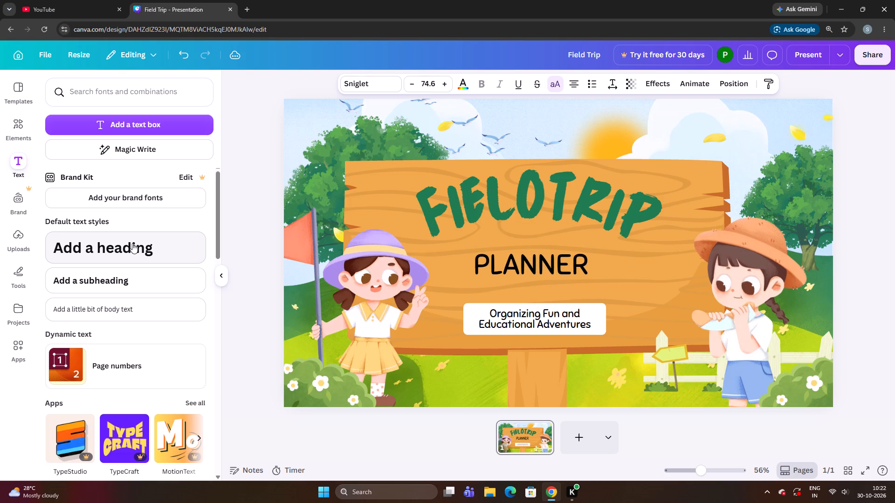
# Nudge the enlarged PLANNER text slightly further up and to the left, beneath the FIELOTRIP heading.
pyautogui.press('Up')
pyautogui.press('Up')
pyautogui.press('Up')
pyautogui.press('Up')
pyautogui.press('Up')
pyautogui.press('Up')
pyautogui.press('Up')
pyautogui.press('Up')
pyautogui.press('Up')
pyautogui.press('Up')
pyautogui.press('Up')
pyautogui.press('Up')
pyautogui.press('Up')
pyautogui.press('Left')
pyautogui.press('Left')
pyautogui.press('Left')
pyautogui.press('Left')
pyautogui.press('Left')
pyautogui.press('Left')
pyautogui.press('Left')
pyautogui.press('Left')
pyautogui.press('Left')
pyautogui.press('Left')
pyautogui.press('Left')
pyautogui.press('Left')
pyautogui.press('Left')
pyautogui.press('Left')
pyautogui.press('Left')
pyautogui.press('Left')
pyautogui.press('Left')
pyautogui.press('Left')
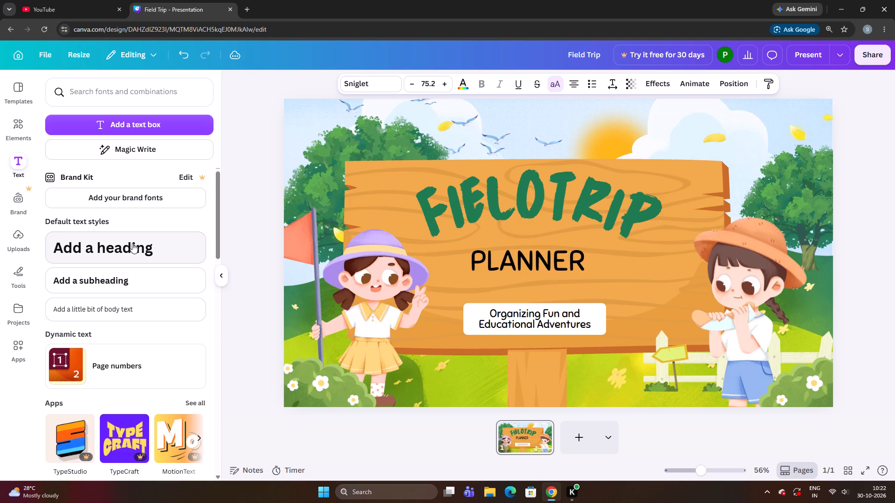
# Enlarge the PLANNER text further to a font size of 84.
pyautogui.hotkey('ctrl', 'Down')
pyautogui.hotkey('ctrl', 'Down')
pyautogui.hotkey('ctrl', 'Down')
pyautogui.hotkey('ctrl', 'Down')
pyautogui.hotkey('ctrl', 'Down')
pyautogui.hotkey('ctrl', 'Down')
pyautogui.hotkey('ctrl', 'Down')
pyautogui.hotkey('ctrl', 'Down')
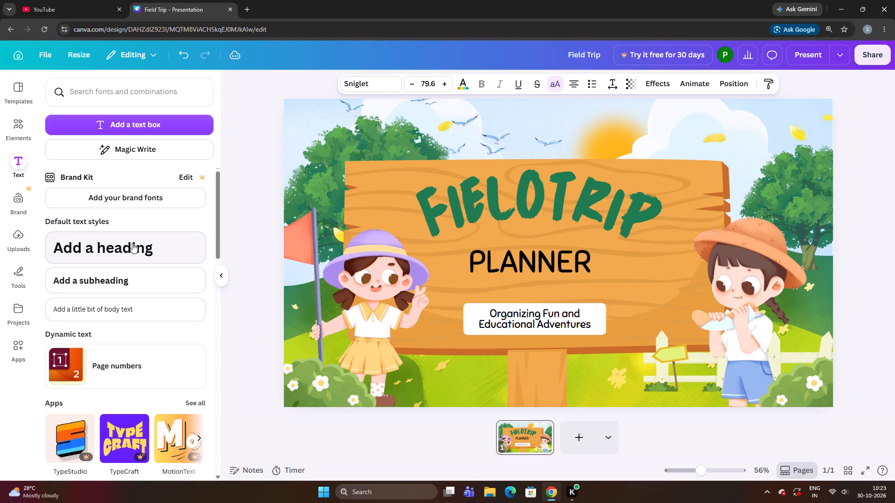
pyautogui.hotkey('ctrl', 'Down')
pyautogui.hotkey('ctrl', 'Down')
pyautogui.hotkey('ctrl', 'Down')
pyautogui.hotkey('ctrl', 'Down')
pyautogui.hotkey('ctrl', 'Down')
pyautogui.hotkey('ctrl', 'Down')
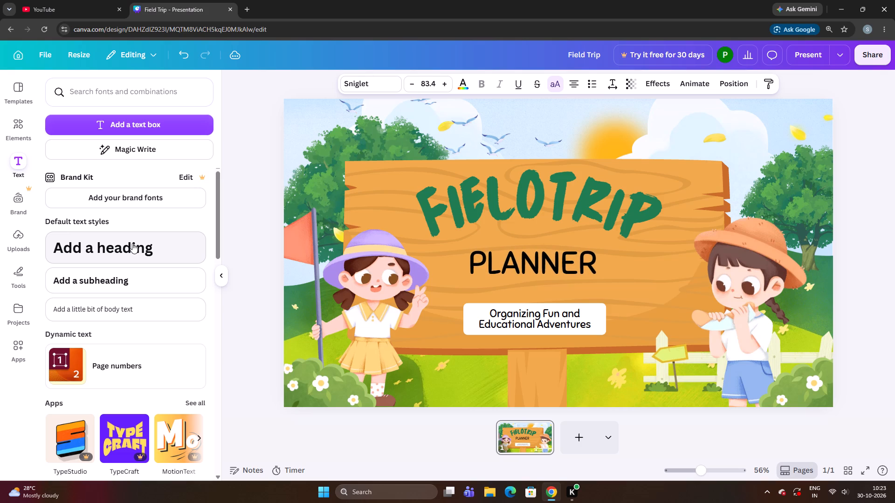
# Change the PLANNER text's font to TC October.
pyautogui.click(368, 82)
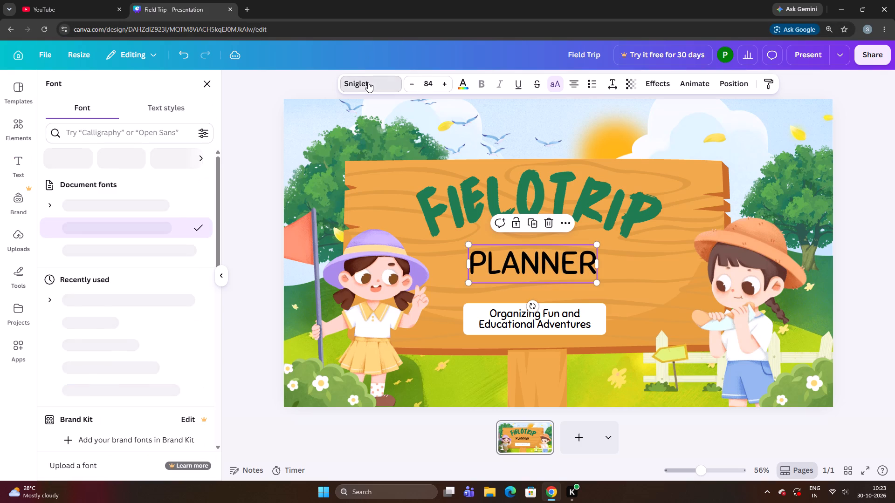
pyautogui.click(108, 254)
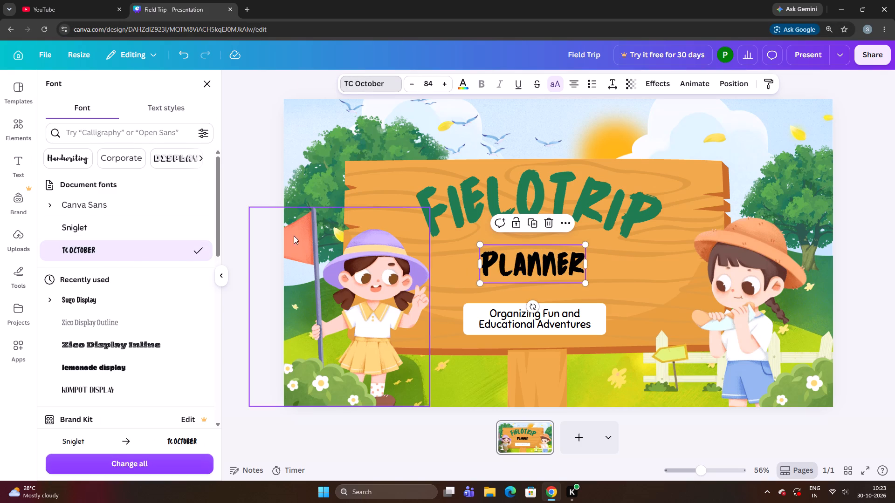
pyautogui.click(274, 244)
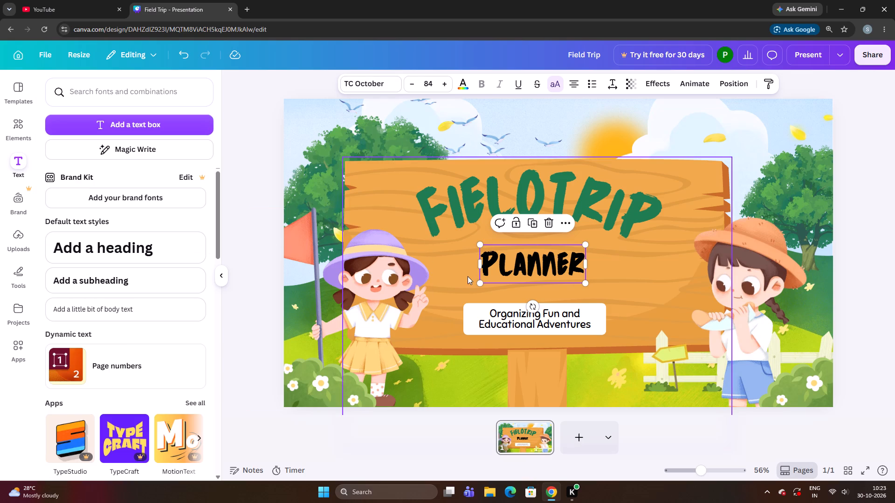
# Reselect the PLANNER text and nudge it left, towards the girl with the flag.
pyautogui.click(468, 276)
pyautogui.click(499, 260)
pyautogui.press('Left')
pyautogui.press('Left')
pyautogui.press('Left')
pyautogui.press('Left')
pyautogui.press('Left')
pyautogui.press('Left')
pyautogui.press('Left')
pyautogui.press('Left')
pyautogui.press('Left')
pyautogui.press('Left')
pyautogui.press('Left')
pyautogui.press('Left')
pyautogui.press('Left')
pyautogui.press('Left')
pyautogui.press('Left')
pyautogui.press('Left')
pyautogui.press('Left')
pyautogui.press('Left')
pyautogui.press('Left')
pyautogui.press('Left')
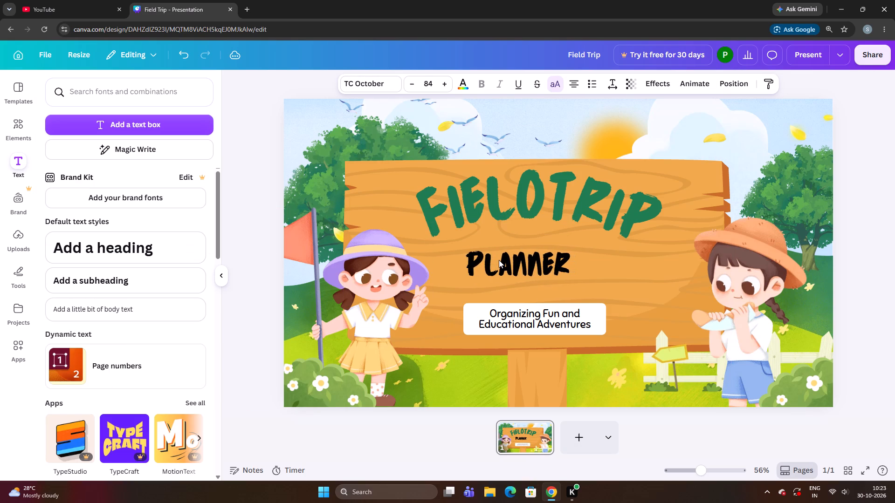
# Enlarge the PLANNER text to a font size of 103.
pyautogui.hotkey('ctrl', 'Down')
pyautogui.hotkey('ctrl', 'Down')
pyautogui.hotkey('ctrl', 'Down')
pyautogui.hotkey('ctrl', 'Down')
pyautogui.hotkey('ctrl', 'Down')
pyautogui.hotkey('ctrl', 'Down')
pyautogui.hotkey('ctrl', 'Down')
pyautogui.hotkey('ctrl', 'Down')
pyautogui.hotkey('ctrl', 'Down')
pyautogui.hotkey('ctrl', 'Down')
pyautogui.hotkey('ctrl', 'Down')
pyautogui.hotkey('ctrl', 'Down')
pyautogui.hotkey('ctrl', 'Down')
pyautogui.hotkey('ctrl', 'Down')
pyautogui.hotkey('ctrl', 'Down')
pyautogui.hotkey('ctrl', 'Down')
pyautogui.hotkey('ctrl', 'Down')
pyautogui.hotkey('ctrl', 'Down')
pyautogui.hotkey('ctrl', 'Down')
pyautogui.hotkey('ctrl', 'Down')
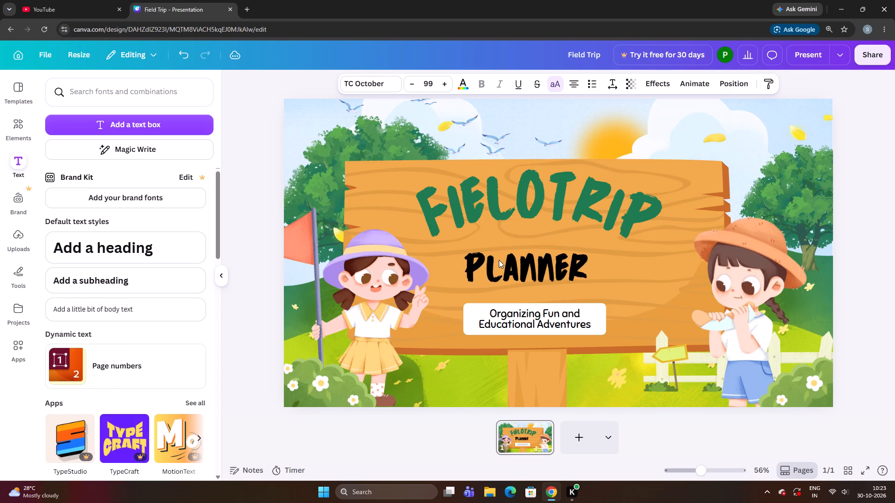
# Nudge the PLANNER text up, away from the white subtitle box and closer to the FIELOTRIP heading.
pyautogui.press('Up')
pyautogui.press('Up')
pyautogui.press('Up')
pyautogui.press('Up')
pyautogui.press('Up')
pyautogui.press('Up')
pyautogui.press('Up')
pyautogui.press('Up')
pyautogui.press('Up')
pyautogui.press('Up')
pyautogui.press('Up')
pyautogui.press('Up')
pyautogui.press('Up')
pyautogui.press('Up')
pyautogui.press('Up')
pyautogui.press('Up')
pyautogui.press('Up')
pyautogui.press('Up')
pyautogui.press('Up')
pyautogui.press('Up')
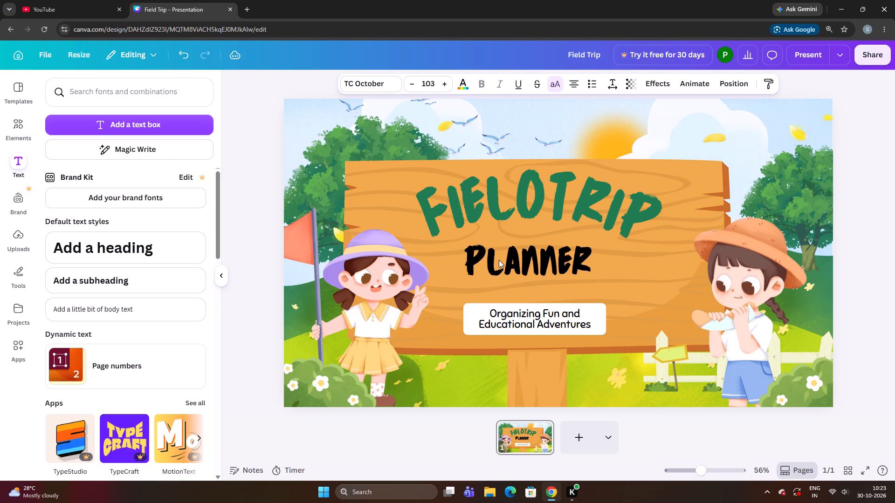
# Enlarge the PLANNER text on the wooden sign to a font size of 111.
pyautogui.hotkey('ctrl', 'Down')
pyautogui.hotkey('ctrl', 'Down')
pyautogui.hotkey('ctrl', 'Down')
pyautogui.hotkey('ctrl', 'Down')
pyautogui.hotkey('ctrl', 'Down')
pyautogui.hotkey('ctrl', 'Down')
pyautogui.hotkey('ctrl', 'Down')
pyautogui.hotkey('ctrl', 'Down')
pyautogui.hotkey('ctrl', 'Down')
pyautogui.hotkey('ctrl', 'Down')
pyautogui.hotkey('ctrl', 'Down')
pyautogui.hotkey('ctrl', 'Down')
pyautogui.hotkey('ctrl', 'Down')
# Nudge the PLANNER text up, closer to the FIELOTRIP heading.
pyautogui.press('Up')
pyautogui.press('Up')
pyautogui.press('Up')
pyautogui.press('Up')
pyautogui.press('Up')
pyautogui.press('Up')
pyautogui.press('Up')
pyautogui.press('Up')
pyautogui.press('Up')
pyautogui.press('Up')
pyautogui.press('Up')
pyautogui.press('Up')
pyautogui.press('Up')
pyautogui.press('Up')
pyautogui.press('Up')
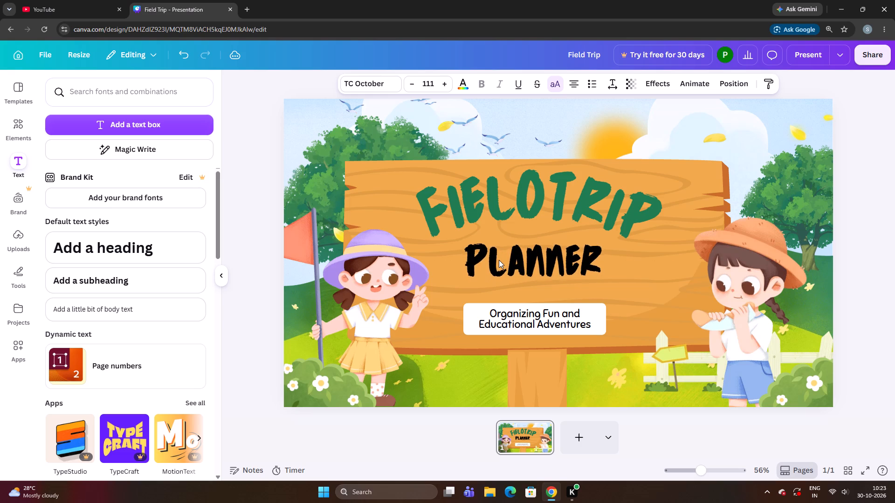
# Enlarge the PLANNER text to a font size of 117, shifting it slightly left along the way.
pyautogui.hotkey('ctrl', 'Down')
pyautogui.hotkey('ctrl', 'Down')
pyautogui.hotkey('ctrl', 'Down')
pyautogui.hotkey('ctrl', 'Down')
pyautogui.hotkey('ctrl', 'Down')
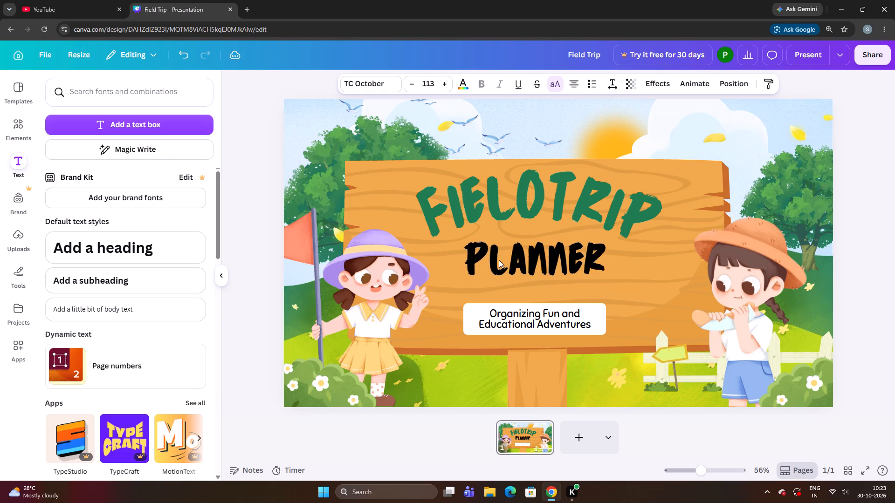
pyautogui.hotkey('ctrl', 'Down')
pyautogui.hotkey('ctrl', 'Down')
pyautogui.press('Left')
pyautogui.press('Left')
pyautogui.press('Left')
pyautogui.press('Left')
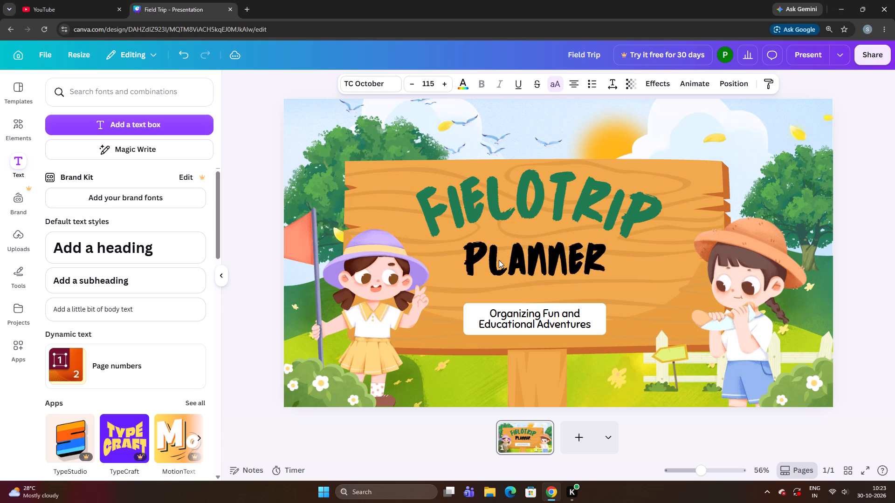
pyautogui.hotkey('ctrl', 'Down')
pyautogui.hotkey('ctrl', 'Down')
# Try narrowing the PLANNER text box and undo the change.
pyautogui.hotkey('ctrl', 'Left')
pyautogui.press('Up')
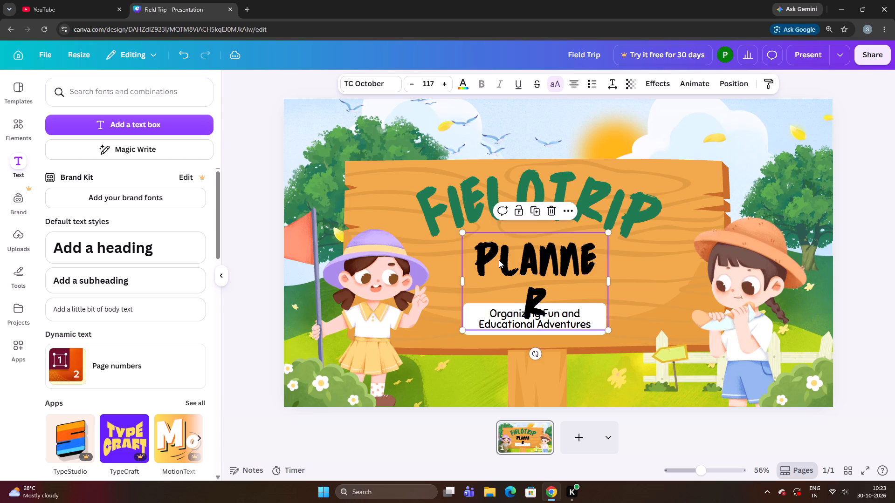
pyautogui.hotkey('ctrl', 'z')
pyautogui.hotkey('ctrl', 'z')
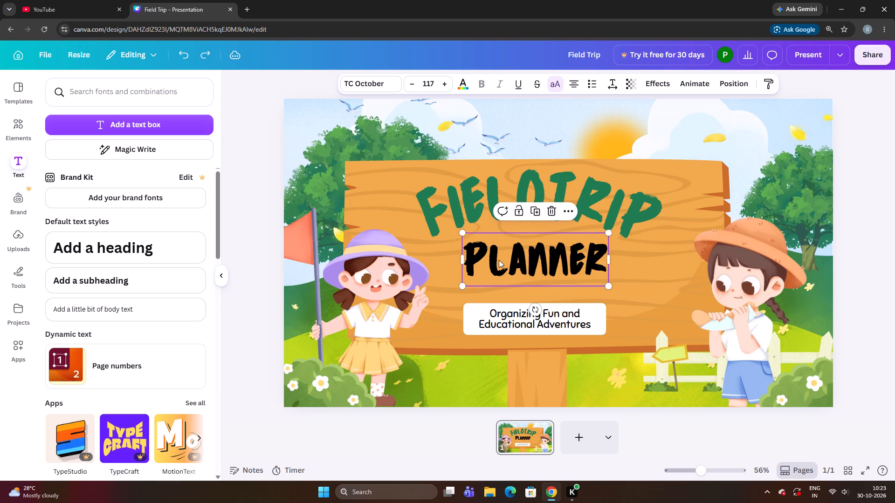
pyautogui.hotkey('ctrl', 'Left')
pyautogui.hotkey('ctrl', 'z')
# Nudge the PLANNER text left, towards the girl with the flag.
pyautogui.press('Left')
pyautogui.press('Left')
pyautogui.press('Left')
pyautogui.press('Left')
pyautogui.press('Left')
pyautogui.press('Left')
pyautogui.press('Left')
pyautogui.press('Left')
pyautogui.press('Left')
pyautogui.press('Left')
pyautogui.press('Left')
pyautogui.press('Left')
pyautogui.press('Left')
pyautogui.press('Left')
pyautogui.press('Left')
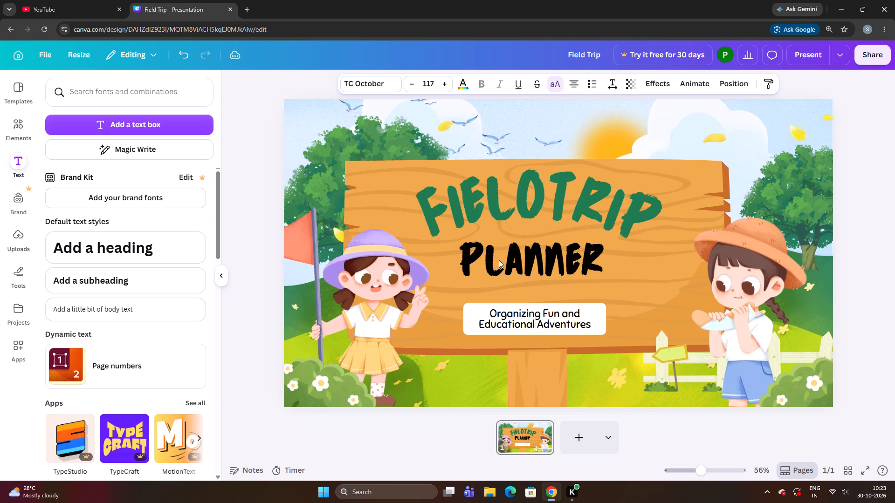
# Enlarge the PLANNER text to a font size of 125.
pyautogui.hotkey('ctrl', 'Down')
pyautogui.hotkey('ctrl', 'Down')
pyautogui.hotkey('ctrl', 'Down')
pyautogui.hotkey('ctrl', 'Down')
pyautogui.hotkey('ctrl', 'Down')
pyautogui.hotkey('ctrl', 'Down')
pyautogui.hotkey('ctrl', 'Down')
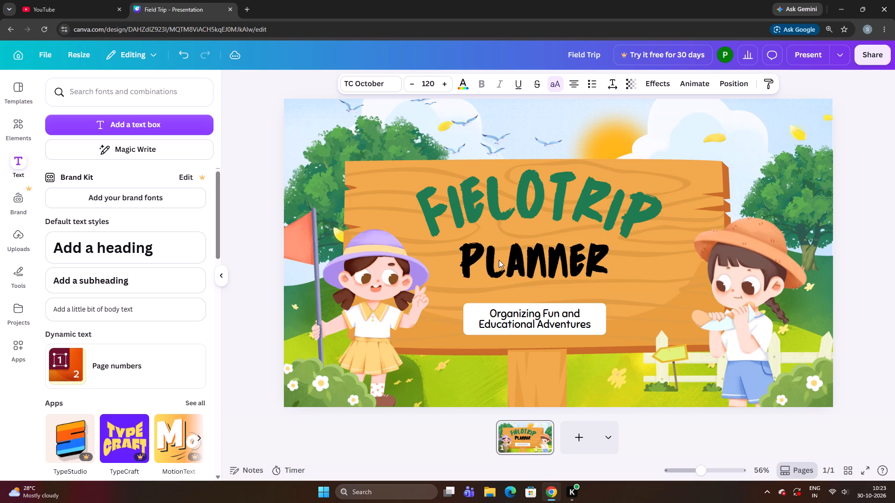
pyautogui.hotkey('ctrl', 'Down')
pyautogui.hotkey('ctrl', 'Down')
pyautogui.hotkey('ctrl', 'Down')
pyautogui.hotkey('ctrl', 'Down')
pyautogui.hotkey('ctrl', 'Down')
pyautogui.hotkey('ctrl', 'Down')
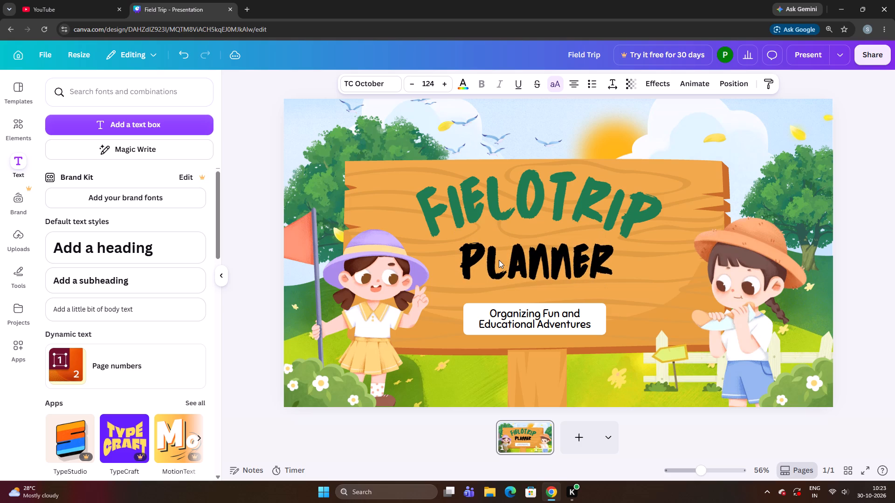
pyautogui.hotkey('ctrl', 'Down')
# Nudge the PLANNER text slightly up and left so it is centred above the white subtitle box.
pyautogui.press('Up')
pyautogui.press('Up')
pyautogui.press('Left')
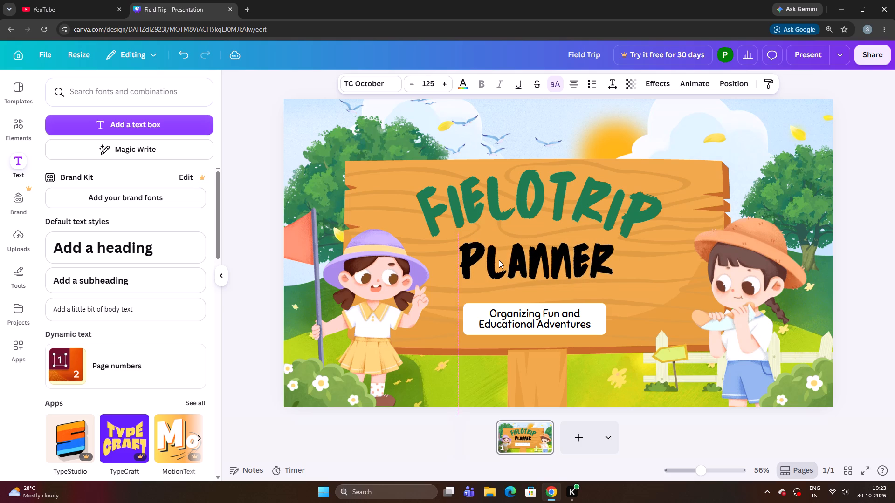
pyautogui.press('Left')
pyautogui.press('Left')
pyautogui.press('Left')
pyautogui.press('Left')
pyautogui.press('Left')
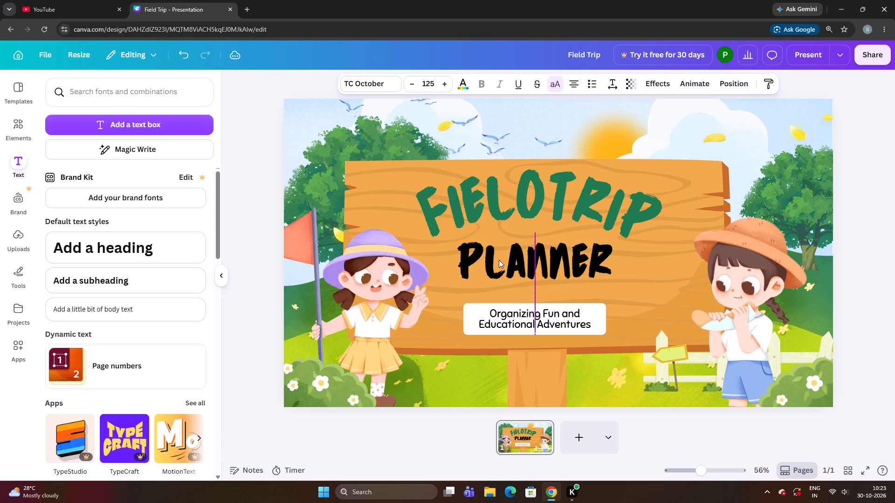
pyautogui.press('Left')
pyautogui.press('Up')
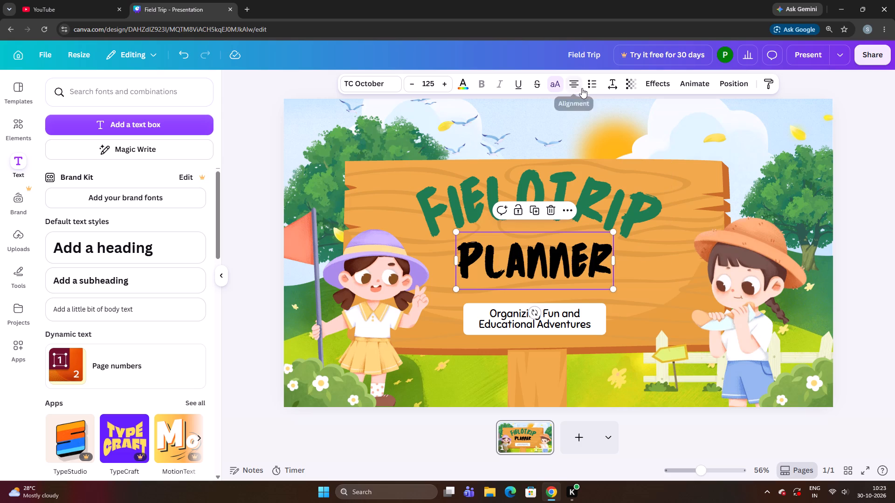
# Apply the Curve effect to the PLANNER text.
pyautogui.click(654, 84)
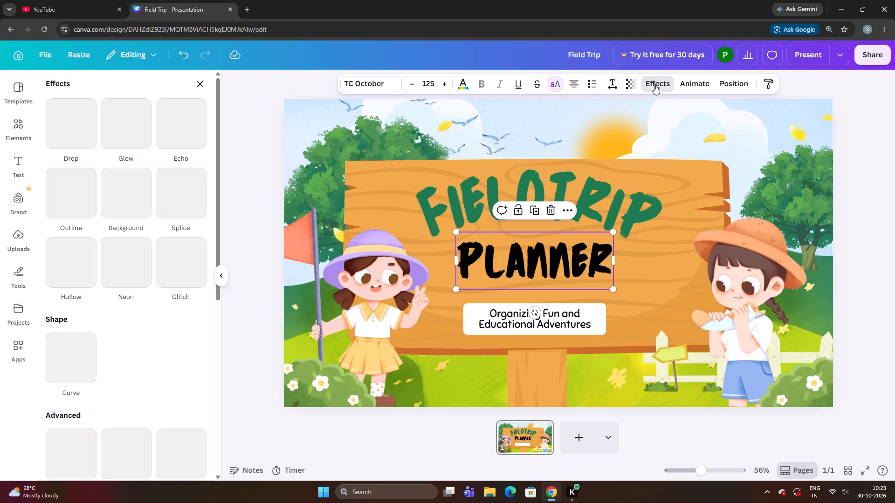
pyautogui.click(86, 363)
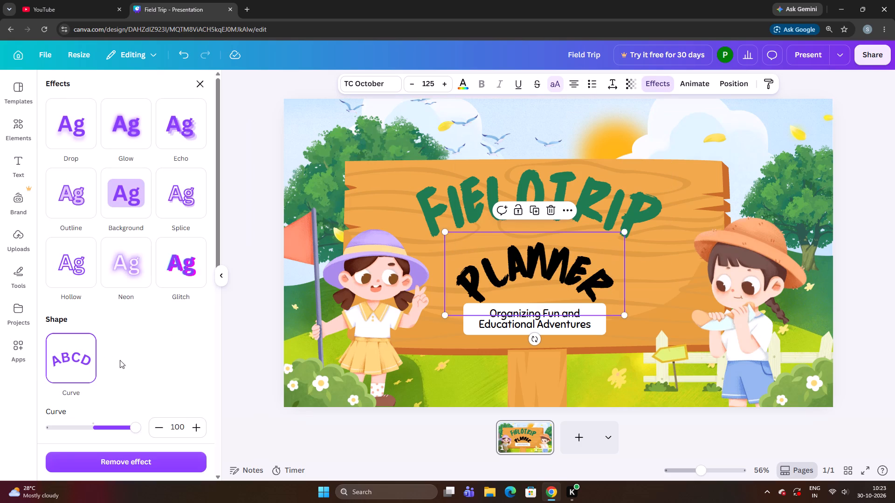
# Lower the PLANNER text's curve amount to 94.
pyautogui.press('Left')
pyautogui.press('Left')
pyautogui.press('Left')
pyautogui.press('Left')
pyautogui.press('Down')
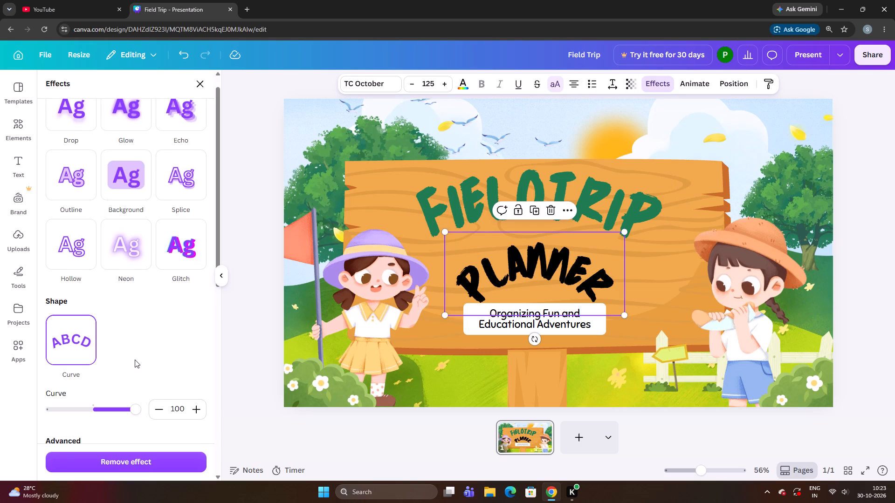
pyautogui.press('Left')
pyautogui.press('Down')
pyautogui.press('Down')
pyautogui.press('Down')
pyautogui.press('Down')
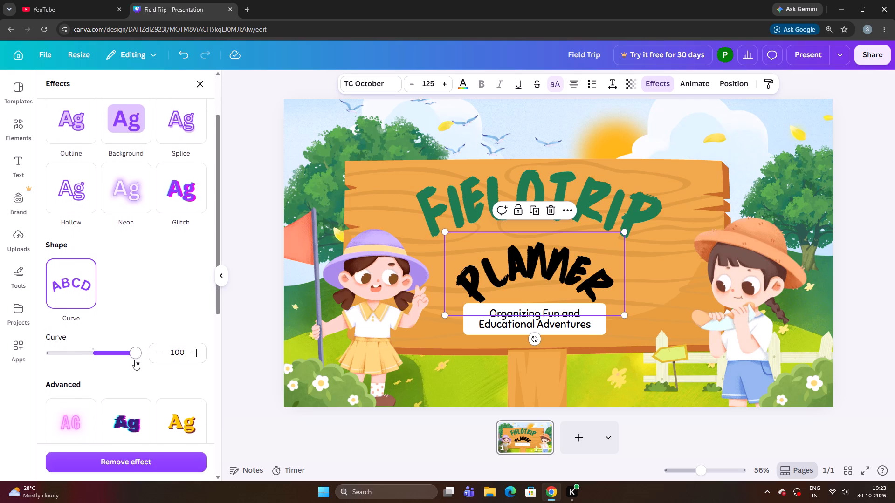
pyautogui.press('Up')
pyautogui.press('Down')
pyautogui.press('Left')
pyautogui.press('Left')
pyautogui.press('Left')
pyautogui.press('Left')
pyautogui.press('Left')
pyautogui.press('Left')
pyautogui.press('Left')
pyautogui.press('Left')
pyautogui.press('Left')
pyautogui.press('Left')
pyautogui.press('Left')
pyautogui.press('Left')
pyautogui.press('Left')
pyautogui.press('Left')
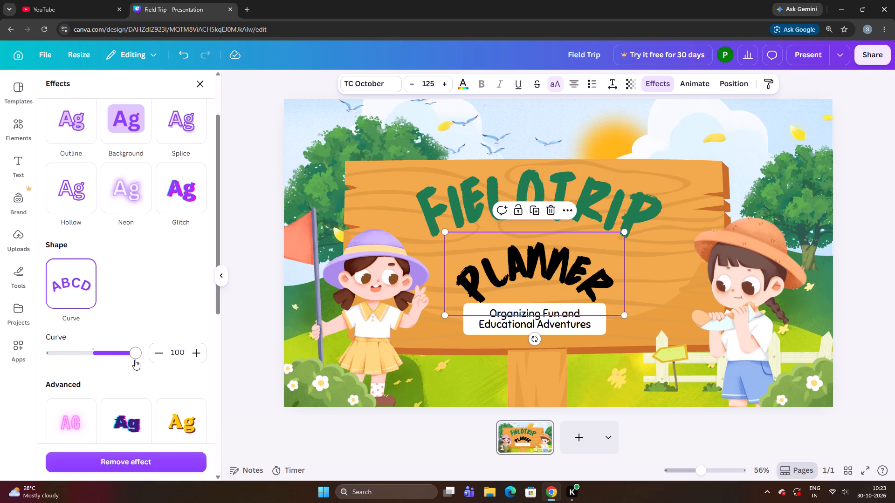
pyautogui.press('Left')
pyautogui.press('Left')
pyautogui.press('Left')
pyautogui.click(134, 358)
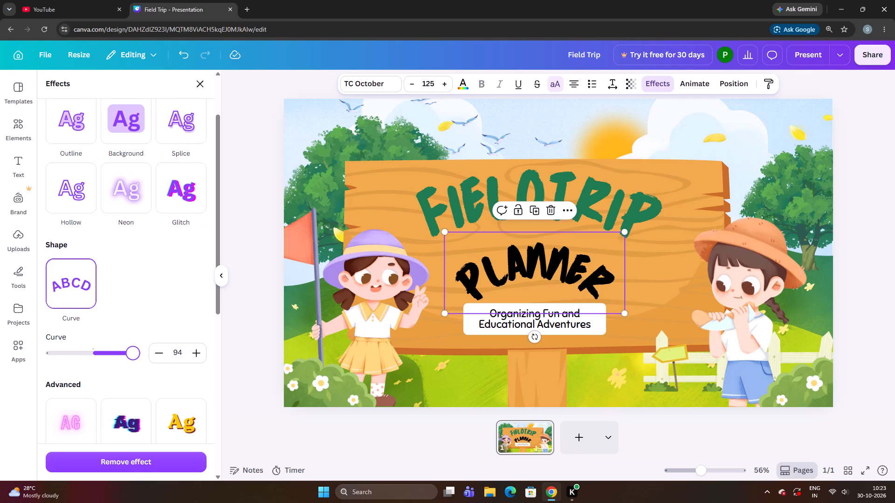
# Flatten the PLANNER text's curve further to an amount of 71 and leave the effect settings.
pyautogui.press('Left')
pyautogui.press('Left')
pyautogui.press('Left')
pyautogui.press('Left')
pyautogui.press('Left')
pyautogui.press('Left')
pyautogui.press('Left')
pyautogui.press('Left')
pyautogui.press('Left')
pyautogui.press('Left')
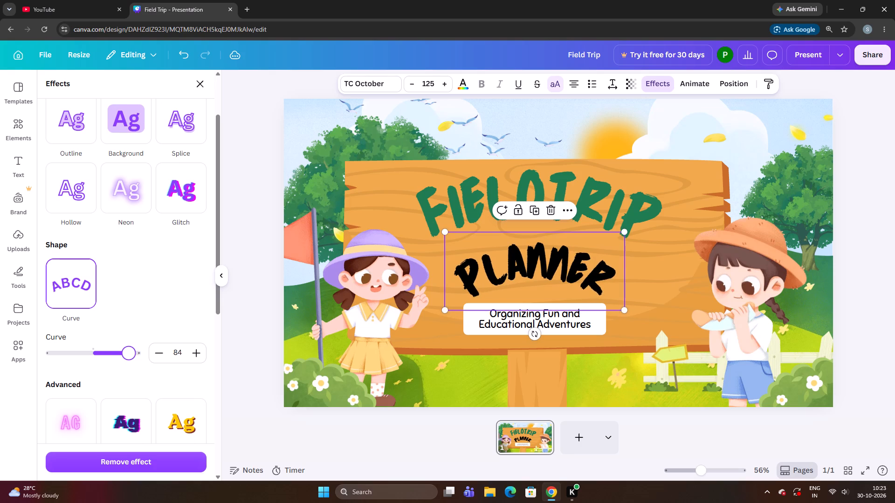
pyautogui.press('Left')
pyautogui.press('Up')
pyautogui.press('Up')
pyautogui.press('Up')
pyautogui.press('Up')
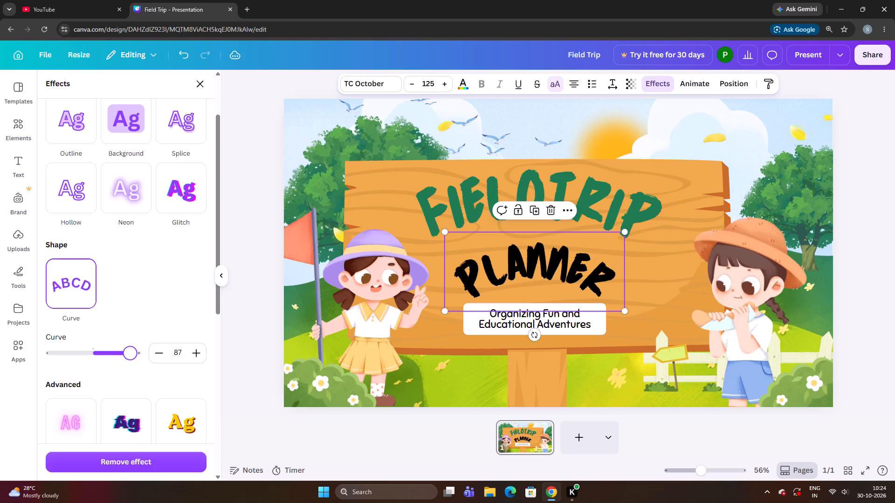
pyautogui.press('Up')
pyautogui.press('Left')
pyautogui.press('Left')
pyautogui.press('Left')
pyautogui.press('Left')
pyautogui.press('Left')
pyautogui.press('Left')
pyautogui.press('Left')
pyautogui.press('Left')
pyautogui.press('Left')
pyautogui.press('Left')
pyautogui.press('Left')
pyautogui.press('Left')
pyautogui.press('Left')
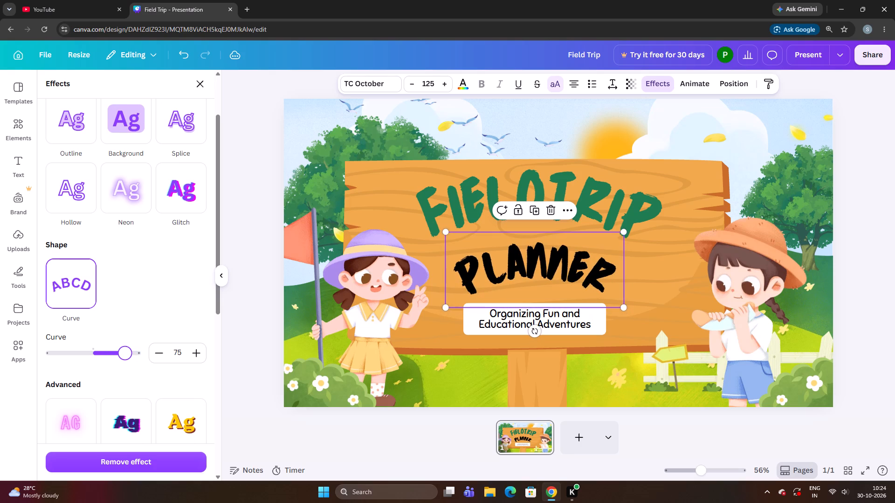
pyautogui.press('Up')
pyautogui.press('Left')
pyautogui.press('Left')
pyautogui.press('Left')
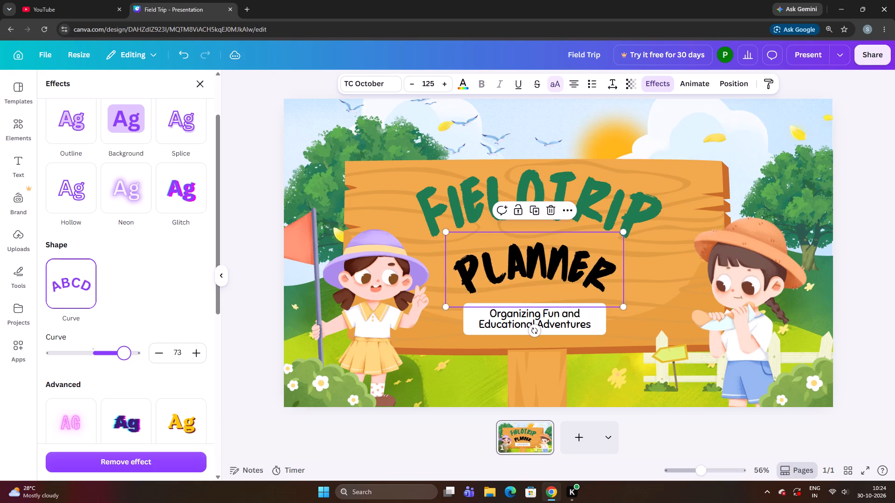
pyautogui.press('Left')
pyautogui.press('Left')
pyautogui.press('Left')
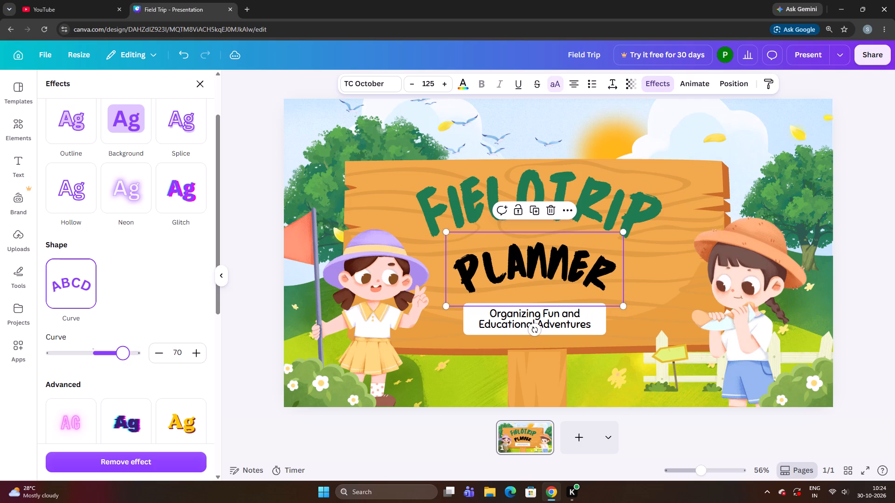
pyautogui.press('Up')
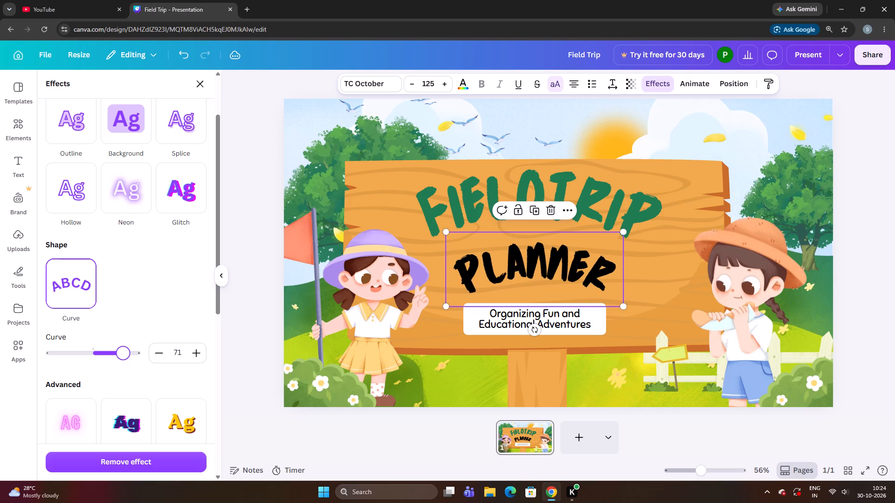
pyautogui.click(235, 284)
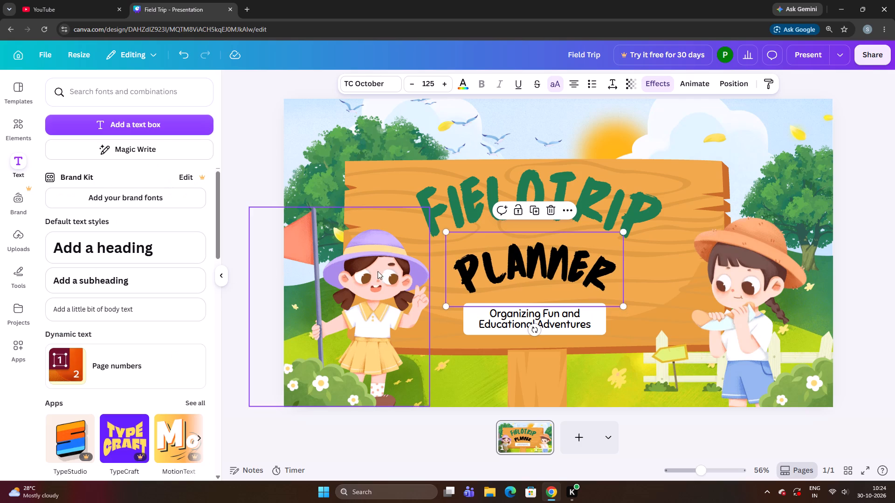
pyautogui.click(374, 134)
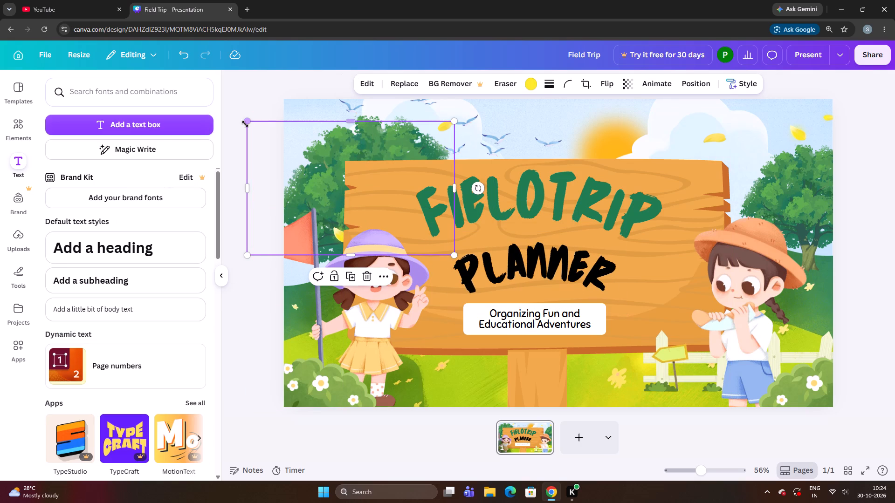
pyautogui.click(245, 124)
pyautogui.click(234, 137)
# Enlarge the PLANNER text below the FIELOTRIP heading to font size 131.
pyautogui.click(521, 279)
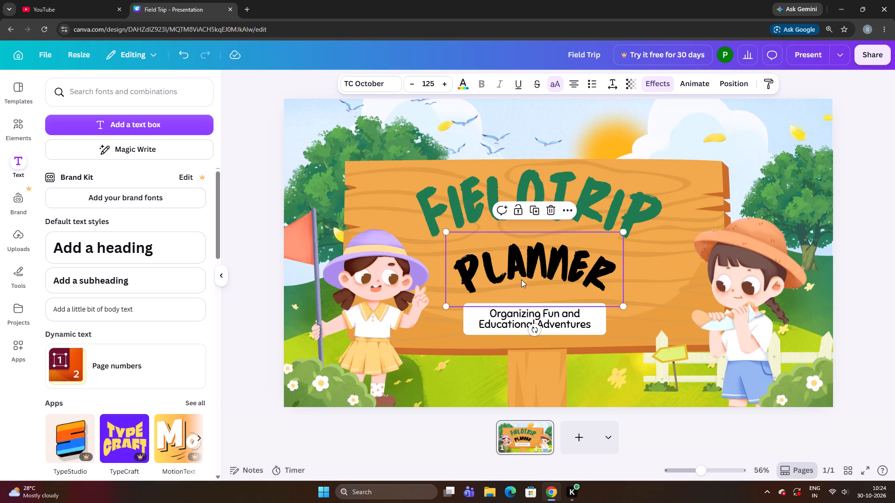
pyautogui.hotkey('ctrl', 'Down')
pyautogui.hotkey('ctrl', 'Down')
pyautogui.hotkey('ctrl', 'Down')
pyautogui.hotkey('ctrl', 'Down')
pyautogui.hotkey('ctrl', 'Down')
pyautogui.hotkey('ctrl', 'Down')
pyautogui.hotkey('ctrl', 'Down')
pyautogui.hotkey('ctrl', 'Down')
pyautogui.hotkey('ctrl', 'Down')
pyautogui.hotkey('ctrl', 'Down')
pyautogui.hotkey('ctrl', 'Down')
pyautogui.hotkey('ctrl', 'Down')
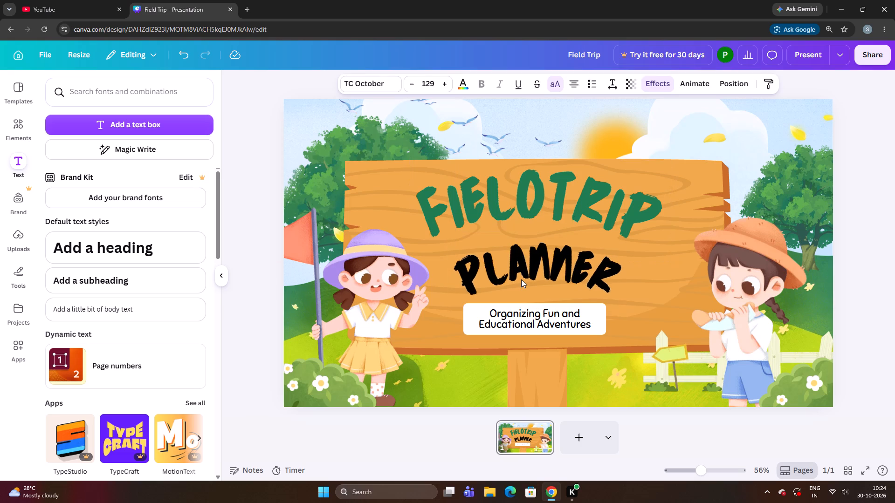
# Nudge the enlarged PLANNER text up and left, closer beneath the FIELOTRIP heading.
pyautogui.press('Up')
pyautogui.press('Up')
pyautogui.press('Up')
pyautogui.press('Up')
pyautogui.press('Up')
pyautogui.press('Up')
pyautogui.press('Up')
pyautogui.press('Up')
pyautogui.press('Up')
pyautogui.press('Up')
pyautogui.press('Up')
pyautogui.press('Up')
pyautogui.press('Up')
pyautogui.press('Up')
pyautogui.press('Up')
pyautogui.press('Up')
pyautogui.press('Up')
pyautogui.press('Up')
pyautogui.press('Up')
pyautogui.press('Up')
pyautogui.press('Left')
pyautogui.press('Left')
pyautogui.press('Left')
pyautogui.press('Left')
pyautogui.press('Left')
pyautogui.press('Left')
pyautogui.press('Left')
pyautogui.press('Left')
pyautogui.press('Left')
pyautogui.press('Left')
pyautogui.press('Left')
pyautogui.press('Left')
pyautogui.press('Left')
pyautogui.press('Left')
pyautogui.press('Left')
pyautogui.press('Left')
pyautogui.press('Left')
pyautogui.press('Left')
pyautogui.press('Left')
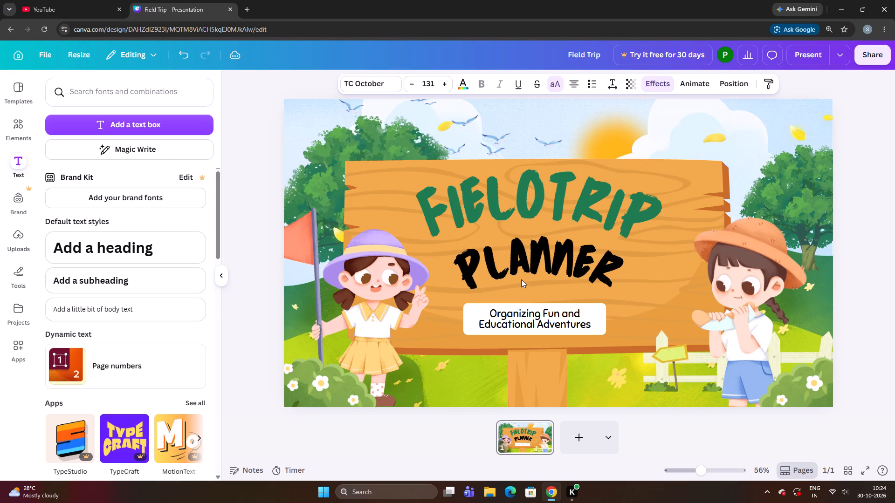
# Enlarge the PLANNER text further to font size 135.
pyautogui.hotkey('ctrl', 'Down')
pyautogui.hotkey('ctrl', 'Down')
pyautogui.hotkey('ctrl', 'Down')
pyautogui.hotkey('ctrl', 'Down')
pyautogui.hotkey('ctrl', 'Down')
pyautogui.hotkey('ctrl', 'Down')
pyautogui.hotkey('ctrl', 'Down')
pyautogui.hotkey('ctrl', 'Down')
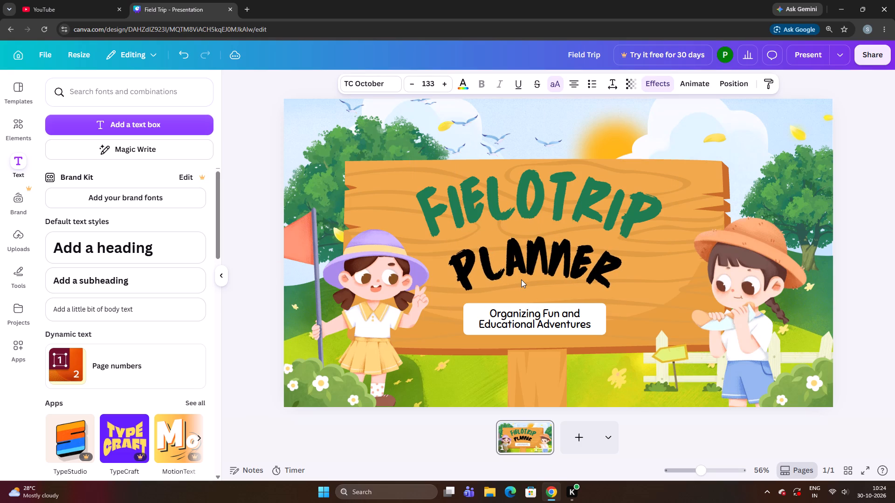
# Nudge the PLANNER text left so it sits more centrally above the white subtitle box.
pyautogui.press('Left')
pyautogui.press('Left')
pyautogui.press('Left')
pyautogui.press('Left')
pyautogui.press('Left')
pyautogui.press('Left')
pyautogui.press('Left')
pyautogui.press('Left')
pyautogui.press('Left')
pyautogui.press('Left')
pyautogui.press('Left')
pyautogui.press('Left')
pyautogui.press('Left')
pyautogui.press('Left')
pyautogui.press('Left')
pyautogui.press('Left')
pyautogui.press('Left')
pyautogui.press('Left')
pyautogui.press('Left')
pyautogui.press('Left')
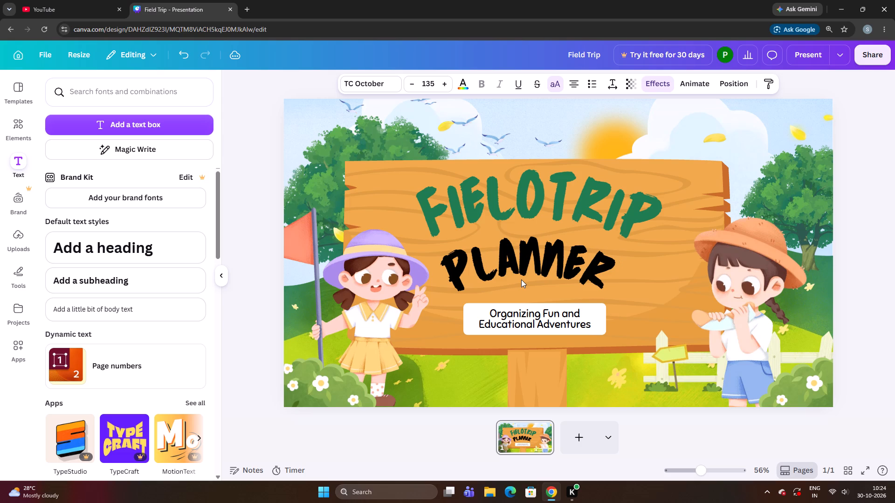
# Enlarge the PLANNER text a little more.
pyautogui.hotkey('ctrl', 'Down')
pyautogui.hotkey('ctrl', 'Down')
pyautogui.hotkey('ctrl', 'Down')
pyautogui.hotkey('ctrl', 'Down')
pyautogui.hotkey('ctrl', 'Down')
pyautogui.hotkey('ctrl', 'Down')
pyautogui.hotkey('ctrl', 'Down')
pyautogui.hotkey('ctrl', 'Down')
# Nudge the PLANNER text up towards the FIELOTRIP heading and very slightly right.
pyautogui.press('Up')
pyautogui.press('Up')
pyautogui.press('Up')
pyautogui.press('Up')
pyautogui.press('Up')
pyautogui.press('Up')
pyautogui.press('Up')
pyautogui.press('Up')
pyautogui.press('Up')
pyautogui.press('Up')
pyautogui.press('Up')
pyautogui.press('Right')
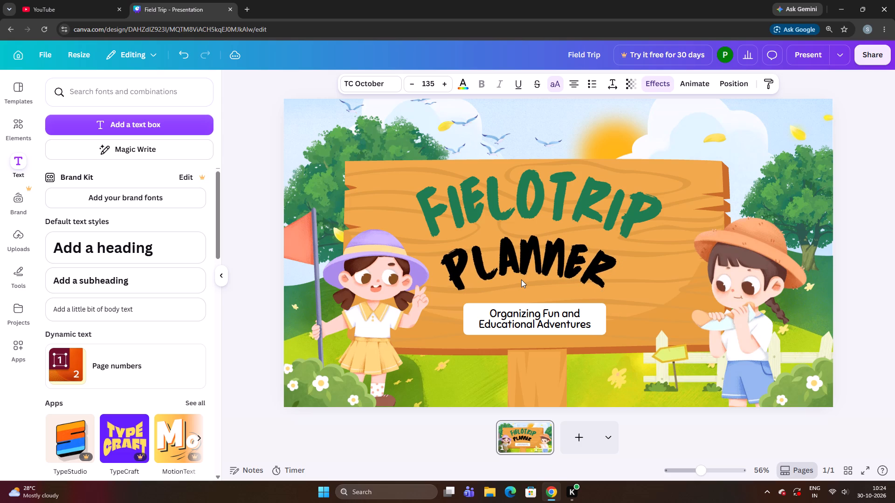
pyautogui.press('Right')
# Enlarge the PLANNER text to font size 140.
pyautogui.hotkey('ctrl', 'Down')
pyautogui.hotkey('ctrl', 'Down')
pyautogui.hotkey('ctrl', 'Down')
pyautogui.hotkey('ctrl', 'Down')
pyautogui.hotkey('ctrl', 'Down')
pyautogui.hotkey('ctrl', 'Down')
pyautogui.hotkey('ctrl', 'Down')
pyautogui.hotkey('ctrl', 'Down')
pyautogui.hotkey('ctrl', 'Down')
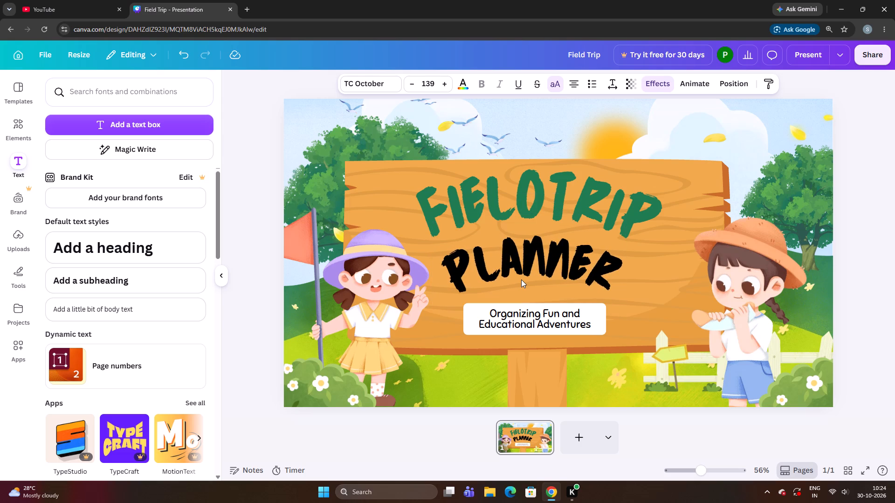
# Nudge the PLANNER text slightly up and right to tighten the gap below the FIELOTRIP heading.
pyautogui.press('Up')
pyautogui.press('Left')
pyautogui.press('Up')
pyautogui.press('Up')
pyautogui.press('Right')
pyautogui.press('Right')
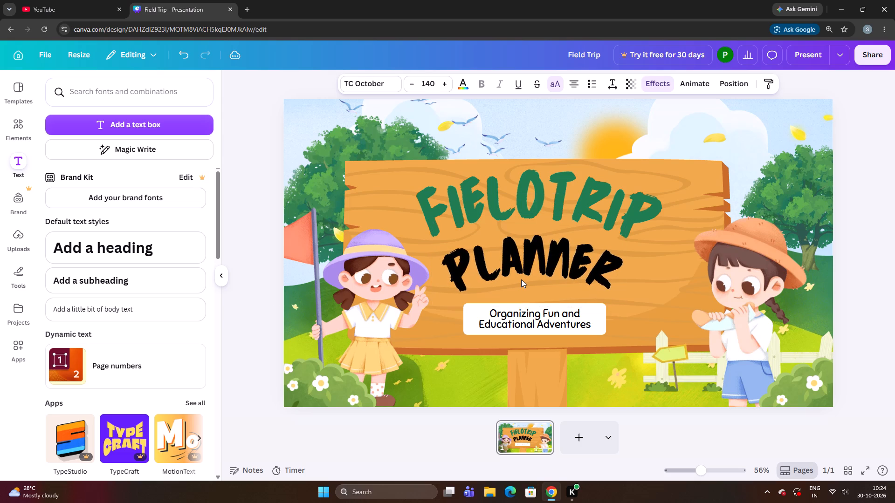
pyautogui.press('Right')
pyautogui.press('Right')
pyautogui.press('Up')
pyautogui.press('Up')
pyautogui.press('Up')
pyautogui.press('Up')
pyautogui.press('Up')
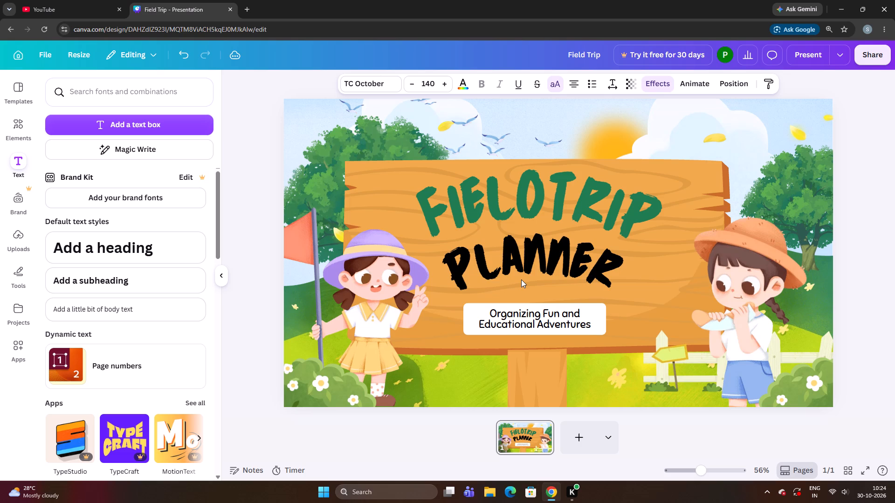
pyautogui.press('Up')
pyautogui.press('Up')
pyautogui.press('Up')
pyautogui.press('Left')
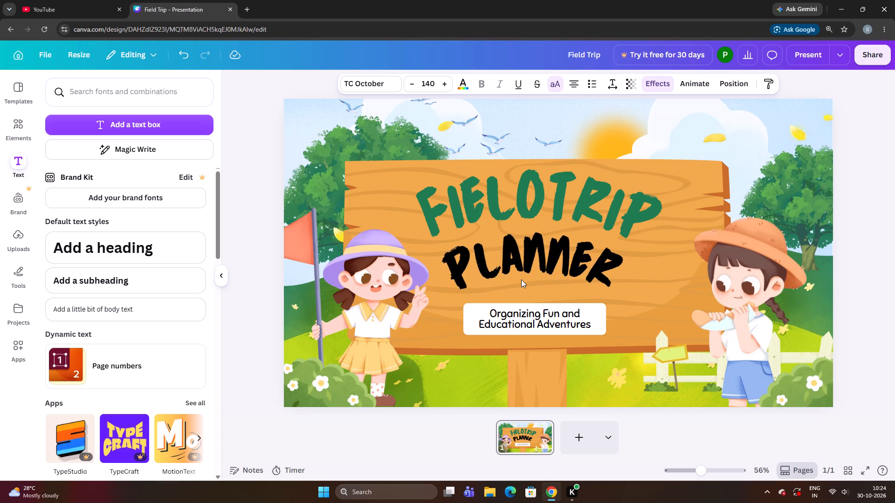
# Fine-tune the PLANNER text's position by moving it slightly right and a touch higher under the FIELOTRIP heading.
pyautogui.press('Down')
pyautogui.press('Down')
pyautogui.press('Right')
pyautogui.press('Right')
pyautogui.press('Right')
pyautogui.press('Right')
pyautogui.press('Right')
pyautogui.press('Right')
pyautogui.press('Right')
pyautogui.press('Right')
pyautogui.press('Right')
pyautogui.press('Down')
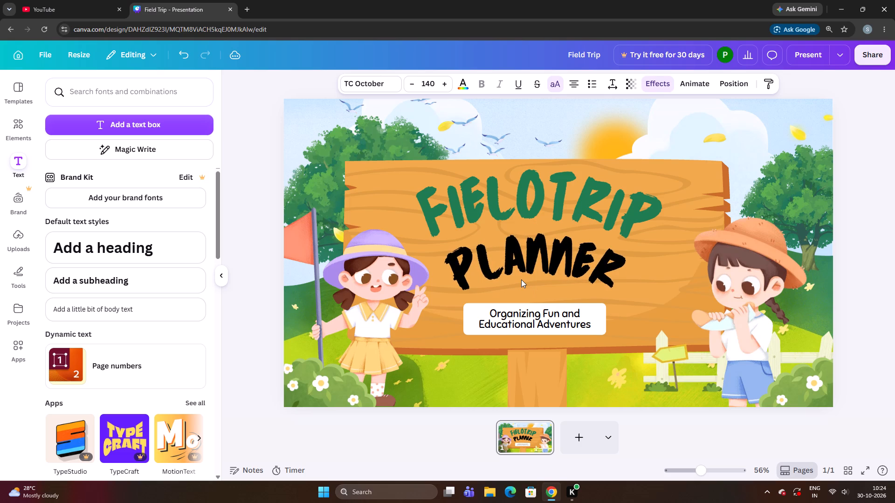
pyautogui.press('Up')
pyautogui.press('Up')
pyautogui.press('Up')
pyautogui.press('Up')
pyautogui.press('Up')
pyautogui.press('Up')
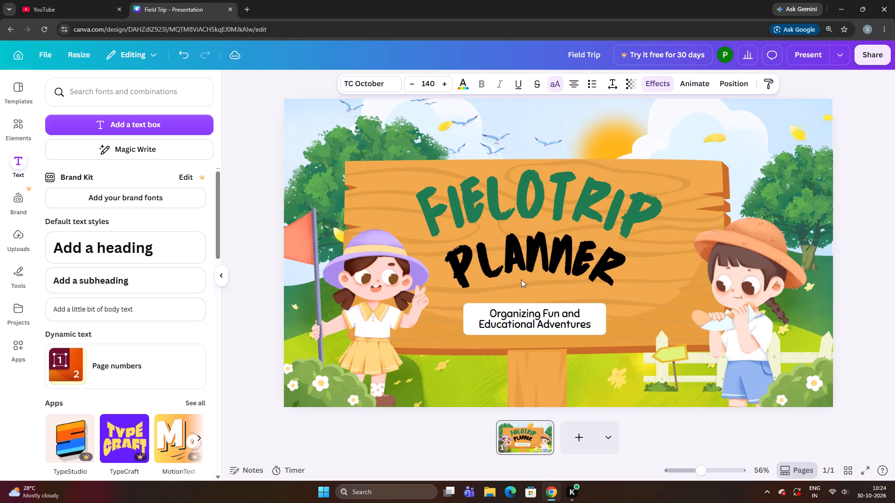
# Nudge the PLANNER text slightly left beneath the FIELOTRIP heading.
pyautogui.press('Up')
pyautogui.press('Up')
pyautogui.press('Right')
pyautogui.press('Right')
pyautogui.press('Down')
pyautogui.press('Left')
pyautogui.press('Left')
pyautogui.press('Left')
pyautogui.press('Left')
pyautogui.press('Left')
pyautogui.press('Left')
pyautogui.press('Left')
pyautogui.press('Left')
pyautogui.press('Left')
pyautogui.press('Left')
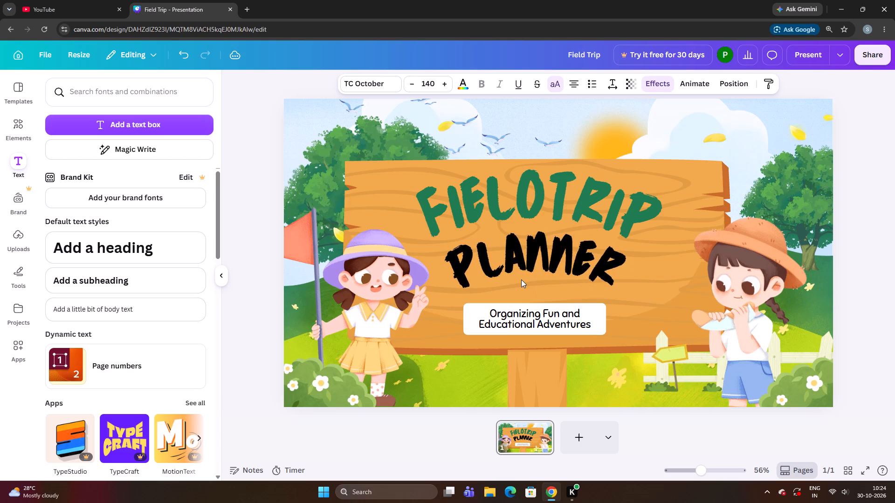
# Scale the PLANNER text up very slightly and nudge it back up and a touch right under the FIELOTRIP heading.
pyautogui.hotkey('ctrl', 'Down')
pyautogui.hotkey('ctrl', 'Down')
pyautogui.hotkey('ctrl', 'Down')
pyautogui.hotkey('ctrl', 'Down')
pyautogui.hotkey('ctrl', 'Down')
pyautogui.hotkey('ctrl', 'Down')
pyautogui.hotkey('ctrl', 'Down')
pyautogui.hotkey('ctrl', 'Down')
pyautogui.hotkey('ctrl', 'Down')
pyautogui.hotkey('ctrl', 'Down')
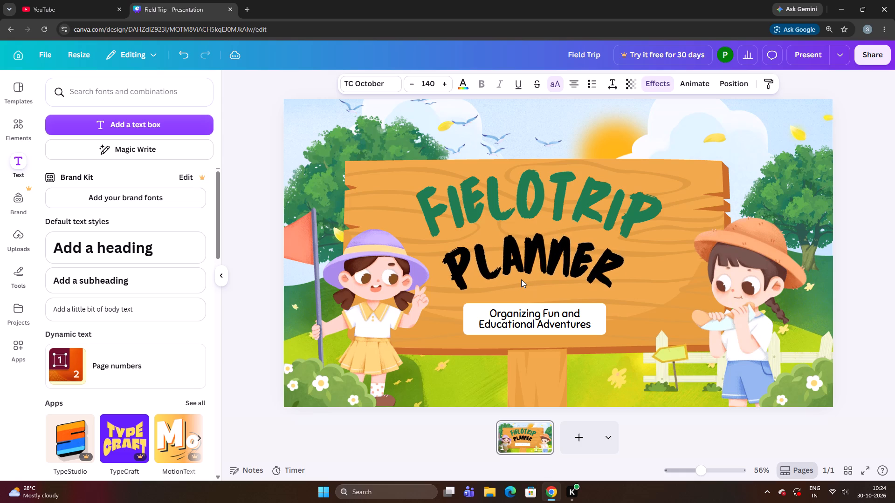
pyautogui.press('Up')
pyautogui.press('Up')
pyautogui.press('Up')
pyautogui.press('Up')
pyautogui.press('Up')
pyautogui.press('Up')
pyautogui.press('Up')
pyautogui.press('Up')
pyautogui.press('Up')
pyautogui.press('Up')
pyautogui.press('Right')
pyautogui.press('Right')
pyautogui.press('Right')
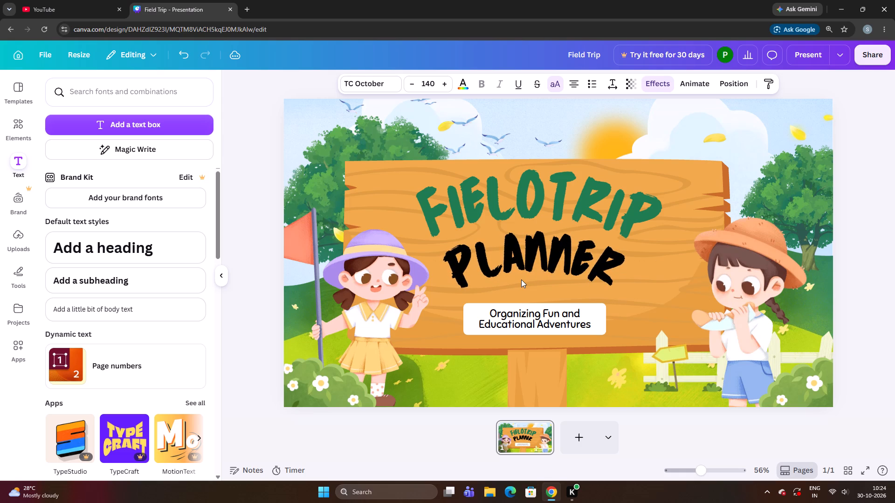
# Enlarge the PLANNER text to font size 141 and nudge it up to keep the gap below FIELOTRIP tight.
pyautogui.press('Down')
pyautogui.hotkey('ctrl', 'Down')
pyautogui.hotkey('ctrl', 'Down')
pyautogui.hotkey('ctrl', 'Down')
pyautogui.hotkey('ctrl', 'Down')
pyautogui.hotkey('ctrl', 'Down')
pyautogui.hotkey('ctrl', 'Down')
pyautogui.hotkey('ctrl', 'Down')
pyautogui.hotkey('ctrl', 'Down')
pyautogui.hotkey('ctrl', 'Down')
pyautogui.hotkey('ctrl', 'Down')
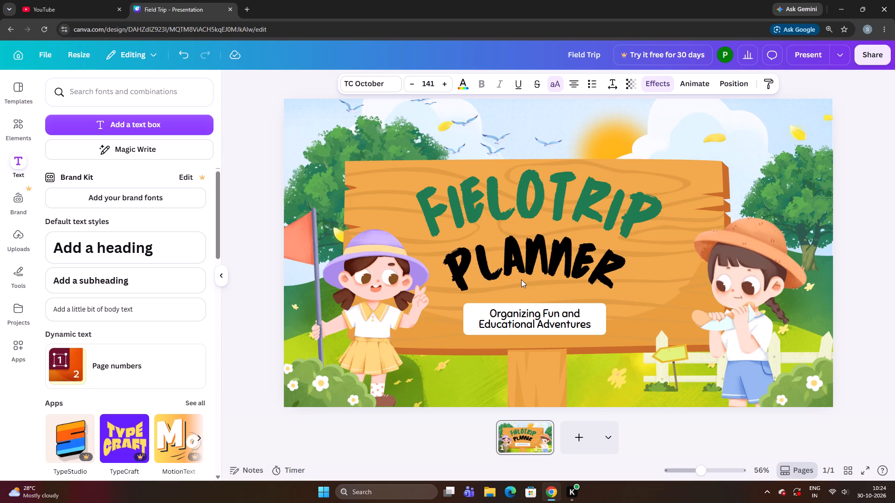
pyautogui.press('Up')
pyautogui.press('Up')
pyautogui.press('Up')
pyautogui.press('Up')
pyautogui.press('Up')
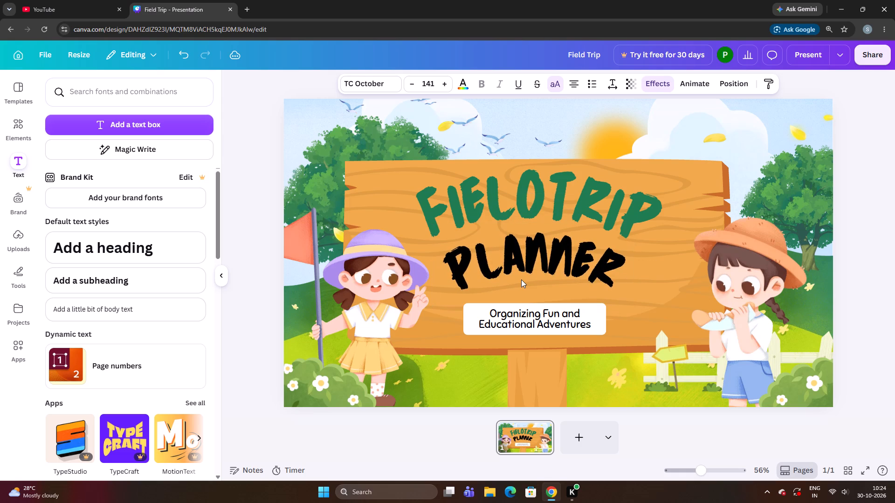
# Enlarge the PLANNER text to font size 145.
pyautogui.press('Left')
pyautogui.press('Left')
pyautogui.hotkey('ctrl', 'Down')
pyautogui.hotkey('ctrl', 'Down')
pyautogui.hotkey('ctrl', 'Down')
pyautogui.hotkey('ctrl', 'Down')
pyautogui.hotkey('ctrl', 'Down')
pyautogui.hotkey('ctrl', 'Down')
pyautogui.hotkey('ctrl', 'Down')
pyautogui.hotkey('ctrl', 'Down')
pyautogui.hotkey('ctrl', 'Down')
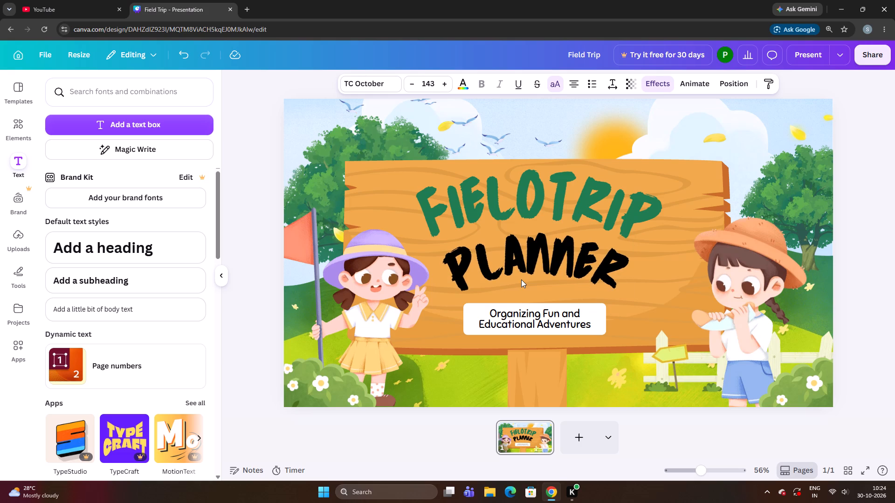
# Nudge the enlarged PLANNER text slightly up and left to recentre it under the FIELOTRIP heading.
pyautogui.press('Up')
pyautogui.press('Up')
pyautogui.press('Up')
pyautogui.press('Up')
pyautogui.press('Up')
pyautogui.press('Up')
pyautogui.press('Up')
pyautogui.press('Up')
pyautogui.press('Left')
pyautogui.press('Left')
pyautogui.press('Left')
pyautogui.press('Left')
pyautogui.press('Left')
pyautogui.press('Left')
pyautogui.press('Left')
pyautogui.press('Left')
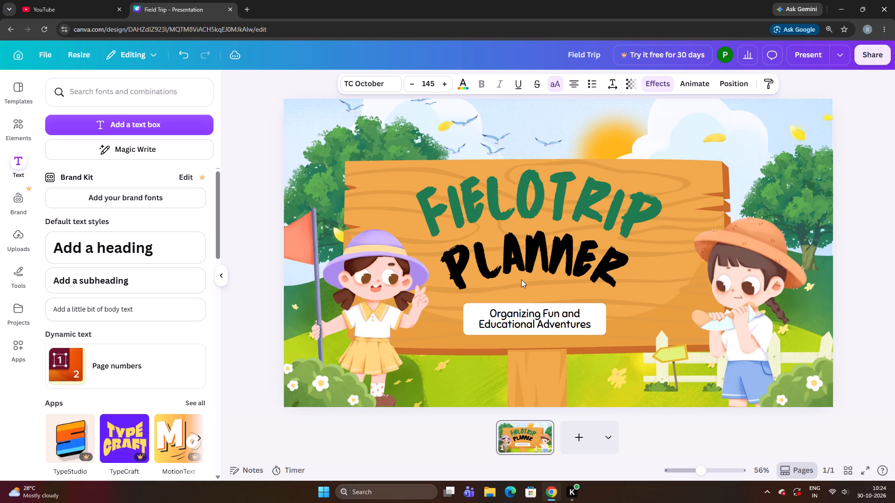
pyautogui.press('Left')
pyautogui.press('Left')
pyautogui.press('Left')
pyautogui.press('Left')
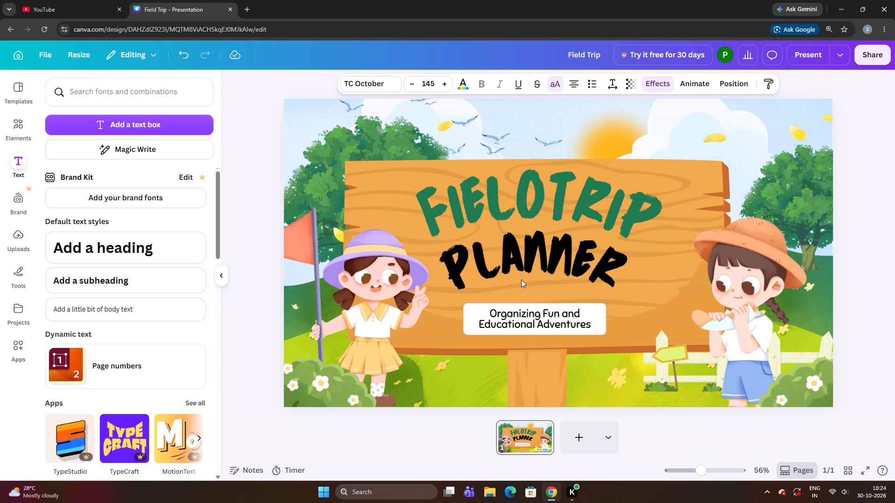
pyautogui.press('Down')
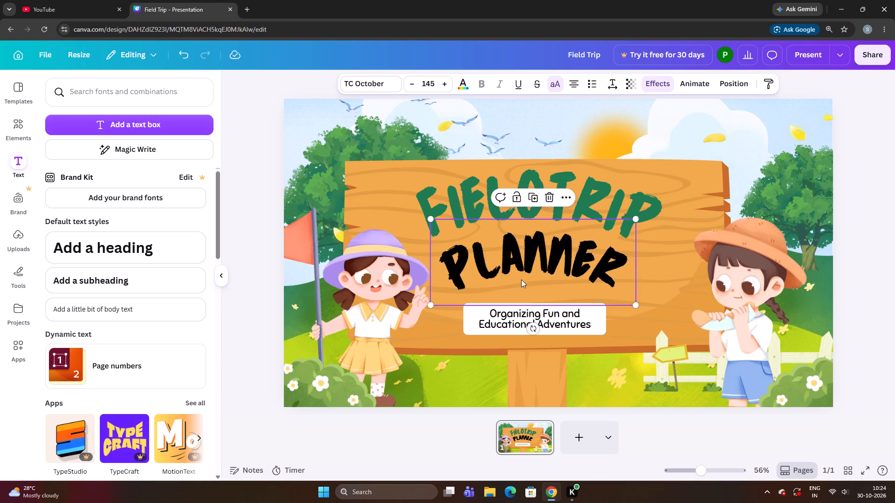
# Recolour the PLANNER text with the same green as the FIELOTRIP heading.
pyautogui.click(465, 87)
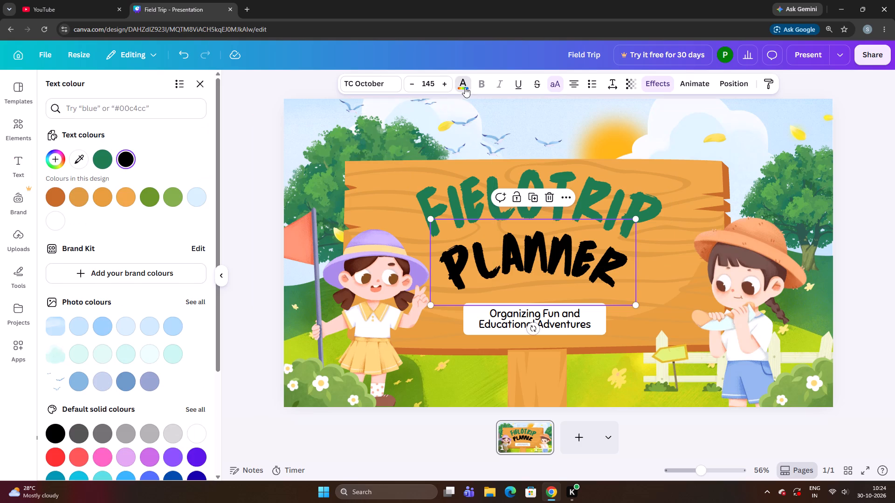
pyautogui.click(103, 162)
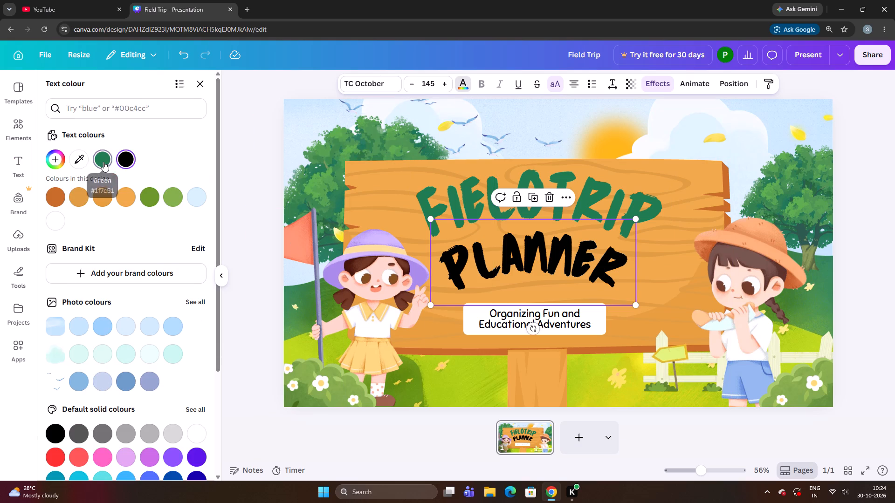
pyautogui.click(252, 291)
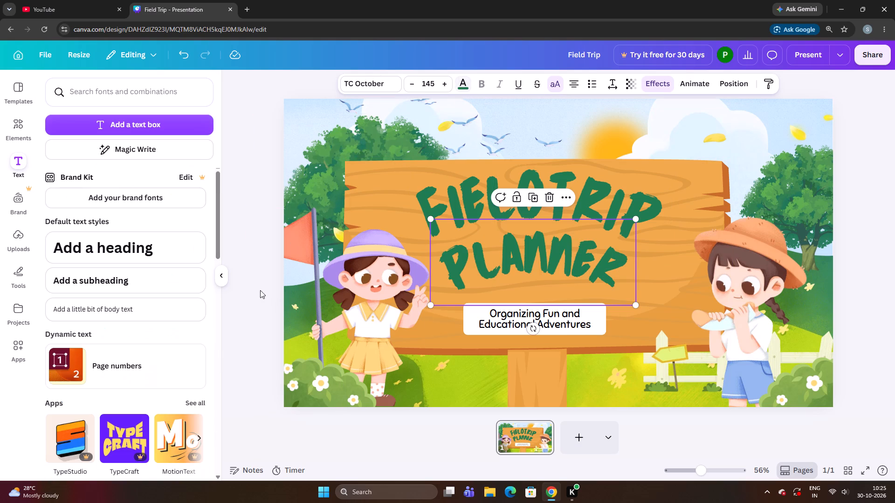
# Nudge the green PLANNER text slightly right beneath the FIELOTRIP heading.
pyautogui.press('Right')
pyautogui.press('Right')
pyautogui.press('Right')
pyautogui.press('Right')
pyautogui.click(275, 210)
pyautogui.click(476, 261)
pyautogui.press('Right')
pyautogui.press('Right')
pyautogui.press('Right')
pyautogui.press('Right')
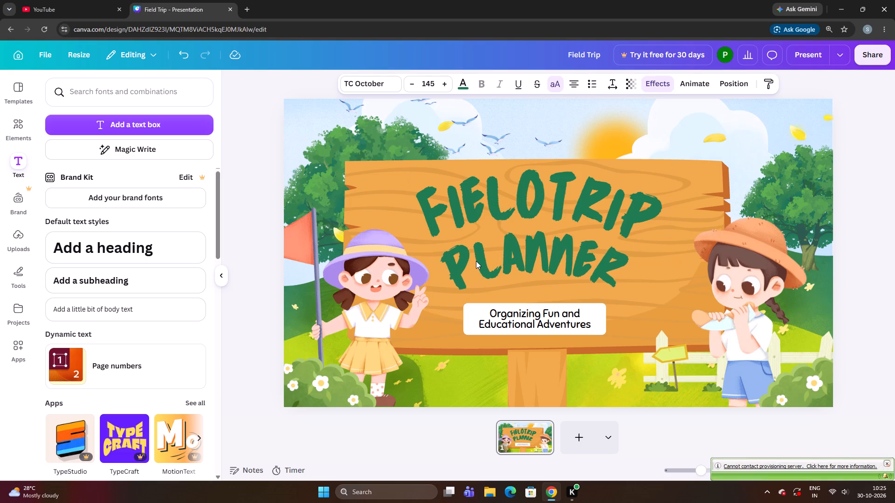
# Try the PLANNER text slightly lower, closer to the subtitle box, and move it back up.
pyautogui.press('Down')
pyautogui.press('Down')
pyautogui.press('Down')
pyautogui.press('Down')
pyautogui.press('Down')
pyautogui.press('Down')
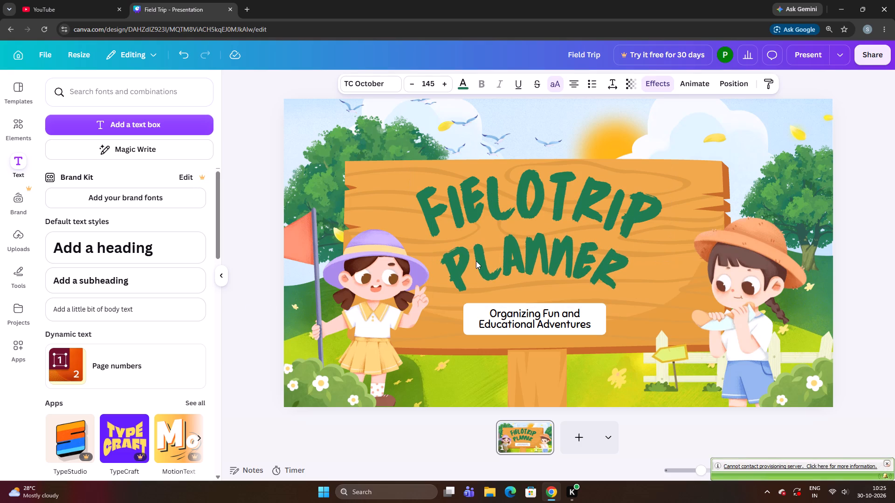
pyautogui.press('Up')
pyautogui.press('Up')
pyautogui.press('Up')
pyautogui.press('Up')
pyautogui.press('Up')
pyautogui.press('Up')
# Fine-tune the PLANNER text's position, moving it very slightly left and a touch higher.
pyautogui.press('Left')
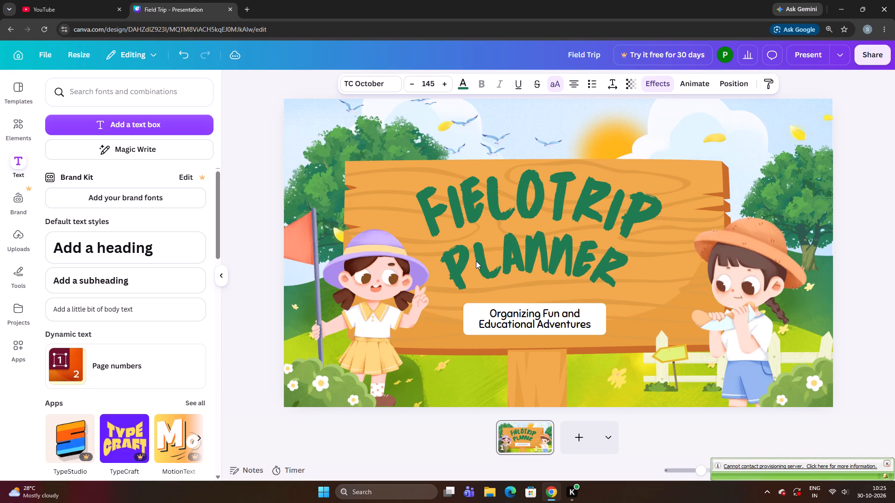
pyautogui.press('Right')
pyautogui.press('Right')
pyautogui.press('Down')
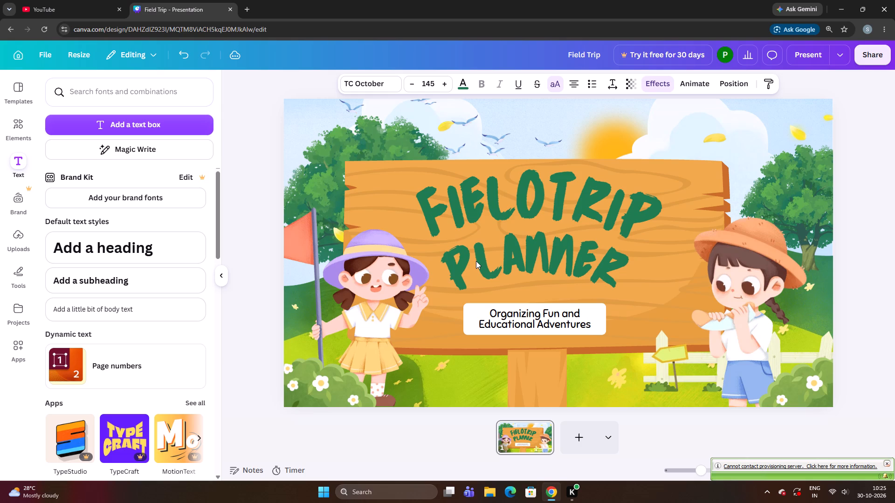
pyautogui.press('Left')
pyautogui.press('Up')
pyautogui.press('Down')
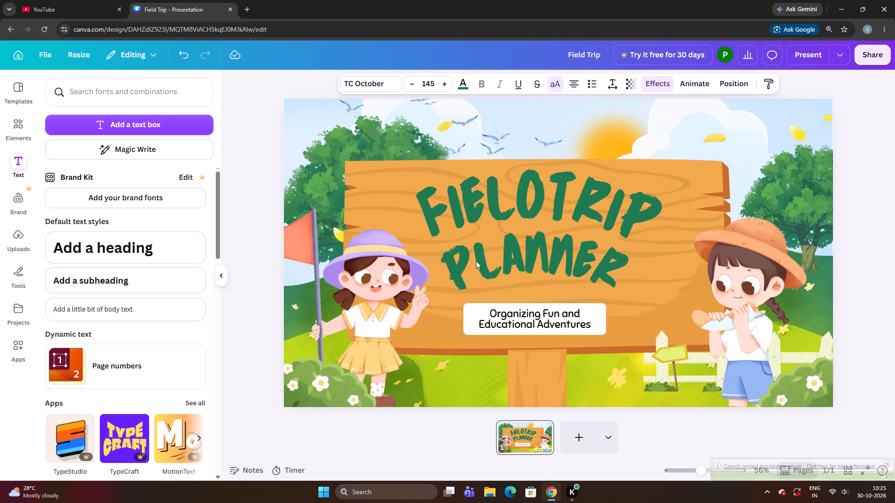
pyautogui.press('Up')
pyautogui.press('Left')
pyautogui.press('Left')
pyautogui.press('Up')
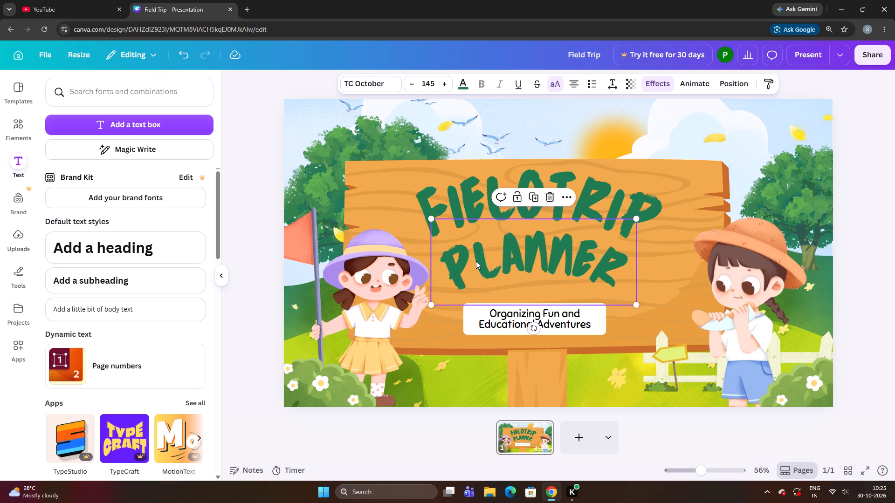
# Nudge the PLANNER text slightly right and down to balance it between the FIELOTRIP heading and the subtitle.
pyautogui.press('Right')
pyautogui.press('Right')
pyautogui.press('Right')
pyautogui.press('Right')
pyautogui.press('Down')
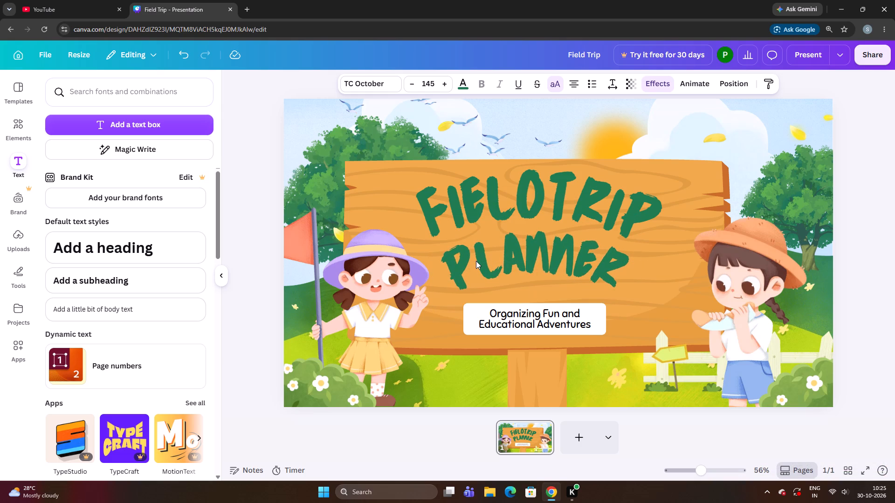
pyautogui.press('Down')
pyautogui.press('Down')
pyautogui.press('Down')
pyautogui.press('Right')
pyautogui.press('Right')
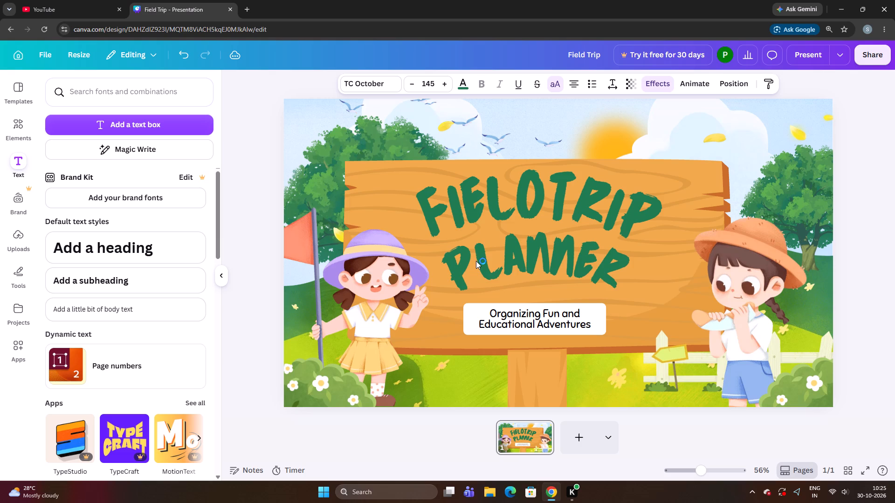
pyautogui.press('Up')
pyautogui.press('Up')
pyautogui.press('Down')
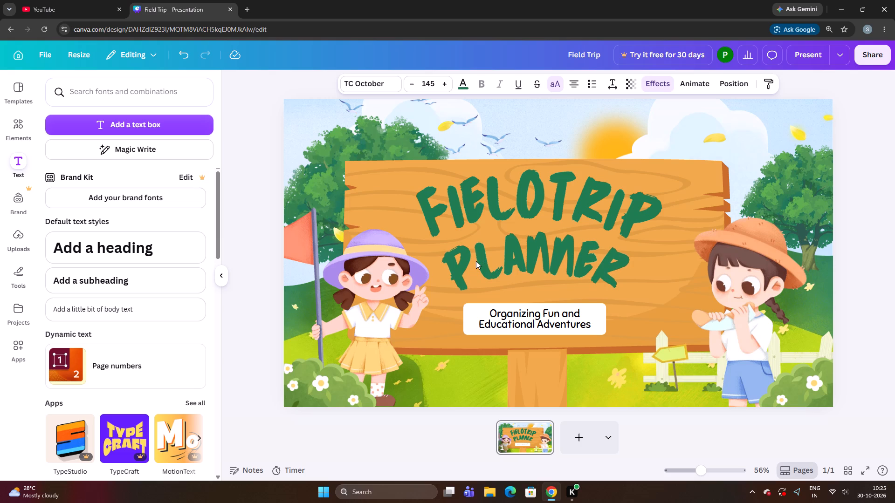
pyautogui.press('Left')
pyautogui.press('Left')
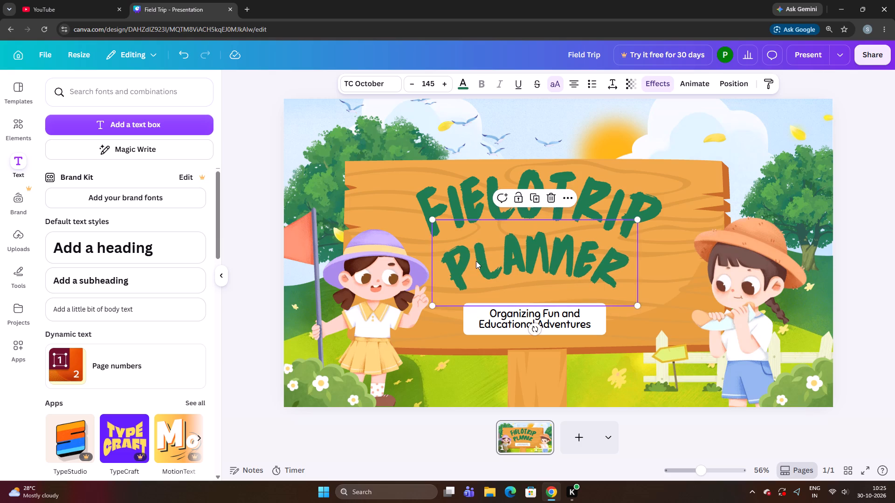
pyautogui.press('Left')
pyautogui.press('Up')
pyautogui.press('Down')
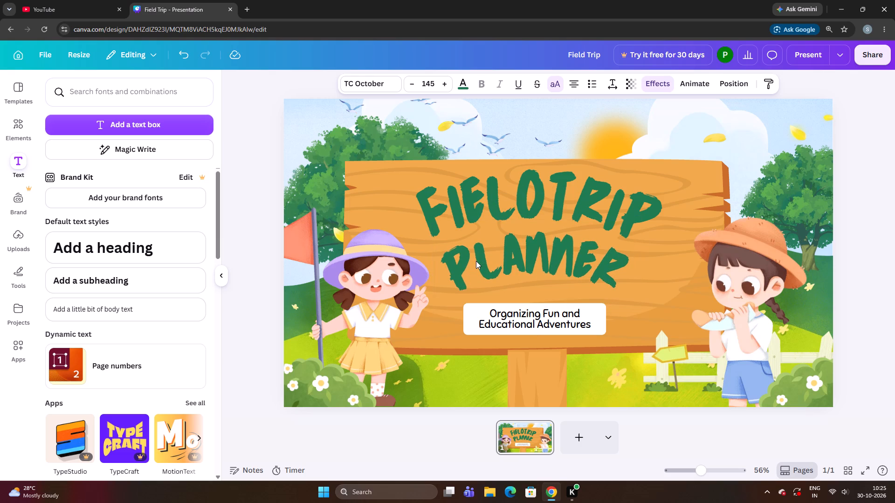
# Fine-tune the PLANNER text's centring above the subtitle box, moving it a touch down and left.
pyautogui.press('Down')
pyautogui.press('Down')
pyautogui.press('Down')
pyautogui.press('Down')
pyautogui.press('Down')
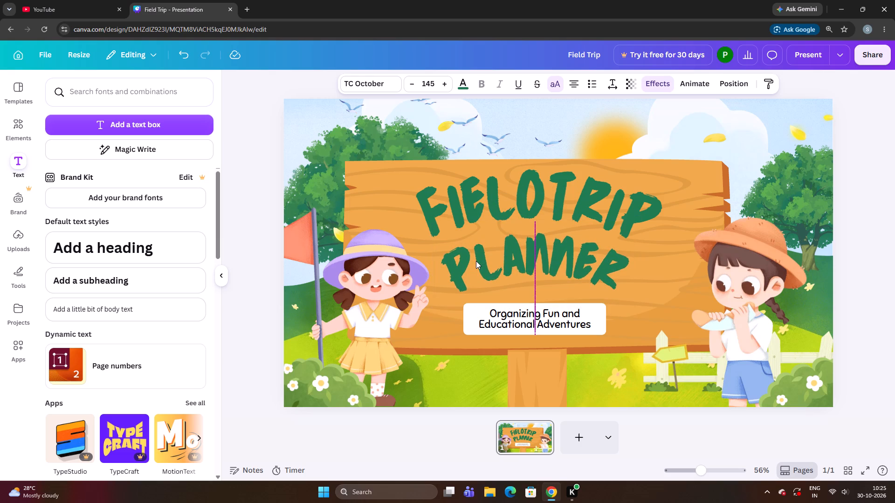
pyautogui.press('Right')
pyautogui.press('Right')
pyautogui.press('Up')
pyautogui.press('Up')
pyautogui.press('Left')
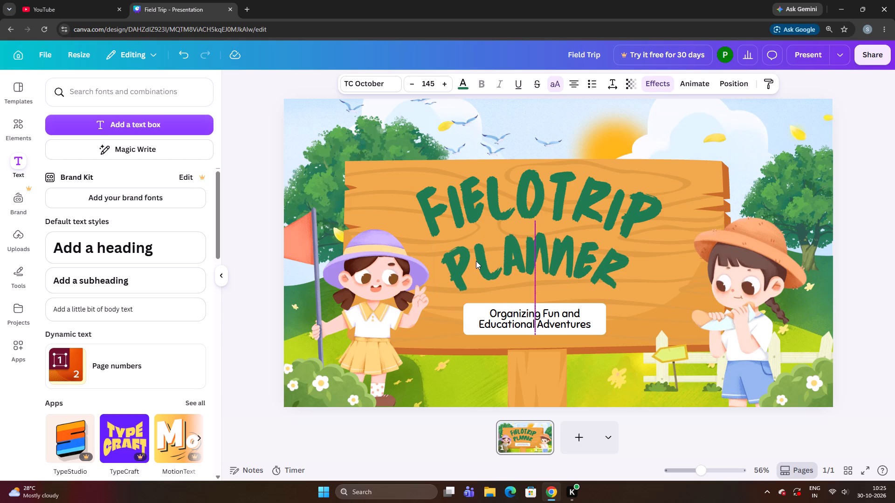
pyautogui.press('Left')
pyautogui.press('Up')
pyautogui.press('Left')
pyautogui.press('Up')
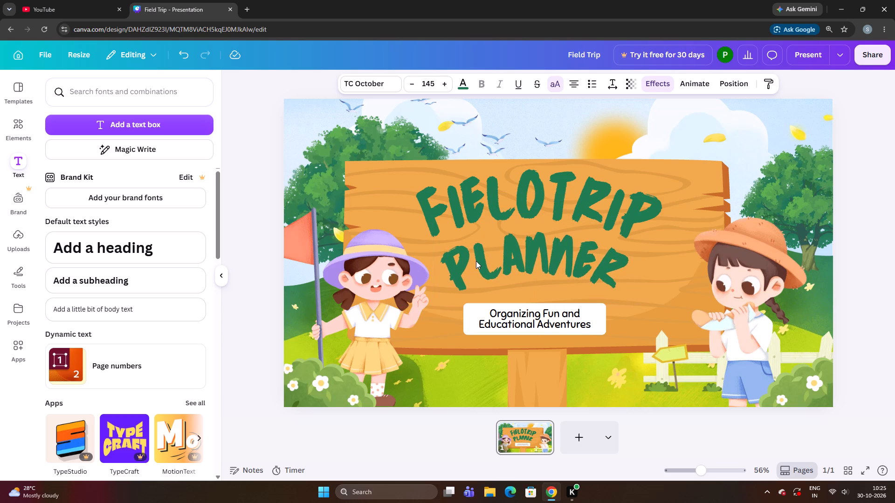
# Nudge the PLANNER text slightly lower and a touch left above the subtitle box, and deselect it.
pyautogui.press('Down')
pyautogui.press('Down')
pyautogui.press('Down')
pyautogui.press('Down')
pyautogui.press('Down')
pyautogui.press('Down')
pyautogui.press('Down')
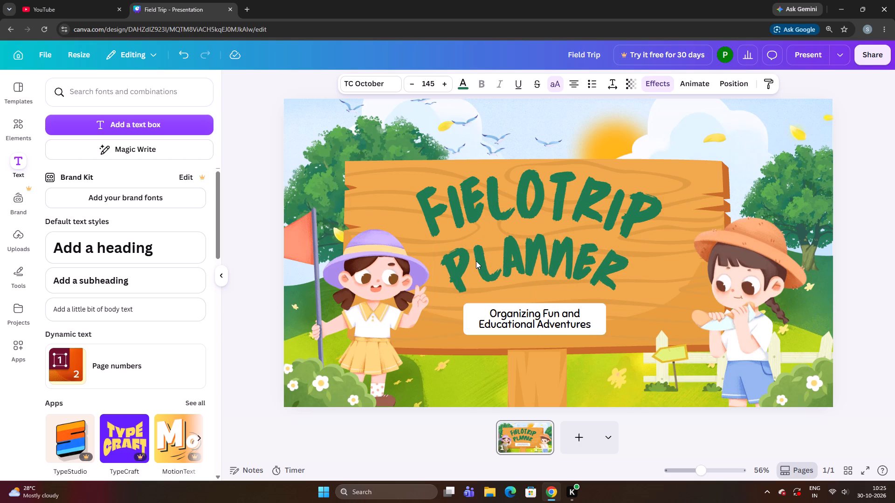
pyautogui.press('Up')
pyautogui.press('Left')
pyautogui.press('Down')
pyautogui.press('Down')
pyautogui.press('Up')
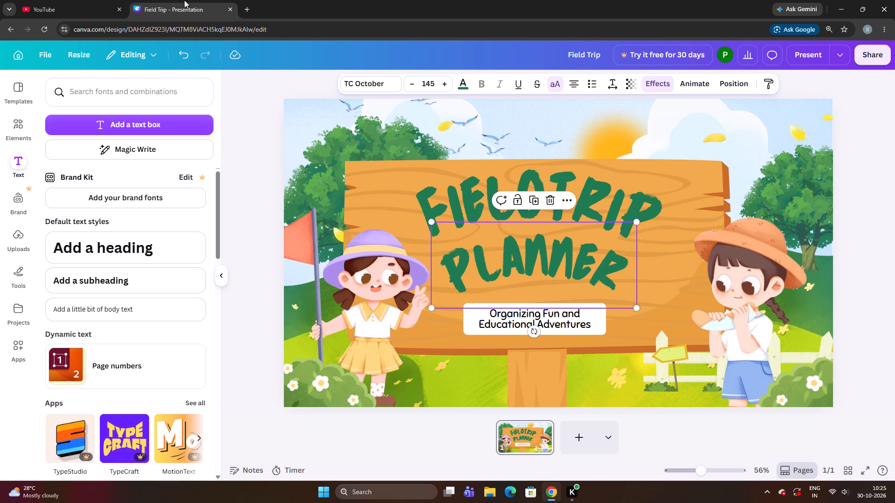
pyautogui.click(250, 150)
# Try the PLANNER text slightly right and higher, and bring it back down and a touch further left.
pyautogui.click(461, 253)
pyautogui.press('Right')
pyautogui.press('Right')
pyautogui.press('Right')
pyautogui.press('Up')
pyautogui.press('Up')
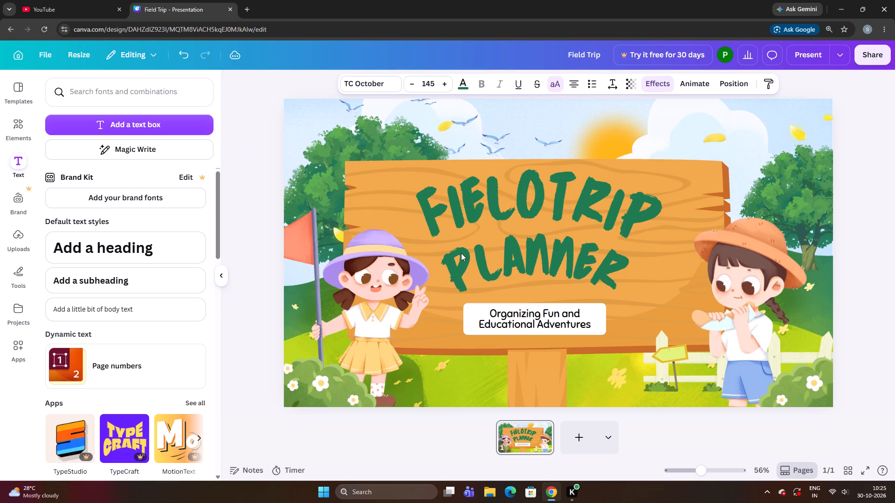
pyautogui.press('Down')
pyautogui.press('Down')
pyautogui.press('Left')
pyautogui.press('Left')
pyautogui.press('Left')
pyautogui.press('Left')
pyautogui.press('Left')
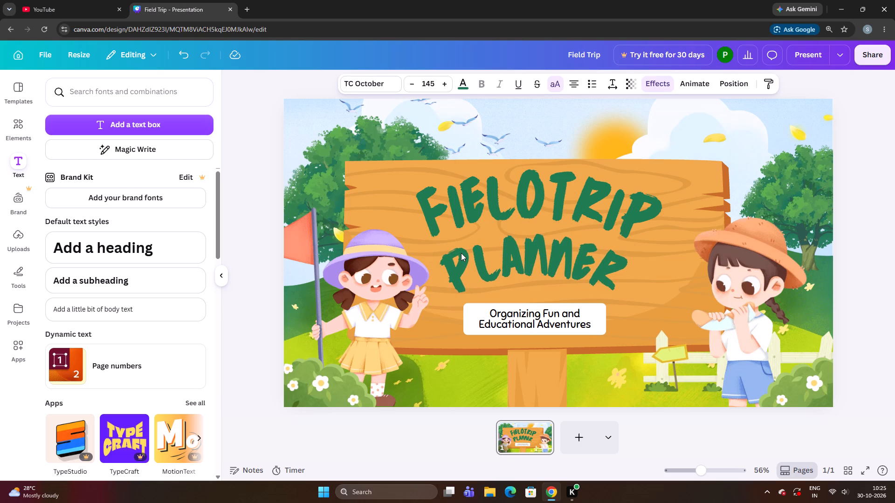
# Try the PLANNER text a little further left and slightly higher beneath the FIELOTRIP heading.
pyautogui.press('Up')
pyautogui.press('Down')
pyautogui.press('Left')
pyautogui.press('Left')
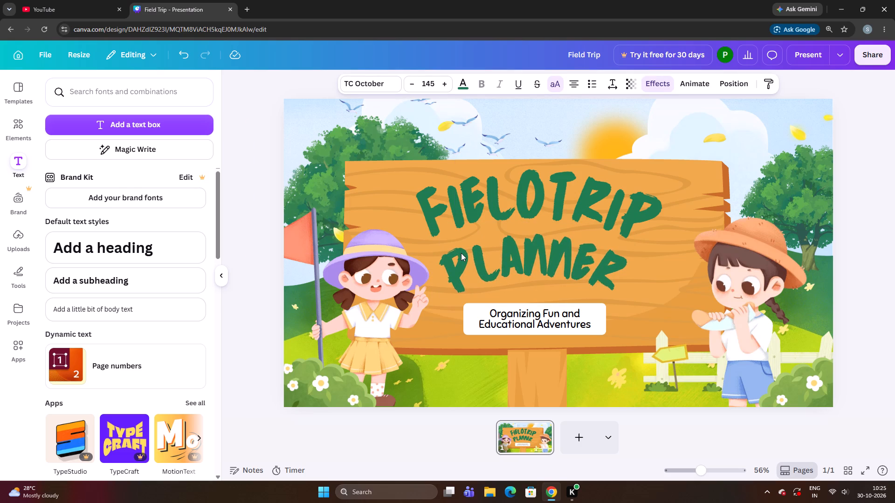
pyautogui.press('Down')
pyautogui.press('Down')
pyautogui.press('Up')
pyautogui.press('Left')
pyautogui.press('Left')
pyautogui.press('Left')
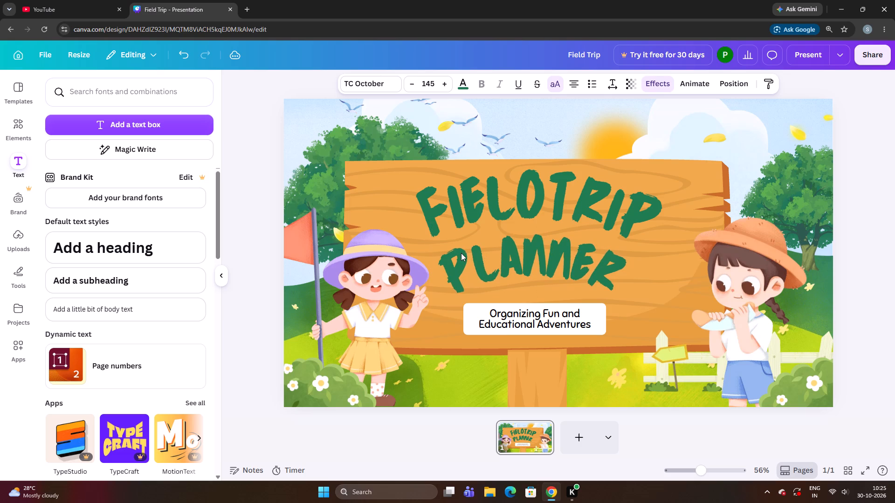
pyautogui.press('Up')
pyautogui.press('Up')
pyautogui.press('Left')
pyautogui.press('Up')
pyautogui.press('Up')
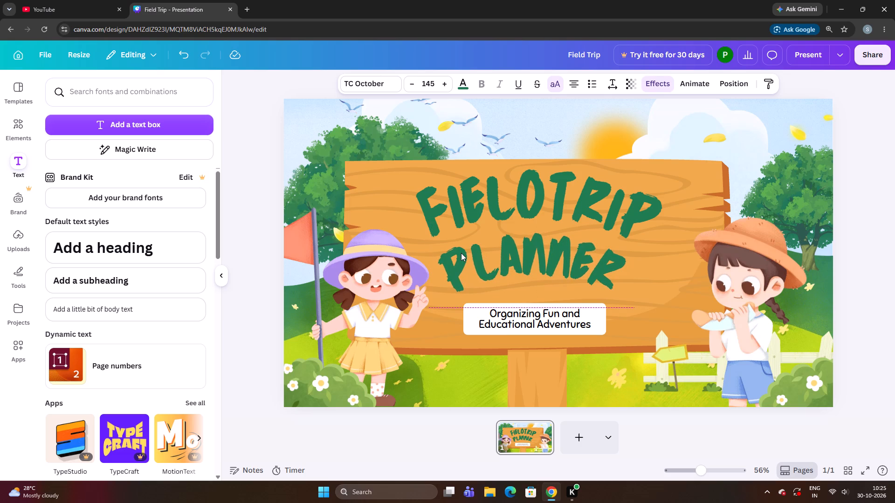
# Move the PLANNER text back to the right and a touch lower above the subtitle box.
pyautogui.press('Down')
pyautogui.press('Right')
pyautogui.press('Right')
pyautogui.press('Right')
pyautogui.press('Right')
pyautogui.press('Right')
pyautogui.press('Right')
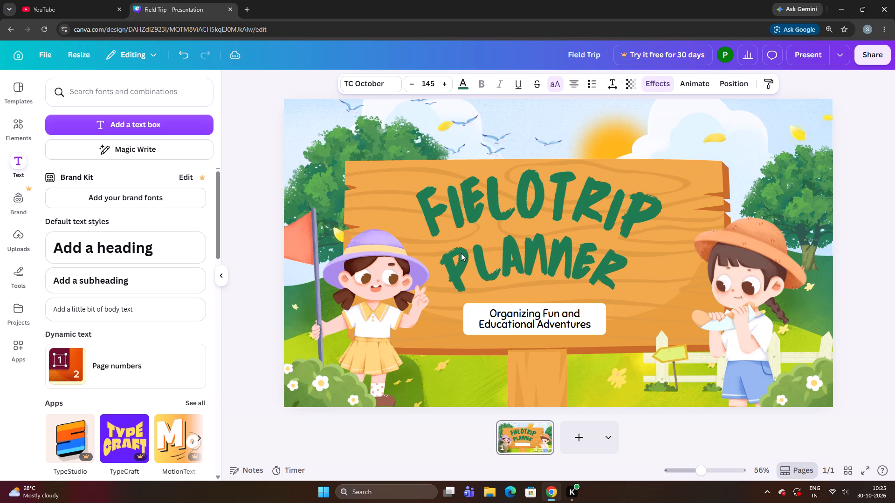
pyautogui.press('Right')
# Fine-tune the PLANNER text between the heading and the subtitle, moving it a touch higher and left.
pyautogui.press('Down')
pyautogui.press('Up')
pyautogui.press('Up')
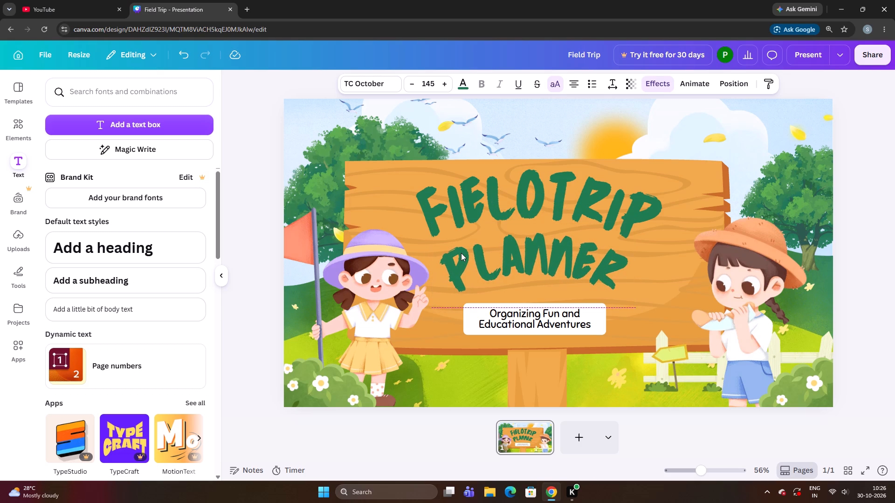
pyautogui.press('Up')
pyautogui.press('Up')
pyautogui.press('Down')
pyautogui.press('Down')
pyautogui.press('Left')
pyautogui.press('Left')
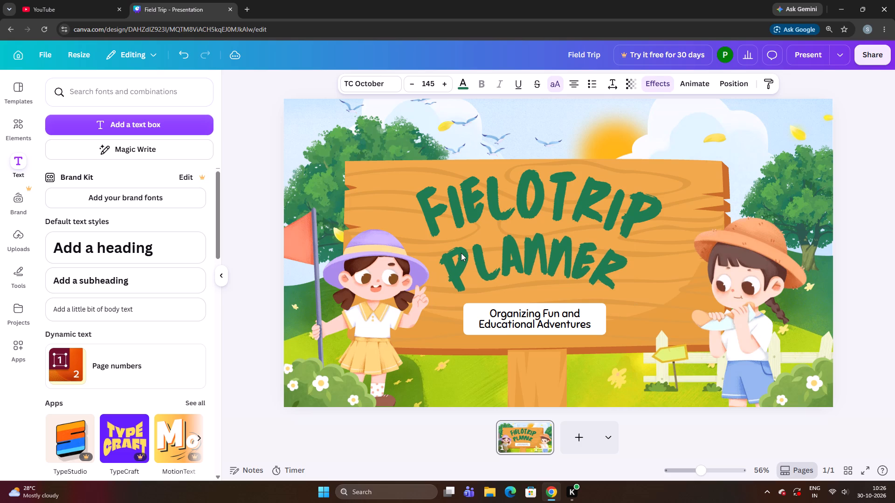
pyautogui.press('Down')
pyautogui.press('Up')
pyautogui.press('Up')
pyautogui.press('Left')
pyautogui.press('Up')
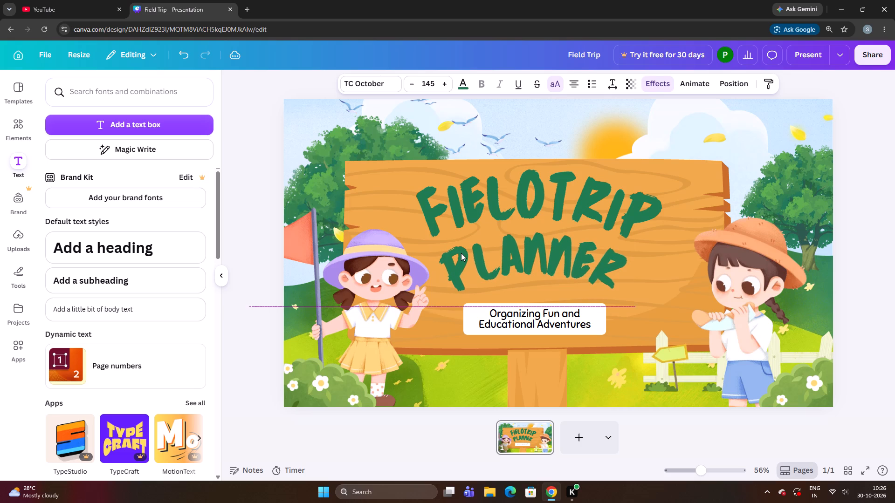
pyautogui.press('Right')
pyautogui.press('Down')
pyautogui.press('Down')
pyautogui.press('Up')
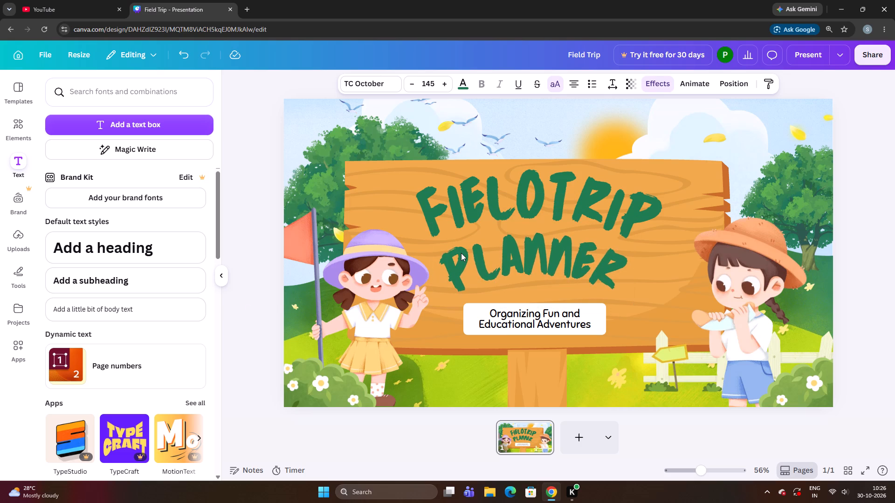
# Fine-tune the PLANNER text's centring above the subtitle box, moving it very slightly left and down.
pyautogui.press('Left')
pyautogui.press('Left')
pyautogui.press('Down')
pyautogui.press('Down')
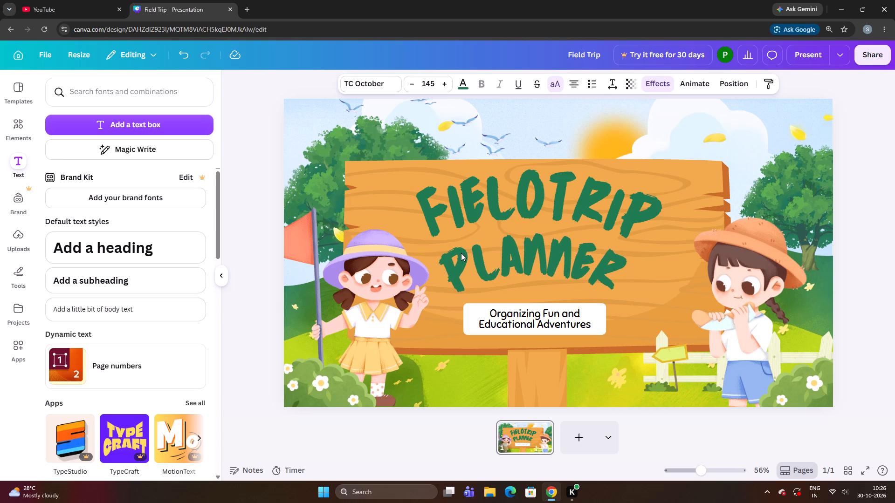
pyautogui.press('Right')
pyautogui.press('Right')
pyautogui.press('Right')
pyautogui.press('Down')
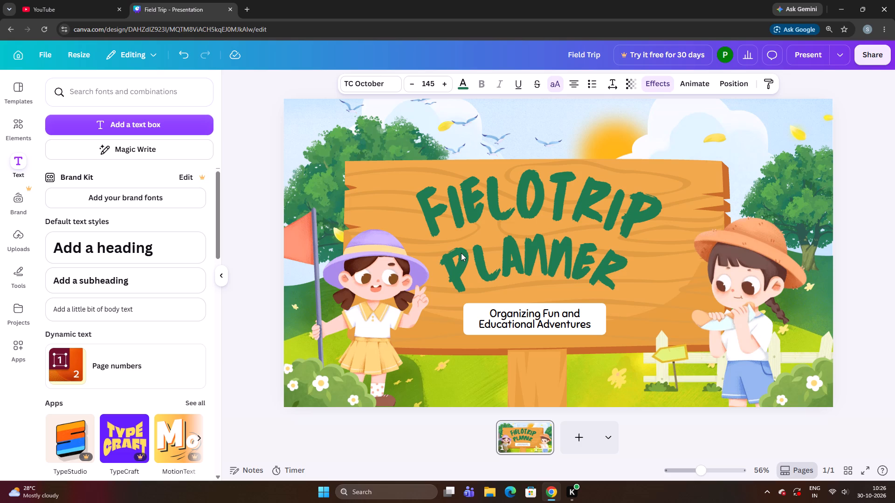
pyautogui.press('Left')
pyautogui.press('Up')
pyautogui.press('Left')
pyautogui.press('Left')
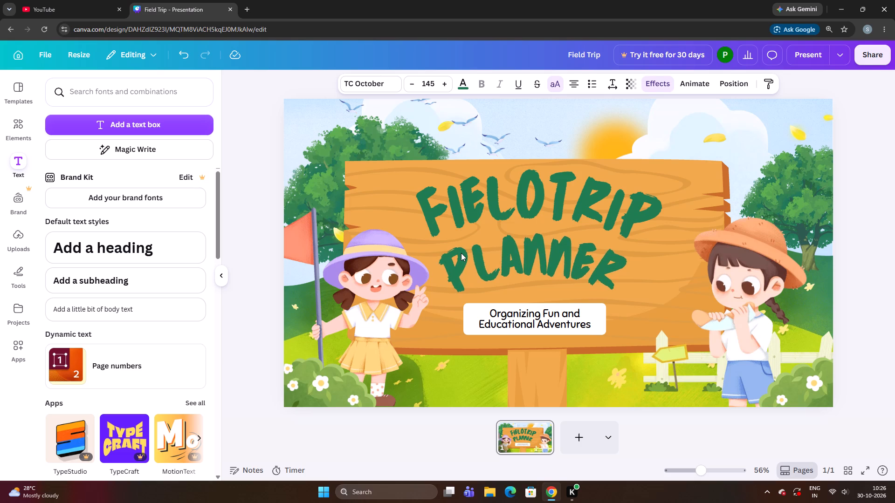
# Nudge the PLANNER text a touch further left and very slightly higher beneath the FIELOTRIP heading.
pyautogui.press('Left')
pyautogui.press('Left')
pyautogui.press('Left')
pyautogui.press('Up')
pyautogui.press('Up')
pyautogui.press('Up')
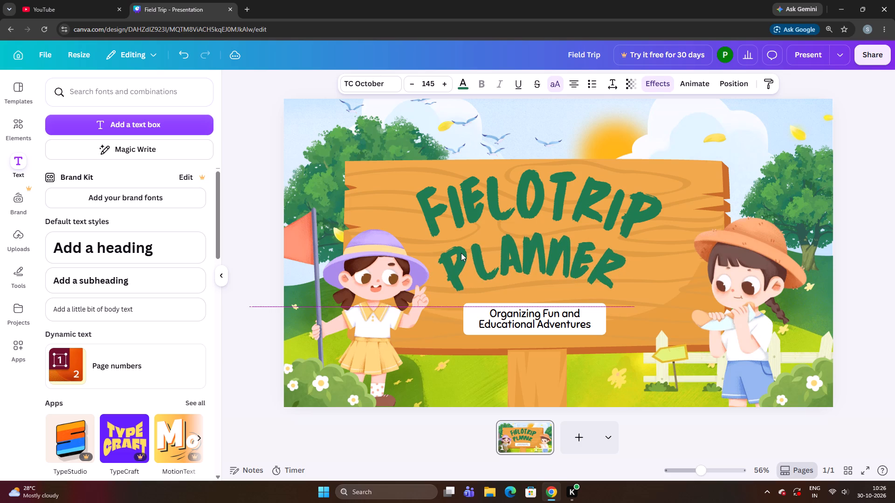
pyautogui.press('Up')
pyautogui.press('Down')
pyautogui.press('Down')
pyautogui.press('Right')
pyautogui.press('Down')
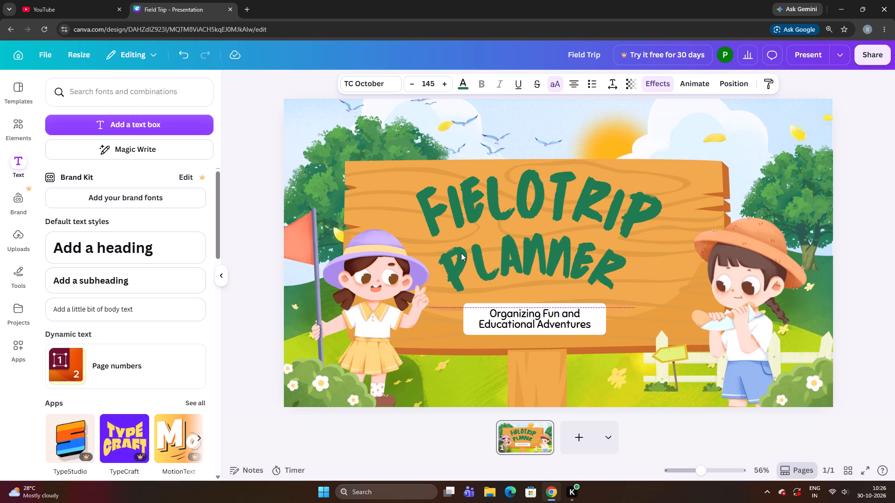
# Settle the PLANNER text slightly further left and a touch lower, and deselect it.
pyautogui.press('Down')
pyautogui.press('Up')
pyautogui.press('Left')
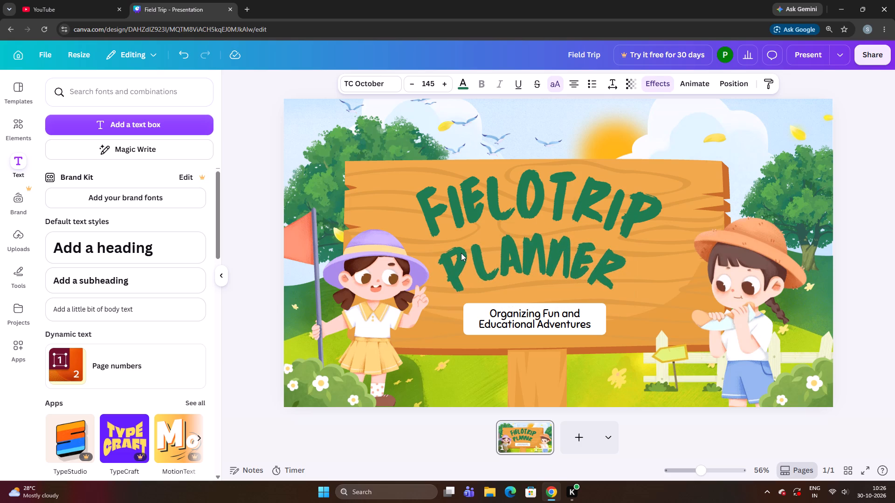
pyautogui.press('Left')
pyautogui.press('Up')
pyautogui.press('Up')
pyautogui.press('Down')
pyautogui.press('Left')
pyautogui.press('Right')
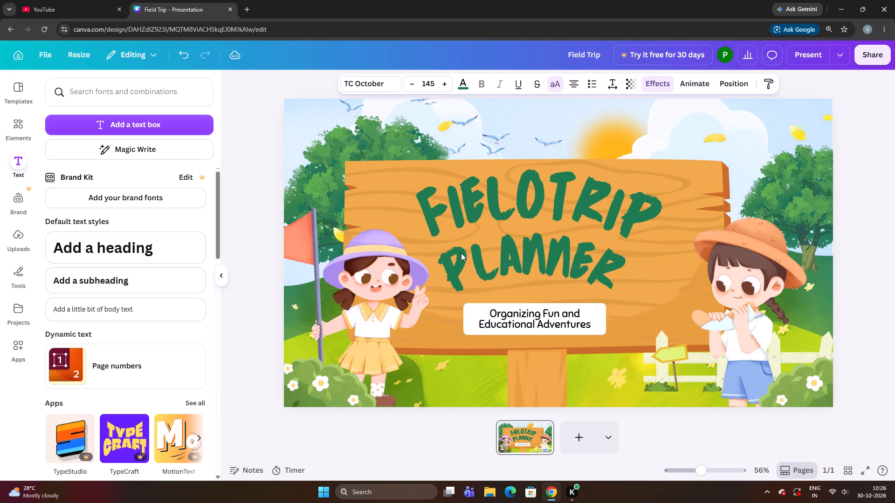
pyautogui.press('Up')
pyautogui.press('Down')
pyautogui.press('Down')
pyautogui.press('Left')
pyautogui.press('Down')
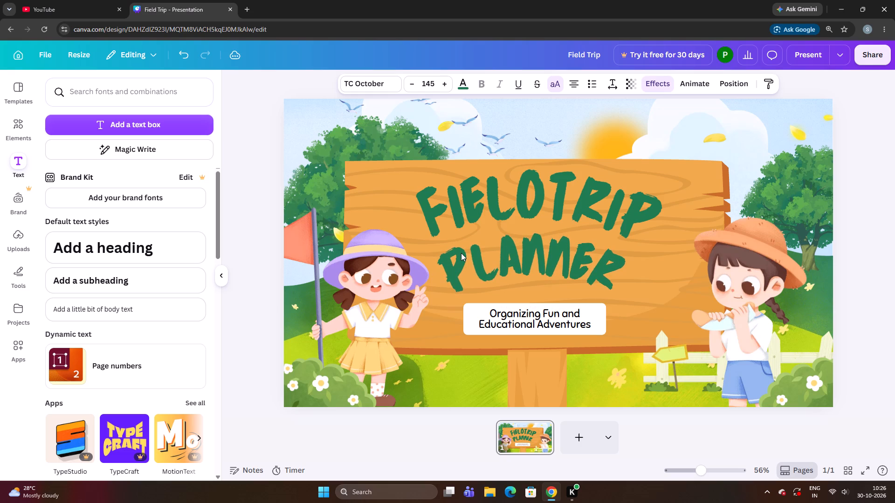
pyautogui.click(227, 179)
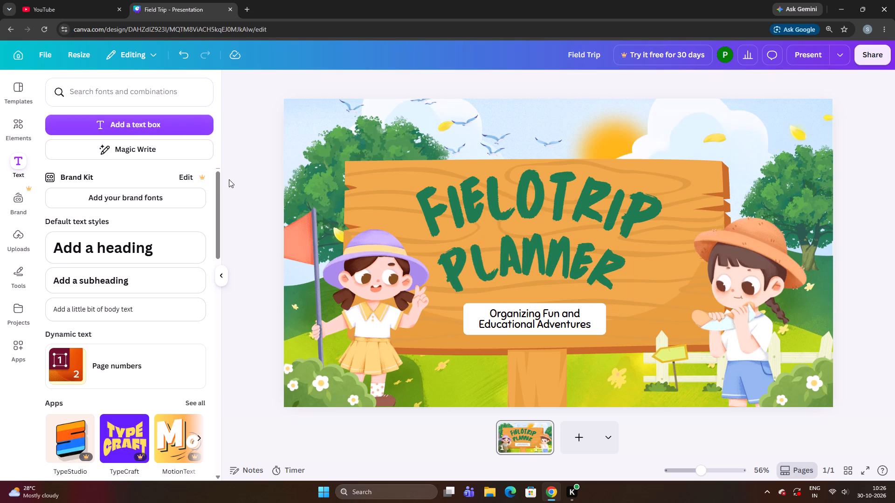
# Copy the subtitle text "Organizing Fun and Educational Adventures".
pyautogui.doubleClick(491, 313)
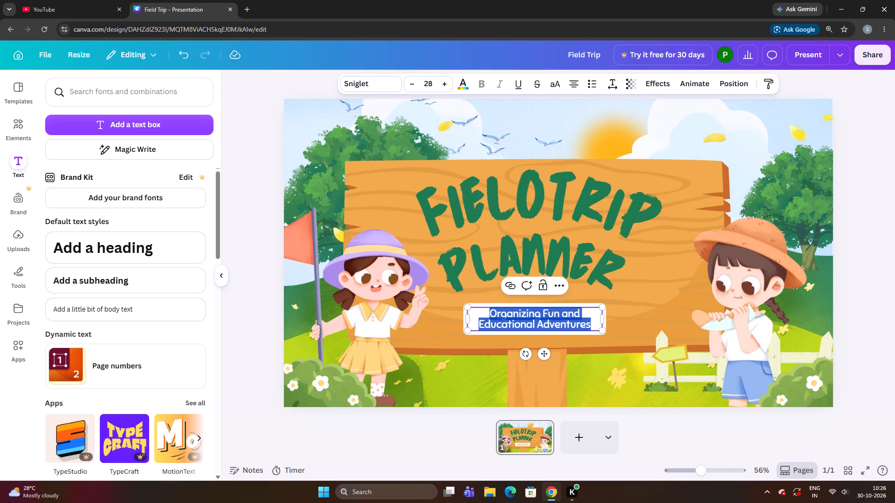
pyautogui.click(275, 216)
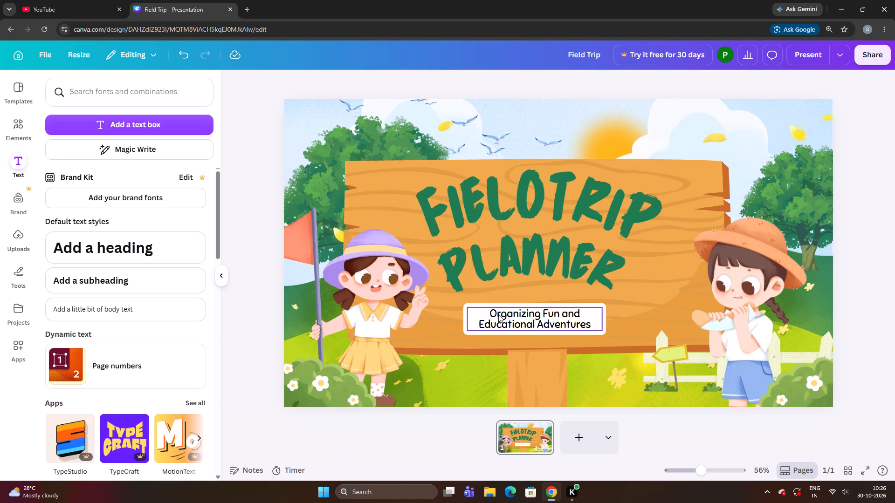
pyautogui.click(488, 313)
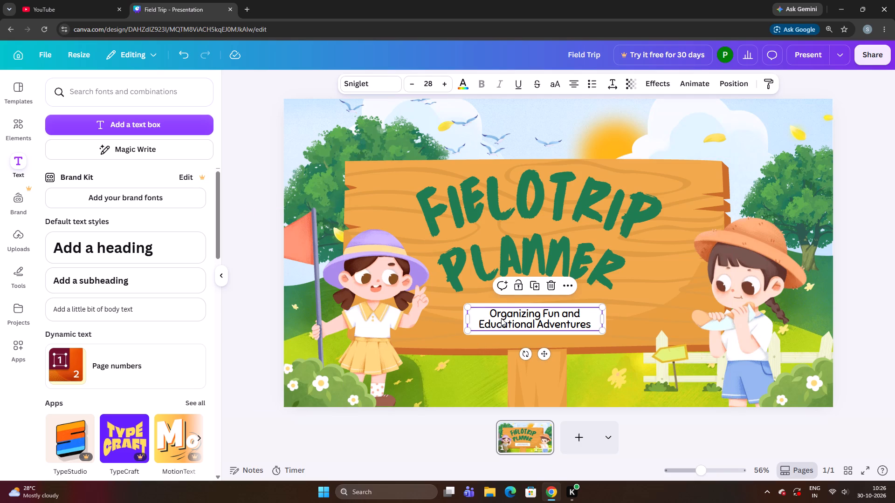
pyautogui.doubleClick(495, 315)
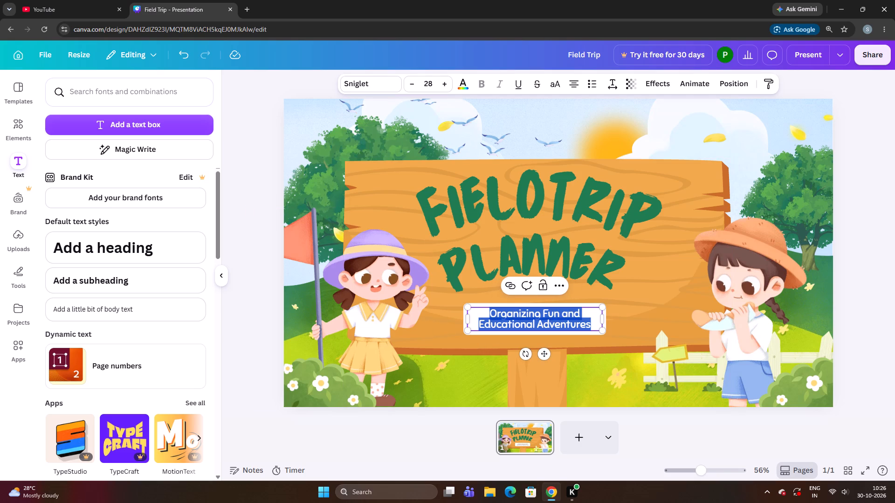
pyautogui.hotkey('ctrl', 'c')
# Delete the subtitle text and the white box behind it from the signboard.
pyautogui.click(278, 326)
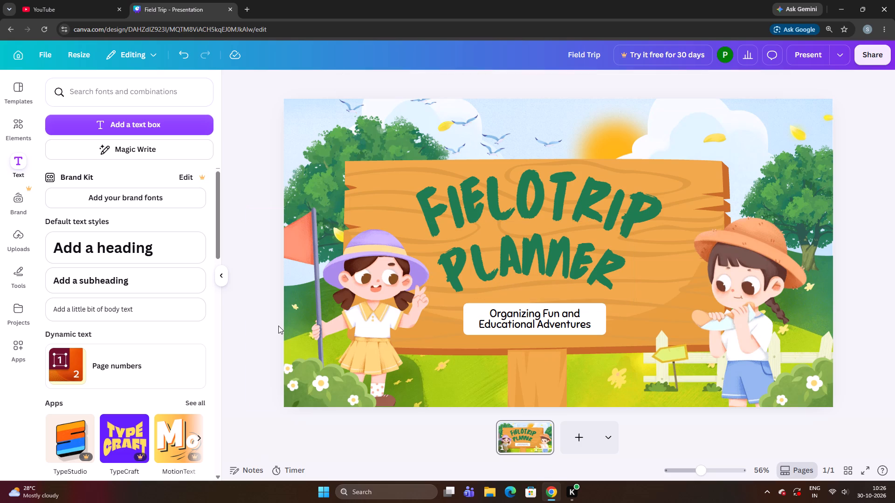
pyautogui.click(515, 328)
pyautogui.click(548, 280)
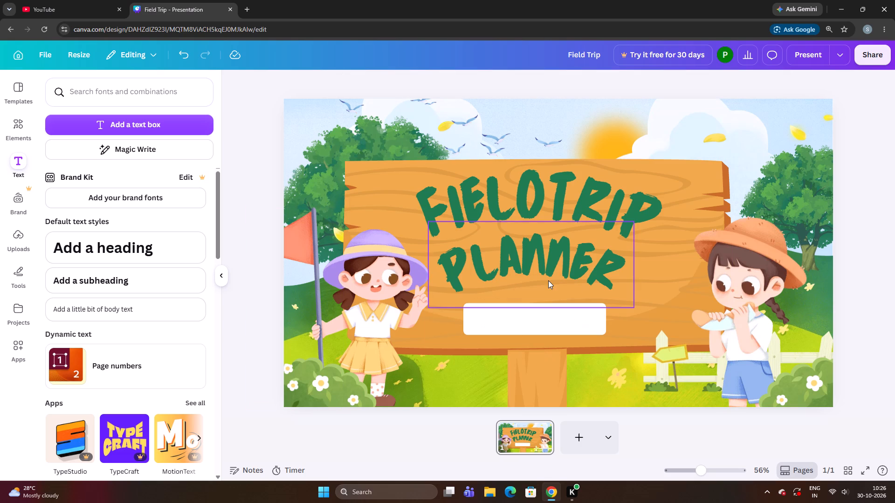
pyautogui.click(539, 324)
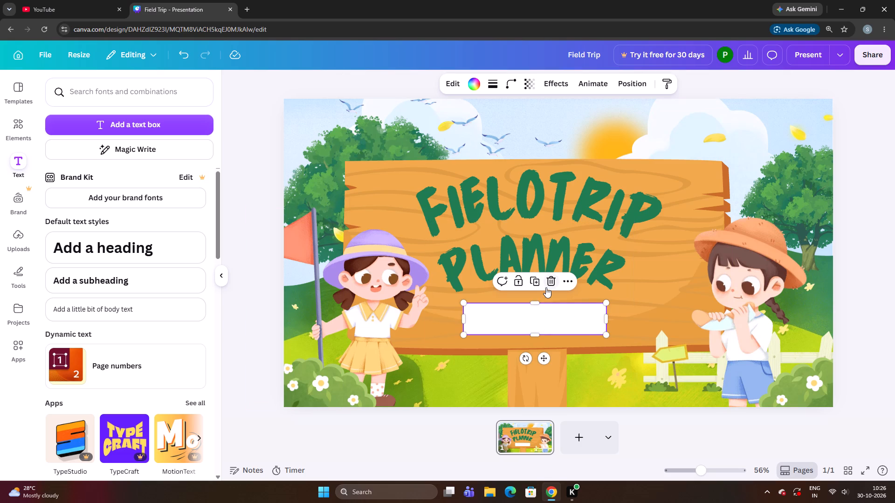
pyautogui.click(546, 286)
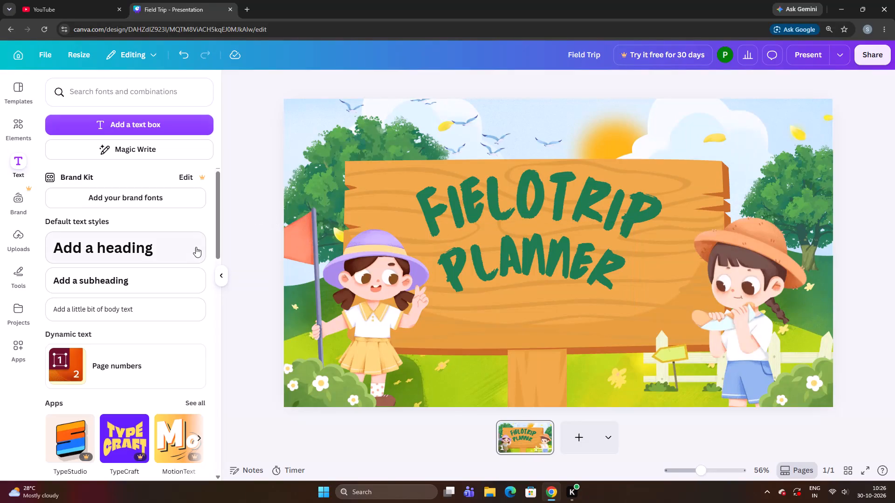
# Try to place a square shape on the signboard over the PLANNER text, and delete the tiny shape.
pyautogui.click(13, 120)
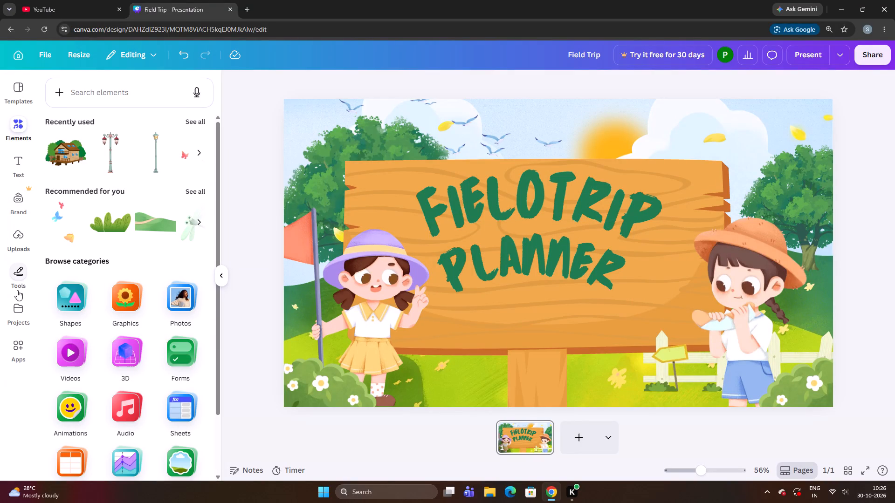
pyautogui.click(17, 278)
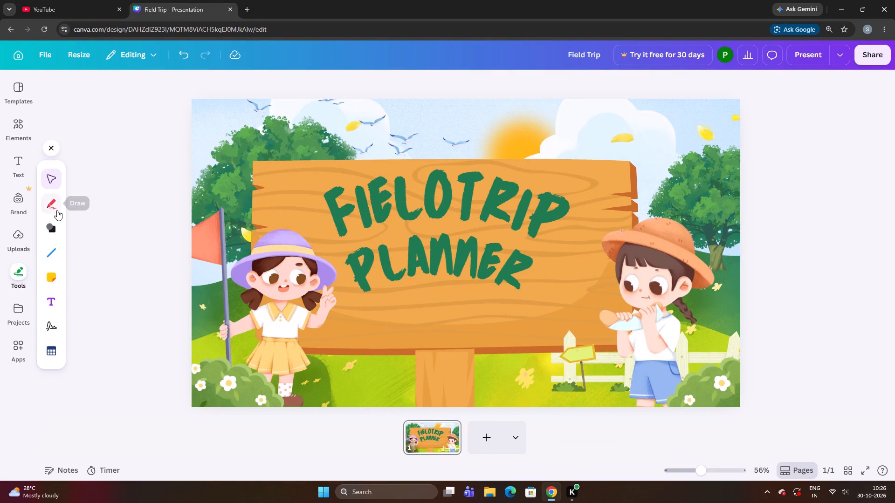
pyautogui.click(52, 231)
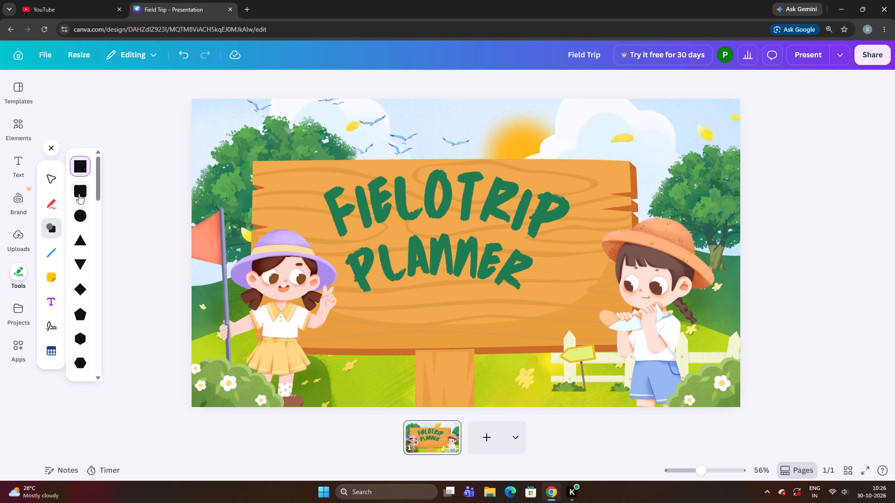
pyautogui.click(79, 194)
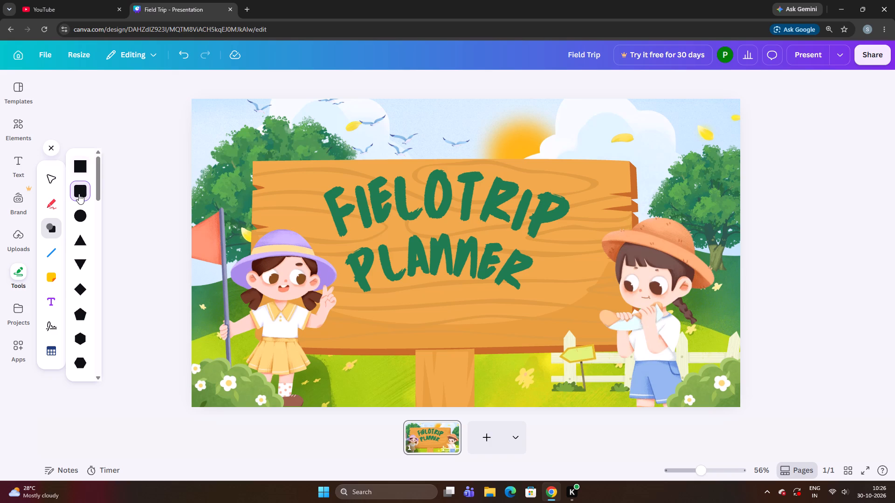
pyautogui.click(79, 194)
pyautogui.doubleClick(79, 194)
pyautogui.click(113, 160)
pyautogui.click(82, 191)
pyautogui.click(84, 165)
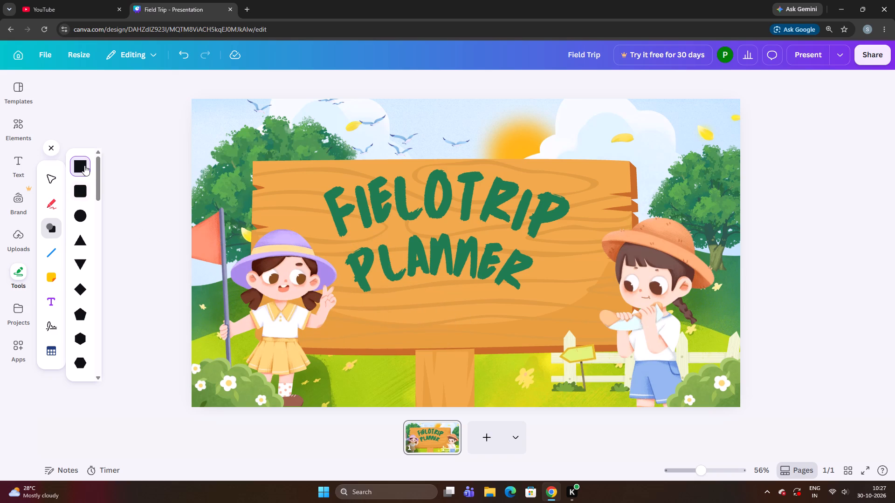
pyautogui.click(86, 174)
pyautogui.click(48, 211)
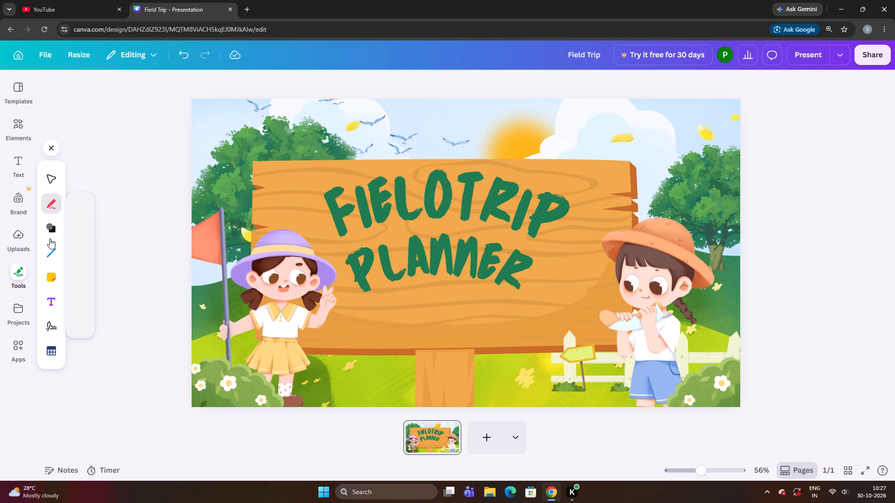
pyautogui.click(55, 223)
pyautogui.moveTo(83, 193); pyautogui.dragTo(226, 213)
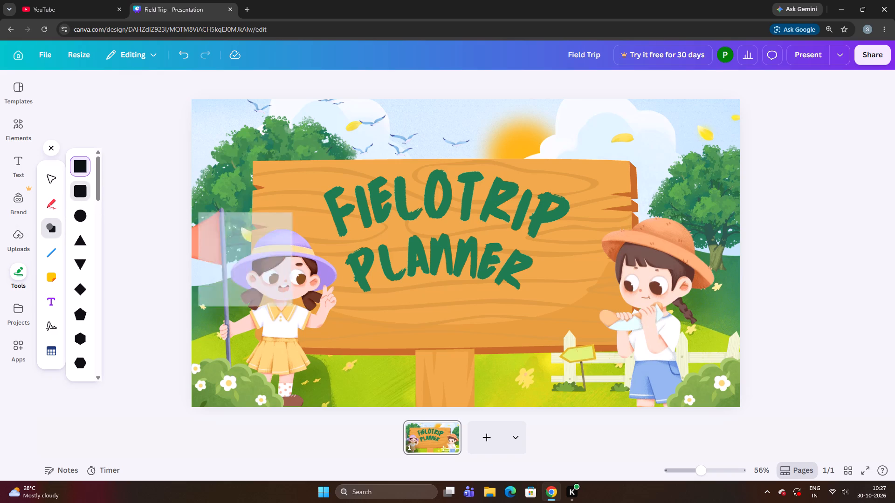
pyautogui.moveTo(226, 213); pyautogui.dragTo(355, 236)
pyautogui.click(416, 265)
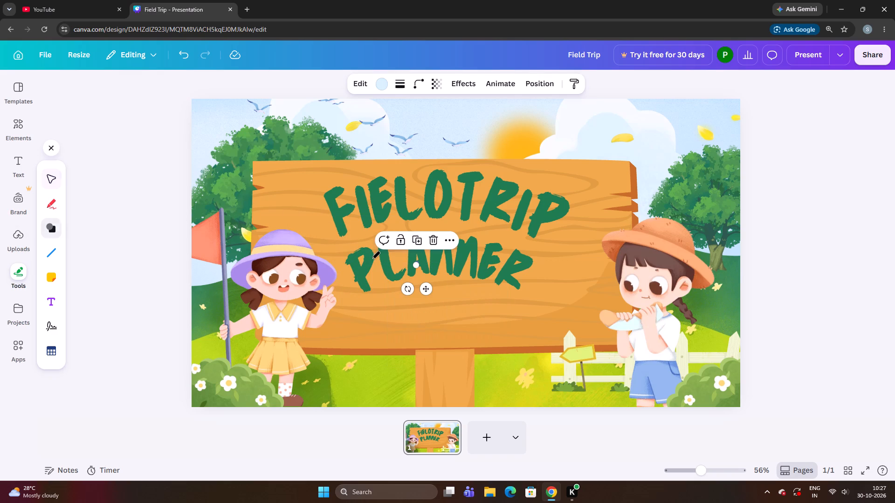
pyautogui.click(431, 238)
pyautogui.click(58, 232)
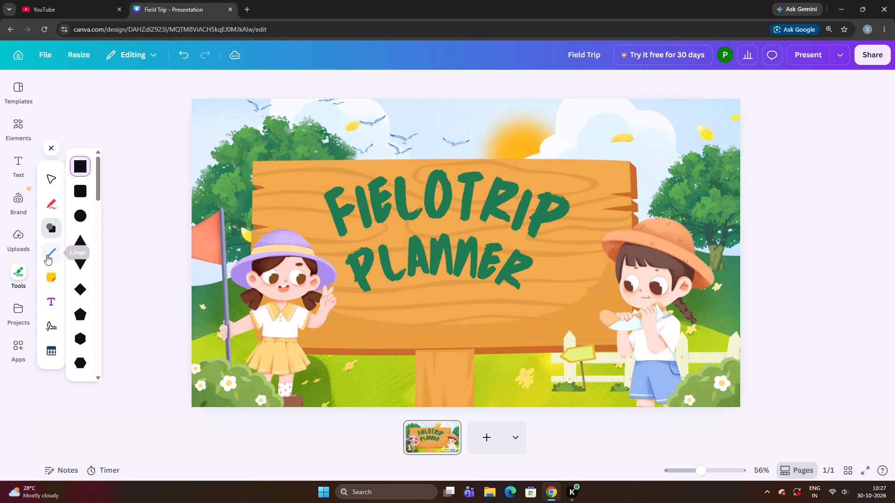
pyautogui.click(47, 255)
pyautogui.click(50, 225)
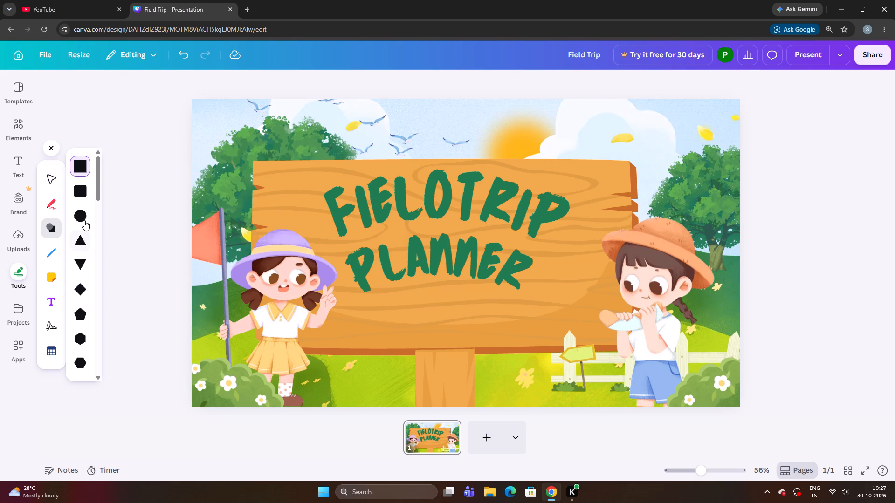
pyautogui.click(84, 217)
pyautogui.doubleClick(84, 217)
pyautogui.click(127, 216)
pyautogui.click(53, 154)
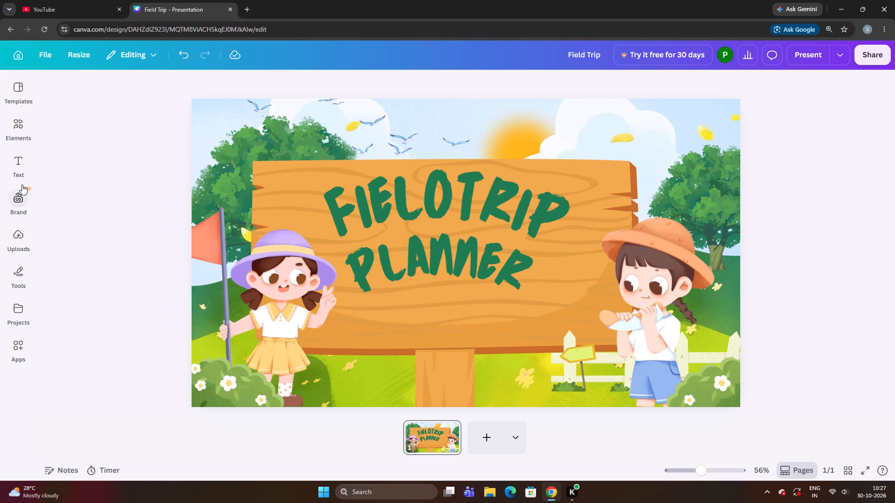
# Place a light-blue rounded square on the lower middle of the signboard, overlapping the PLANNER text, and deselect it.
pyautogui.click(19, 273)
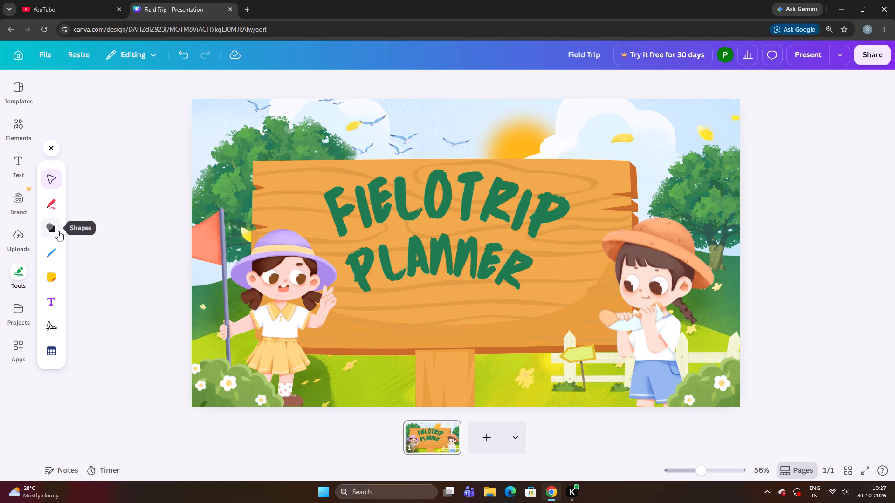
pyautogui.click(58, 231)
pyautogui.click(81, 198)
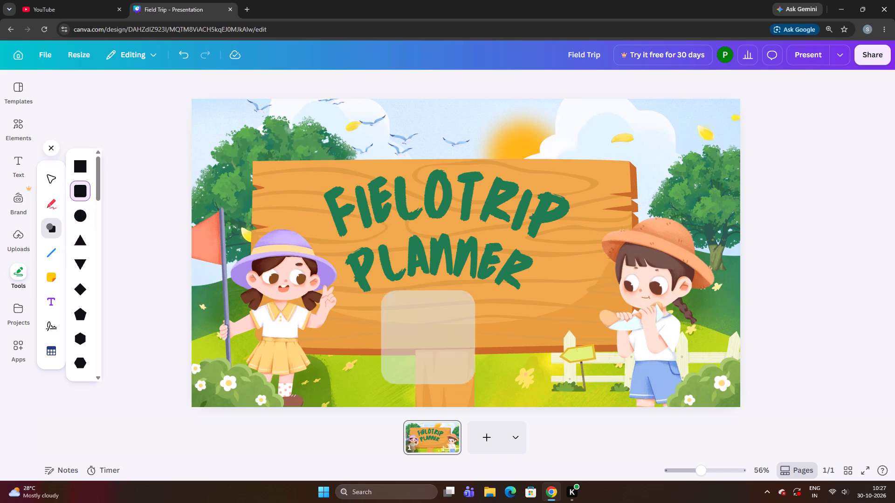
pyautogui.click(396, 268)
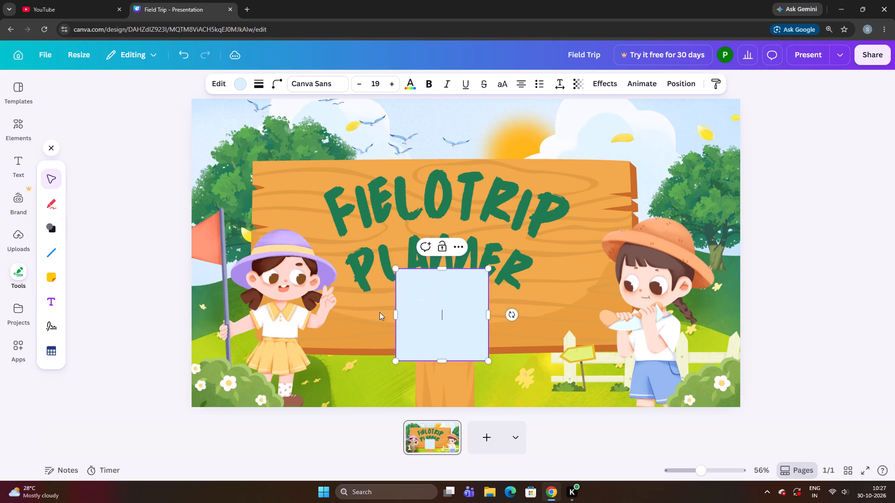
pyautogui.click(157, 337)
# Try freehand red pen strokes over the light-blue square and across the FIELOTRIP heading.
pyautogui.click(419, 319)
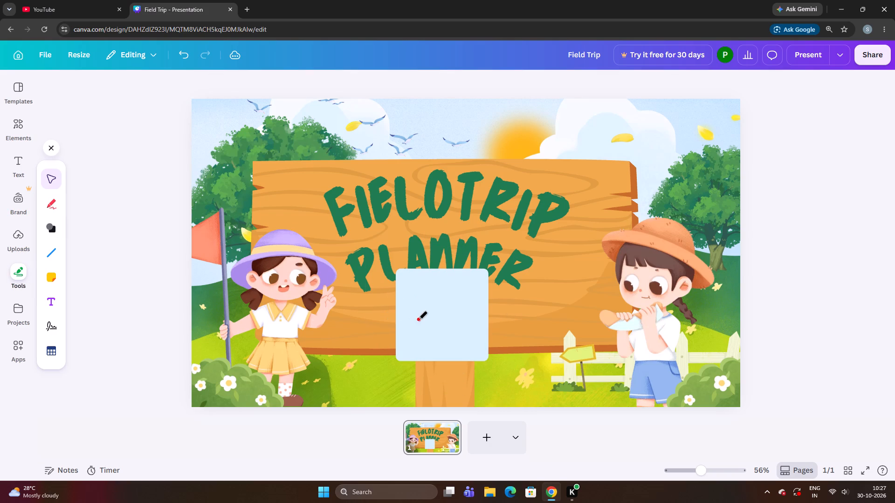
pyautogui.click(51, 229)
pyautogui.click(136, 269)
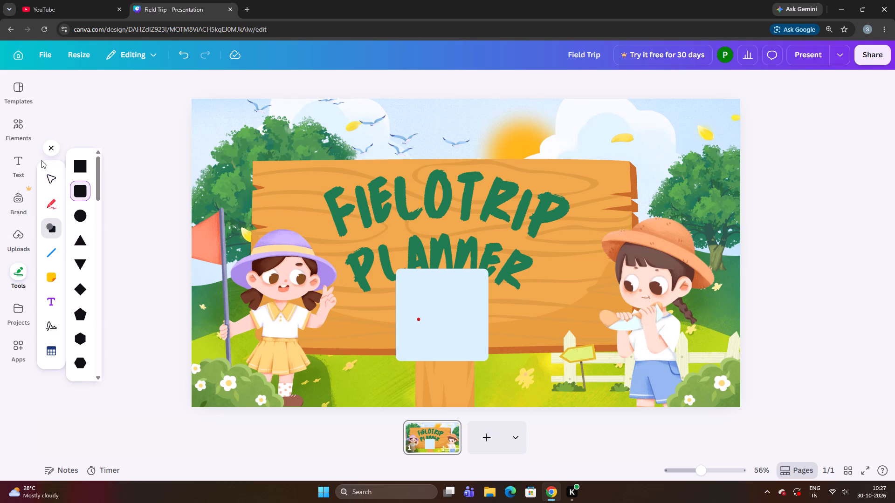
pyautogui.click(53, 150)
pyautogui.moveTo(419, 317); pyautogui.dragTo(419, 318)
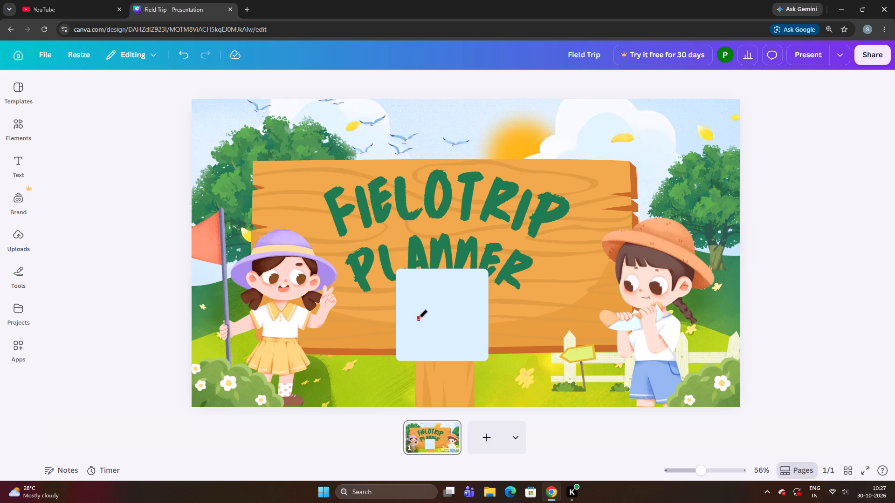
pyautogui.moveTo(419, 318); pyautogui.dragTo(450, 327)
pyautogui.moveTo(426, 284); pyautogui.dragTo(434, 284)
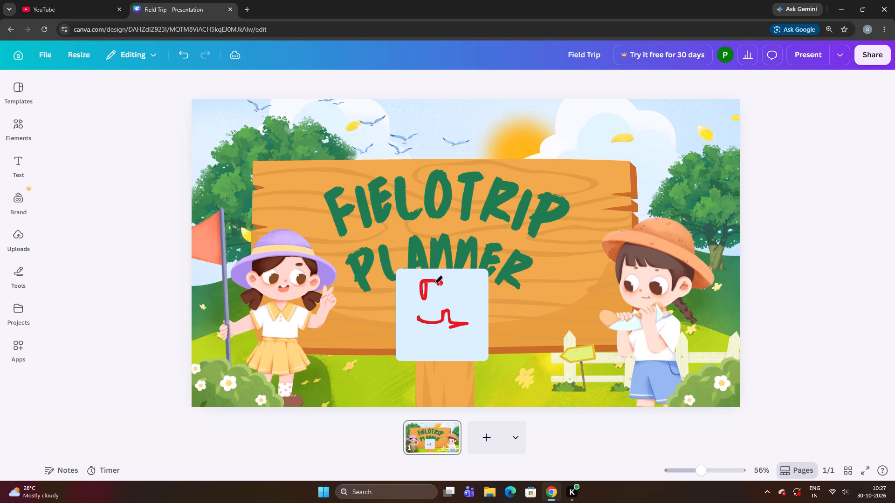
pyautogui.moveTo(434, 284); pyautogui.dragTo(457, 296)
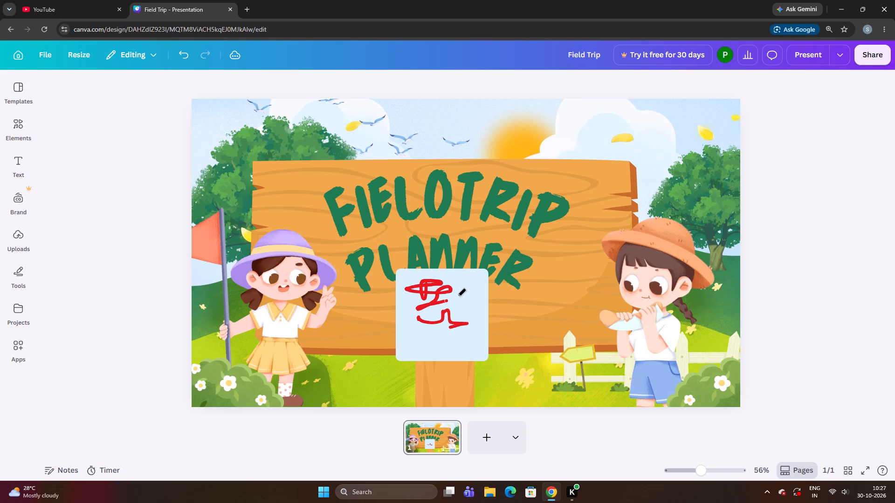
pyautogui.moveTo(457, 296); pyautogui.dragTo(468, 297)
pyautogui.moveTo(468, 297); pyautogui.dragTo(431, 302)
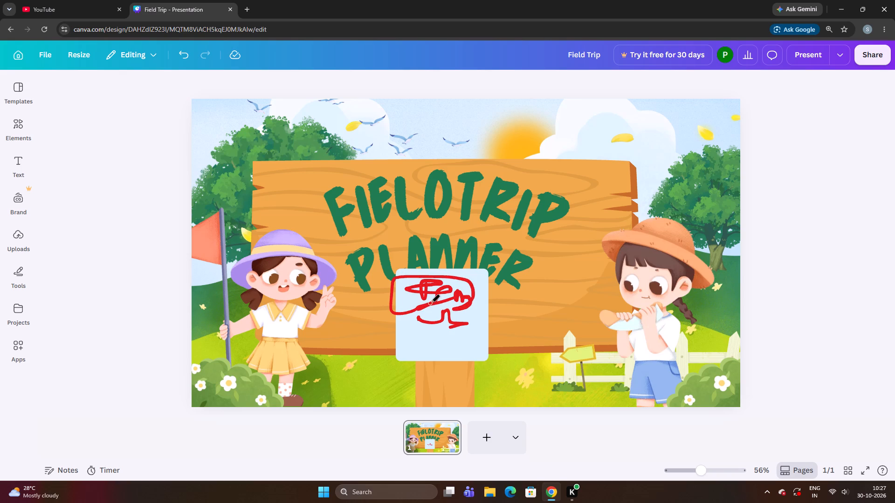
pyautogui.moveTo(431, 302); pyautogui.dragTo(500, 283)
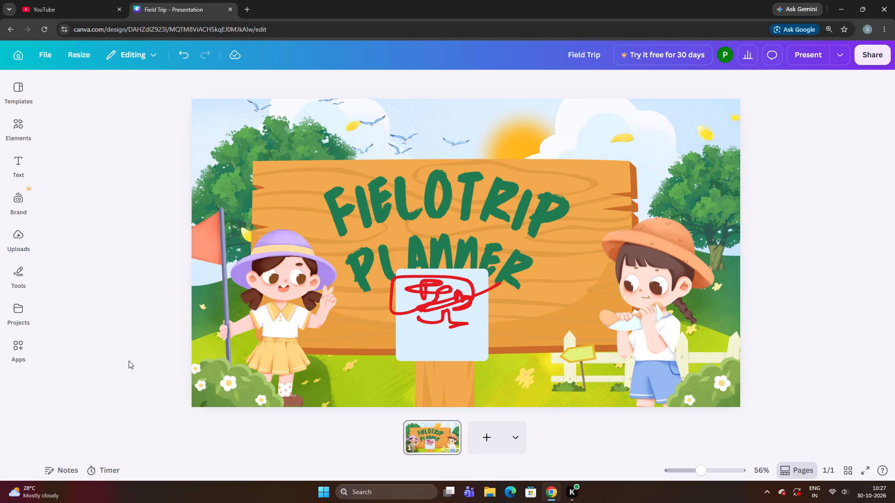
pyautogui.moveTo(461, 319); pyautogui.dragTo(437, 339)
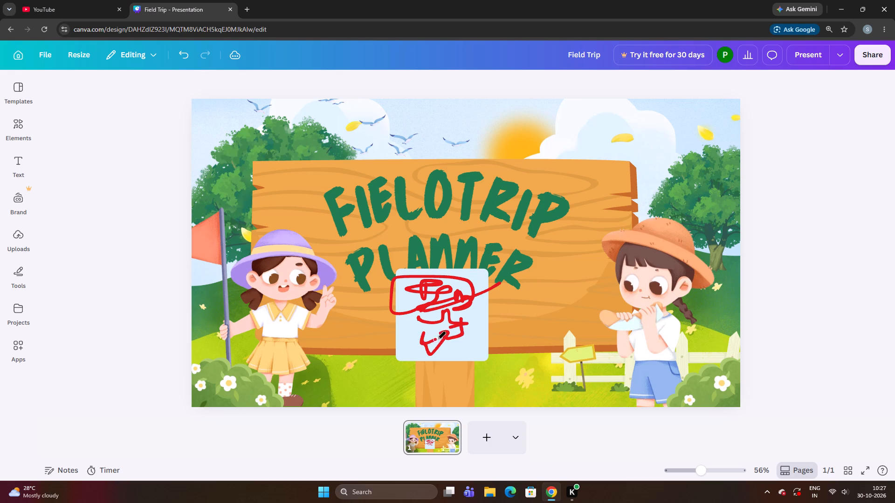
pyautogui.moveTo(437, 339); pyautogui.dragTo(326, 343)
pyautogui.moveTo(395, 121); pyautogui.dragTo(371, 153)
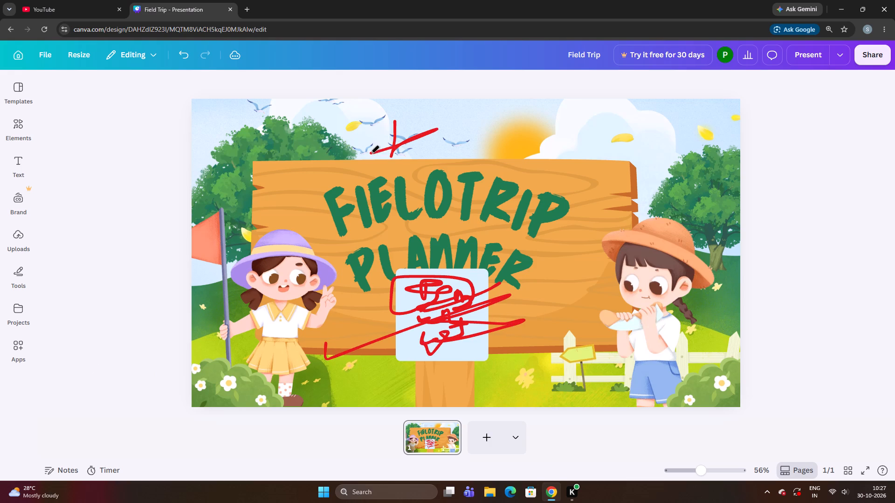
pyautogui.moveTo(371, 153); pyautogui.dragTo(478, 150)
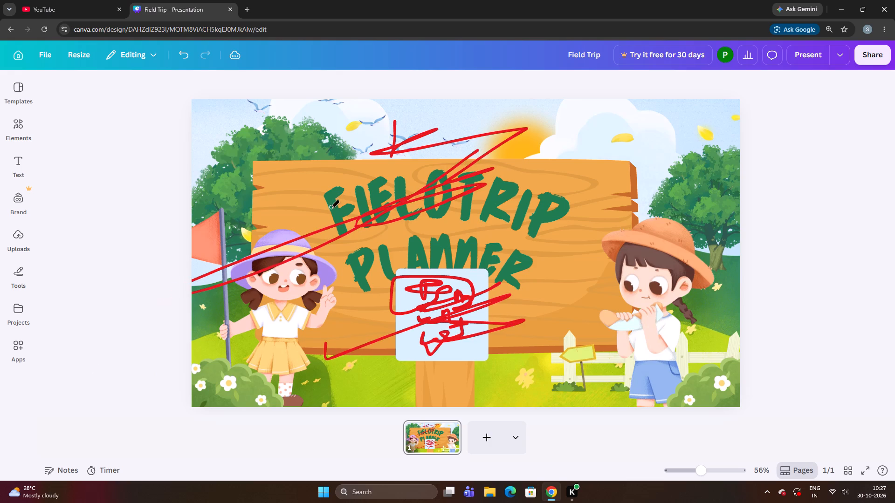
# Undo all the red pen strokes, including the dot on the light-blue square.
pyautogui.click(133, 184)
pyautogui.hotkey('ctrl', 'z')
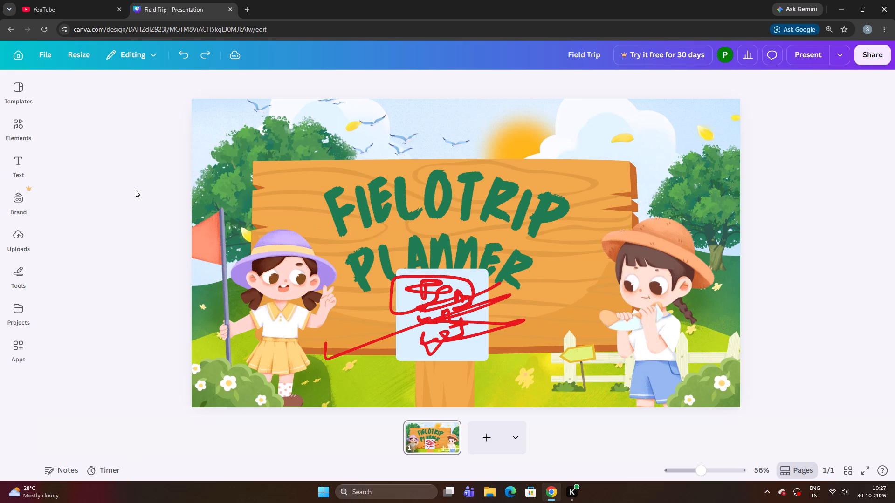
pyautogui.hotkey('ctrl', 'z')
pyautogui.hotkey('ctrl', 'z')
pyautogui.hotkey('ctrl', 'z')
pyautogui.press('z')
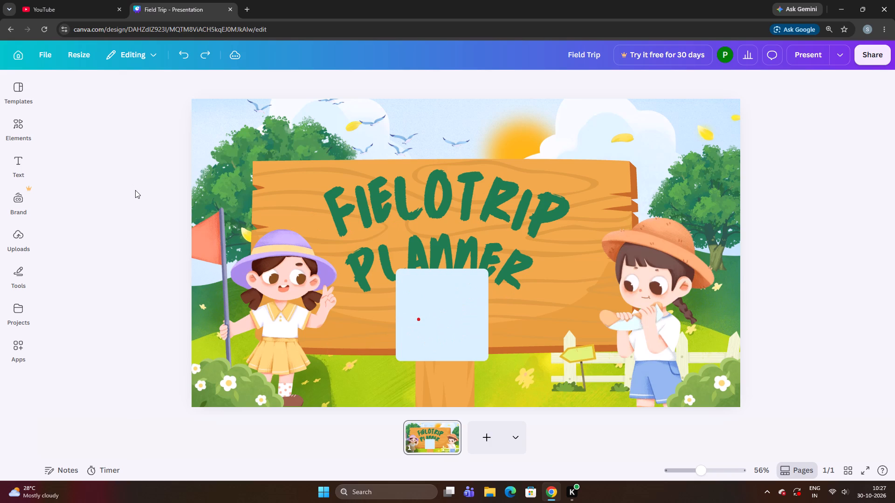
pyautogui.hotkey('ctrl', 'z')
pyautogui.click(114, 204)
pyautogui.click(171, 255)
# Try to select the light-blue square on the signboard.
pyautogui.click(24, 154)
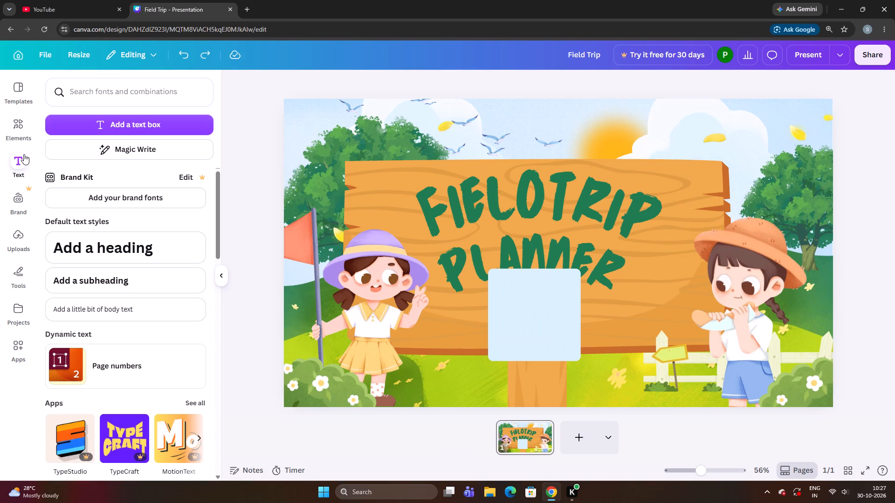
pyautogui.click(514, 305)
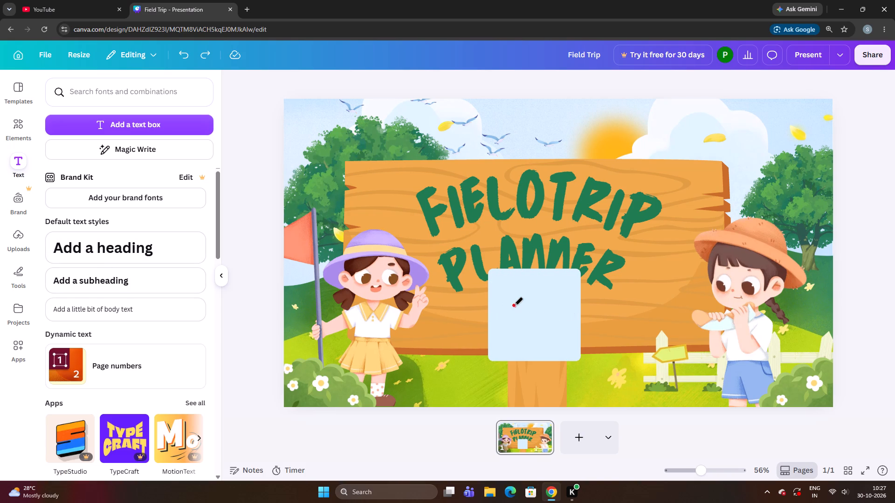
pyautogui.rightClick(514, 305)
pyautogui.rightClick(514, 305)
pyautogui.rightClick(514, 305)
# Place a second light-blue rounded square on the signboard and move it to the right, clear of the first square.
pyautogui.click(33, 275)
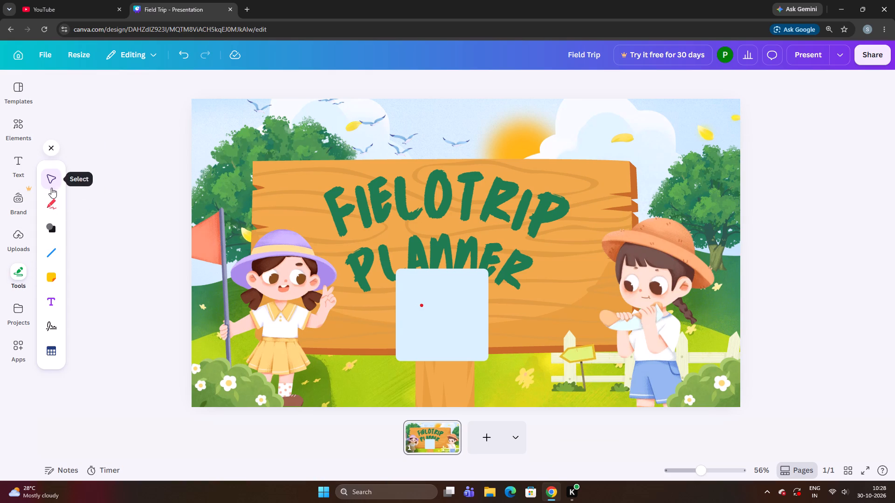
pyautogui.click(52, 208)
pyautogui.click(54, 236)
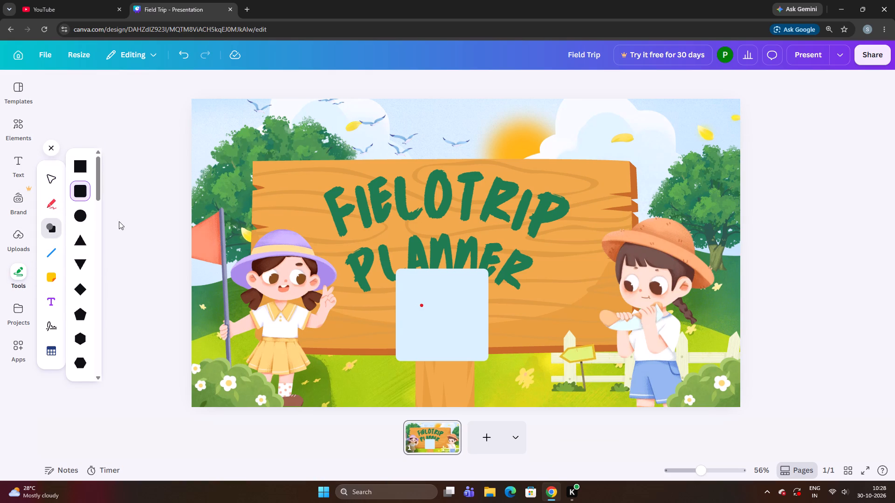
pyautogui.click(402, 289)
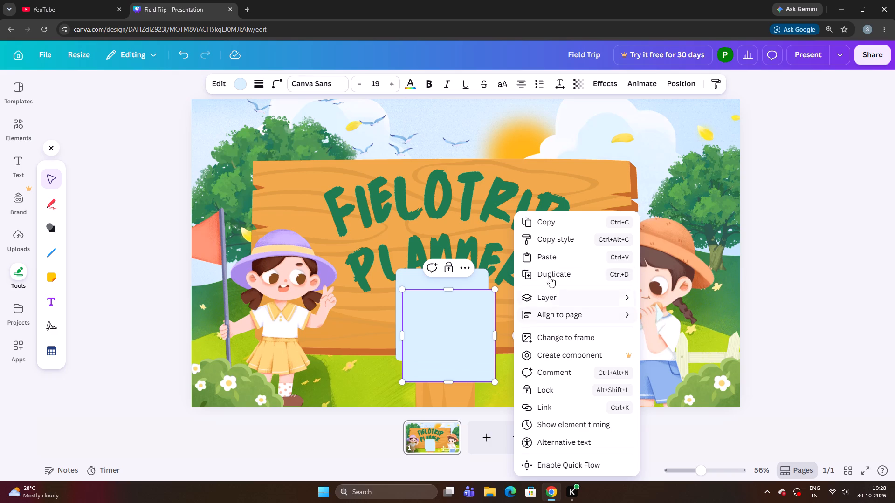
pyautogui.moveTo(460, 347); pyautogui.dragTo(493, 301)
pyautogui.moveTo(472, 316); pyautogui.dragTo(528, 312)
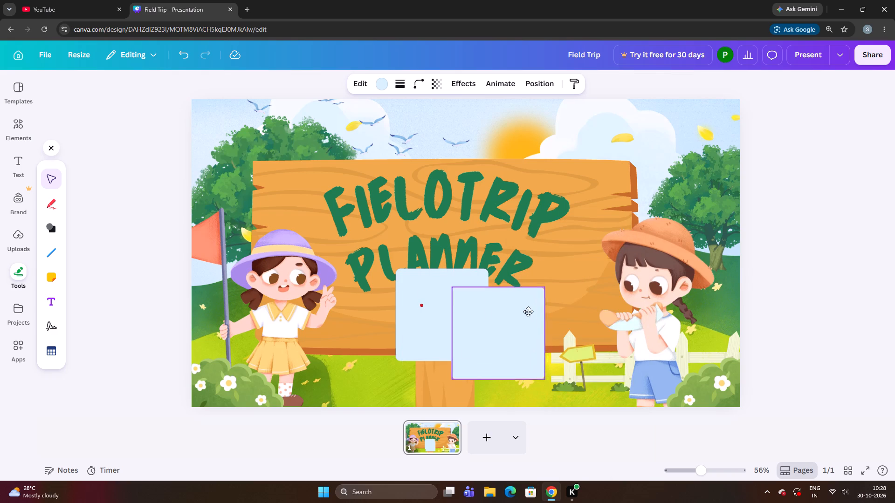
pyautogui.moveTo(528, 312); pyautogui.dragTo(578, 292)
# Delete the original light-blue square and the stray red pen dot on the signboard.
pyautogui.click(472, 320)
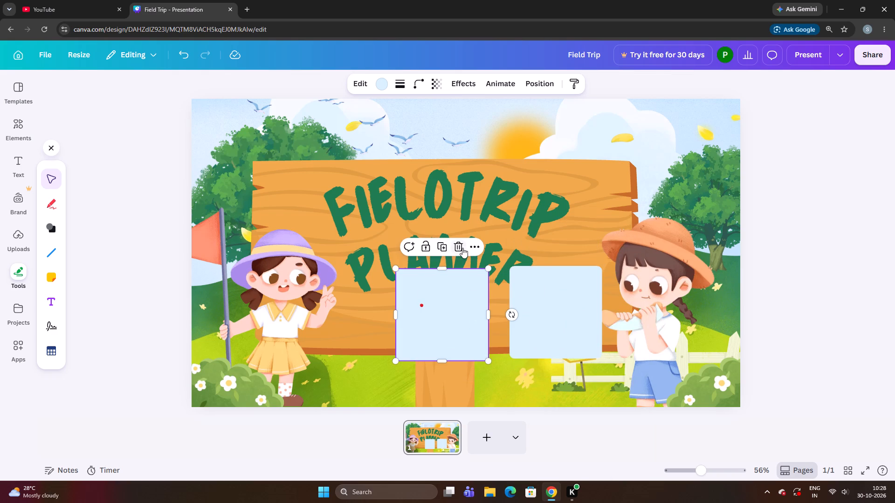
pyautogui.click(462, 248)
pyautogui.moveTo(544, 304); pyautogui.dragTo(482, 303)
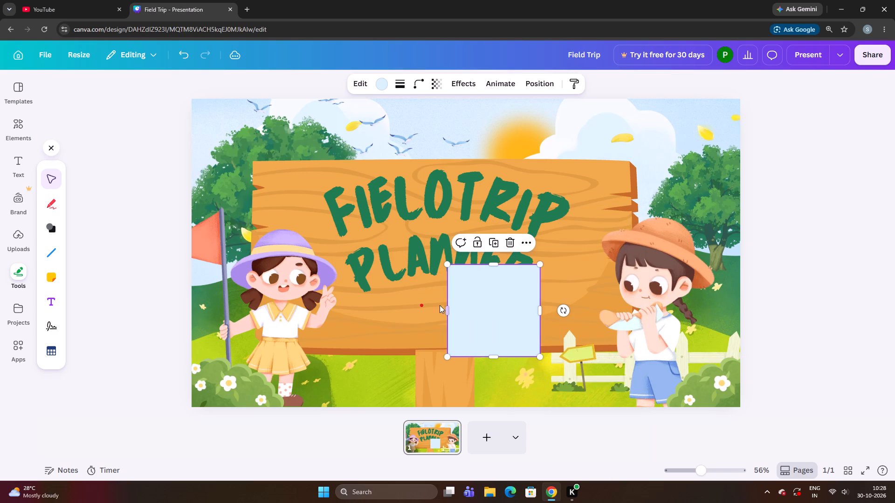
pyautogui.click(420, 306)
pyautogui.click(438, 280)
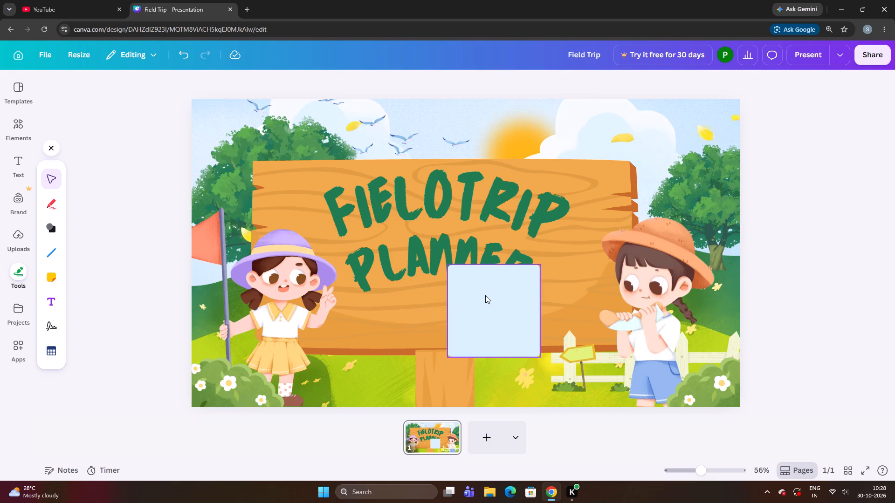
# Move the remaining light-blue square to the lower middle of the signboard, just under the PLANNER text.
pyautogui.moveTo(485, 295); pyautogui.dragTo(463, 297)
pyautogui.click(59, 144)
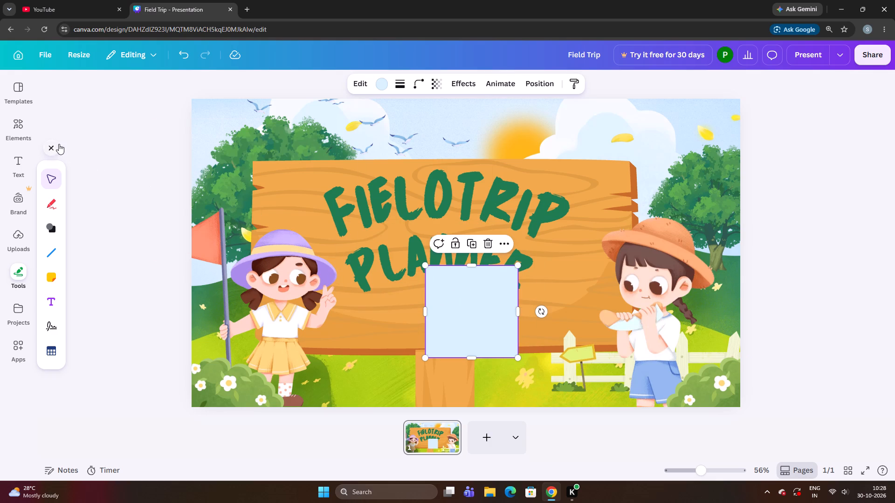
pyautogui.click(55, 147)
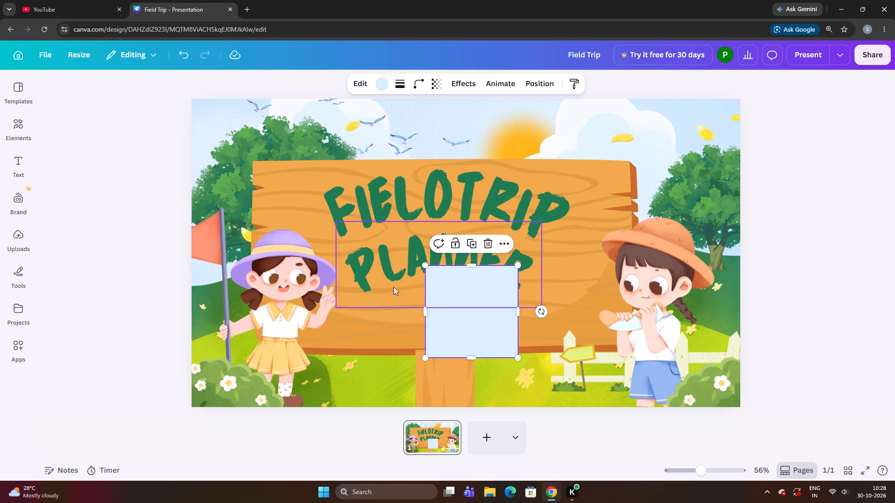
pyautogui.moveTo(465, 321); pyautogui.dragTo(433, 325)
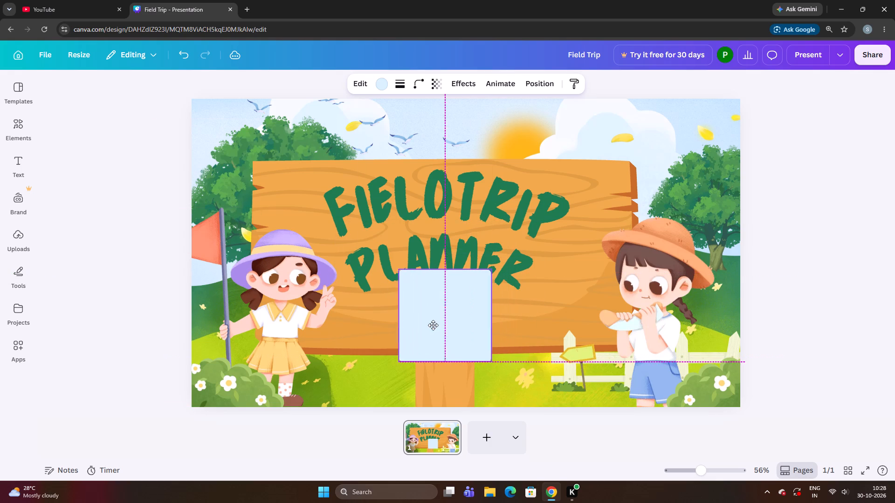
pyautogui.moveTo(433, 325); pyautogui.dragTo(432, 325)
pyautogui.moveTo(432, 325); pyautogui.dragTo(426, 327)
pyautogui.click(426, 327)
pyautogui.moveTo(426, 331); pyautogui.dragTo(445, 334)
# Flatten the light-blue square into a thin horizontal bar and position it below the PLANNER text.
pyautogui.moveTo(451, 372); pyautogui.dragTo(449, 315)
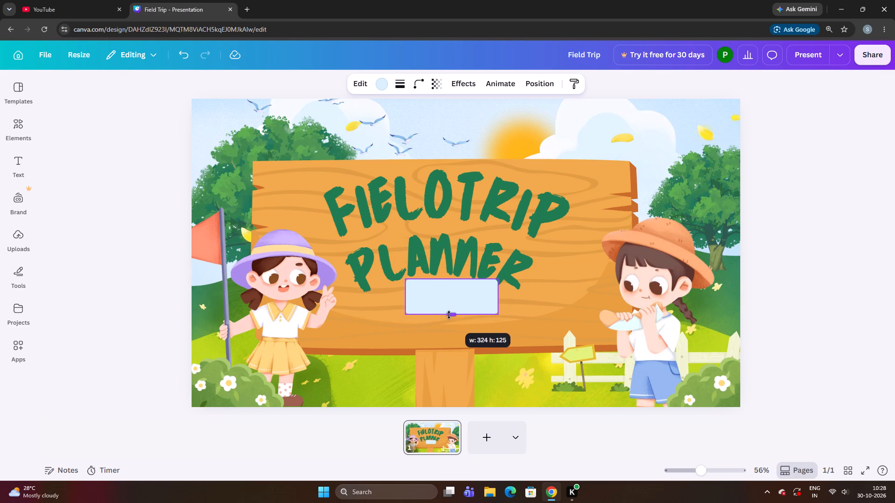
pyautogui.moveTo(449, 315); pyautogui.dragTo(449, 305)
pyautogui.moveTo(451, 290); pyautogui.dragTo(445, 302)
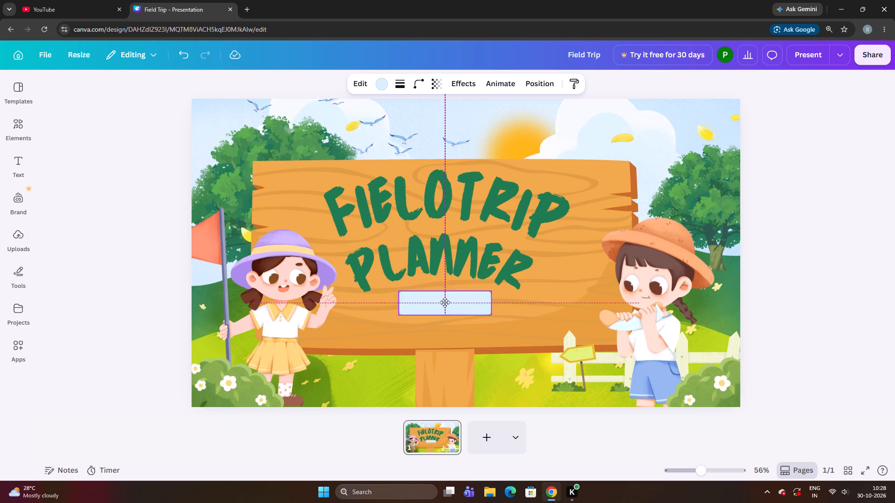
pyautogui.moveTo(445, 302); pyautogui.dragTo(441, 316)
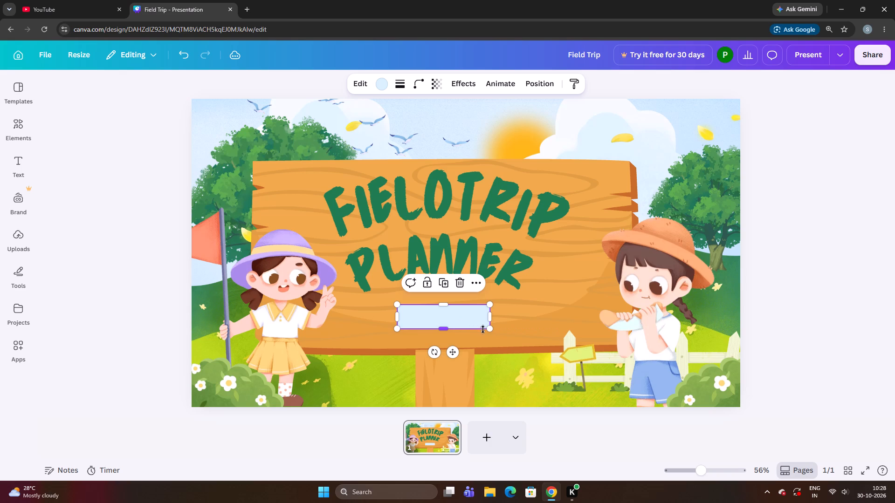
# Widen the light-blue bar slightly and place it midway between PLANNER and the signboard's lower edge.
pyautogui.moveTo(489, 330); pyautogui.dragTo(509, 332)
pyautogui.moveTo(489, 317); pyautogui.dragTo(474, 311)
pyautogui.moveTo(474, 316); pyautogui.dragTo(472, 317)
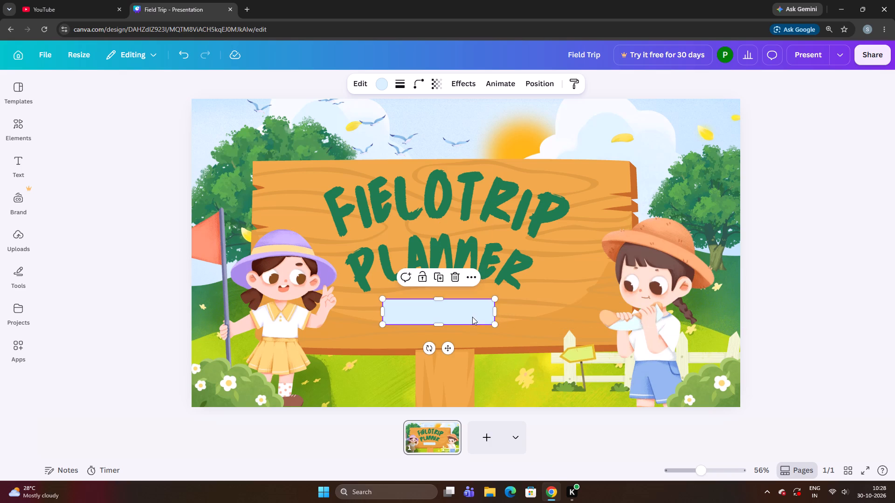
pyautogui.moveTo(472, 317); pyautogui.dragTo(464, 316)
pyautogui.moveTo(483, 323); pyautogui.dragTo(489, 326)
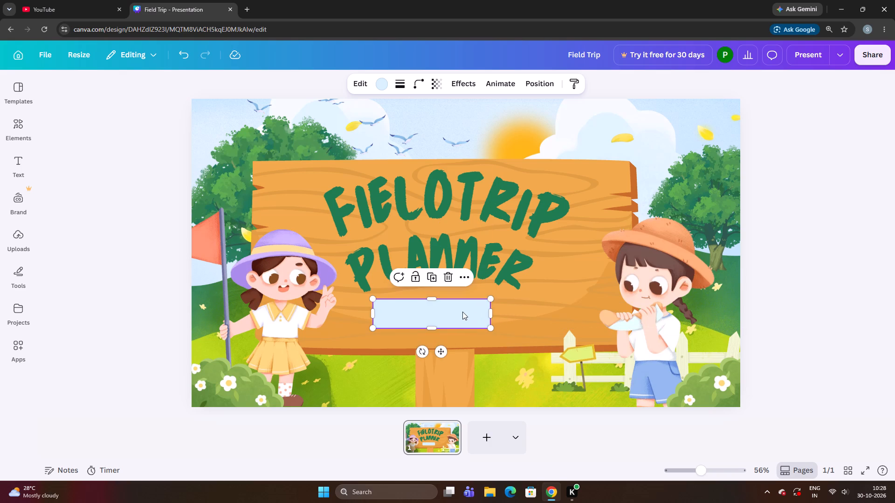
pyautogui.moveTo(462, 312); pyautogui.dragTo(475, 314)
pyautogui.moveTo(505, 333); pyautogui.dragTo(498, 329)
pyautogui.click(474, 317)
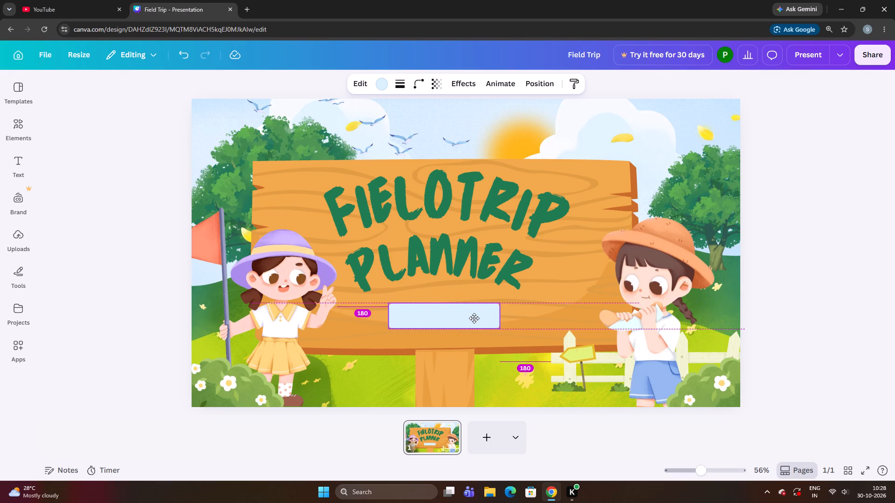
# Align the light-blue bar horizontally with the centre of the PLANNER text and deselect it.
pyautogui.click(167, 294)
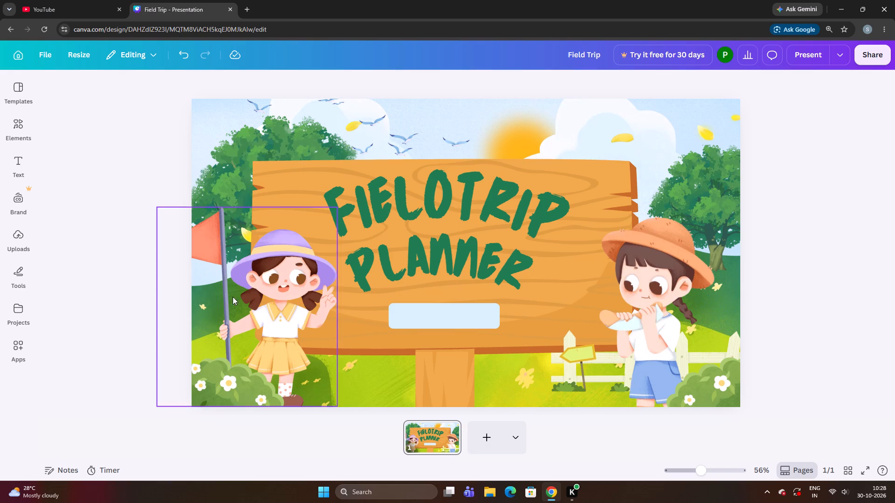
pyautogui.click(418, 322)
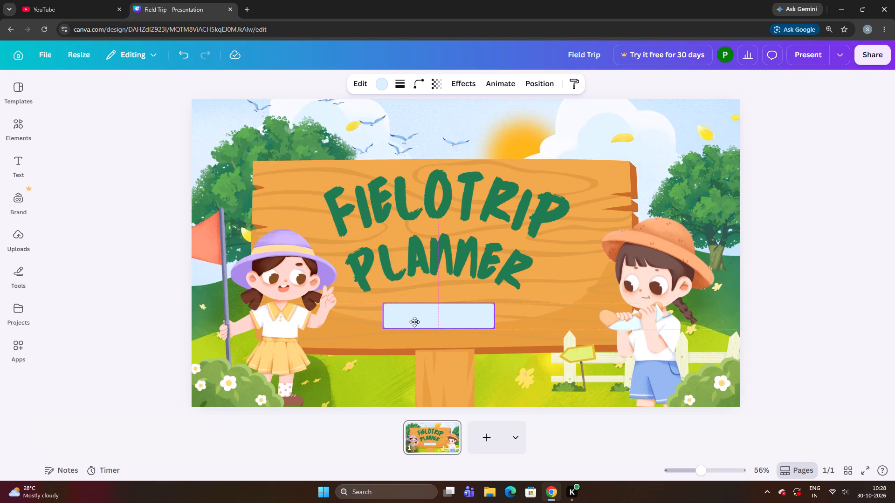
pyautogui.click(414, 322)
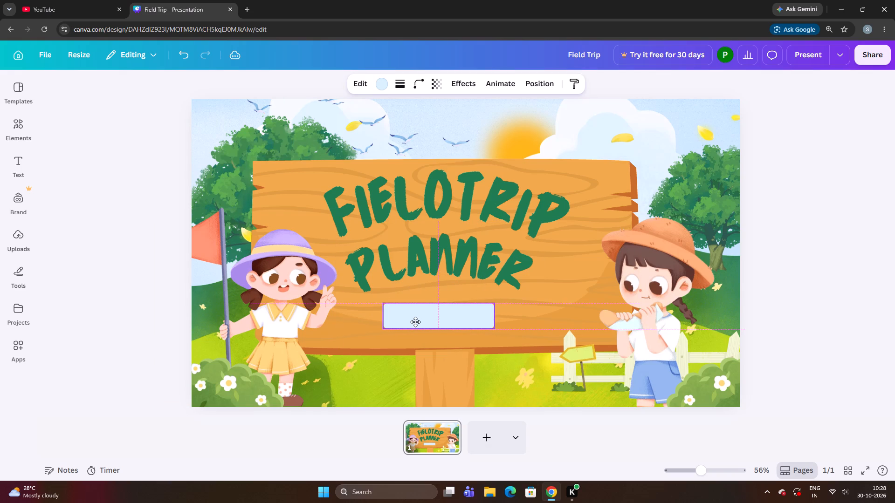
pyautogui.click(415, 322)
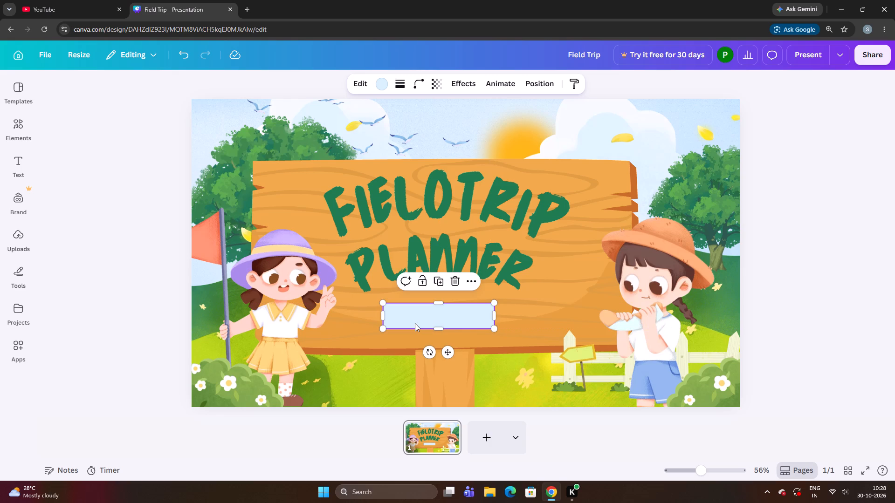
pyautogui.moveTo(415, 323); pyautogui.dragTo(419, 323)
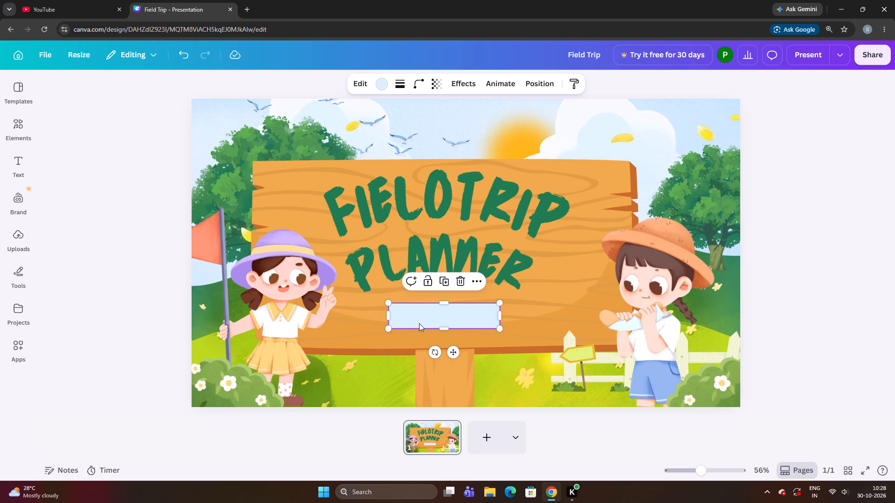
pyautogui.click(428, 313)
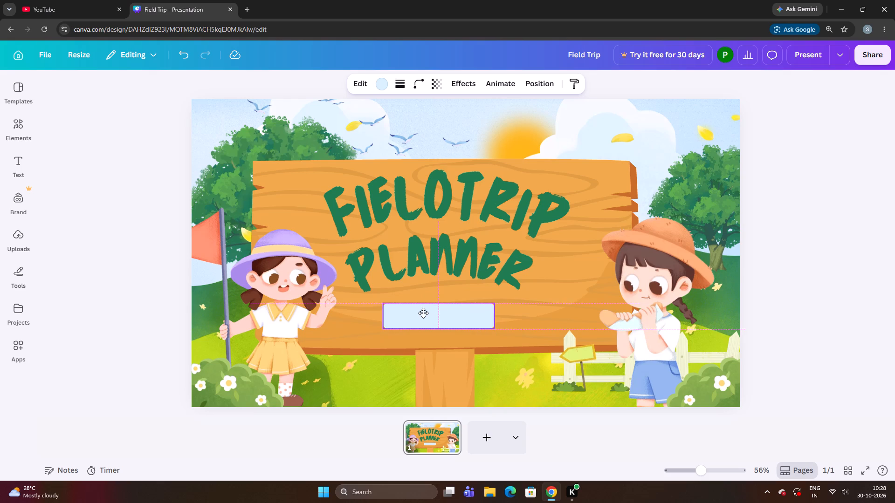
pyautogui.click(132, 260)
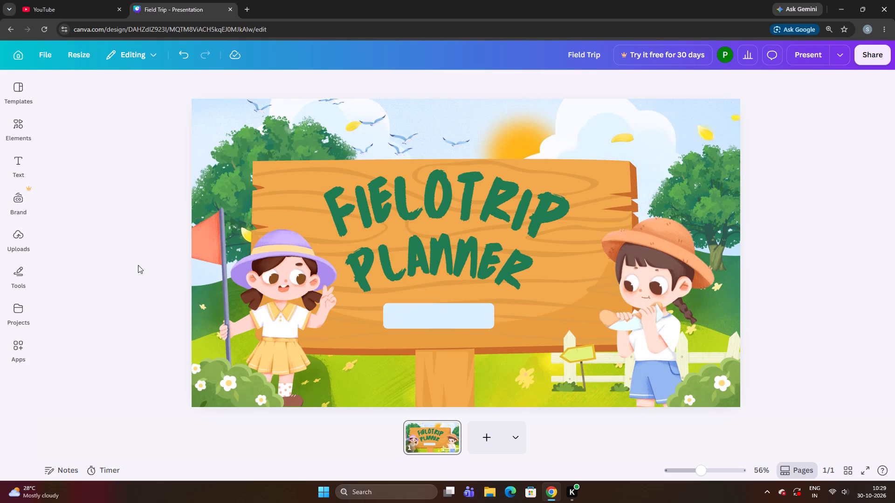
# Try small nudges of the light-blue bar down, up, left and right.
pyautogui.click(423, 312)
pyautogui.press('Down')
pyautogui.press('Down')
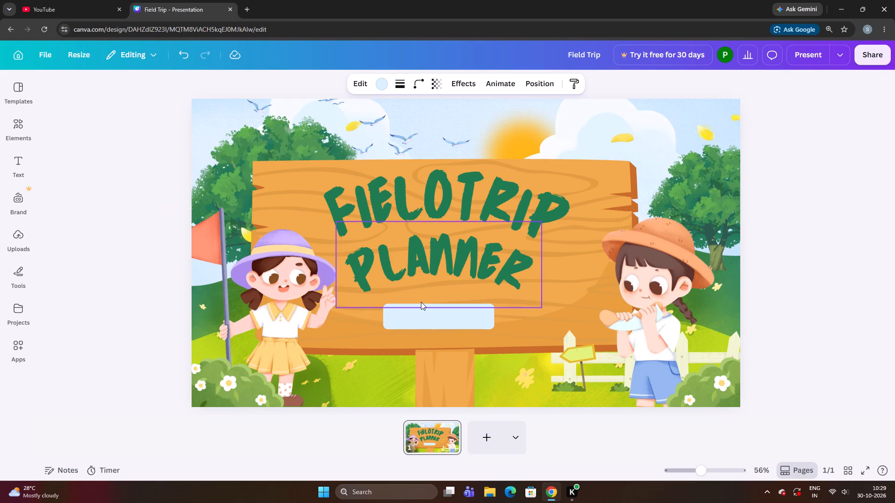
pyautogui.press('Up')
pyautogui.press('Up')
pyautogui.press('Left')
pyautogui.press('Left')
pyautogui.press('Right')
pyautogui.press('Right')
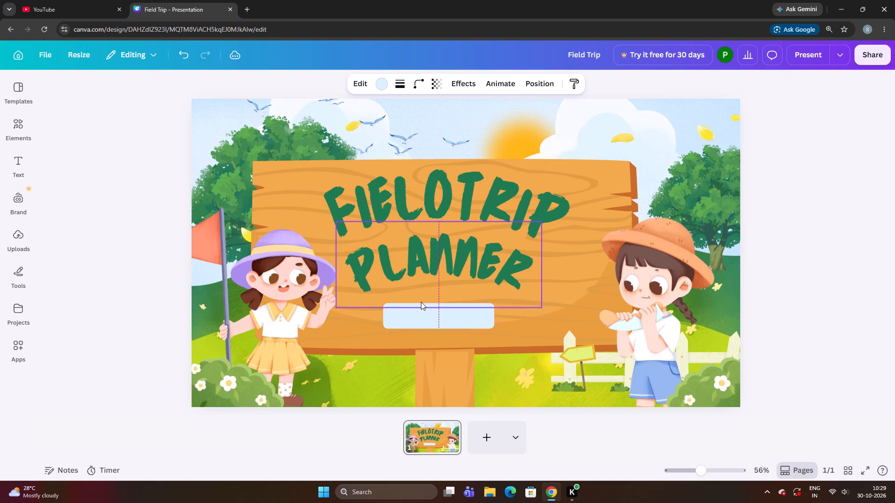
# Make the light-blue bar slightly taller and nudge it up toward the PLANNER text.
pyautogui.hotkey('ctrl', 'Down')
pyautogui.hotkey('ctrl', 'Down')
pyautogui.hotkey('ctrl', 'Down')
pyautogui.hotkey('ctrl', 'Down')
pyautogui.hotkey('ctrl', 'Down')
pyautogui.hotkey('ctrl', 'Down')
pyautogui.hotkey('ctrl', 'Down')
pyautogui.hotkey('ctrl', 'Down')
pyautogui.hotkey('ctrl', 'Down')
pyautogui.hotkey('ctrl', 'Down')
pyautogui.press('Up')
pyautogui.press('Up')
pyautogui.press('Up')
pyautogui.press('Up')
pyautogui.press('Up')
pyautogui.press('Up')
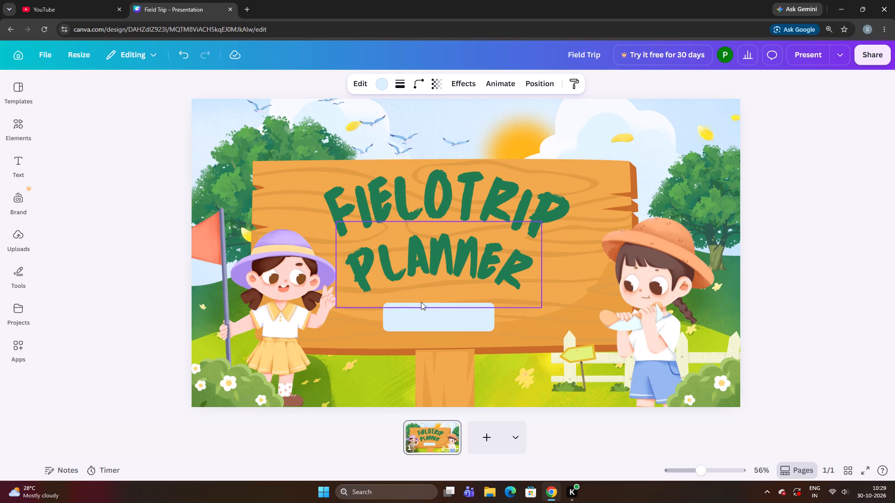
# Widen the light-blue bar in small increments toward the right.
pyautogui.hotkey('ctrl', 'Right')
pyautogui.hotkey('ctrl', 'Right')
pyautogui.hotkey('ctrl', 'Right')
pyautogui.hotkey('ctrl', 'Right')
pyautogui.hotkey('ctrl', 'Right')
pyautogui.hotkey('ctrl', 'Right')
pyautogui.hotkey('ctrl', 'Right')
pyautogui.hotkey('ctrl', 'Right')
pyautogui.hotkey('ctrl', 'Right')
pyautogui.hotkey('ctrl', 'Right')
pyautogui.hotkey('ctrl', 'Right')
pyautogui.hotkey('ctrl', 'Right')
pyautogui.hotkey('ctrl', 'Right')
pyautogui.hotkey('ctrl', 'Right')
pyautogui.hotkey('ctrl', 'Right')
pyautogui.hotkey('ctrl', 'Right')
pyautogui.hotkey('ctrl', 'Right')
pyautogui.hotkey('ctrl', 'Right')
pyautogui.hotkey('ctrl', 'Right')
pyautogui.hotkey('ctrl', 'Right')
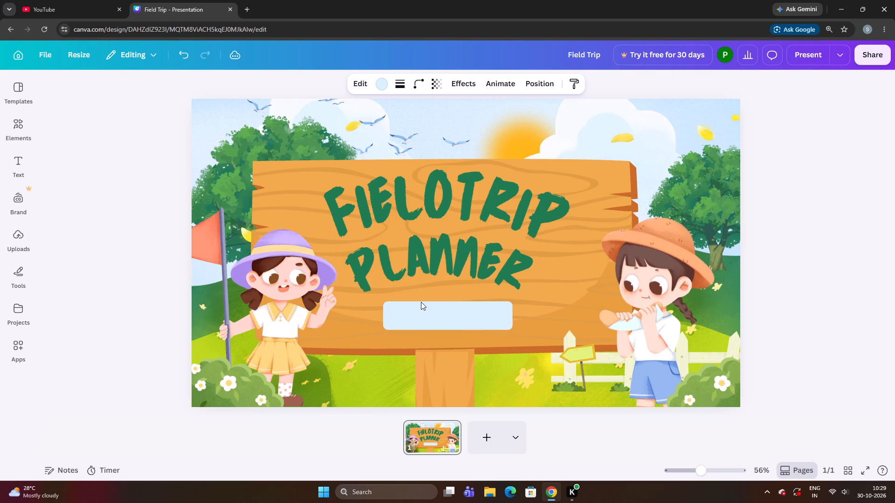
# Nudge the widened light-blue bar left and slightly down to re-centre it beneath PLANNER.
pyautogui.press('Left')
pyautogui.press('Left')
pyautogui.press('Left')
pyautogui.press('Left')
pyautogui.press('Left')
pyautogui.press('Left')
pyautogui.press('Left')
pyautogui.press('Left')
pyautogui.press('Left')
pyautogui.press('Left')
pyautogui.press('Left')
pyautogui.press('Left')
pyautogui.press('Left')
pyautogui.press('Left')
pyautogui.press('Left')
pyautogui.press('Left')
pyautogui.press('Left')
pyautogui.press('Left')
pyautogui.press('Left')
pyautogui.press('Left')
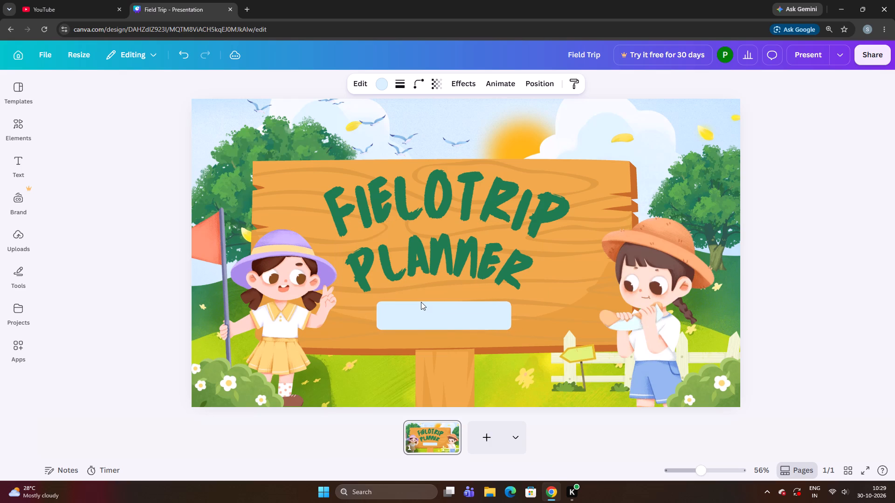
pyautogui.press('Down')
pyautogui.press('Down')
pyautogui.press('Down')
pyautogui.press('Down')
pyautogui.press('Down')
pyautogui.press('Down')
pyautogui.press('Right')
pyautogui.press('Right')
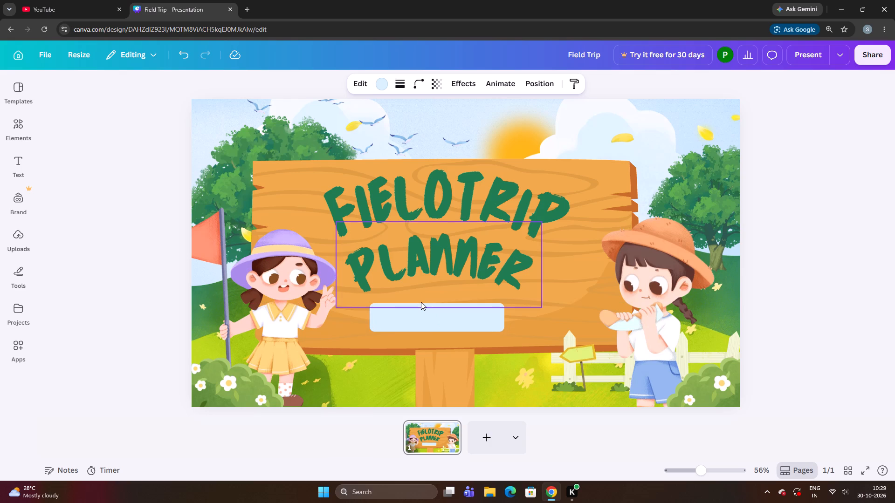
# Widen the light-blue bar toward the right once more in small increments.
pyautogui.hotkey('ctrl', 'Right')
pyautogui.hotkey('ctrl', 'Right')
pyautogui.hotkey('ctrl', 'Right')
pyautogui.hotkey('ctrl', 'Right')
pyautogui.hotkey('ctrl', 'Right')
pyautogui.hotkey('ctrl', 'Right')
pyautogui.hotkey('ctrl', 'Right')
pyautogui.hotkey('ctrl', 'Right')
pyautogui.hotkey('ctrl', 'Right')
pyautogui.hotkey('ctrl', 'Right')
pyautogui.hotkey('ctrl', 'Right')
pyautogui.hotkey('ctrl', 'Right')
pyautogui.hotkey('ctrl', 'Right')
pyautogui.hotkey('ctrl', 'Right')
pyautogui.hotkey('ctrl', 'Right')
pyautogui.hotkey('ctrl', 'Right')
pyautogui.hotkey('ctrl', 'Right')
pyautogui.hotkey('ctrl', 'Right')
pyautogui.hotkey('ctrl', 'Right')
pyautogui.hotkey('ctrl', 'Right')
# Fine-tune the light-blue bar's position with small nudges so it sits centred just below PLANNER.
pyautogui.press('Left')
pyautogui.press('Left')
pyautogui.press('Left')
pyautogui.press('Left')
pyautogui.press('Left')
pyautogui.press('Left')
pyautogui.press('Left')
pyautogui.press('Left')
pyautogui.press('Left')
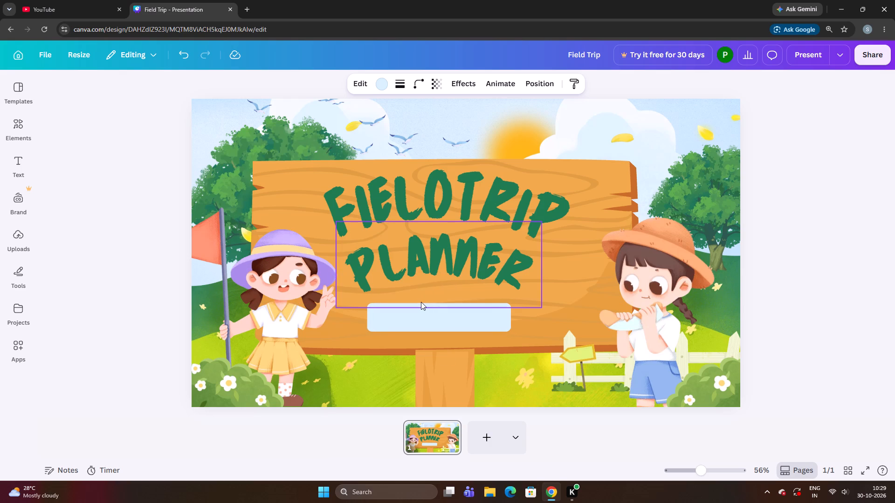
pyautogui.press('Up')
pyautogui.press('Down')
pyautogui.press('Down')
pyautogui.press('Right')
pyautogui.press('Right')
pyautogui.press('Right')
pyautogui.press('Down')
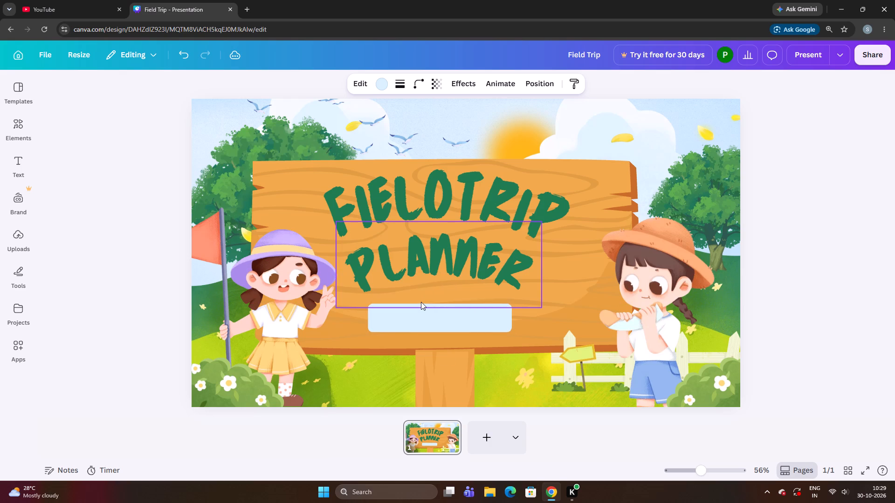
# Nudge the light-blue bar up and down to fine-tune the gap between it and PLANNER.
pyautogui.press('Up')
pyautogui.press('Up')
pyautogui.press('Down')
pyautogui.press('Down')
pyautogui.press('Down')
pyautogui.press('Down')
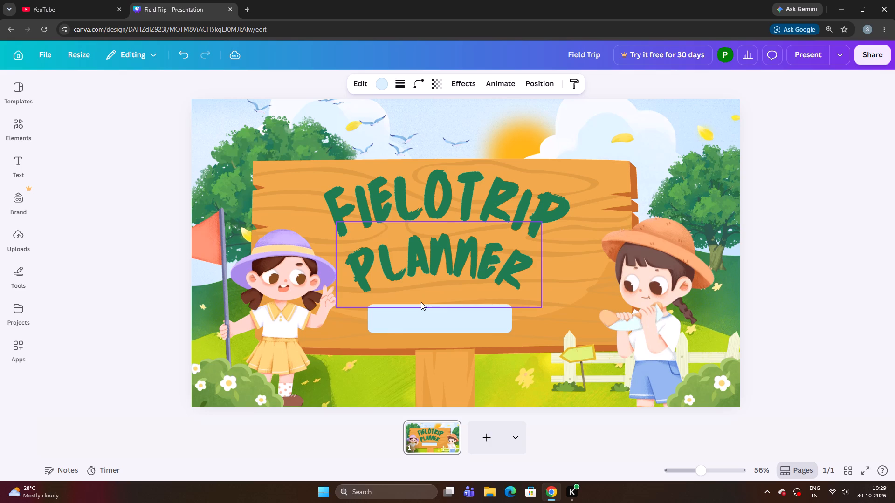
pyautogui.press('Up')
pyautogui.press('Up')
pyautogui.press('Up')
pyautogui.press('Up')
pyautogui.press('Up')
pyautogui.press('Up')
pyautogui.press('Up')
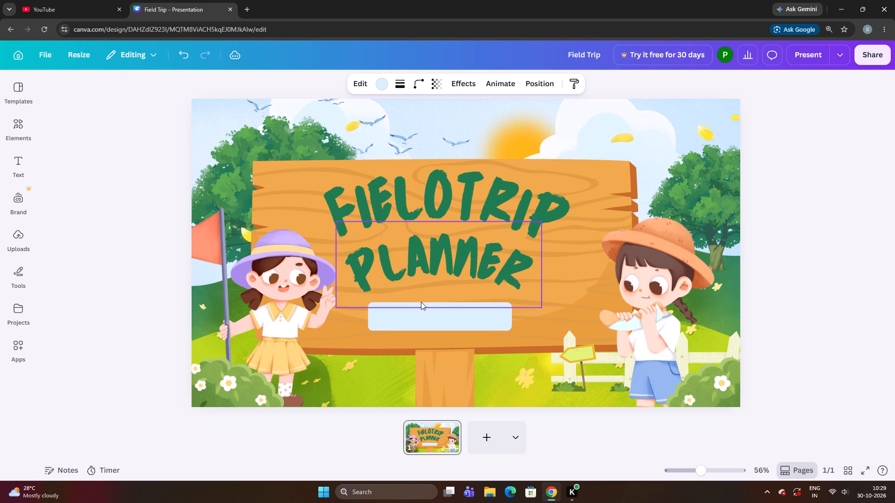
pyautogui.press('Up')
pyautogui.press('Down')
pyautogui.press('Down')
pyautogui.press('Down')
pyautogui.press('Down')
pyautogui.press('Down')
# Fine-tune the light-blue bar's centring under PLANNER with small horizontal and vertical nudges.
pyautogui.press('Right')
pyautogui.press('Right')
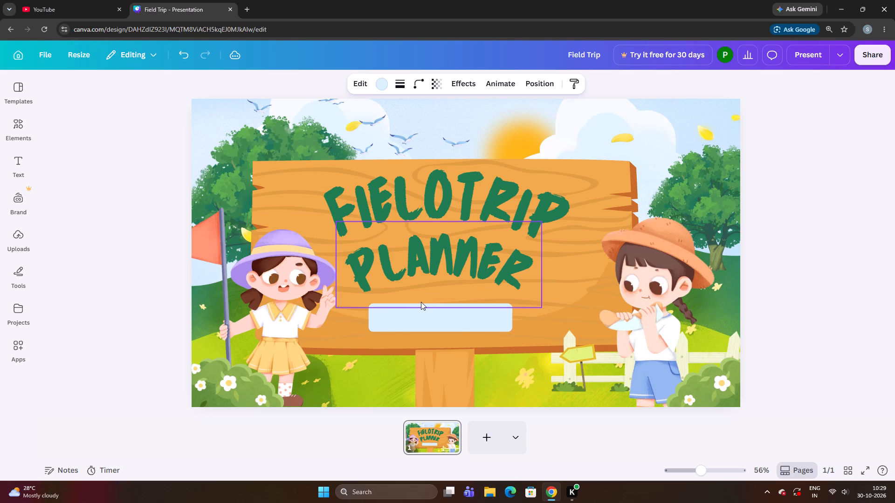
pyautogui.press('Right')
pyautogui.press('Right')
pyautogui.press('Down')
pyautogui.press('Down')
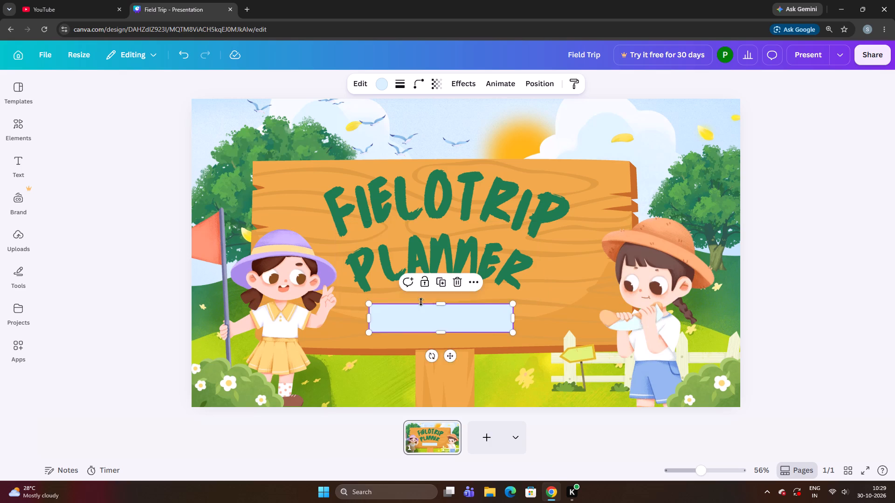
pyautogui.press('Up')
pyautogui.press('Down')
pyautogui.press('Up')
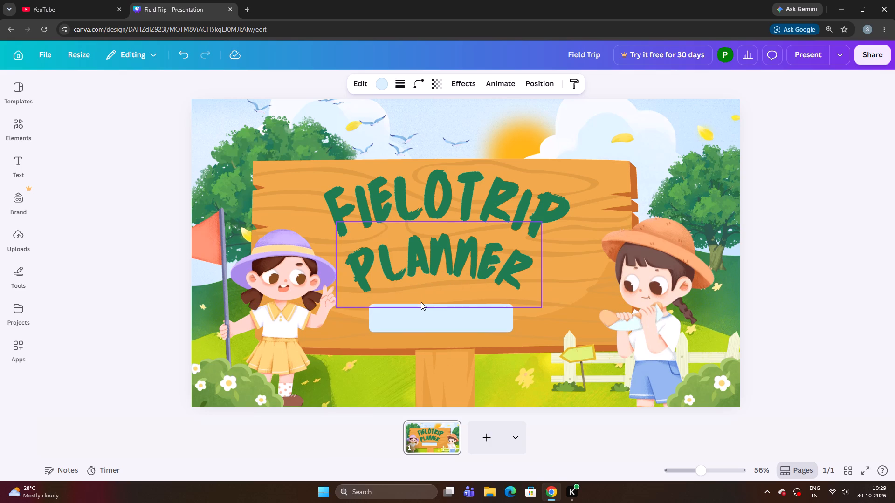
pyautogui.press('Up')
pyautogui.press('Down')
pyautogui.press('Down')
pyautogui.press('Left')
pyautogui.press('Left')
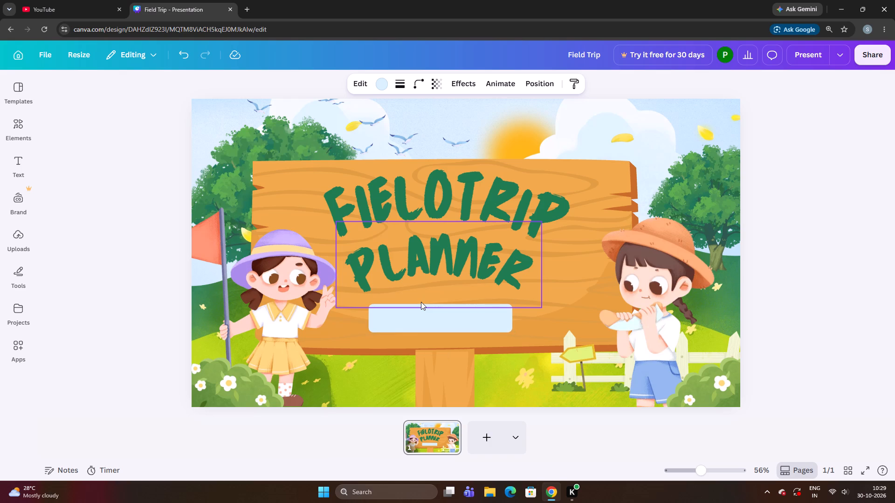
pyautogui.press('Left')
# Increase the light-blue bar's height slightly in small increments and nudge it up toward PLANNER.
pyautogui.hotkey('ctrl', 'Down')
pyautogui.hotkey('ctrl', 'Down')
pyautogui.hotkey('ctrl', 'Down')
pyautogui.hotkey('ctrl', 'Down')
pyautogui.hotkey('ctrl', 'Down')
pyautogui.hotkey('ctrl', 'Down')
pyautogui.hotkey('ctrl', 'Down')
pyautogui.hotkey('ctrl', 'Down')
pyautogui.hotkey('ctrl', 'Down')
pyautogui.hotkey('ctrl', 'Down')
pyautogui.hotkey('ctrl', 'Down')
pyautogui.hotkey('ctrl', 'Down')
pyautogui.press('Up')
pyautogui.press('Up')
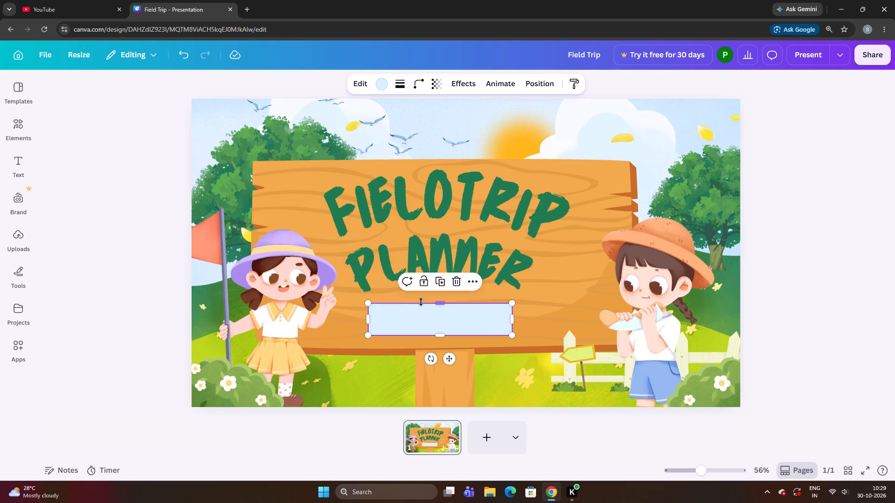
# Reduce the light-blue bar's height slightly, nudge it up a little and deselect it.
pyautogui.hotkey('ctrl', 'Up')
pyautogui.hotkey('ctrl', 'Up')
pyautogui.hotkey('ctrl', 'Up')
pyautogui.hotkey('ctrl', 'Up')
pyautogui.hotkey('ctrl', 'Up')
pyautogui.hotkey('ctrl', 'Up')
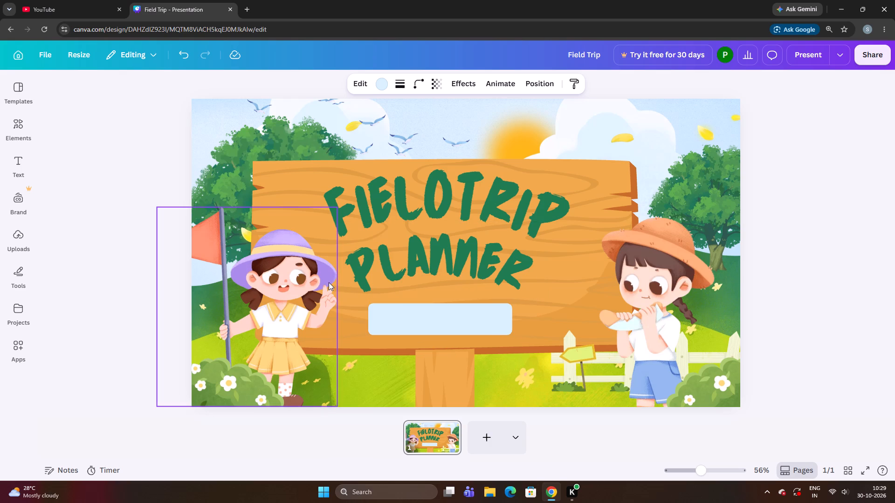
pyautogui.press('Up')
pyautogui.press('Up')
pyautogui.press('Up')
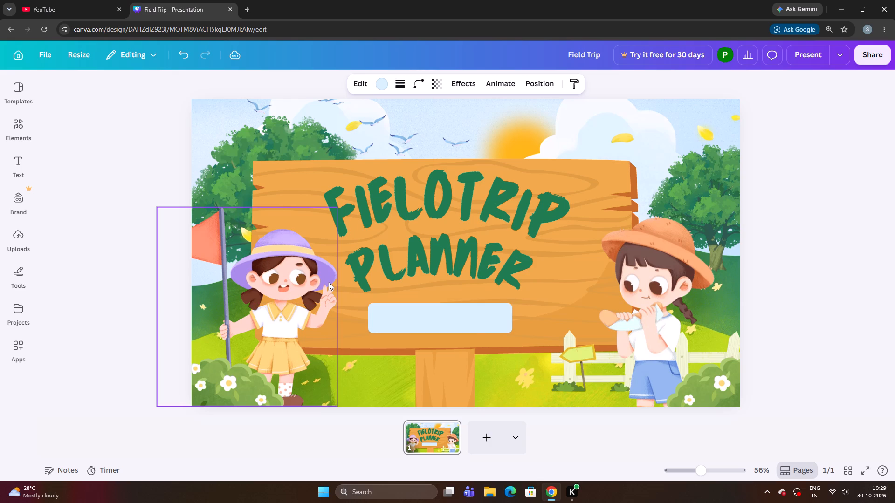
pyautogui.click(145, 202)
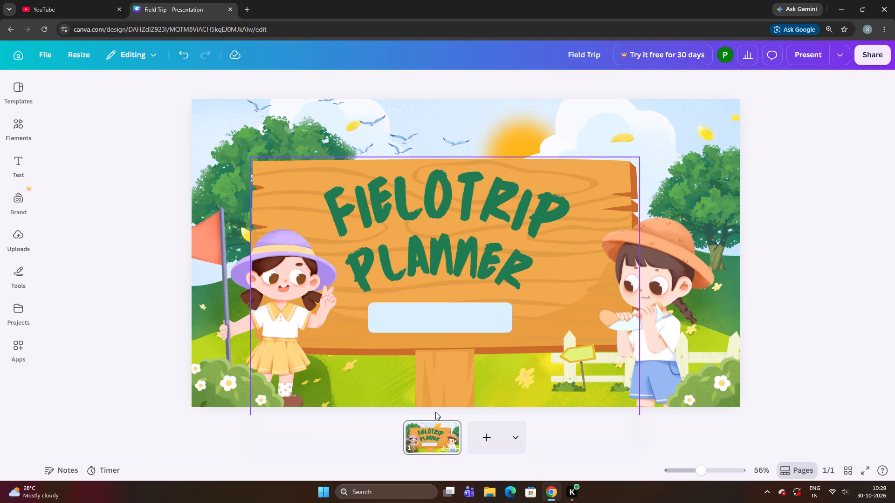
# Adjust the light-blue bar's position with small sideways and vertical nudges, ending slightly further left, and deselect it.
pyautogui.click(447, 328)
pyautogui.press('Right')
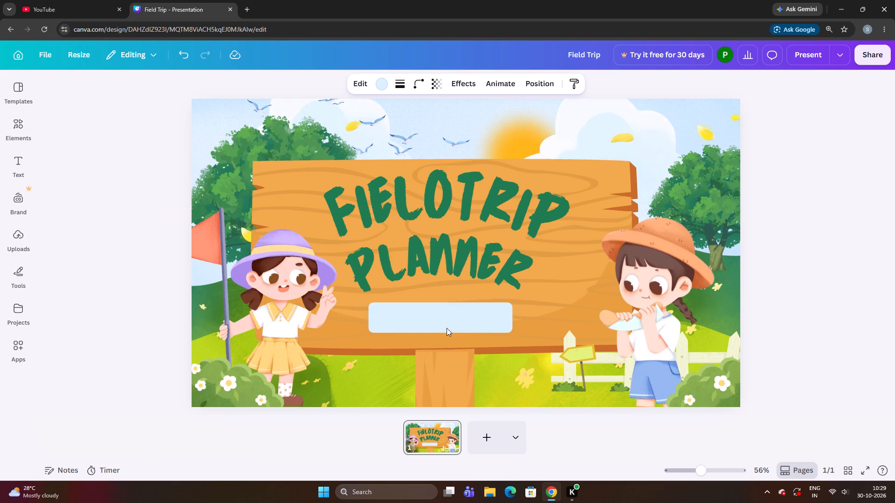
pyautogui.press('Right')
pyautogui.press('Right')
pyautogui.press('Down')
pyautogui.press('Left')
pyautogui.press('Left')
pyautogui.press('Left')
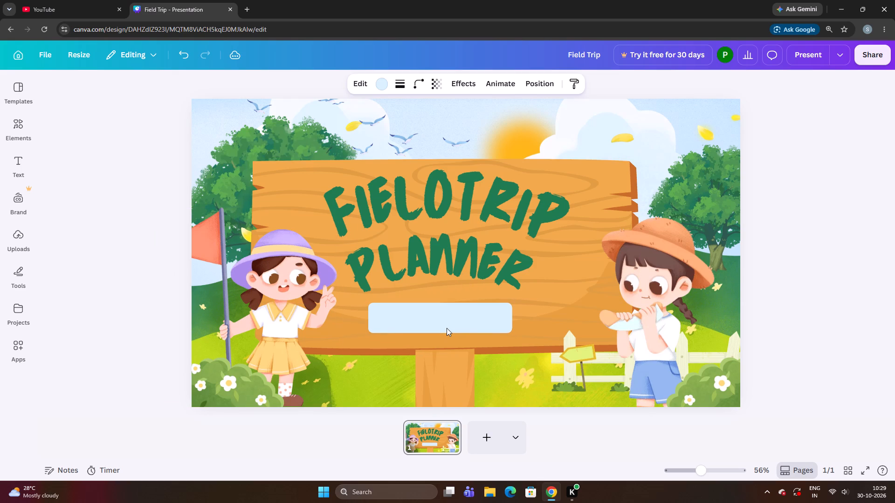
pyautogui.press('Up')
pyautogui.press('Left')
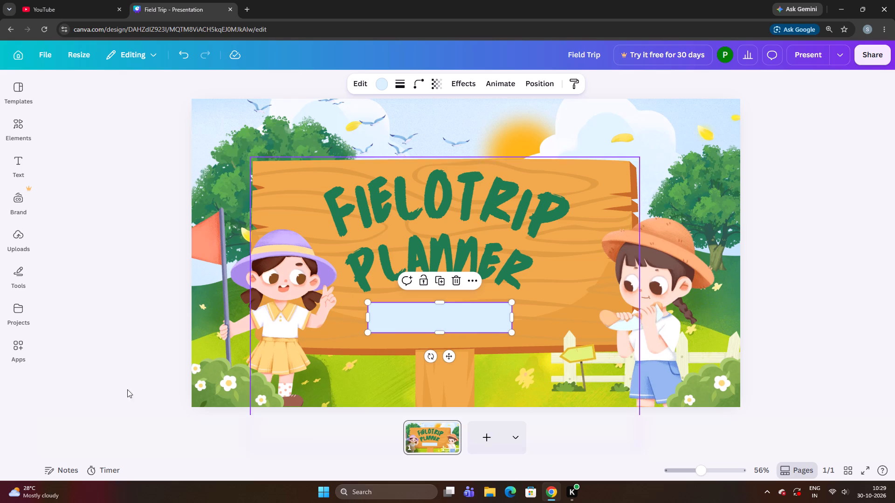
pyautogui.click(210, 199)
pyautogui.click(108, 337)
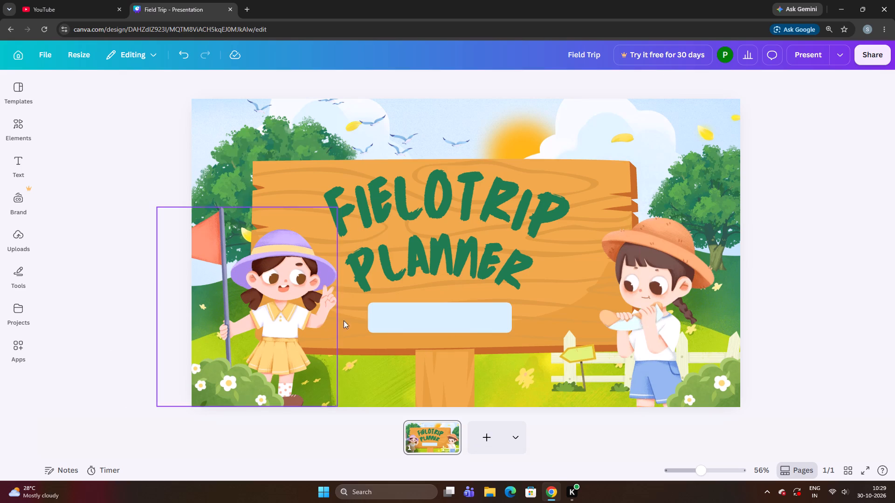
# Nudge the light-blue bar slightly right and up beneath PLANNER and deselect it.
pyautogui.click(386, 318)
pyautogui.press('Right')
pyautogui.press('Right')
pyautogui.press('Up')
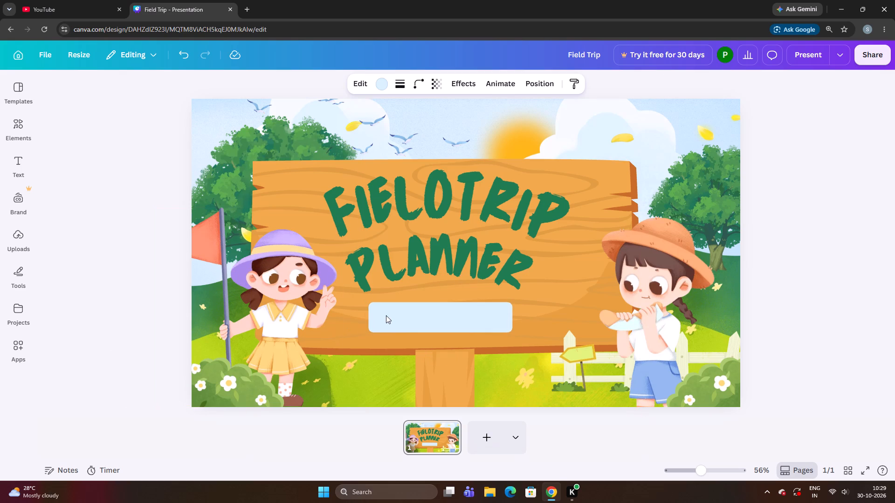
pyautogui.click(148, 268)
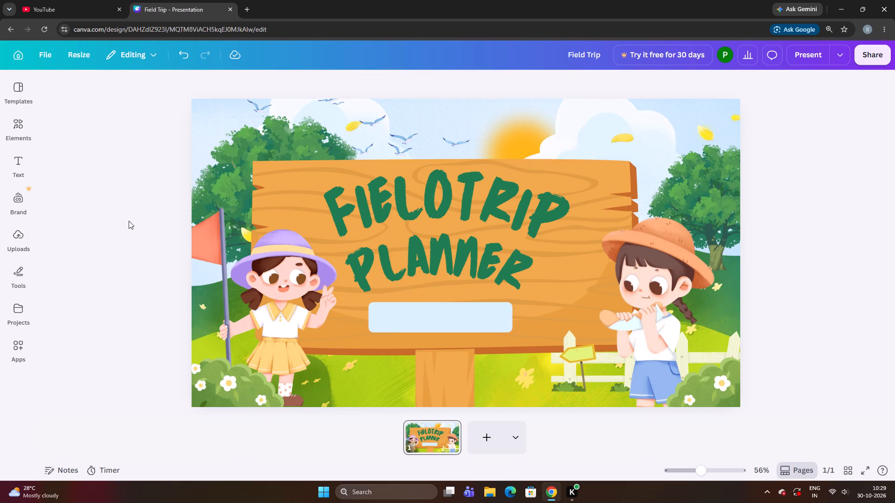
# Add a new text box and move it onto the light-blue bar.
pyautogui.click(26, 167)
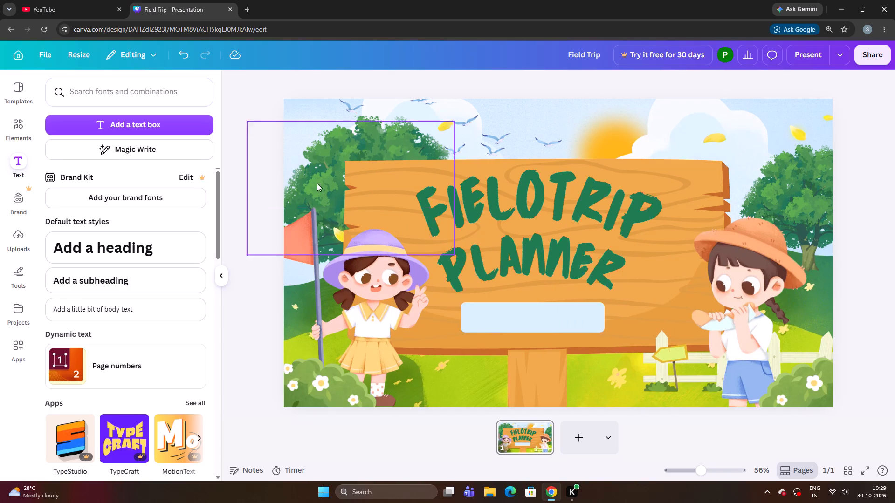
pyautogui.click(188, 122)
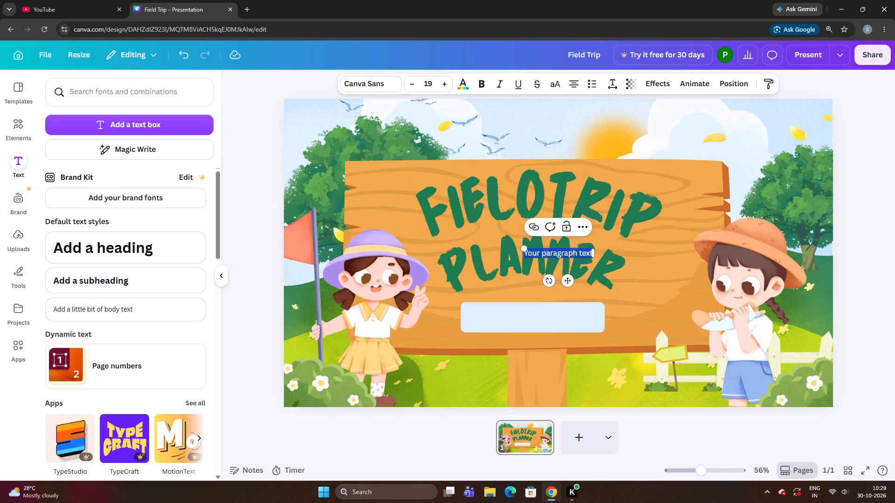
pyautogui.moveTo(571, 281); pyautogui.dragTo(525, 344)
# Replace the placeholder text on the bar with the copied subtitle "Organizing Fun and Educational Adventures".
pyautogui.click(519, 316)
pyautogui.click(519, 316)
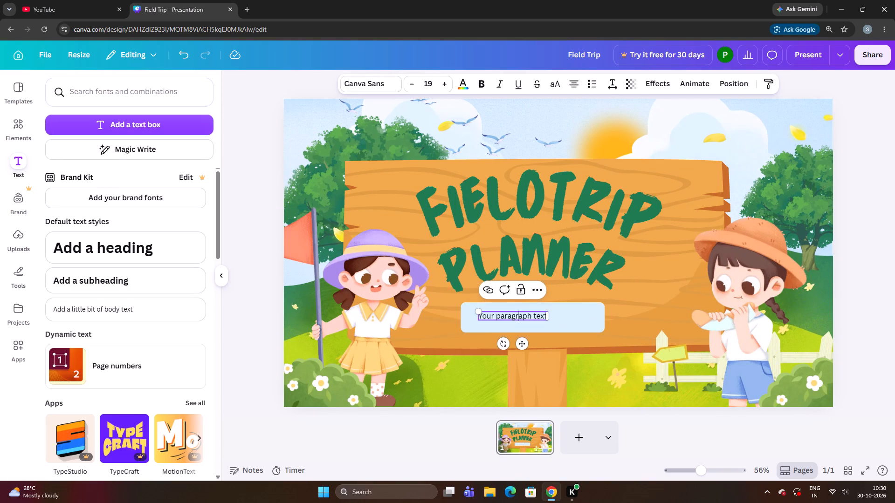
pyautogui.doubleClick(520, 319)
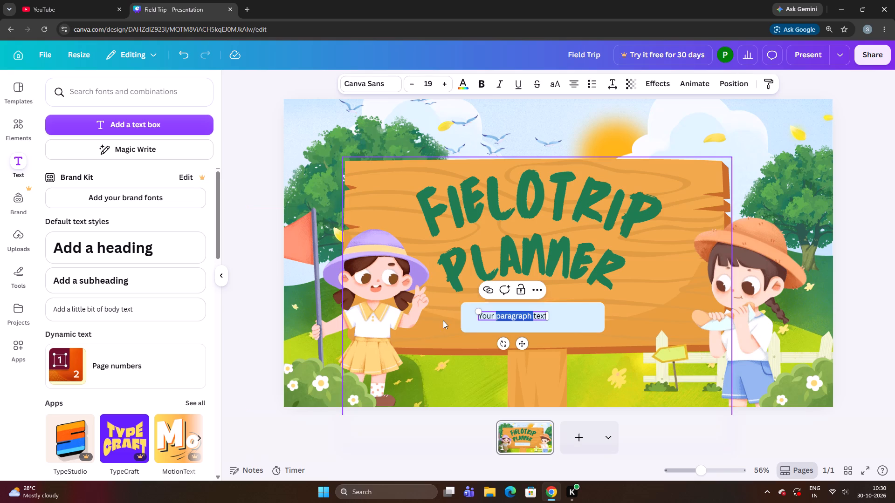
pyautogui.click(443, 320)
pyautogui.click(485, 313)
pyautogui.click(485, 313)
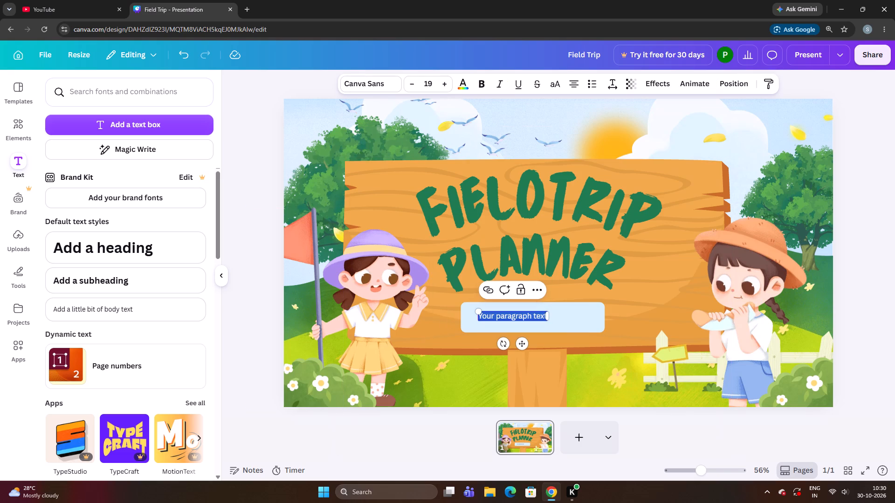
pyautogui.press('BackSpace')
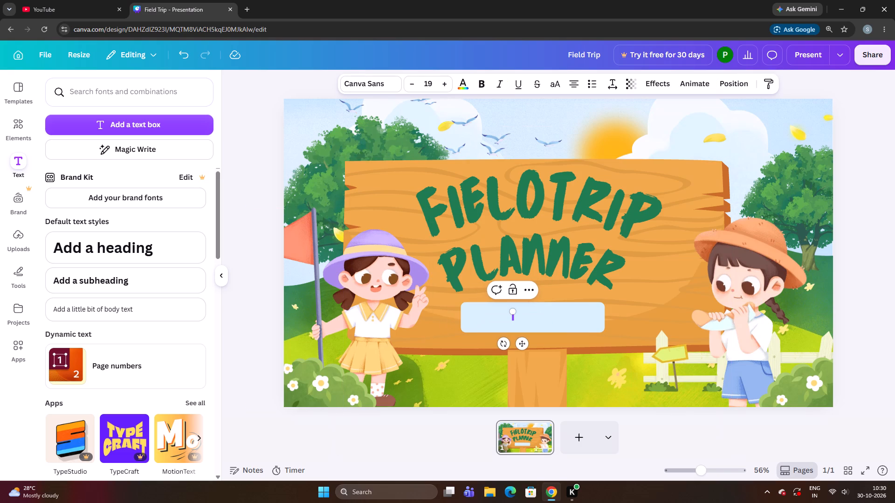
pyautogui.hotkey('ctrl', 'v')
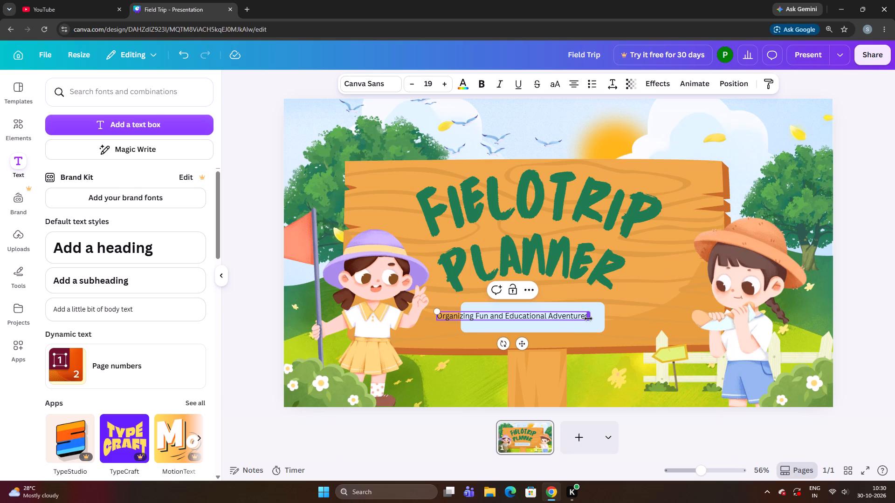
# Narrow the subtitle's text box to about 339 wide so the text wraps onto two lines.
pyautogui.moveTo(588, 319); pyautogui.dragTo(533, 326)
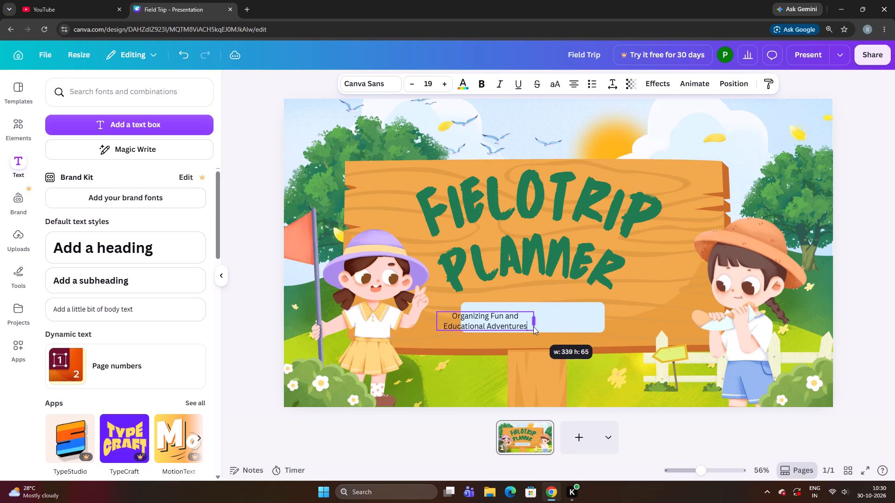
pyautogui.moveTo(533, 326); pyautogui.dragTo(533, 326)
# Move the two-line subtitle right and slightly up so it sits inside the light-blue bar.
pyautogui.moveTo(482, 322); pyautogui.dragTo(519, 321)
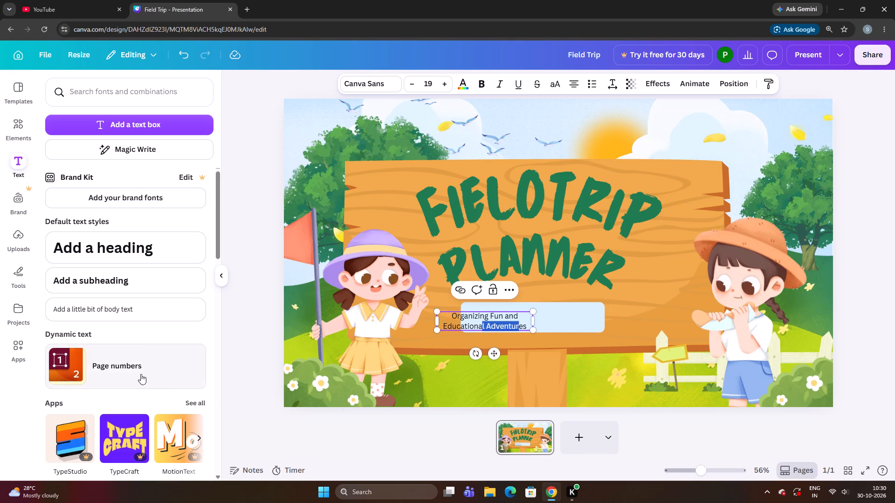
pyautogui.click(254, 342)
pyautogui.moveTo(488, 326); pyautogui.dragTo(523, 321)
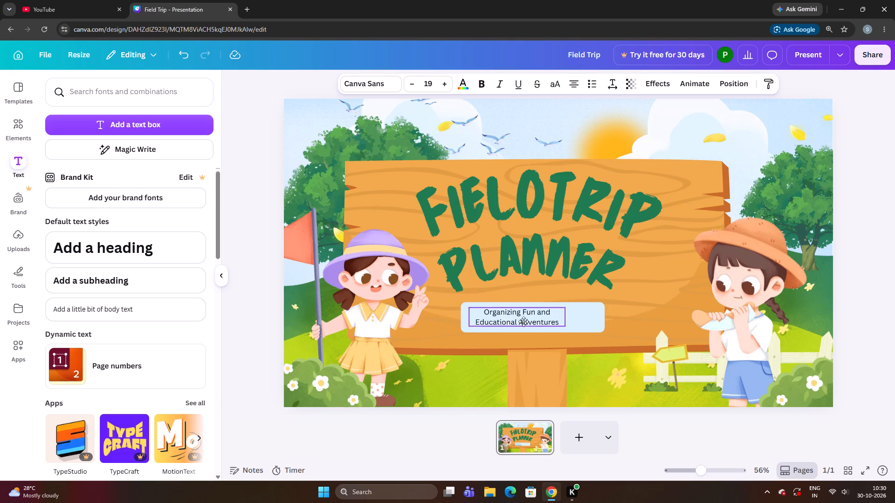
pyautogui.moveTo(523, 321); pyautogui.dragTo(537, 322)
# Enlarge the subtitle text in small increments to font size 21.
pyautogui.hotkey('ctrl', 'Down')
pyautogui.hotkey('ctrl', 'Down')
pyautogui.hotkey('ctrl', 'Down')
pyautogui.hotkey('ctrl', 'Down')
pyautogui.hotkey('ctrl', 'Down')
pyautogui.hotkey('ctrl', 'Down')
pyautogui.hotkey('ctrl', 'Down')
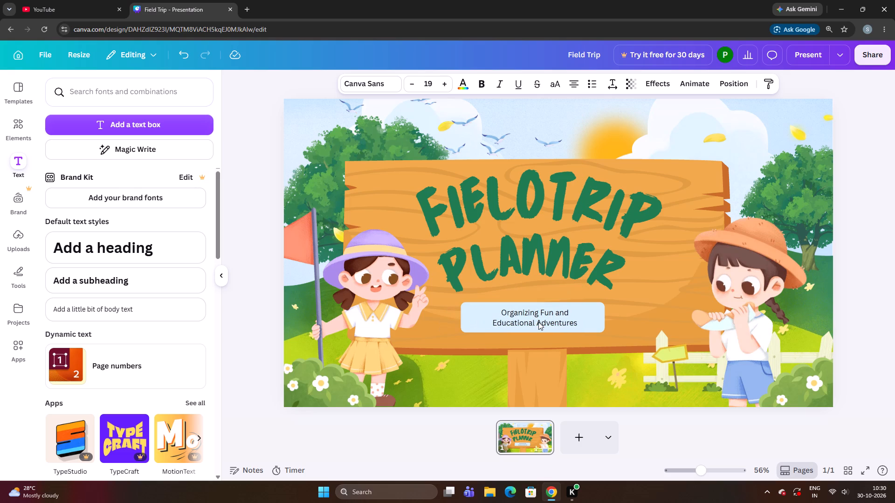
# Nudge the enlarged subtitle left to centre it horizontally on the light-blue bar.
pyautogui.press('Left')
pyautogui.press('Left')
pyautogui.press('Left')
pyautogui.press('Left')
pyautogui.press('Left')
pyautogui.press('Left')
pyautogui.press('Left')
pyautogui.press('Left')
pyautogui.press('Left')
pyautogui.press('Left')
pyautogui.press('Left')
pyautogui.press('Left')
pyautogui.press('Left')
pyautogui.press('Left')
pyautogui.press('Left')
pyautogui.press('Left')
pyautogui.press('Left')
pyautogui.press('Left')
pyautogui.press('Left')
pyautogui.press('Left')
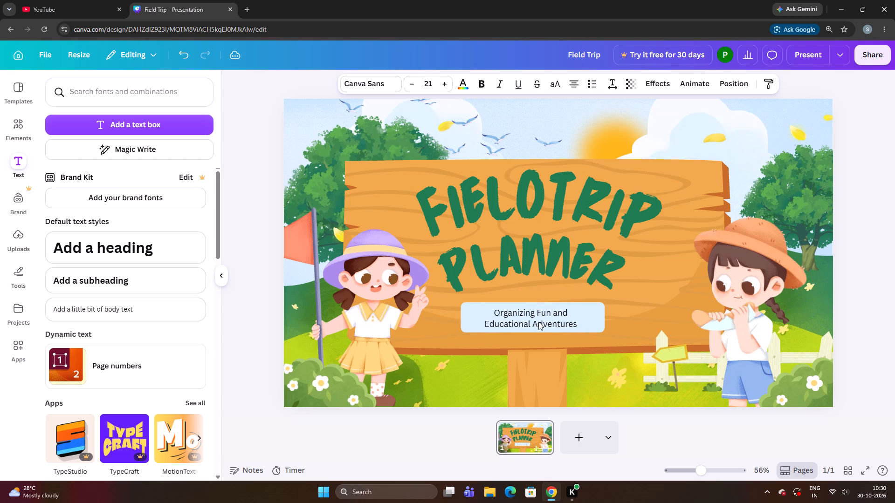
# Reduce the subtitle slightly to font size 20.8 and nudge it up and a little left within the bar.
pyautogui.press('Up')
pyautogui.press('Up')
pyautogui.hotkey('ctrl', 'Up')
pyautogui.press('Up')
pyautogui.press('Up')
pyautogui.press('Right')
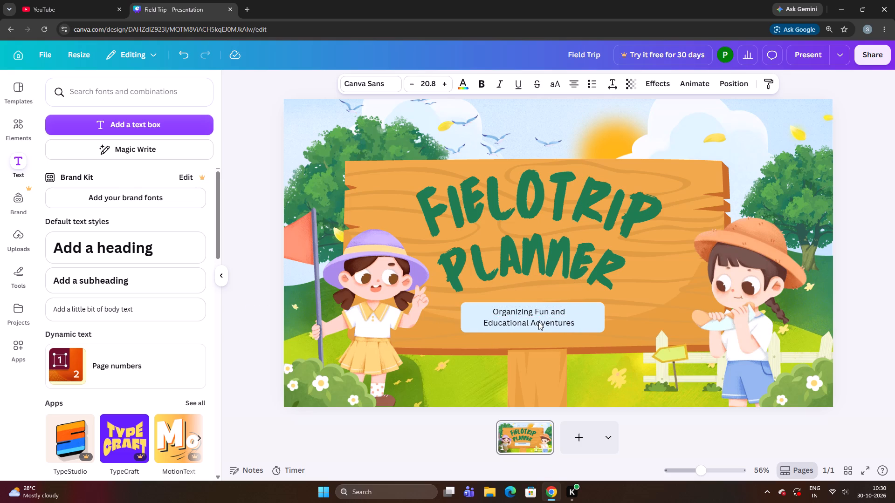
pyautogui.press('Up')
pyautogui.press('Up')
pyautogui.press('Left')
pyautogui.press('Left')
pyautogui.press('Left')
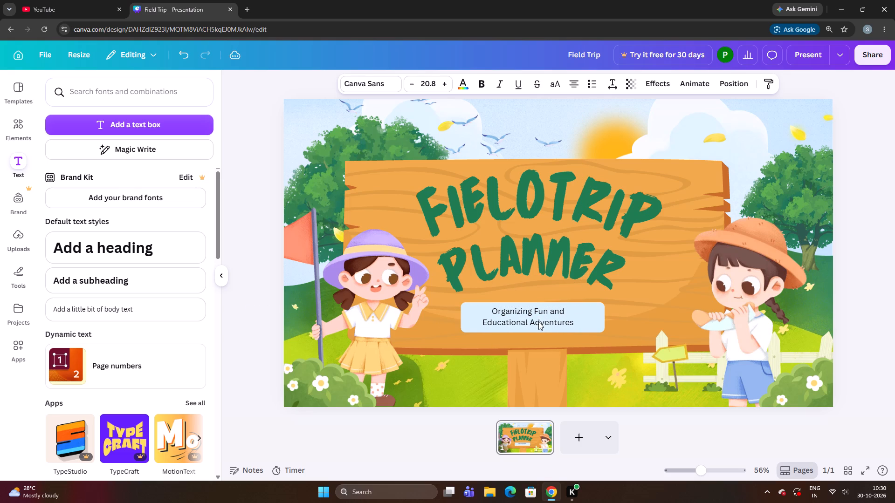
# Enlarge the subtitle on the light-blue bar in small increments to font size 21.
pyautogui.press('Down')
pyautogui.hotkey('ctrl', 'Down')
pyautogui.hotkey('ctrl', 'Down')
pyautogui.hotkey('ctrl', 'Down')
pyautogui.hotkey('ctrl', 'Down')
pyautogui.hotkey('ctrl', 'Down')
pyautogui.hotkey('ctrl', 'Down')
pyautogui.hotkey('ctrl', 'Down')
pyautogui.hotkey('ctrl', 'Down')
pyautogui.hotkey('ctrl', 'Down')
pyautogui.hotkey('ctrl', 'Down')
pyautogui.hotkey('ctrl', 'Down')
pyautogui.hotkey('ctrl', 'Down')
pyautogui.hotkey('ctrl', 'Down')
pyautogui.hotkey('ctrl', 'Down')
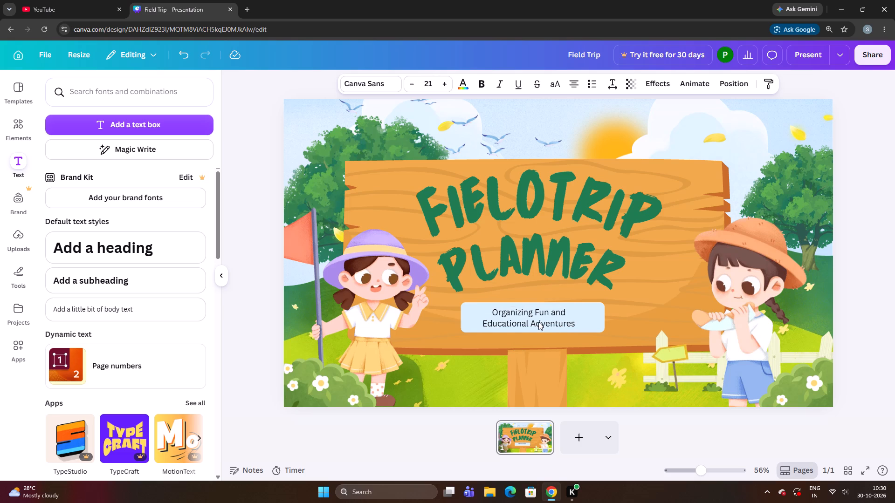
# Enlarge the subtitle further to font size 23.7, nudging it up so both lines stay inside the light-blue bar.
pyautogui.press('Up')
pyautogui.press('Up')
pyautogui.press('Up')
pyautogui.press('Up')
pyautogui.press('Up')
pyautogui.press('Up')
pyautogui.press('Up')
pyautogui.press('Up')
pyautogui.press('Up')
pyautogui.hotkey('ctrl', 'Down')
pyautogui.hotkey('ctrl', 'Down')
pyautogui.hotkey('ctrl', 'Down')
pyautogui.hotkey('ctrl', 'Down')
pyautogui.hotkey('ctrl', 'Down')
pyautogui.hotkey('ctrl', 'Down')
pyautogui.hotkey('ctrl', 'Down')
pyautogui.hotkey('ctrl', 'Down')
pyautogui.hotkey('ctrl', 'Down')
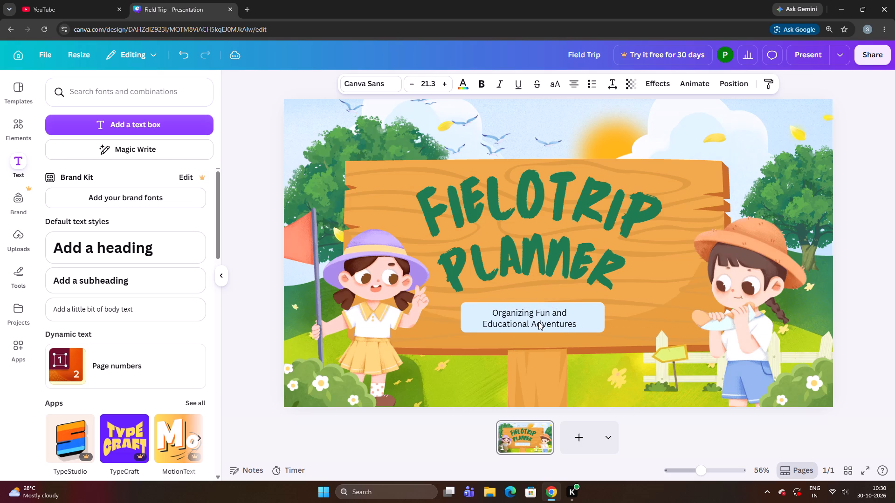
pyautogui.press('Up')
pyautogui.press('Up')
pyautogui.press('Up')
pyautogui.press('Up')
pyautogui.press('Up')
pyautogui.press('Up')
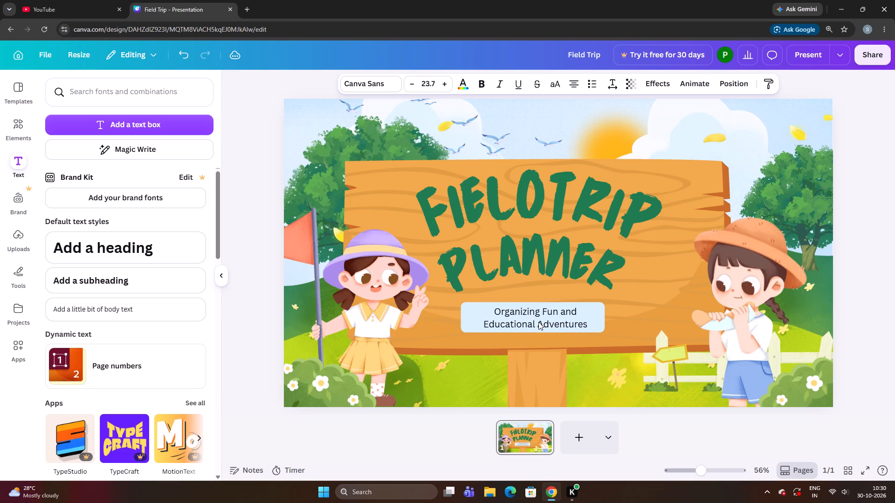
# Reduce the subtitle to font size 23.4 and nudge it slightly left and up within the bar.
pyautogui.press('Left')
pyautogui.press('Up')
pyautogui.hotkey('ctrl', 'Up')
pyautogui.press('Up')
pyautogui.press('Left')
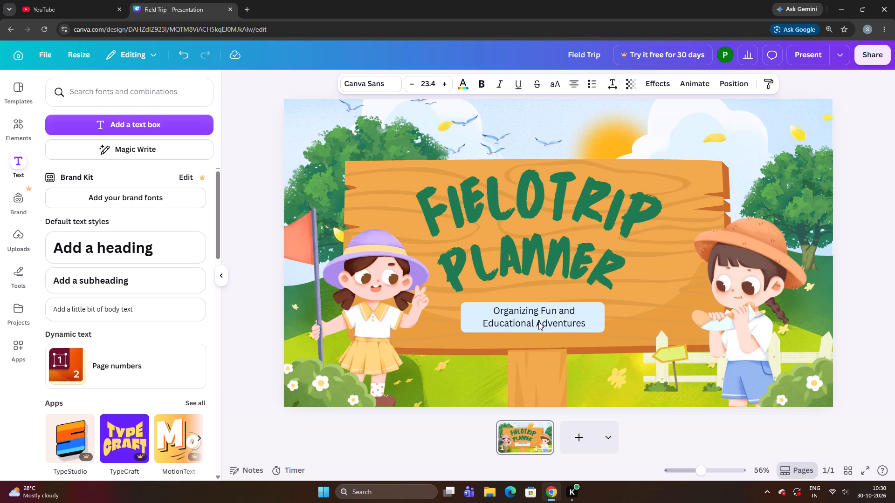
pyautogui.press('Left')
pyautogui.press('Left')
pyautogui.press('Up')
pyautogui.press('Down')
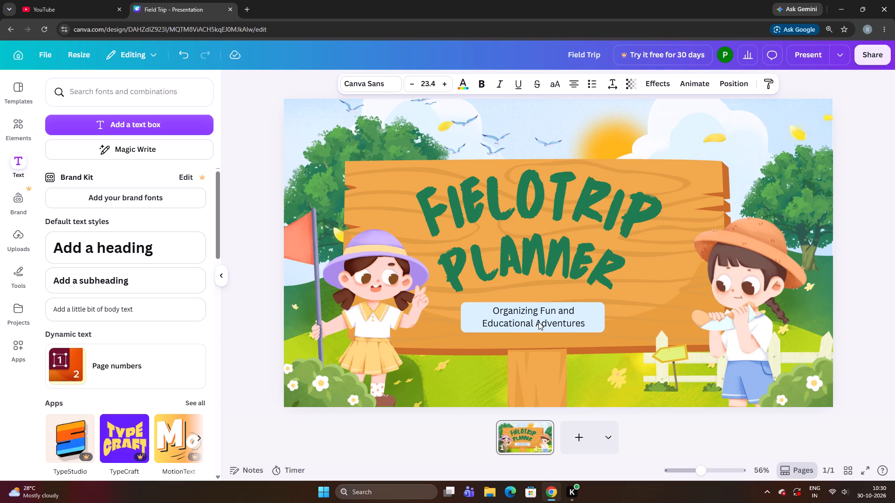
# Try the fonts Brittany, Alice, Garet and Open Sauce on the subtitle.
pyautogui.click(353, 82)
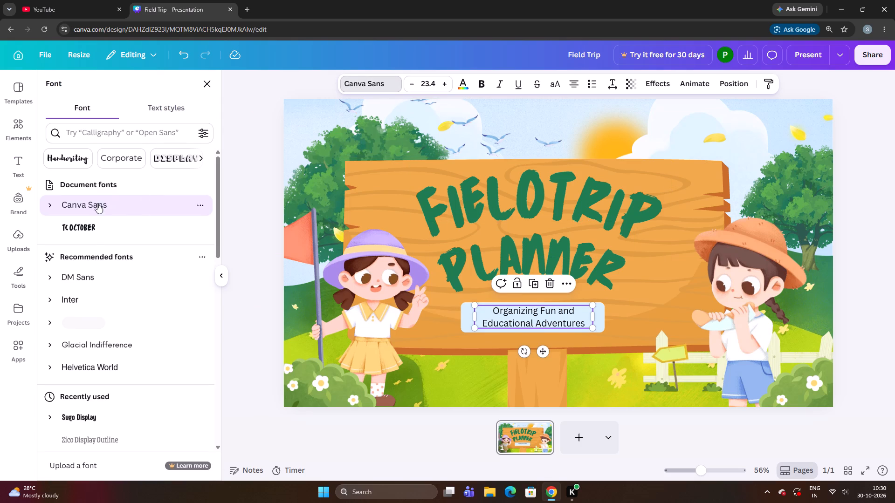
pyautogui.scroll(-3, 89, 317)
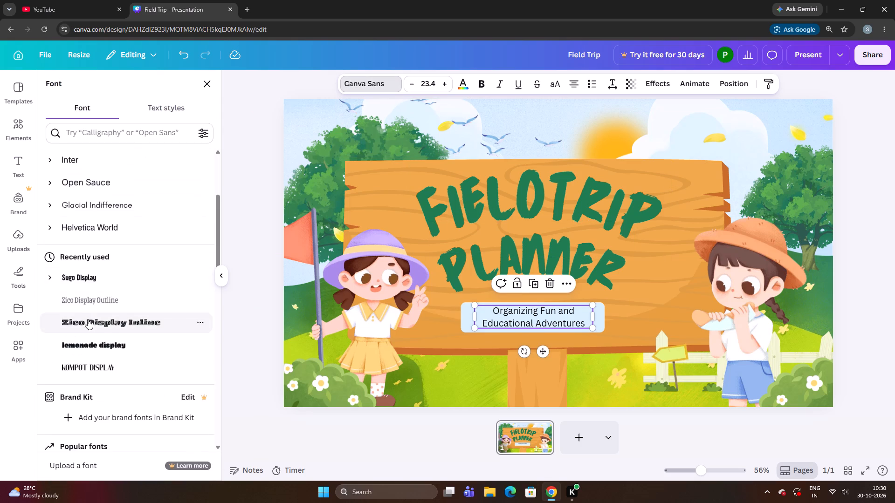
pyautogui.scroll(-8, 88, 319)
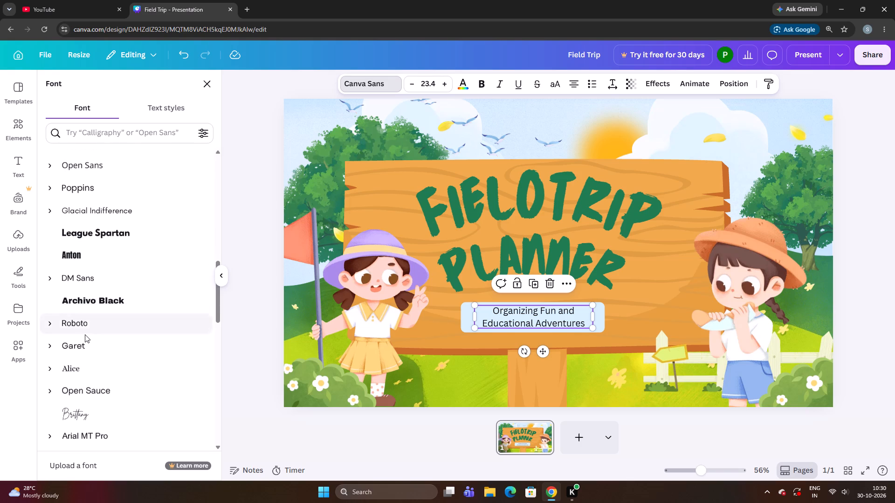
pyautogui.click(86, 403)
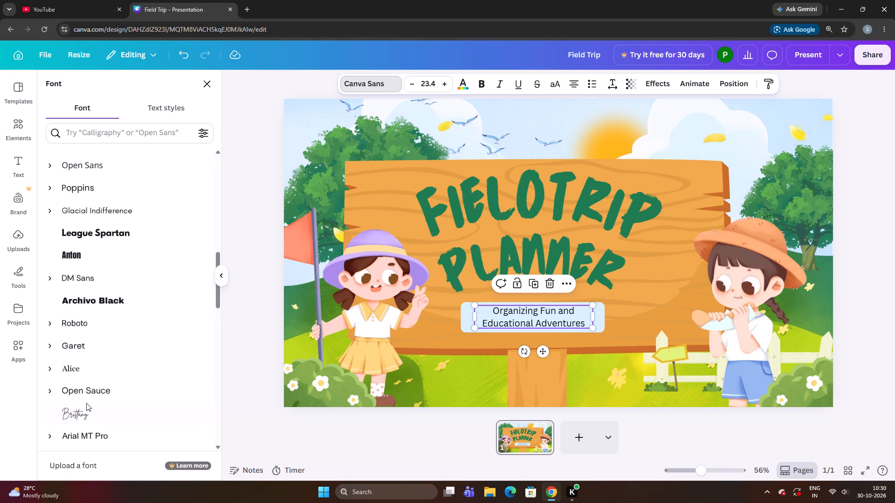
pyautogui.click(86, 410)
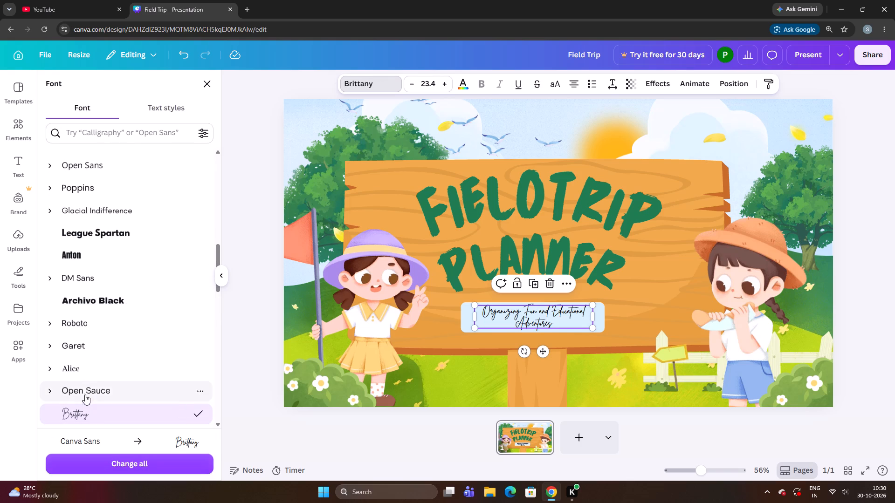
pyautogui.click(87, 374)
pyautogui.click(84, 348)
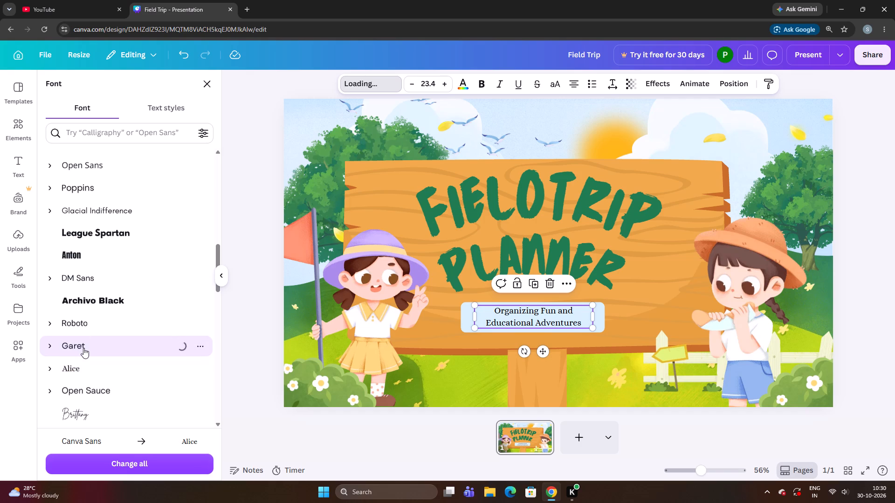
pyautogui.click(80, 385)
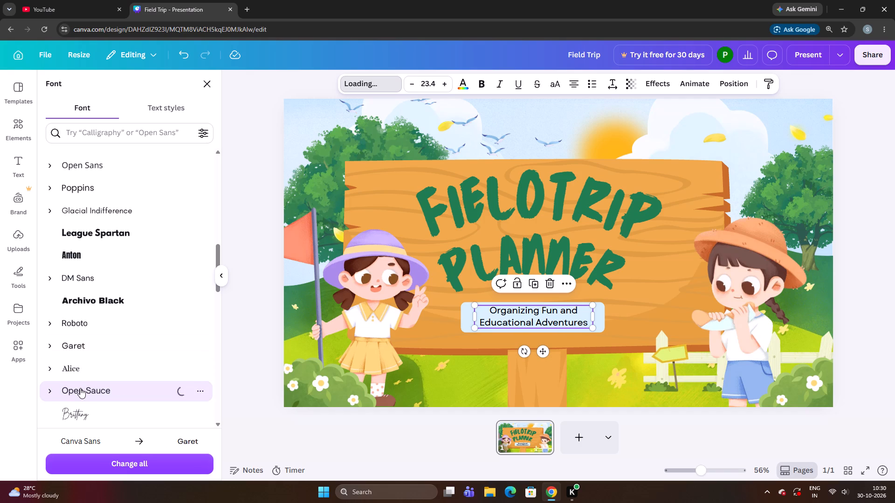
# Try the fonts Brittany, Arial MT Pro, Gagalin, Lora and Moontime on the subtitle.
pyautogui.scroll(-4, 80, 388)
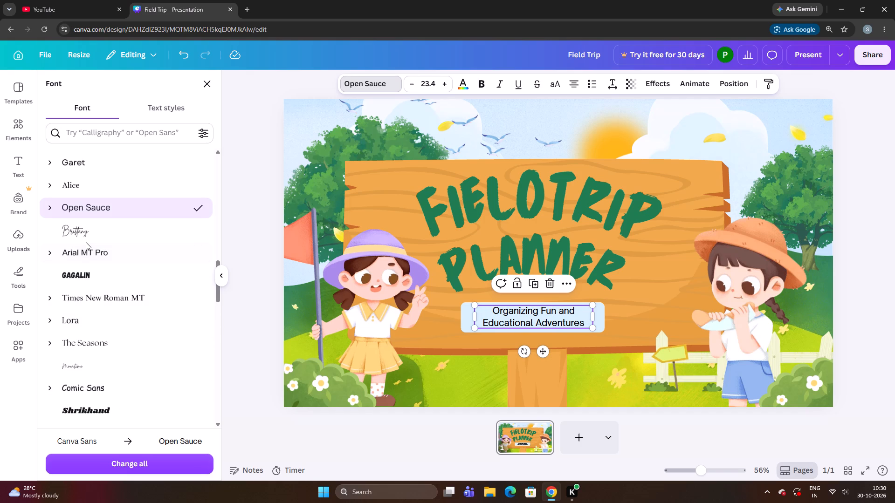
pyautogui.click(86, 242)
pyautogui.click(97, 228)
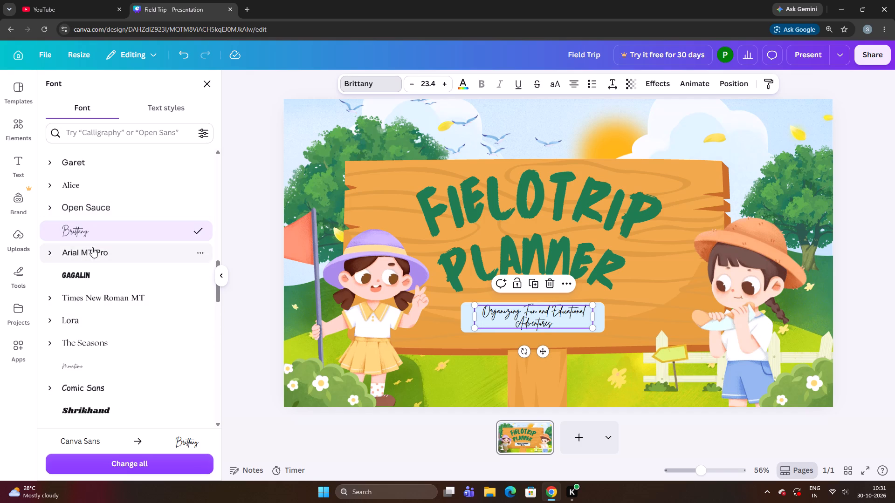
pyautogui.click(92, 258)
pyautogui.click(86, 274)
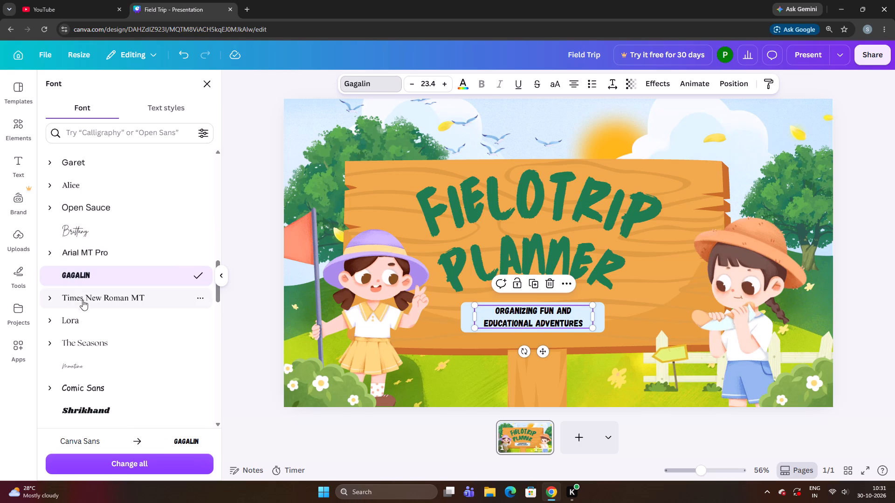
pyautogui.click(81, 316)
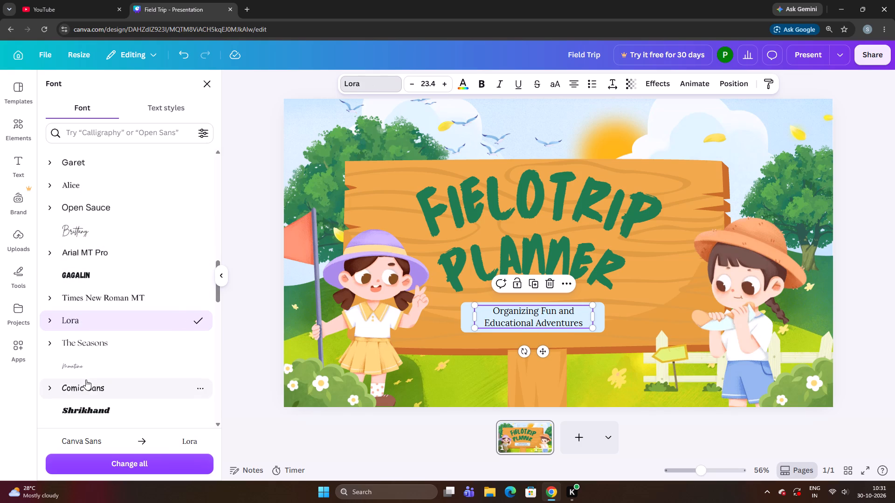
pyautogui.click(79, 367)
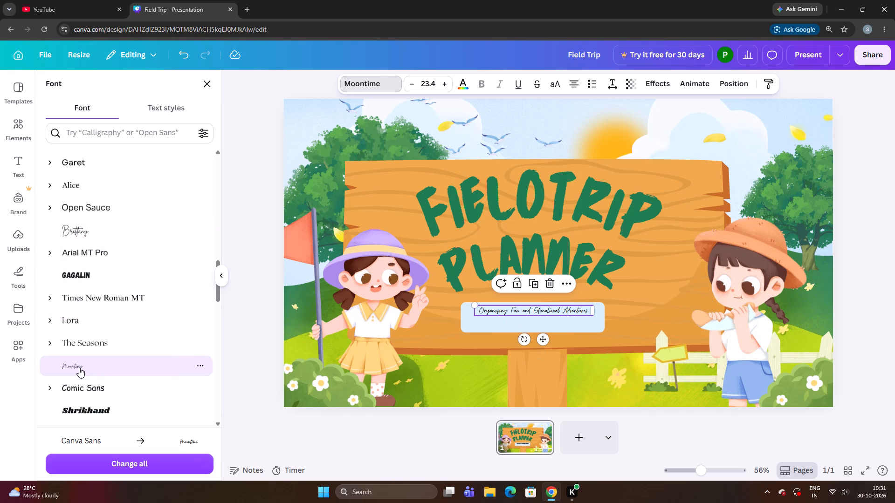
# Set the subtitle's font to Comic Sans.
pyautogui.scroll(-2, 79, 367)
pyautogui.click(91, 297)
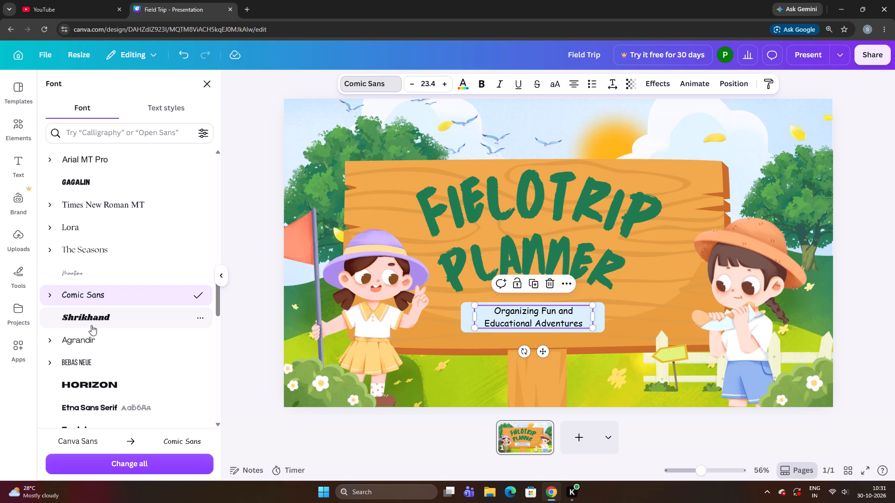
pyautogui.click(255, 321)
# Enlarge the Comic Sans subtitle to font size 23.7 and nudge it up inside the light-blue bar.
pyautogui.click(468, 345)
pyautogui.click(512, 321)
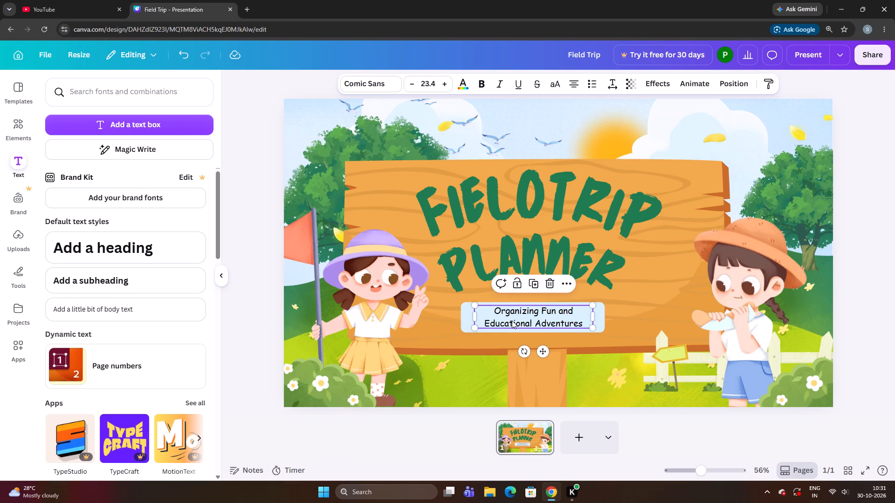
pyautogui.press('Up')
pyautogui.press('Up')
pyautogui.press('Up')
pyautogui.hotkey('ctrl', 'Down')
pyautogui.hotkey('ctrl', 'Down')
pyautogui.hotkey('ctrl', 'Down')
pyautogui.hotkey('ctrl', 'Down')
pyautogui.hotkey('ctrl', 'Down')
pyautogui.hotkey('ctrl', 'Down')
pyautogui.hotkey('ctrl', 'Down')
pyautogui.hotkey('ctrl', 'Down')
pyautogui.hotkey('ctrl', 'Down')
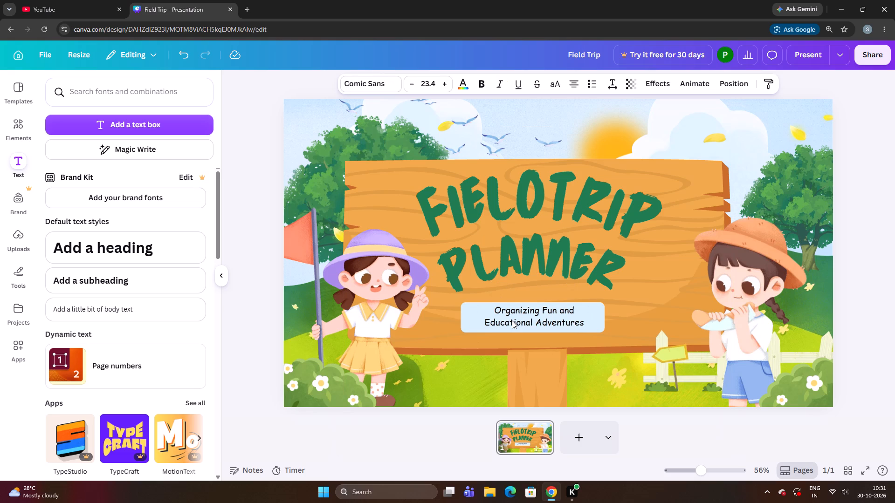
pyautogui.press('Up')
pyautogui.press('Up')
pyautogui.press('Up')
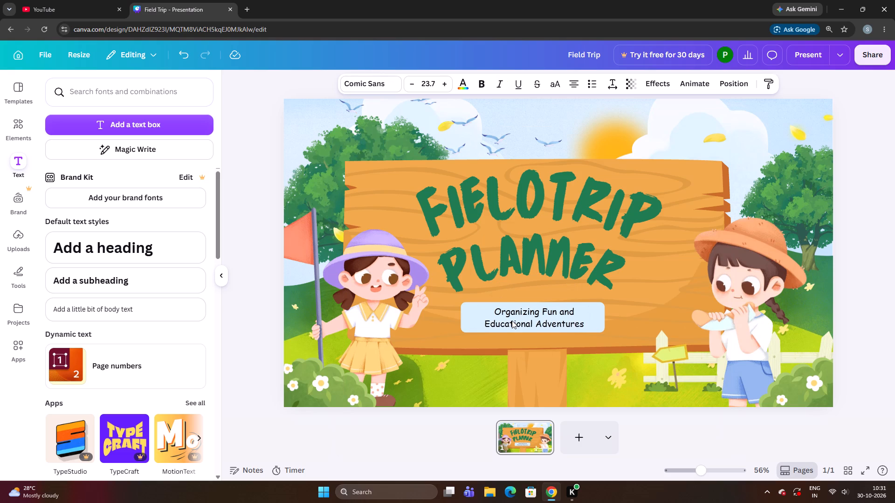
# Enlarge the subtitle to font size 24 and nudge it up within the bar.
pyautogui.hotkey('ctrl', 'Down')
pyautogui.hotkey('ctrl', 'Down')
pyautogui.hotkey('ctrl', 'Down')
pyautogui.hotkey('ctrl', 'Down')
pyautogui.hotkey('ctrl', 'Down')
pyautogui.hotkey('ctrl', 'Down')
pyautogui.hotkey('ctrl', 'Down')
pyautogui.press('Up')
pyautogui.press('Up')
pyautogui.press('Up')
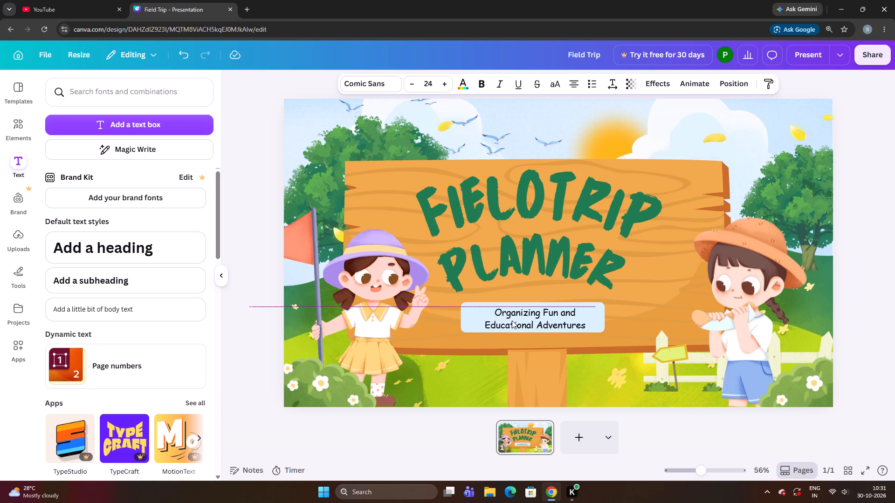
# Nudge the size 24 subtitle up and left, closer to the centre of the light-blue bar.
pyautogui.press('Up')
pyautogui.press('Left')
pyautogui.press('Right')
pyautogui.press('Up')
pyautogui.press('Up')
pyautogui.press('Left')
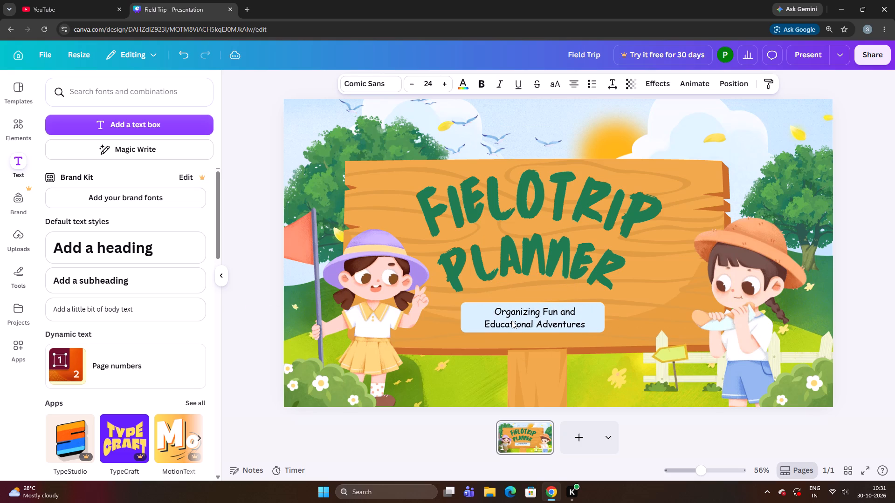
pyautogui.press('Left')
pyautogui.press('Up')
pyautogui.press('Left')
pyautogui.press('Left')
pyautogui.press('Left')
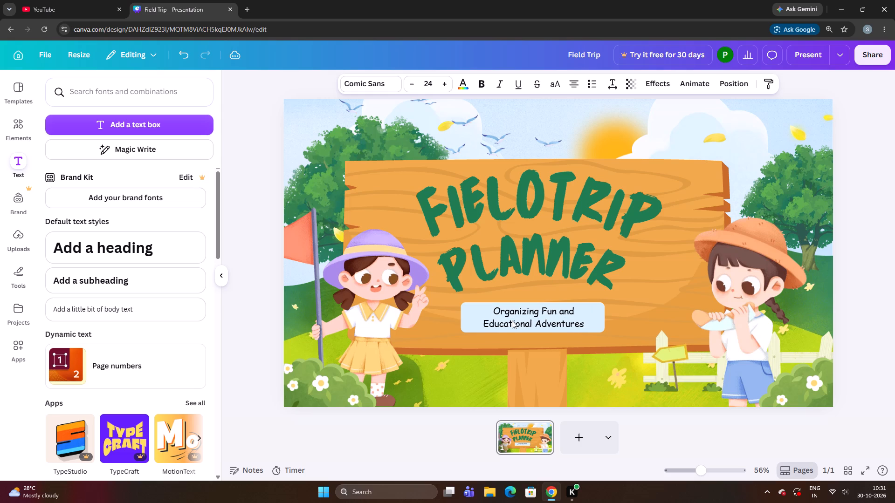
# Nudge the subtitle further left and slightly up to centre it within the light-blue bar.
pyautogui.press('Left')
pyautogui.press('Up')
pyautogui.press('Up')
pyautogui.press('Left')
pyautogui.press('Left')
pyautogui.press('Down')
pyautogui.press('Right')
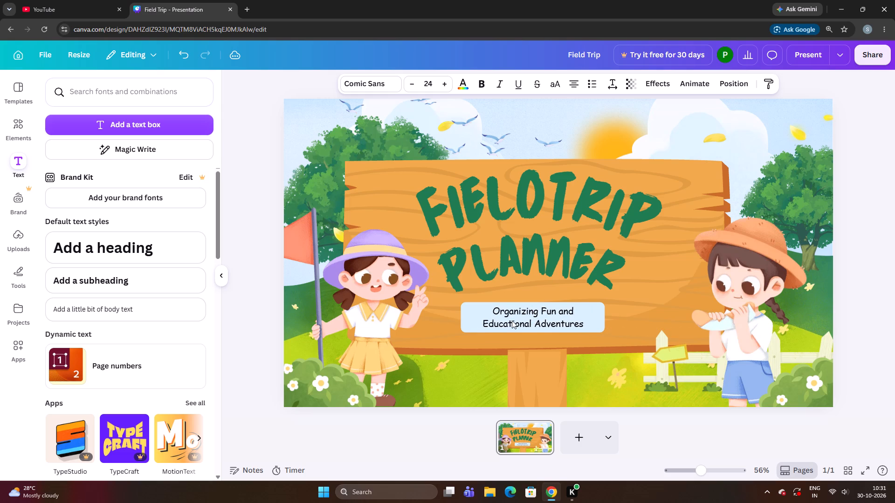
pyautogui.press('Up')
pyautogui.press('Left')
pyautogui.press('Left')
pyautogui.press('Left')
pyautogui.press('Left')
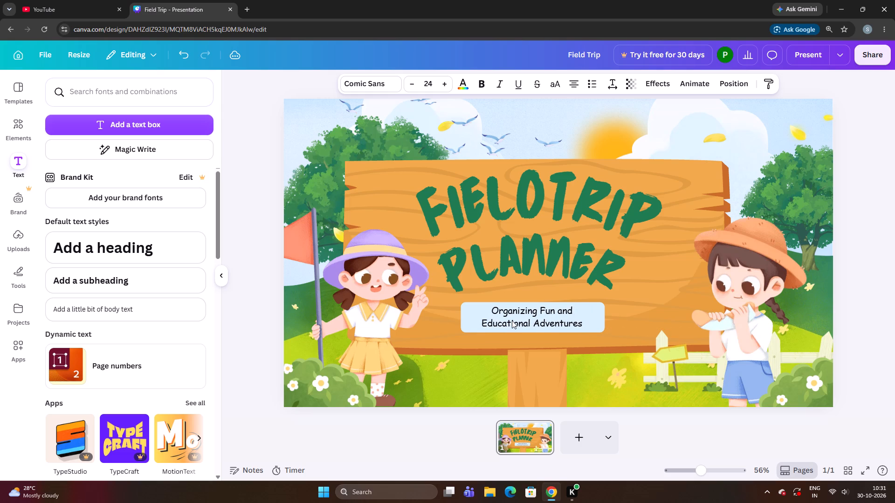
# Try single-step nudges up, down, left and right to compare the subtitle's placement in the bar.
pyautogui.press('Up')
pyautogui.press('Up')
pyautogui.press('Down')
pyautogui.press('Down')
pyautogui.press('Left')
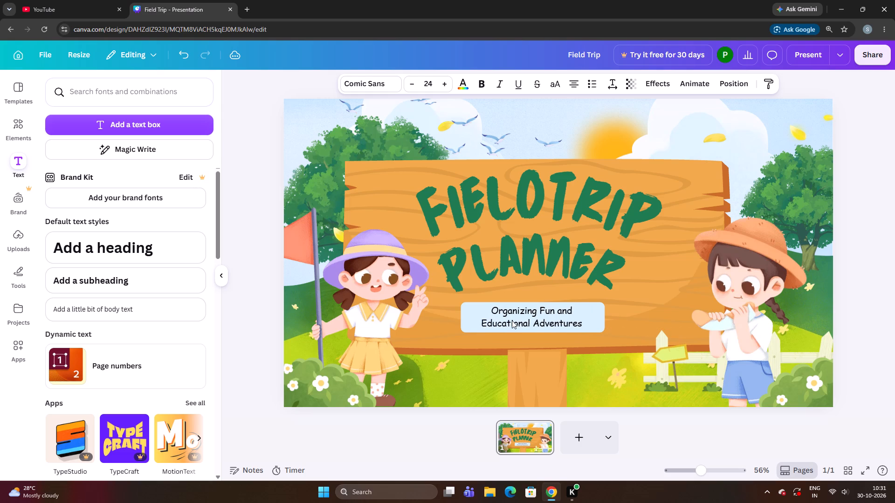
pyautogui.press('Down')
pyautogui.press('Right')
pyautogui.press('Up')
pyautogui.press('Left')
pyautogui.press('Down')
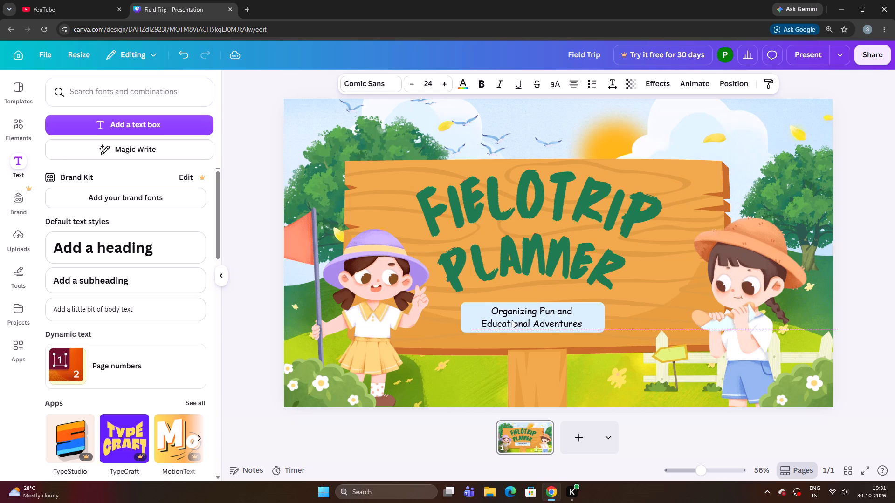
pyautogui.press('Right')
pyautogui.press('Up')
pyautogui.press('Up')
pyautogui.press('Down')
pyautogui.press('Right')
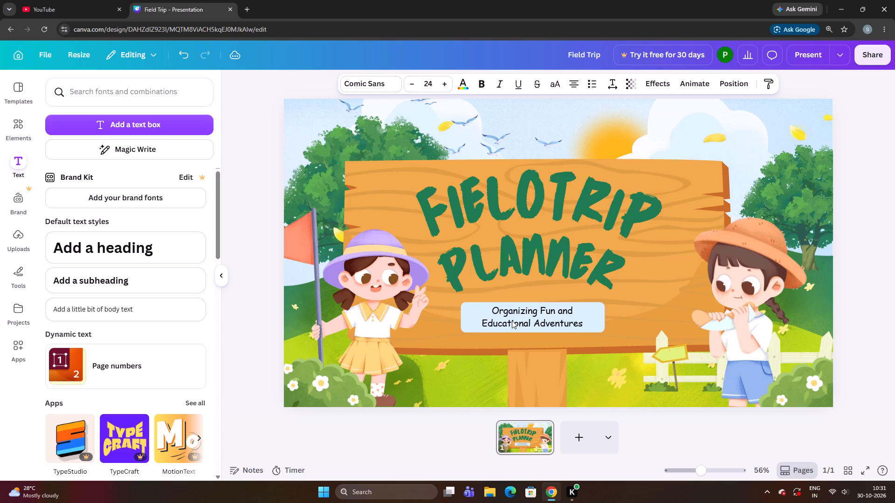
# Nudge the subtitle slightly further left, keeping its height within the light-blue bar.
pyautogui.press('Down')
pyautogui.press('Left')
pyautogui.press('Up')
pyautogui.press('Left')
pyautogui.press('Down')
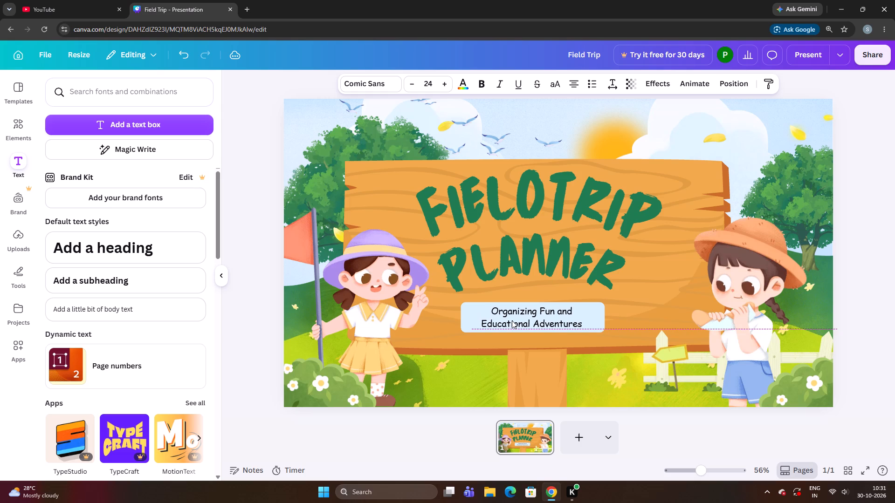
pyautogui.press('Up')
pyautogui.press('Down')
pyautogui.press('Left')
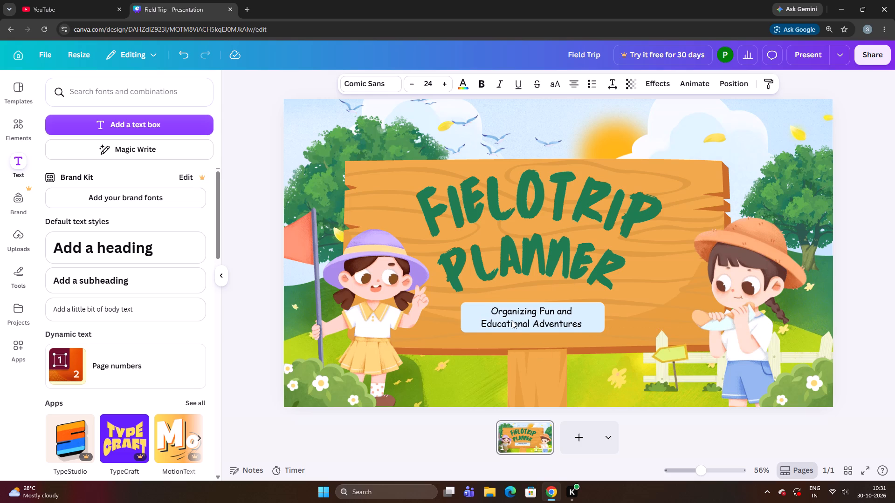
pyautogui.press('Left')
pyautogui.press('Up')
pyautogui.press('Left')
pyautogui.press('Down')
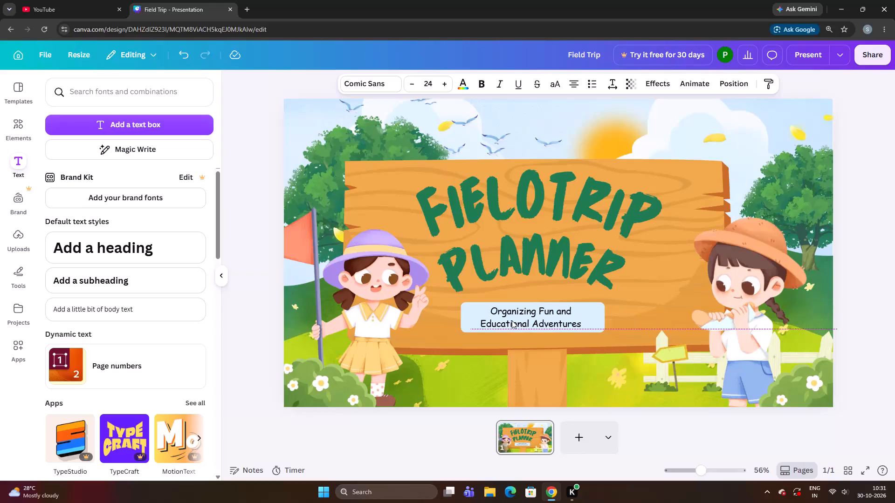
pyautogui.press('Right')
pyautogui.press('Up')
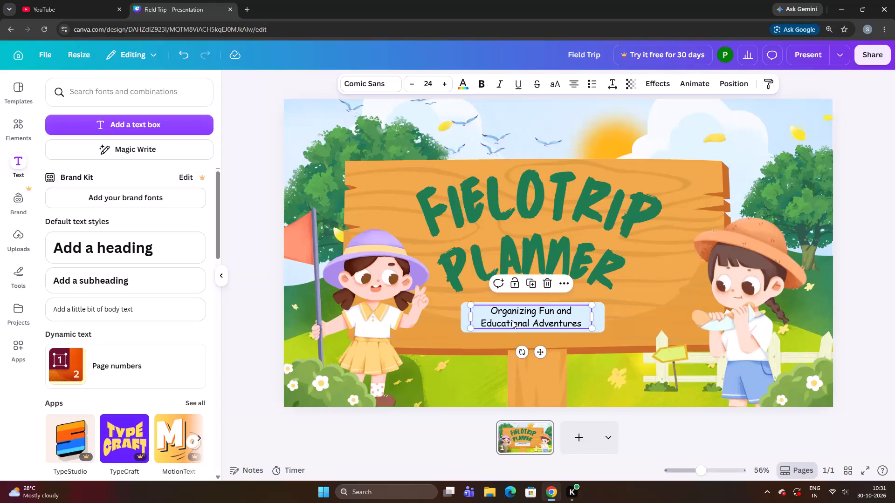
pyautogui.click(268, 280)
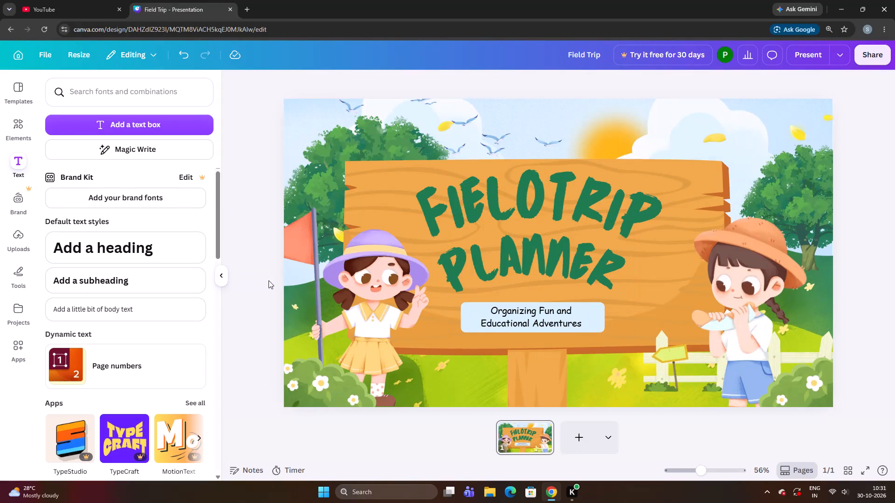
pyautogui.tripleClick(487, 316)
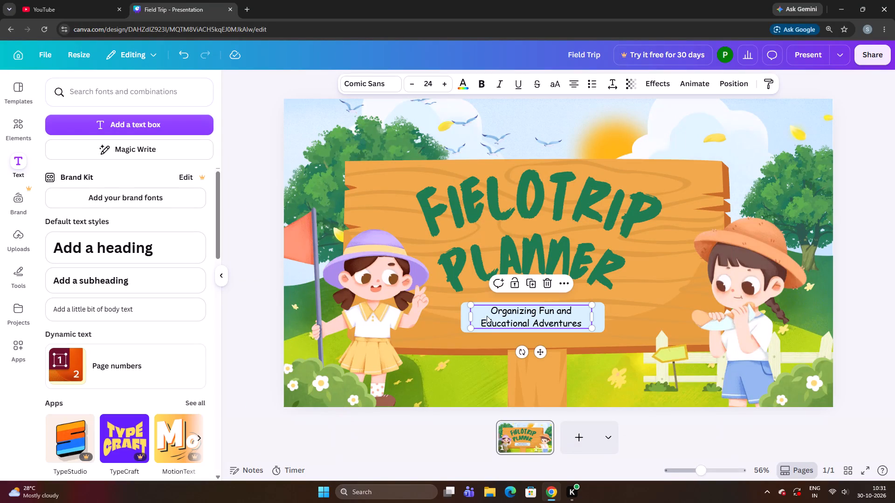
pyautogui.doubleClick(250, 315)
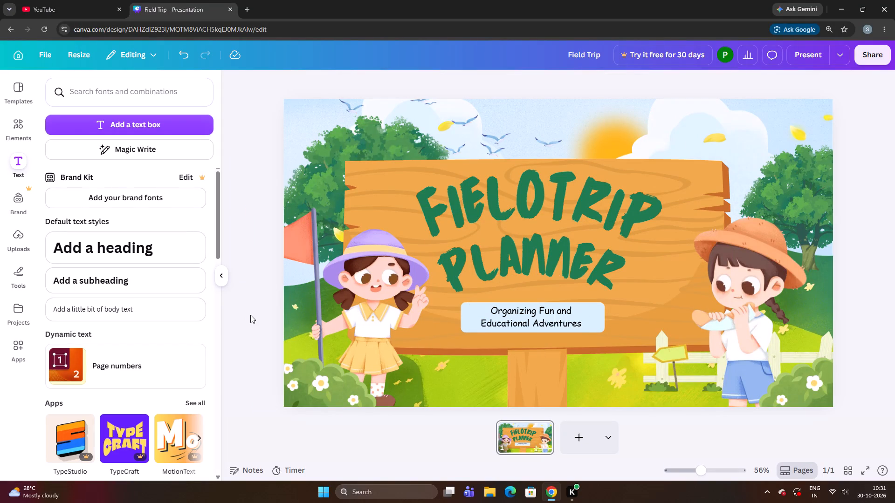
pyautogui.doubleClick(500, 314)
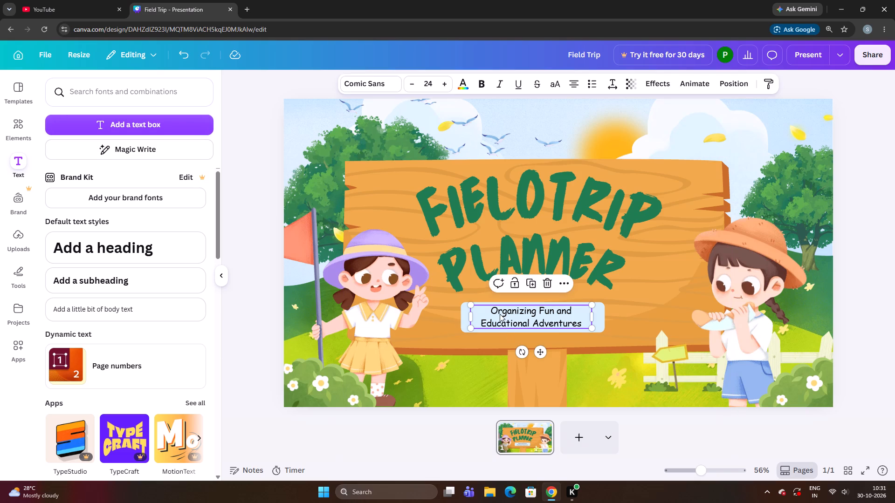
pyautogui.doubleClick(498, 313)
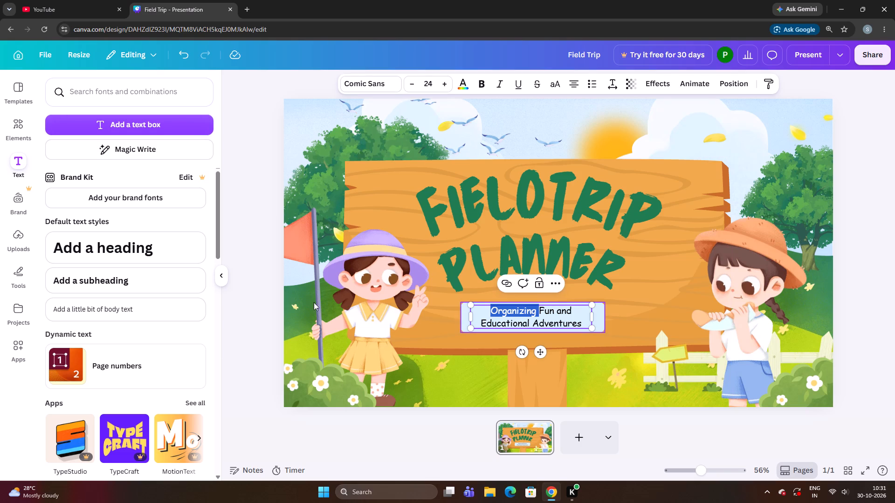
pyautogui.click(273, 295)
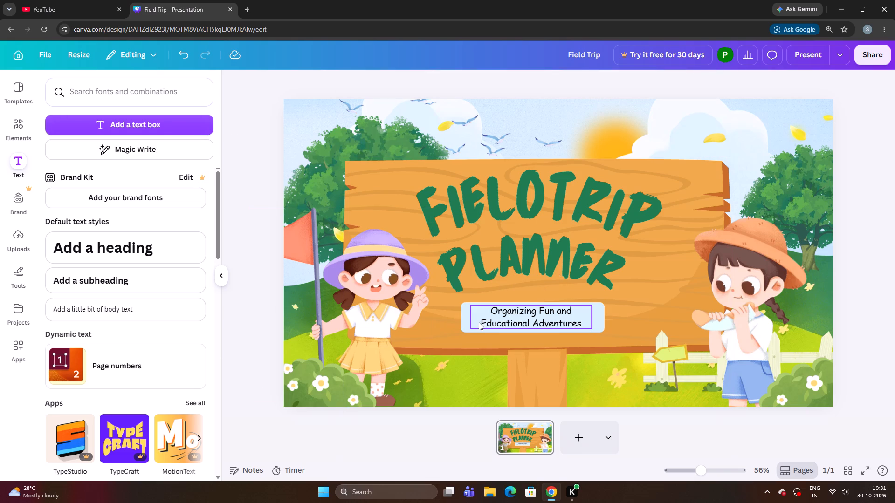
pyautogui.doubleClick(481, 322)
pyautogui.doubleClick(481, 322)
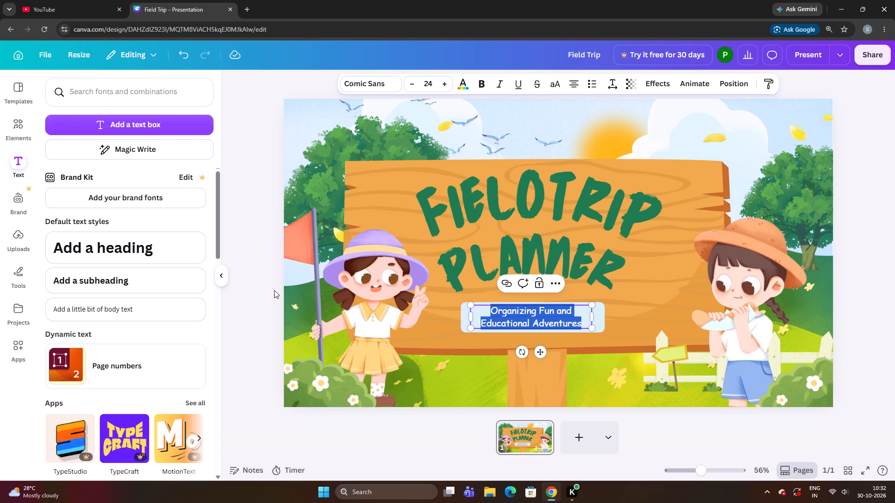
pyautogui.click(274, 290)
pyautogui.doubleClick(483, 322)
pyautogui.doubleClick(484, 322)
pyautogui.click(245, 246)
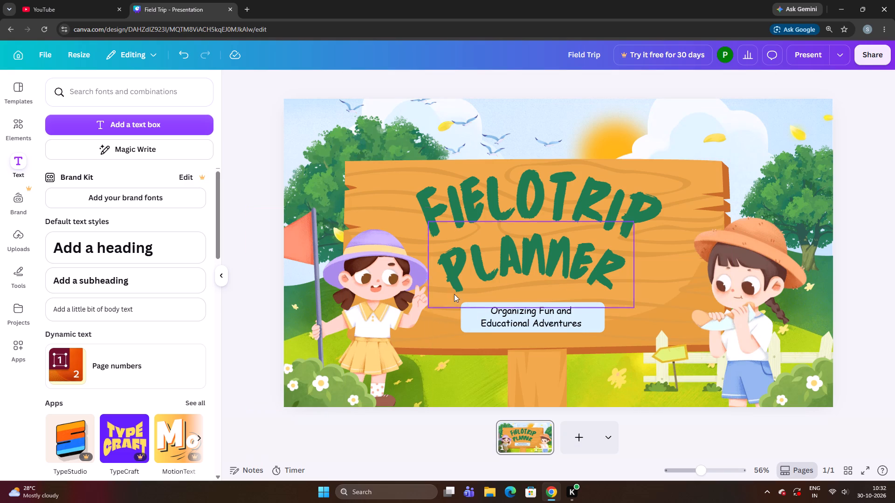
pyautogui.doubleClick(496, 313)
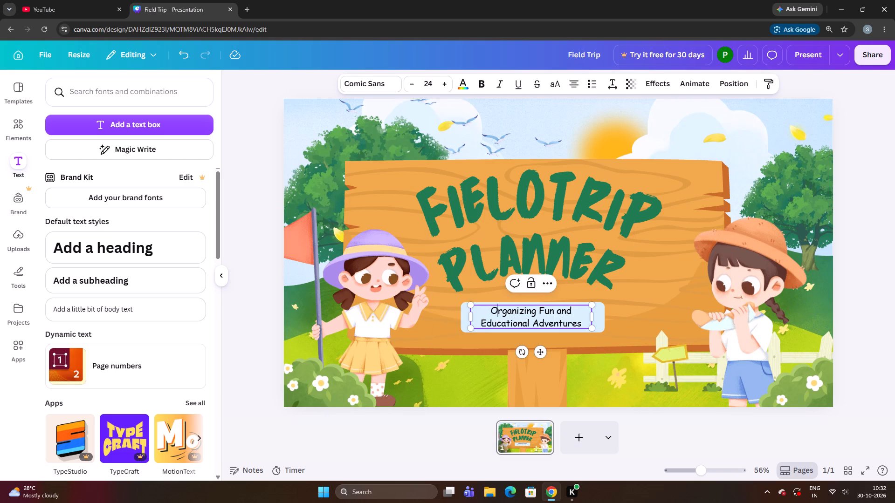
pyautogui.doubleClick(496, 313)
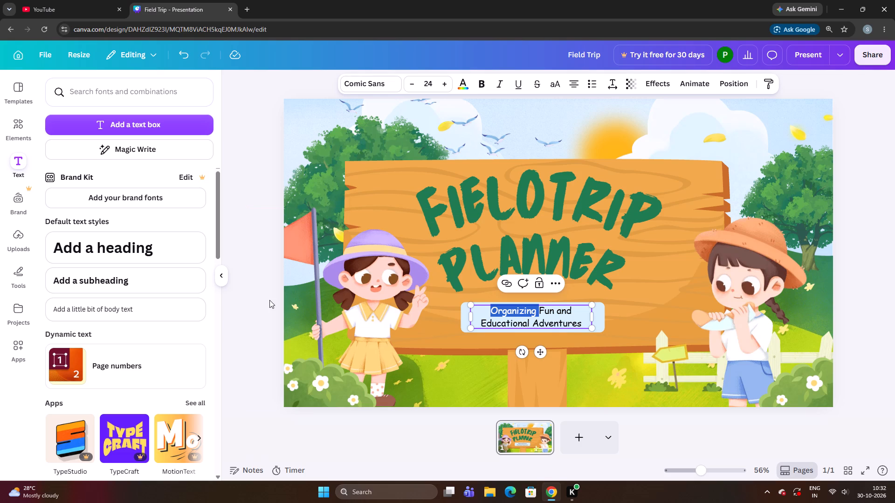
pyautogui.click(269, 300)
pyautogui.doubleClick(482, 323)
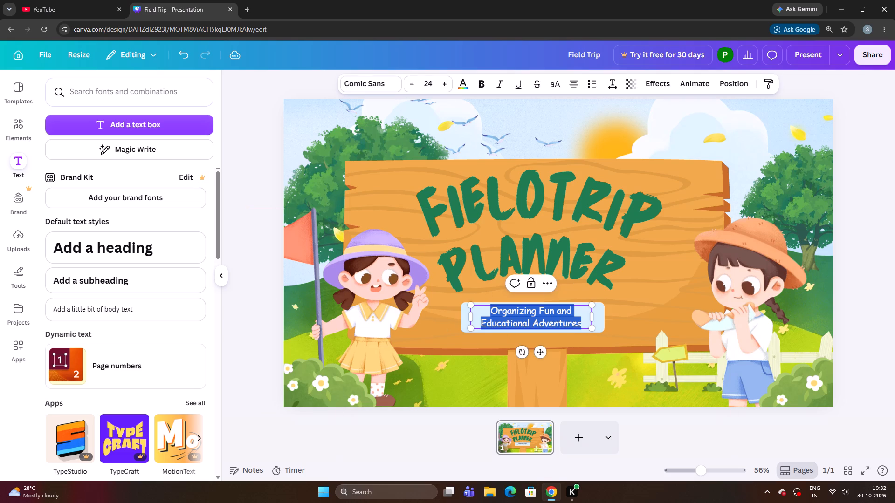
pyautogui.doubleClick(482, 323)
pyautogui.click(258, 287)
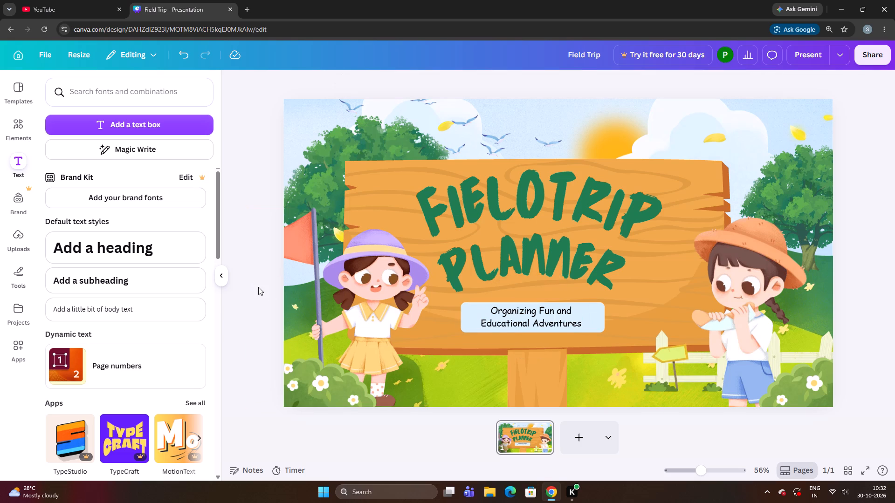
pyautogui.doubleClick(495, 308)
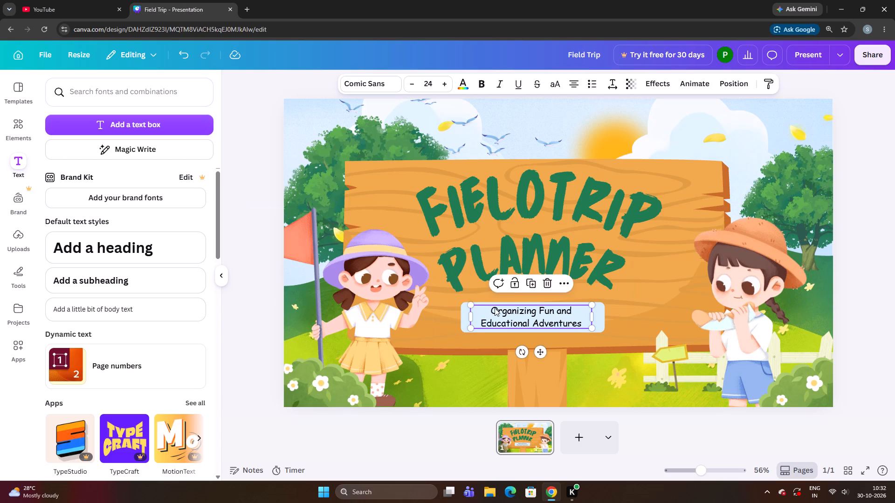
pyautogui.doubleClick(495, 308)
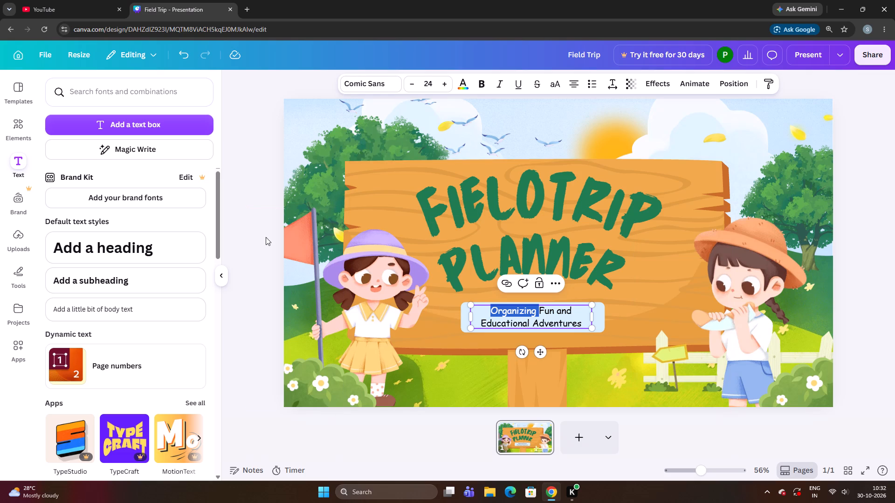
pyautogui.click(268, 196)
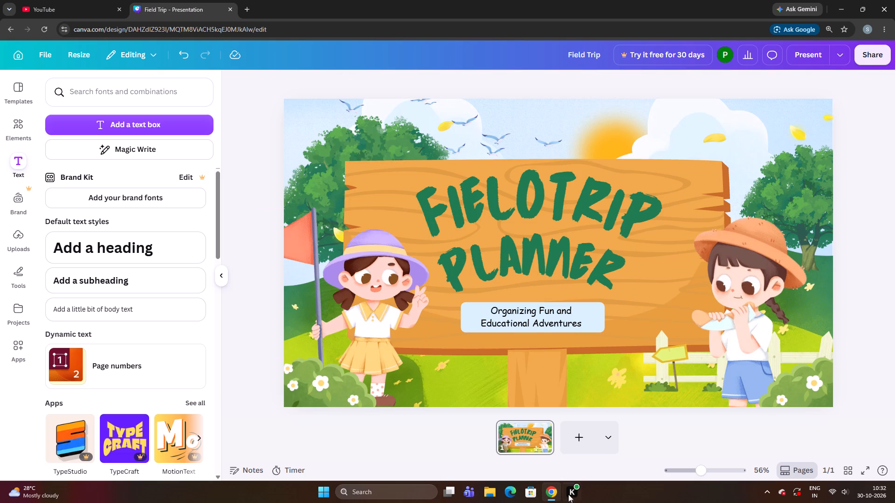
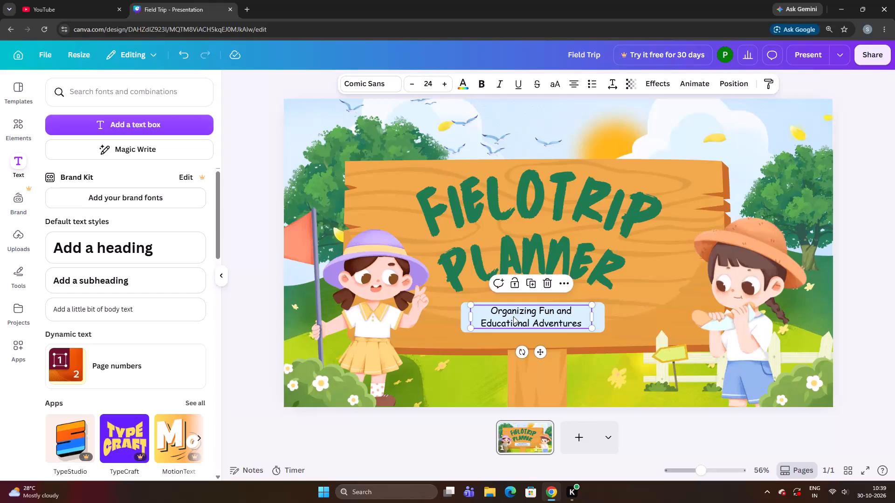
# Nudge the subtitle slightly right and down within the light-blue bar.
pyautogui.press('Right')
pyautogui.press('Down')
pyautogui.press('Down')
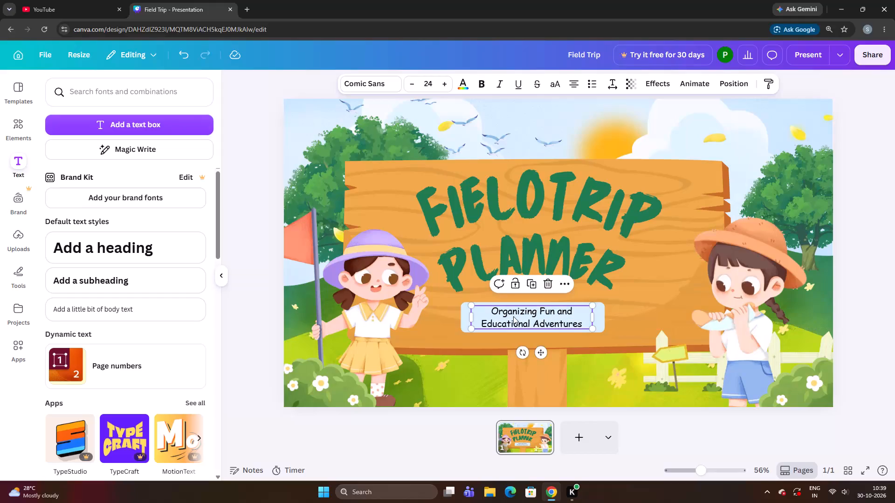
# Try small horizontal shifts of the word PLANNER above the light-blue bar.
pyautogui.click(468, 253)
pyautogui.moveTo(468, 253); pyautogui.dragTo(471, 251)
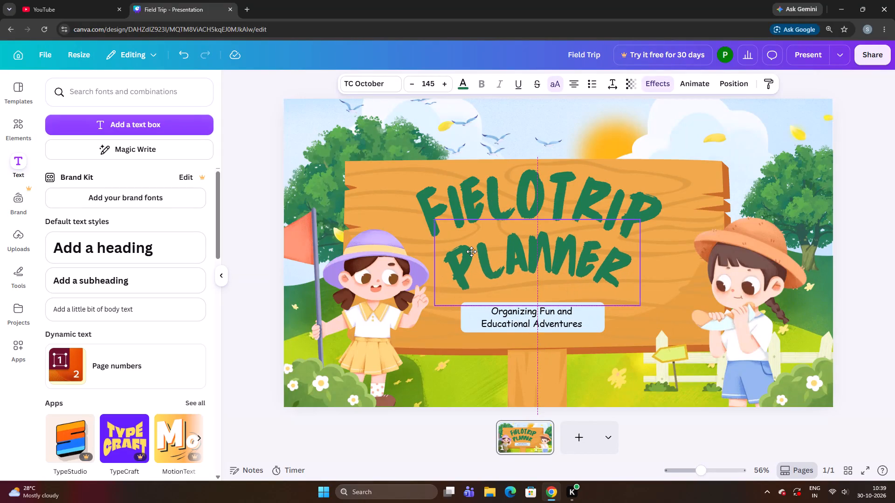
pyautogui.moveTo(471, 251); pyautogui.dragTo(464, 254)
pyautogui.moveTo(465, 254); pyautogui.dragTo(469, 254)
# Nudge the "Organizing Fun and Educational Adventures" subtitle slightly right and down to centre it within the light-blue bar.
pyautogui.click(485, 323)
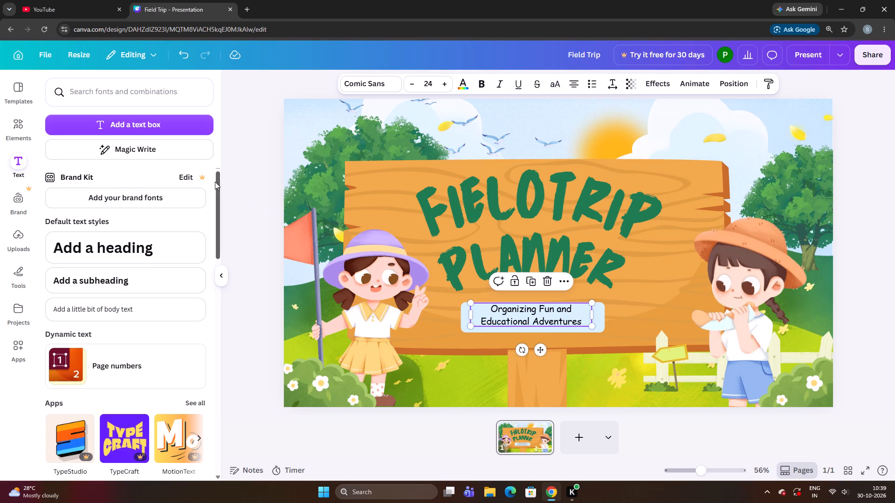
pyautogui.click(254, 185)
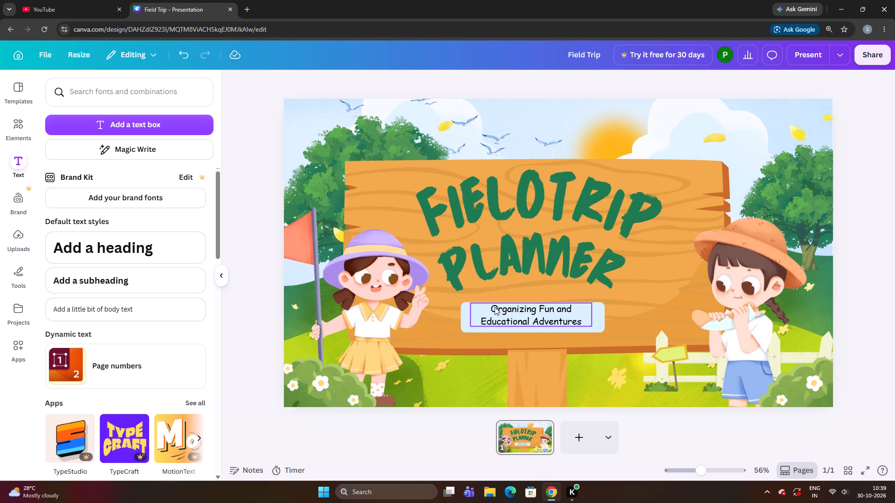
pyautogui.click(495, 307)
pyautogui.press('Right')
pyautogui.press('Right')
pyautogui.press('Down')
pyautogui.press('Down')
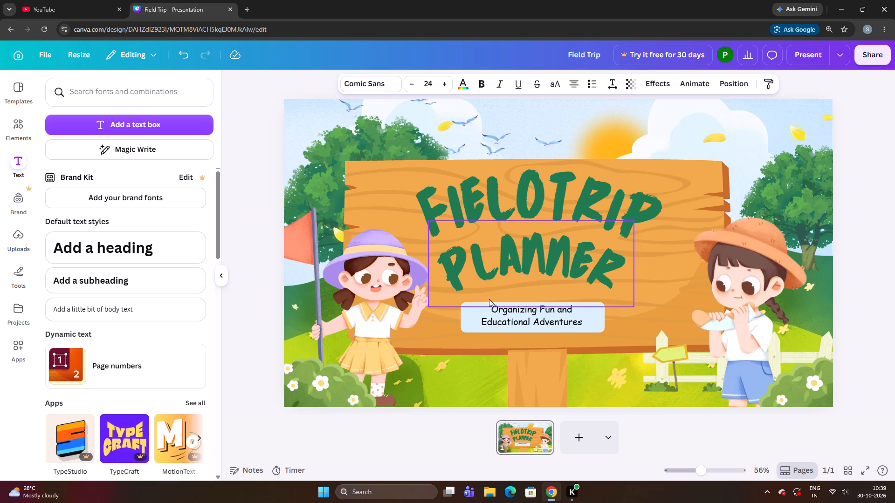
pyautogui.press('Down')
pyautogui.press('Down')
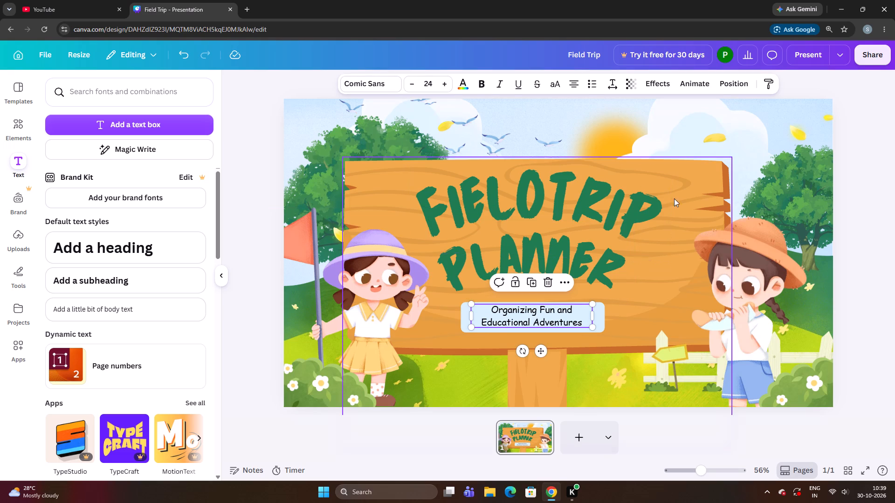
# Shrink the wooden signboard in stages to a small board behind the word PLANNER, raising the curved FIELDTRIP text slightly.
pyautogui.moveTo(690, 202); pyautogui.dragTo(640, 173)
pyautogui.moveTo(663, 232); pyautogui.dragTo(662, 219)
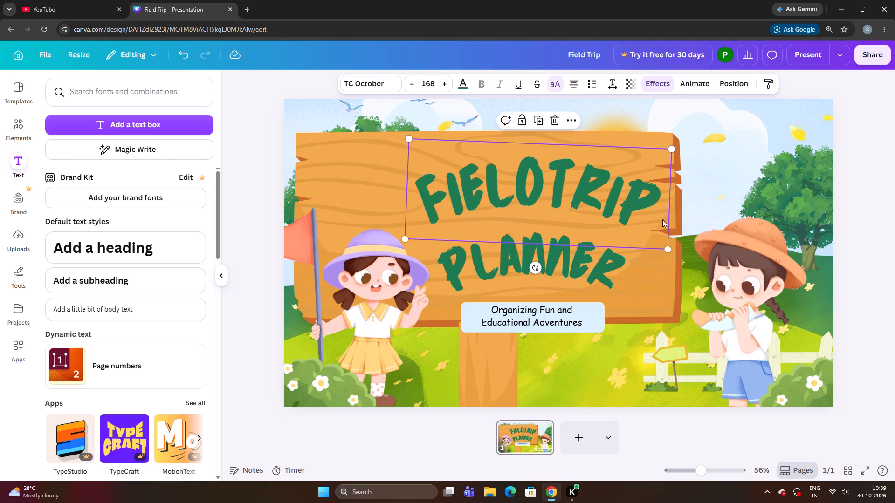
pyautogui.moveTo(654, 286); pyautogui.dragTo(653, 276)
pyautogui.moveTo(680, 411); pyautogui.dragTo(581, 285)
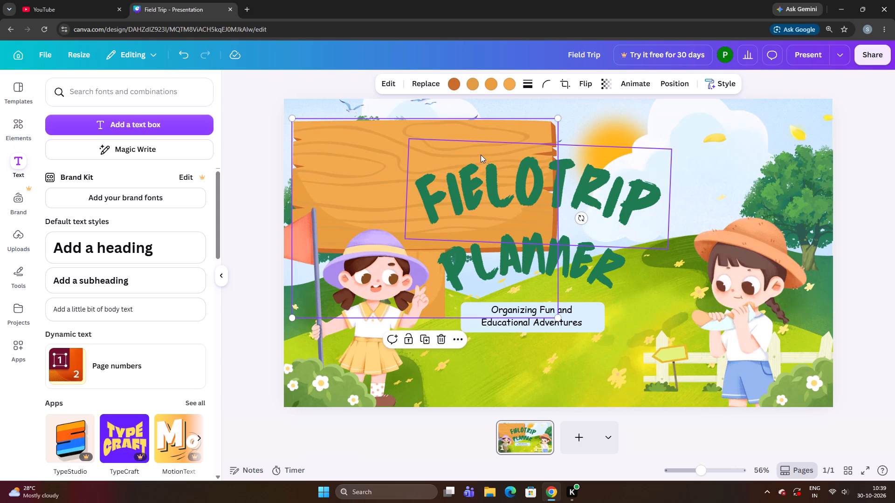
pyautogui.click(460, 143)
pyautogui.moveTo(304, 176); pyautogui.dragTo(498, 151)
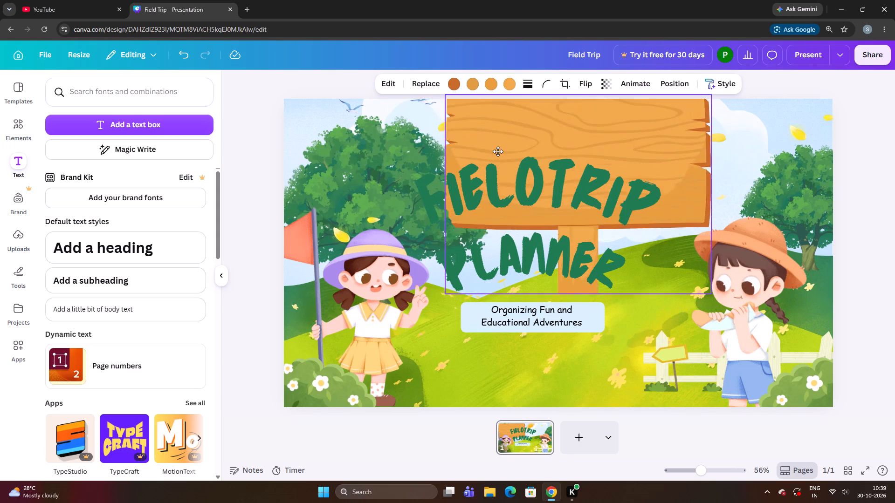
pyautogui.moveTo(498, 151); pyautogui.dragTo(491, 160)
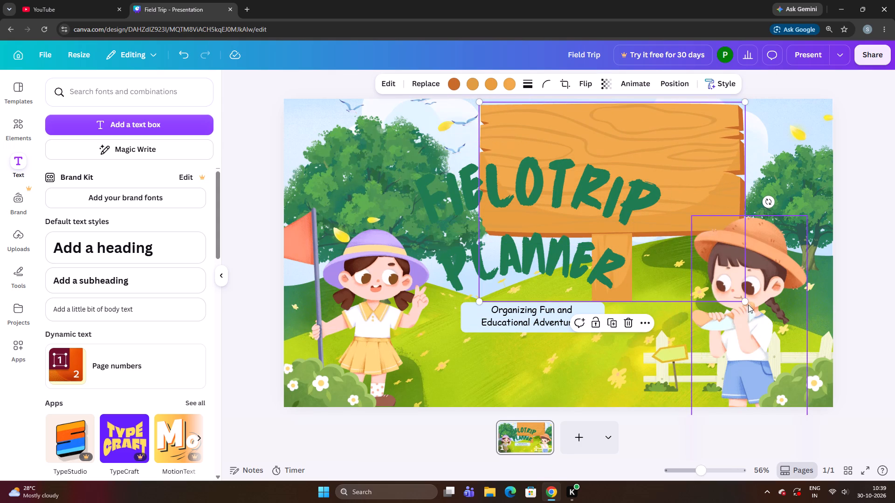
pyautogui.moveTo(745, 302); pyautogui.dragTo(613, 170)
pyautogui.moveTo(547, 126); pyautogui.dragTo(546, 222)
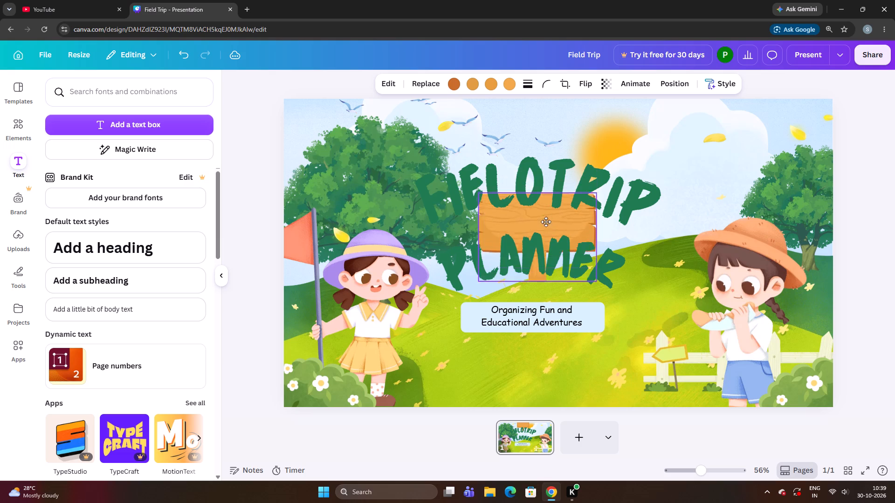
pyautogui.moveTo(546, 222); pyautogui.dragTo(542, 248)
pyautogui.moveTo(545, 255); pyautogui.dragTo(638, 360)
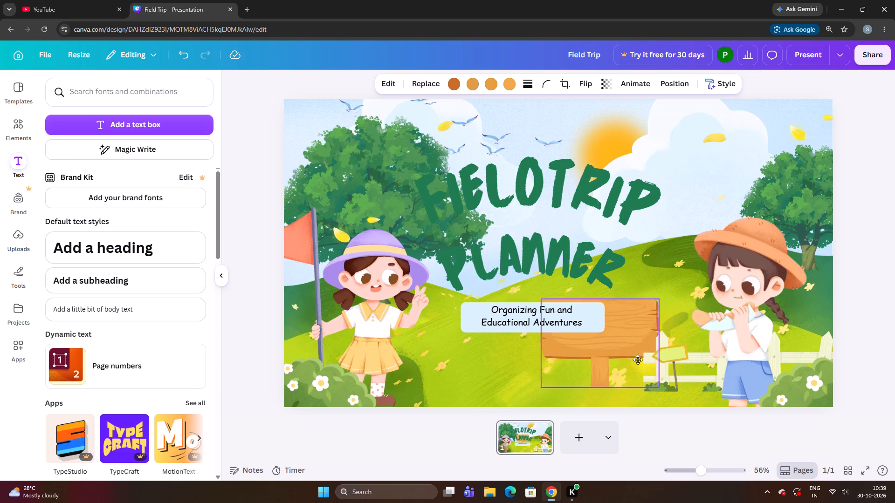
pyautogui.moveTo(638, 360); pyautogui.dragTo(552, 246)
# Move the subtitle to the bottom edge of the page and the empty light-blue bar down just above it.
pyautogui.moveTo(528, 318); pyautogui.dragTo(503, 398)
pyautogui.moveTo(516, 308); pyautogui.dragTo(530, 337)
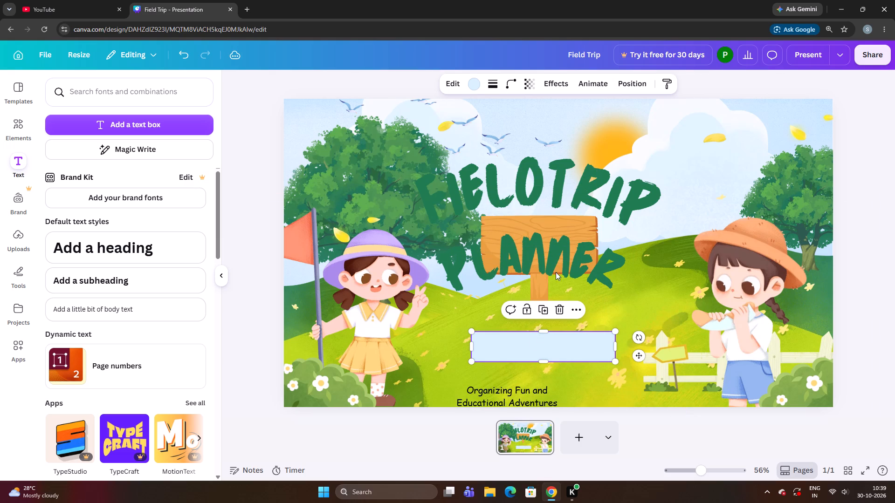
# Delete the light-blue bar, both title words, the wooden signboard and the subtitle from the page.
pyautogui.click(556, 311)
pyautogui.click(554, 259)
pyautogui.click(549, 194)
pyautogui.click(550, 189)
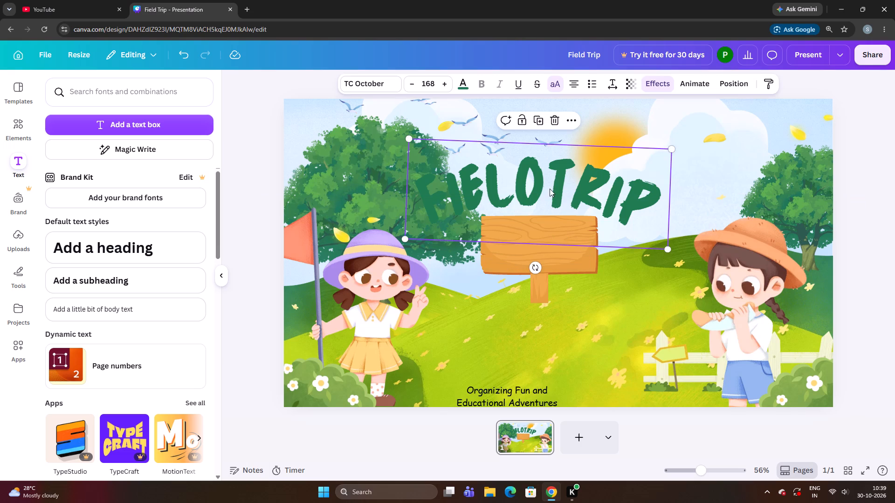
pyautogui.click(556, 112)
pyautogui.click(551, 233)
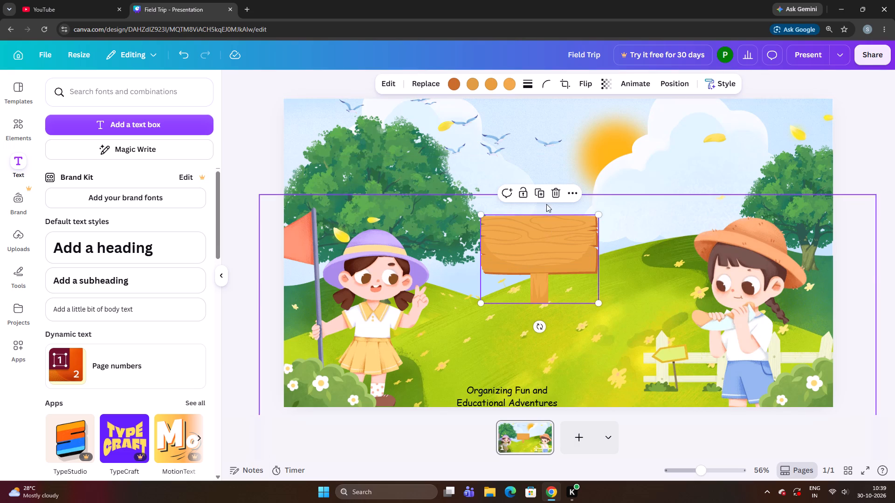
pyautogui.click(551, 197)
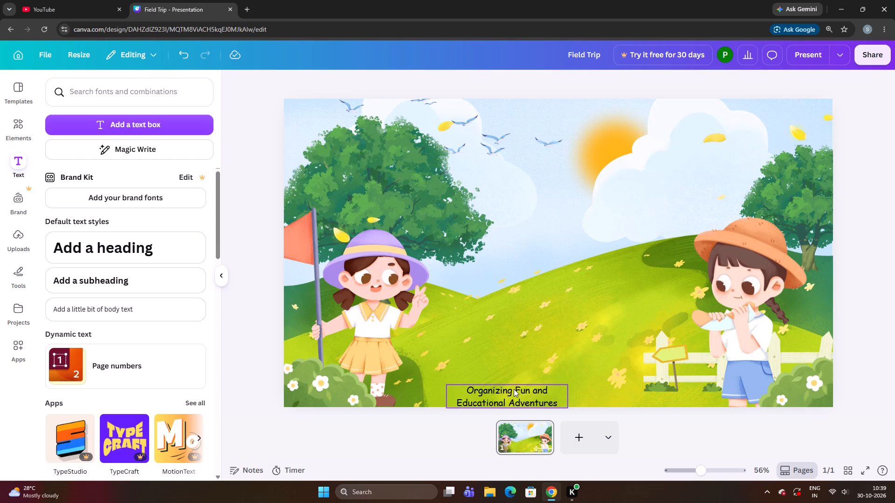
pyautogui.click(514, 389)
pyautogui.click(521, 358)
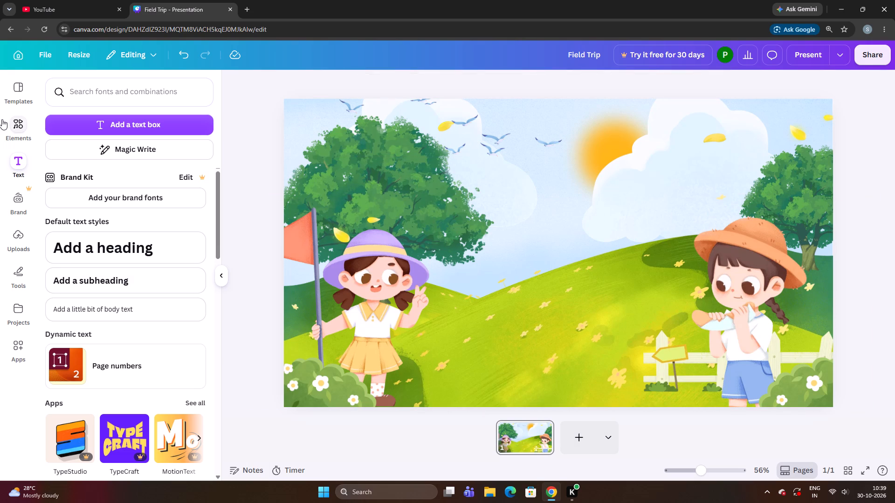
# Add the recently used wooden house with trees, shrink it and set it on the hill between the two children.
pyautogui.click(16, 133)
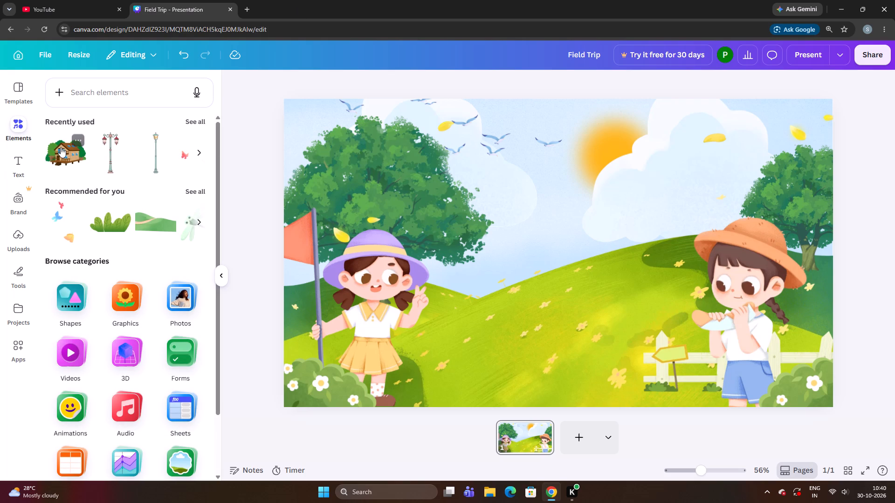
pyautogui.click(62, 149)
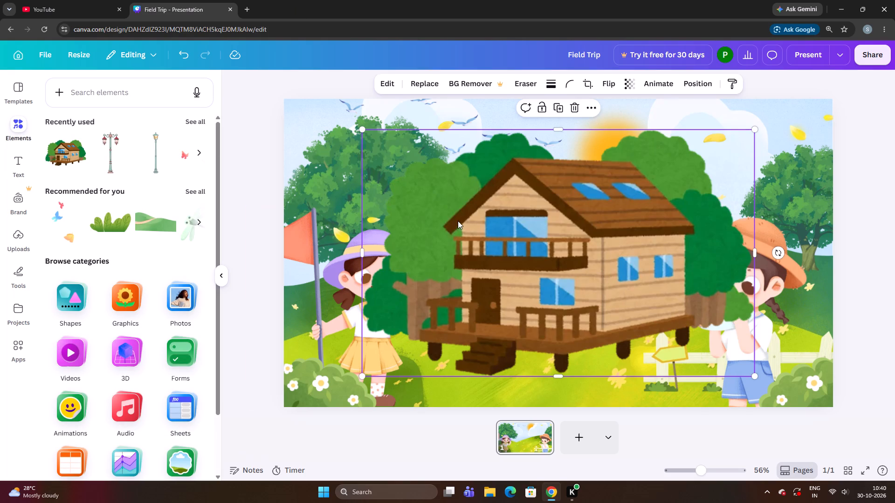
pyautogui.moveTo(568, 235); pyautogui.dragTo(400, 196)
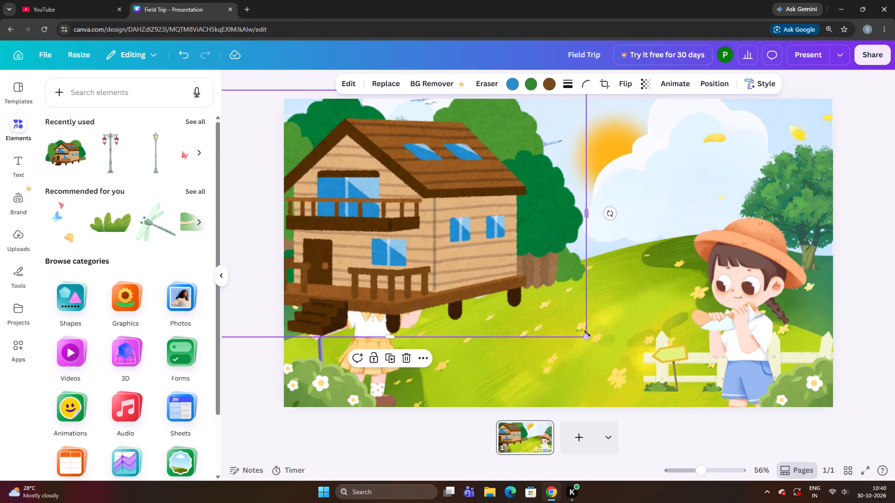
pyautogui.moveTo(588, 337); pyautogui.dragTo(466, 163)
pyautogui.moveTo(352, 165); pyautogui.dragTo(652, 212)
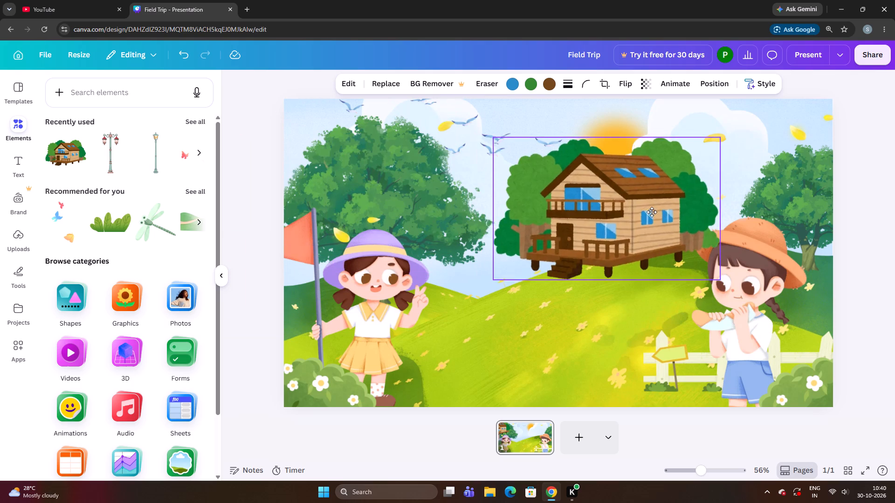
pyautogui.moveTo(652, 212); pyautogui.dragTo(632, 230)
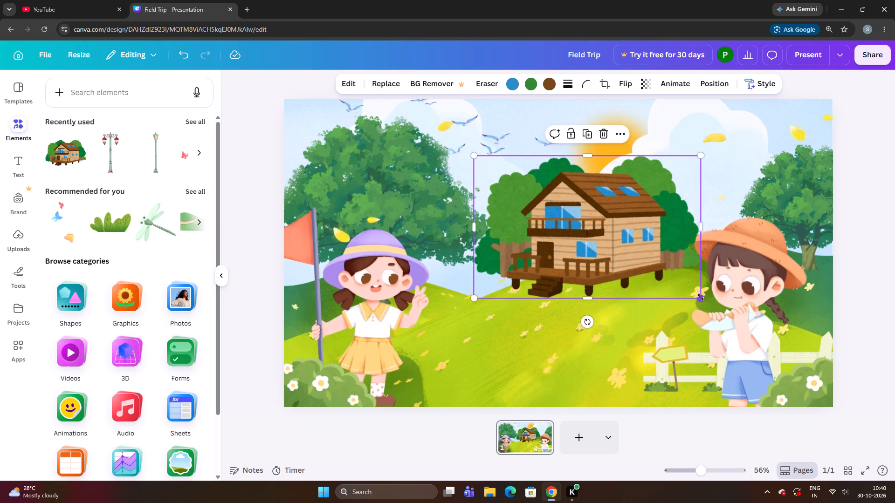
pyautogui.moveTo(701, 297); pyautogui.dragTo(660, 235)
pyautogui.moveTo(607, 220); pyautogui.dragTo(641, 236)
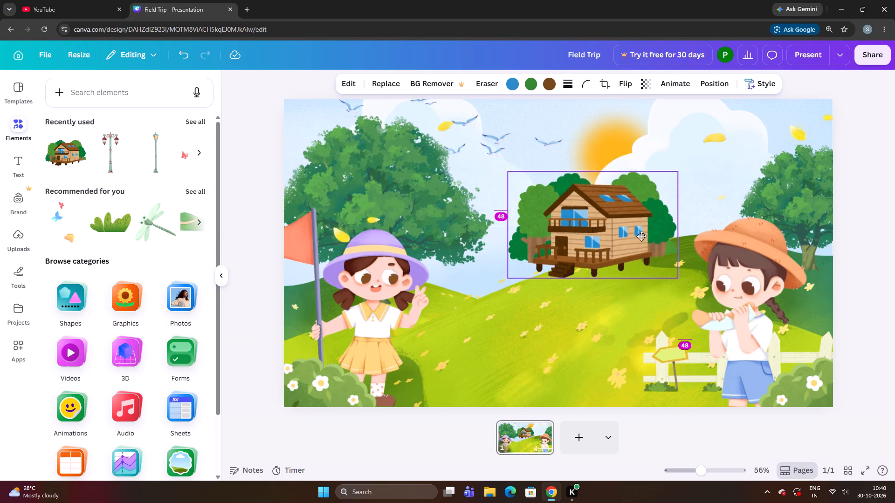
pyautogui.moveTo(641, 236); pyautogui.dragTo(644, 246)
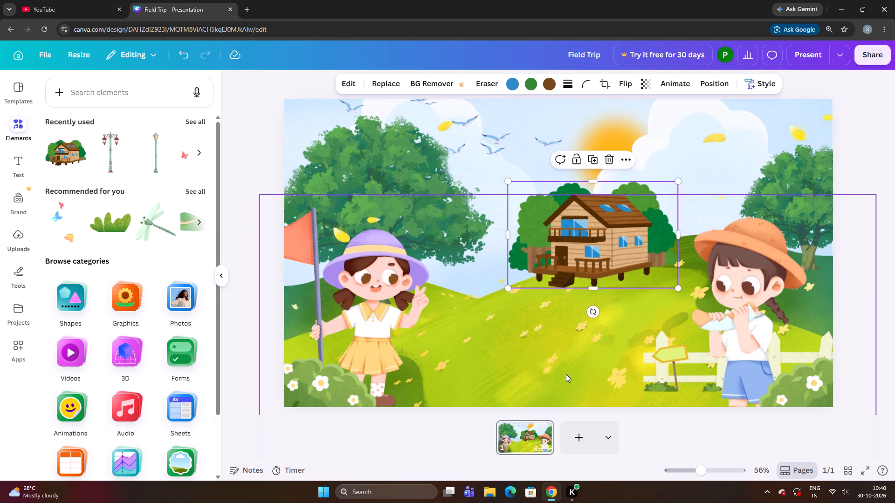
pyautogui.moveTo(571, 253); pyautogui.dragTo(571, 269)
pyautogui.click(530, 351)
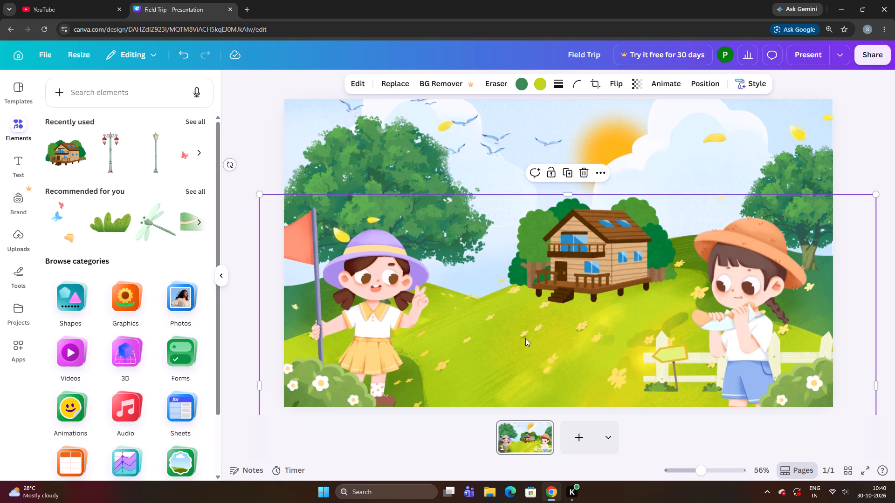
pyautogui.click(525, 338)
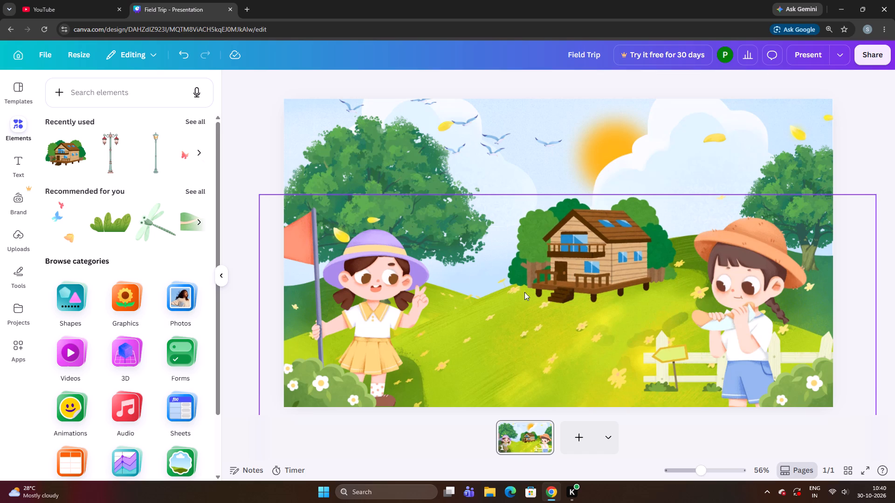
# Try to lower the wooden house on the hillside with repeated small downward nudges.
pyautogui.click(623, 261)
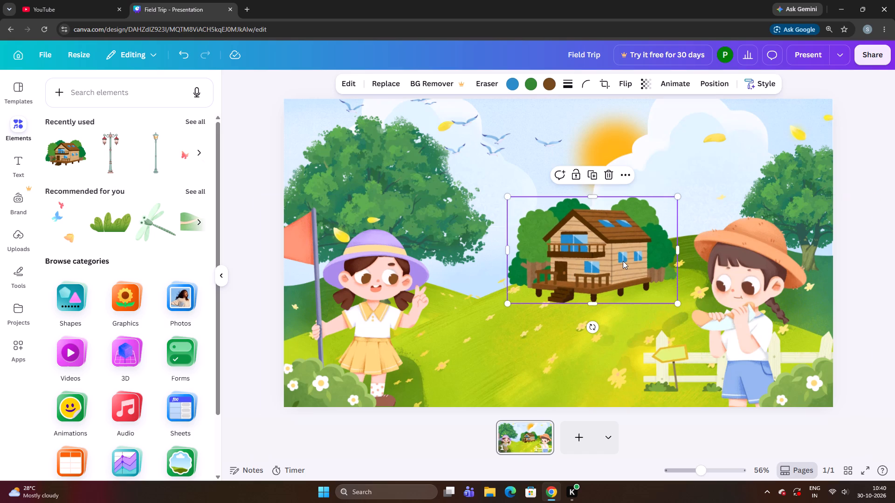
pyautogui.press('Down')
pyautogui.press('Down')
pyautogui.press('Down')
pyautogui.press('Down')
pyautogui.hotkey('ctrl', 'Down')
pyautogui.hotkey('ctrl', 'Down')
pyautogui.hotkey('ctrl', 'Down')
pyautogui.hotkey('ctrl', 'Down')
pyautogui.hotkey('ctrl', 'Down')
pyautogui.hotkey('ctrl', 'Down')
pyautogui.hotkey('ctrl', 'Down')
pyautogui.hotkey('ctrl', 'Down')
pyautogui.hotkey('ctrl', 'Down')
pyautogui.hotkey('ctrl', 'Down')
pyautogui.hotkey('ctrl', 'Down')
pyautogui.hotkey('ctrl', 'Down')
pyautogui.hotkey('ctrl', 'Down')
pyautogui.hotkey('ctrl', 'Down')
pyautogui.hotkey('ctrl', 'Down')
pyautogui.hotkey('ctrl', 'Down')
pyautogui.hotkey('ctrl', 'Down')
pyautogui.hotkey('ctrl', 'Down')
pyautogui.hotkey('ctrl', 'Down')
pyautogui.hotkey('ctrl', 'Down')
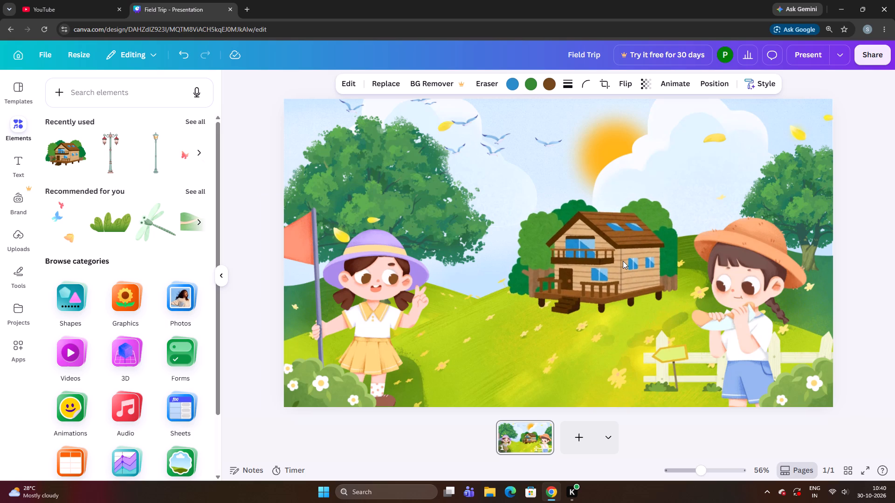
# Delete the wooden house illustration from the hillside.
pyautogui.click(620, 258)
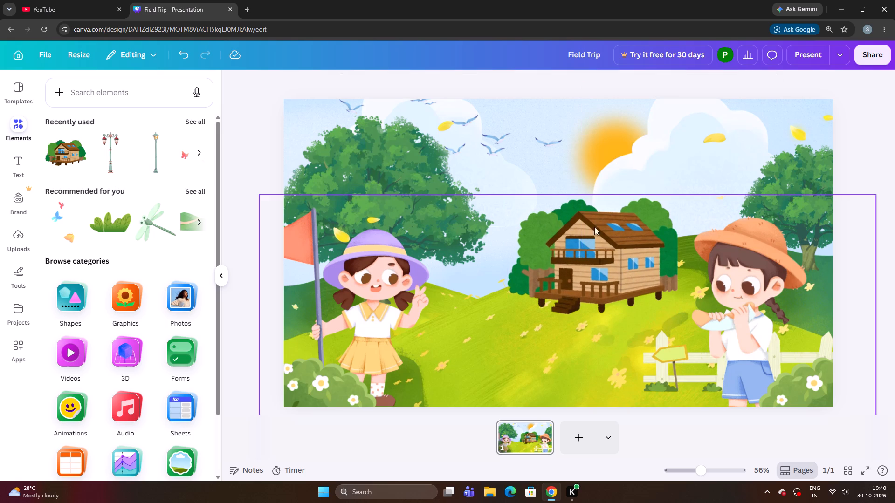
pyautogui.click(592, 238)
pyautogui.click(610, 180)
# Add the recently used wooden house with trees again, shrink it and place it on the hill between the two children.
pyautogui.click(84, 150)
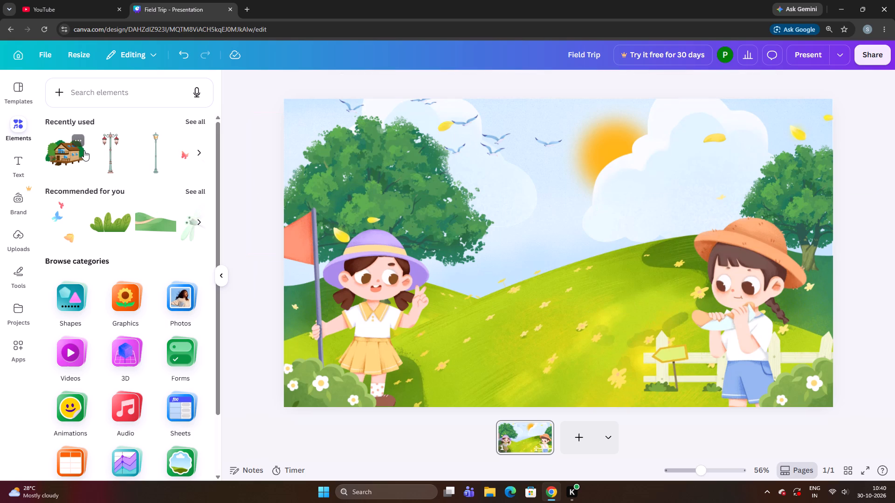
pyautogui.moveTo(586, 273); pyautogui.dragTo(584, 243)
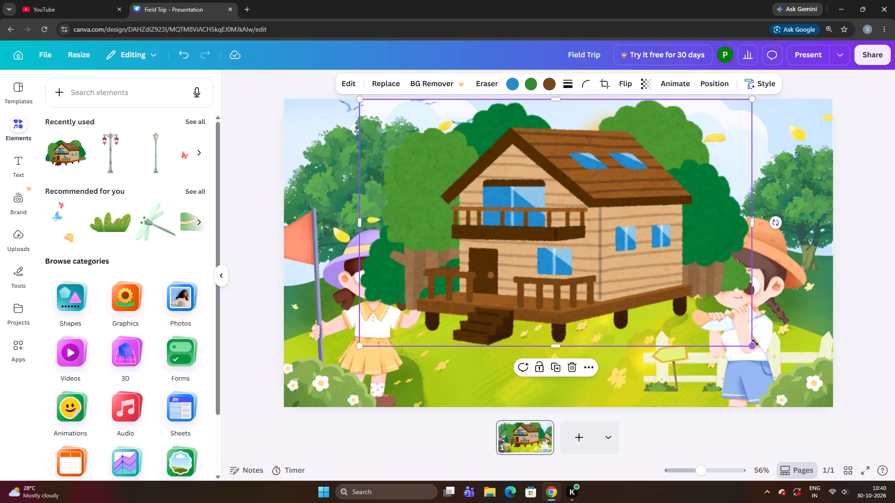
pyautogui.moveTo(755, 346); pyautogui.dragTo(517, 211)
pyautogui.moveTo(424, 147); pyautogui.dragTo(440, 155)
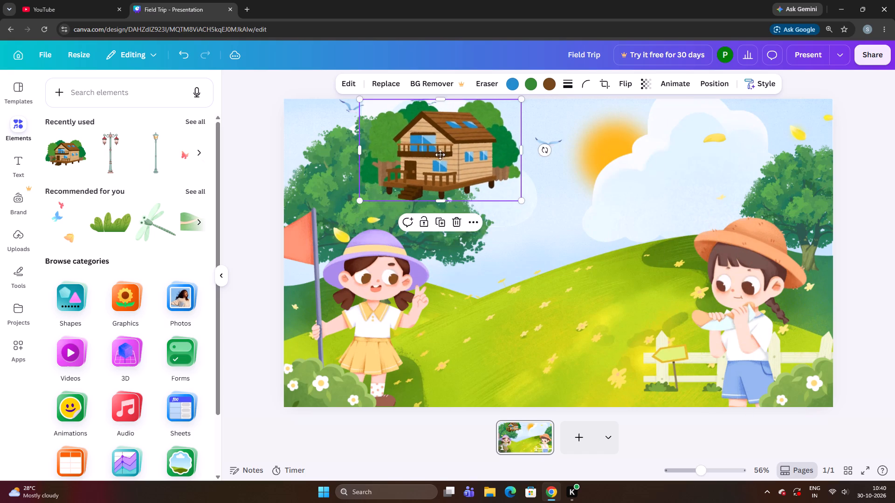
pyautogui.moveTo(440, 155); pyautogui.dragTo(562, 244)
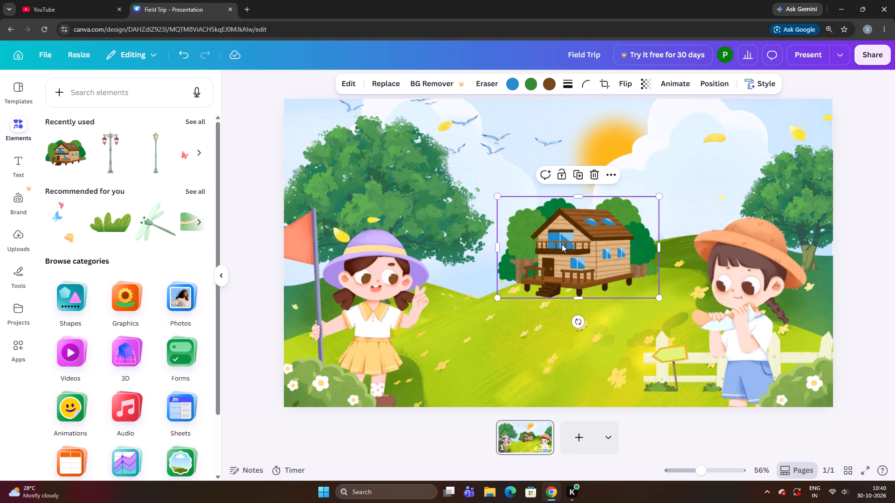
pyautogui.moveTo(562, 247); pyautogui.dragTo(558, 255)
pyautogui.click(558, 255)
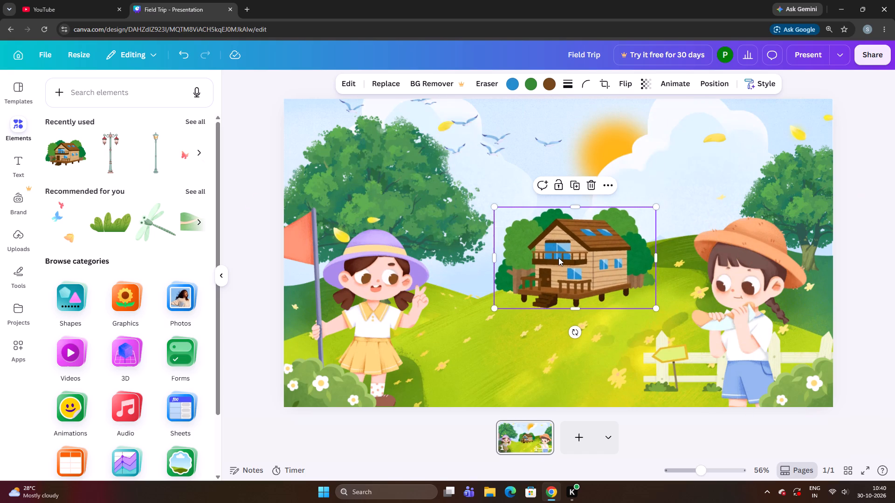
# Fine-tune the wooden house's position on the hill with small nudges, leaving it slightly further left.
pyautogui.press('Down')
pyautogui.press('Left')
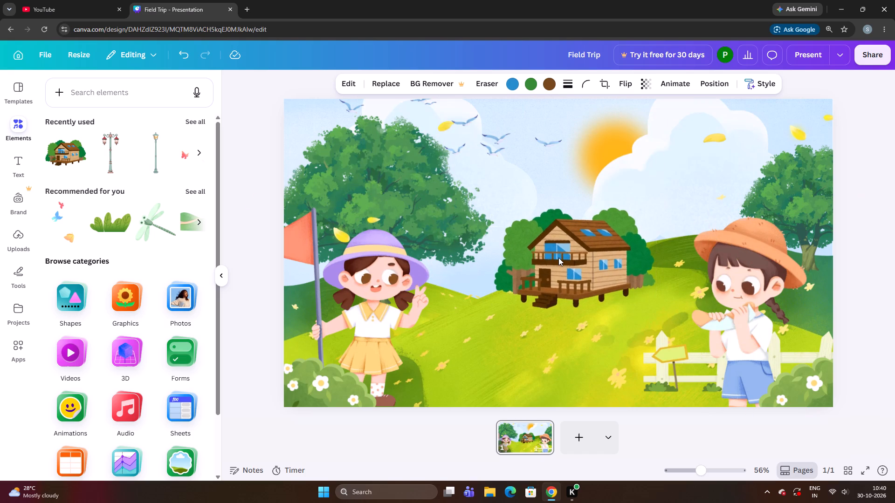
pyautogui.press('Down')
pyautogui.press('Down')
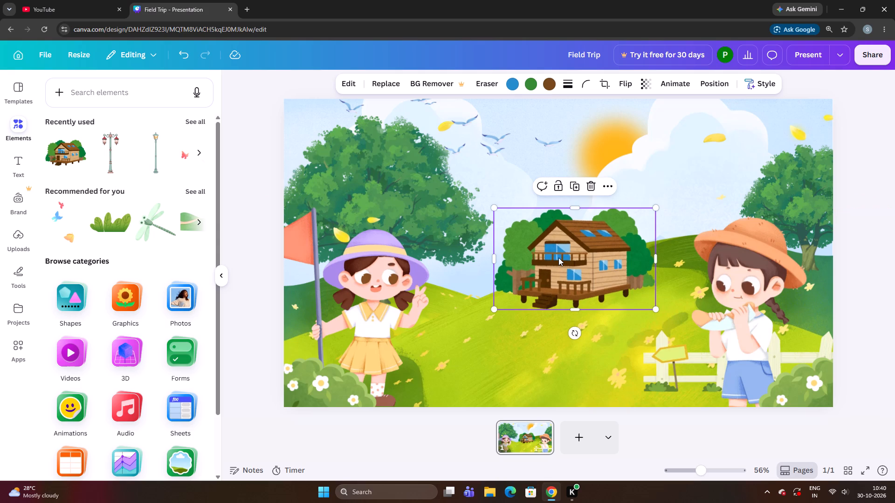
pyautogui.press('Down')
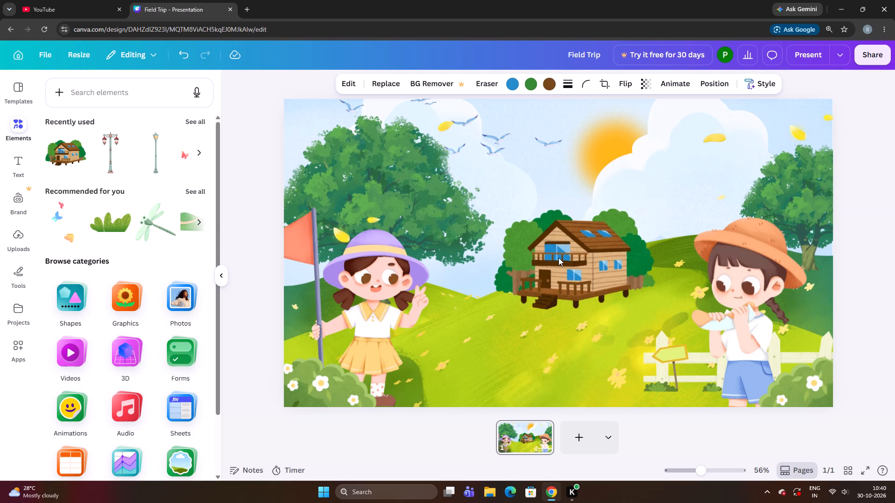
pyautogui.press('Up')
pyautogui.press('Up')
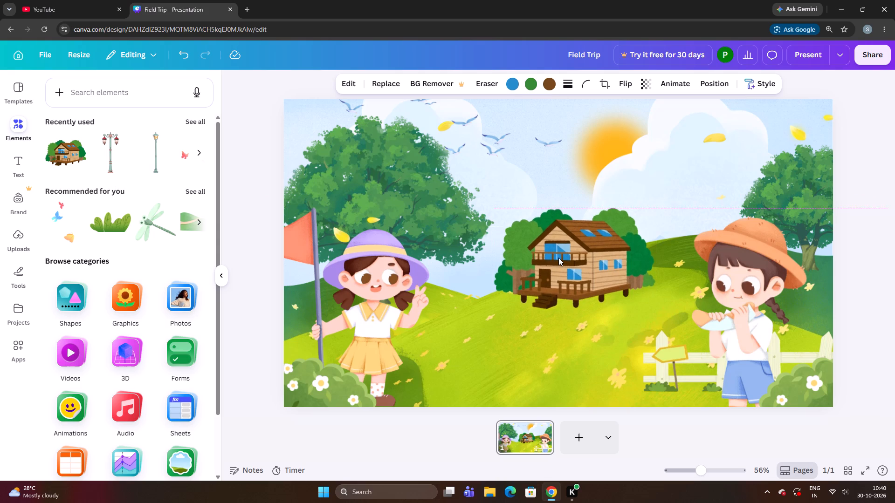
pyautogui.press('Up')
pyautogui.press('Left')
pyautogui.press('Down')
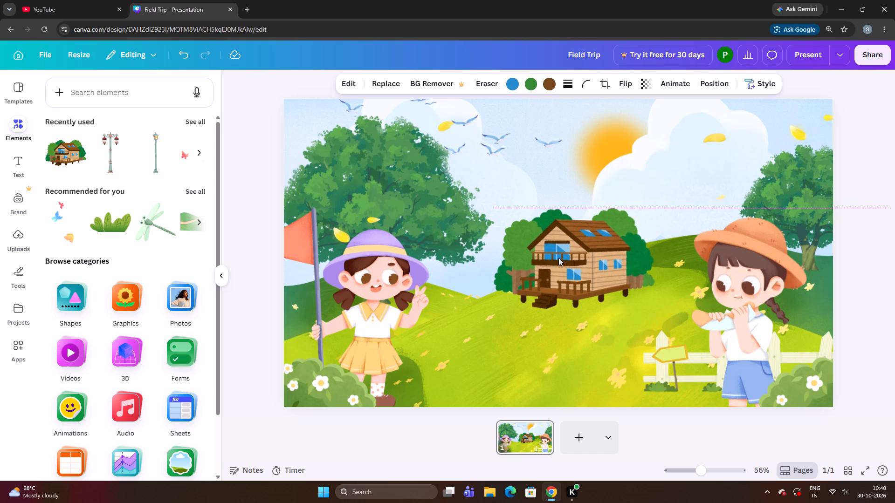
pyautogui.press('Right')
pyautogui.press('Up')
pyautogui.press('Up')
pyautogui.press('Up')
pyautogui.press('Down')
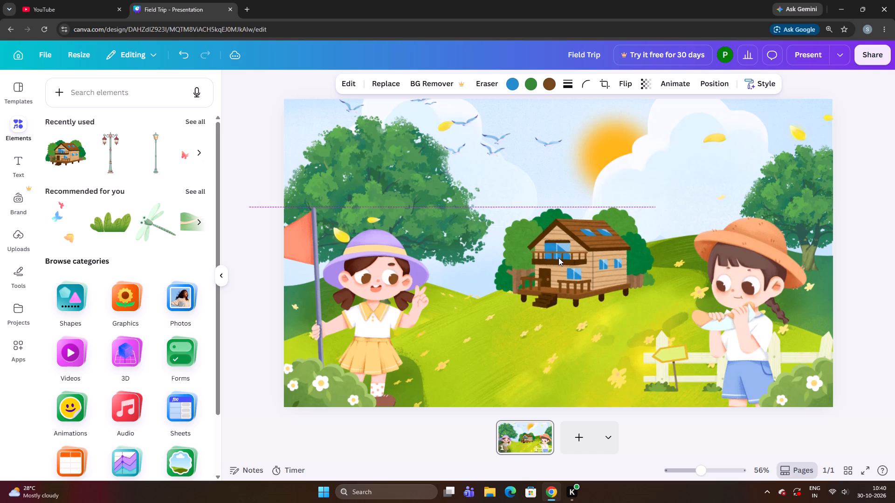
pyautogui.press('Right')
pyautogui.press('Up')
pyautogui.press('Right')
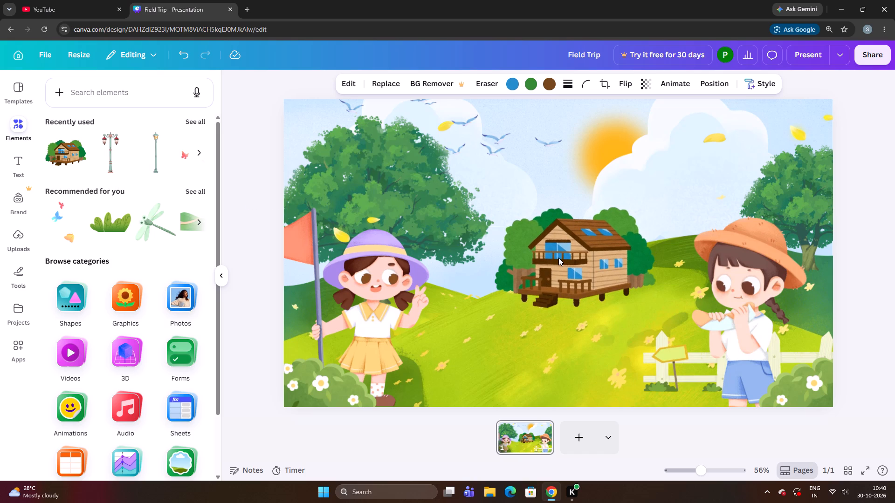
pyautogui.press('Right')
pyautogui.press('Down')
pyautogui.press('Down')
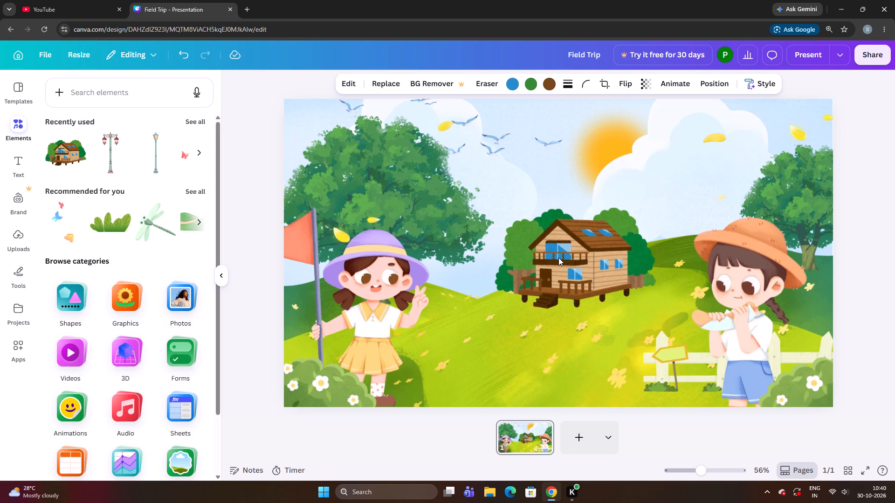
pyautogui.press('Right')
pyautogui.press('Left')
pyautogui.press('Down')
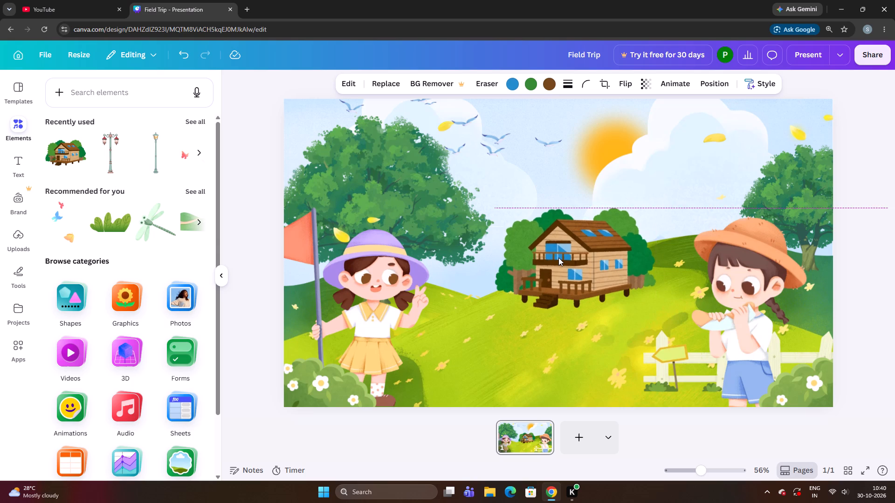
pyautogui.press('Down')
pyautogui.press('Up')
pyautogui.press('Left')
pyautogui.press('Left')
pyautogui.press('Left')
pyautogui.press('Left')
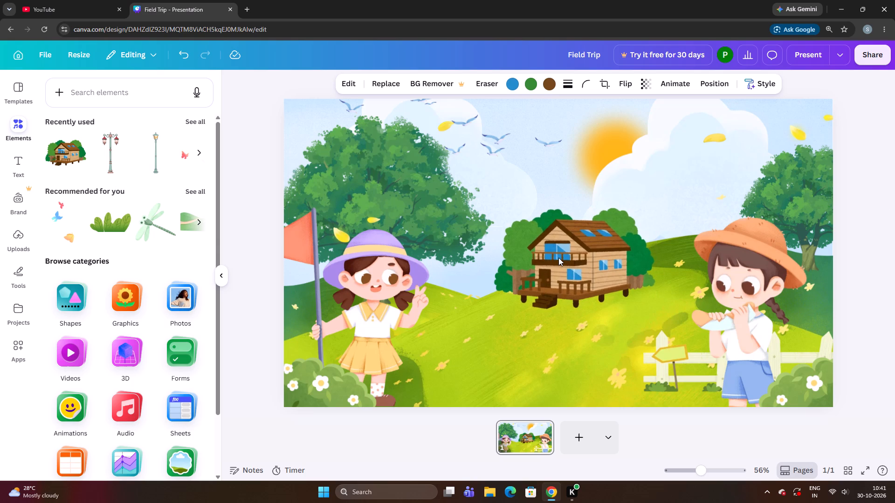
pyautogui.press('Left')
pyautogui.press('Left')
pyautogui.press('Up')
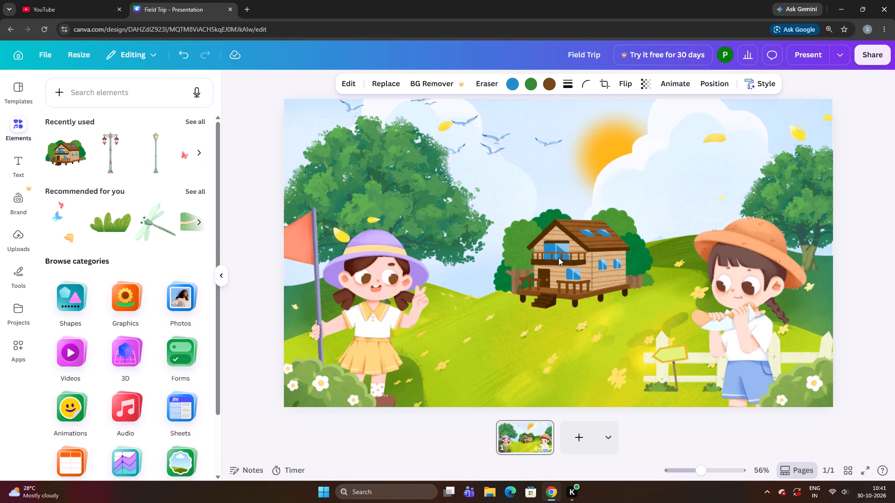
pyautogui.press('Up')
pyautogui.press('Left')
pyautogui.press('Left')
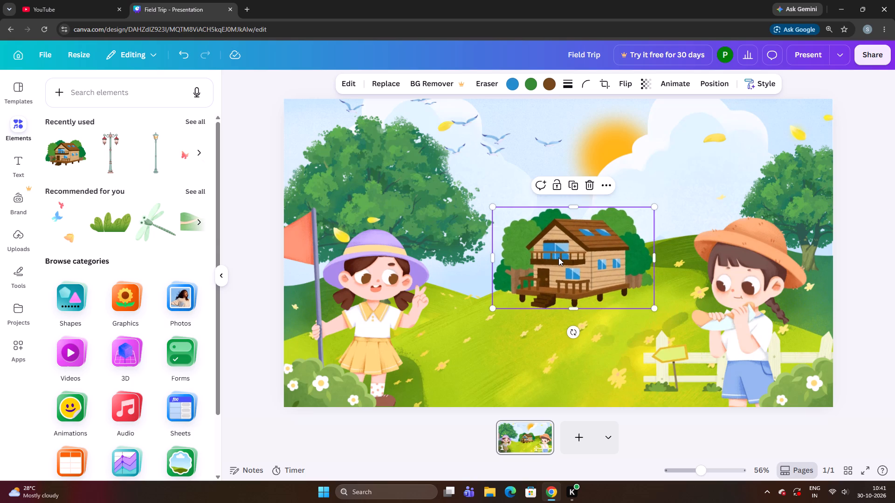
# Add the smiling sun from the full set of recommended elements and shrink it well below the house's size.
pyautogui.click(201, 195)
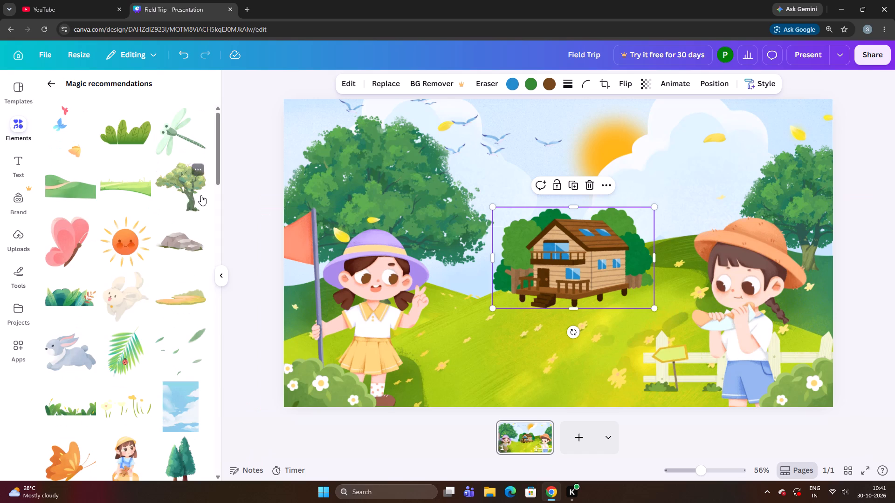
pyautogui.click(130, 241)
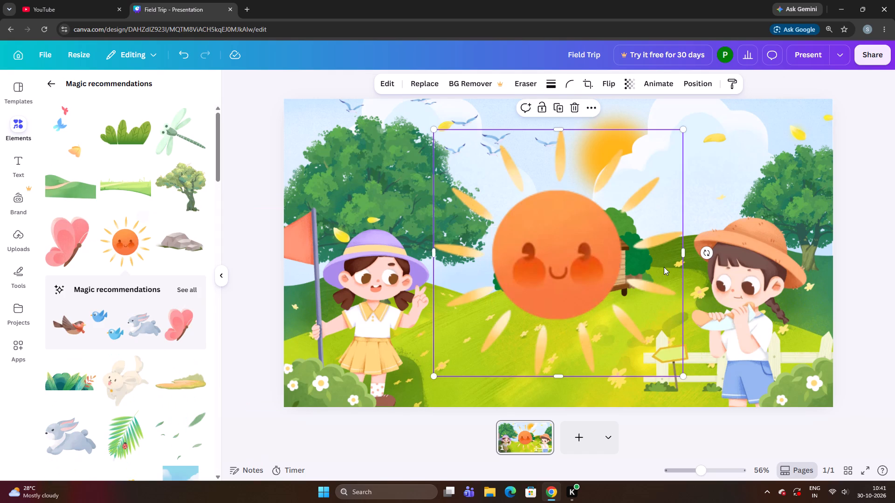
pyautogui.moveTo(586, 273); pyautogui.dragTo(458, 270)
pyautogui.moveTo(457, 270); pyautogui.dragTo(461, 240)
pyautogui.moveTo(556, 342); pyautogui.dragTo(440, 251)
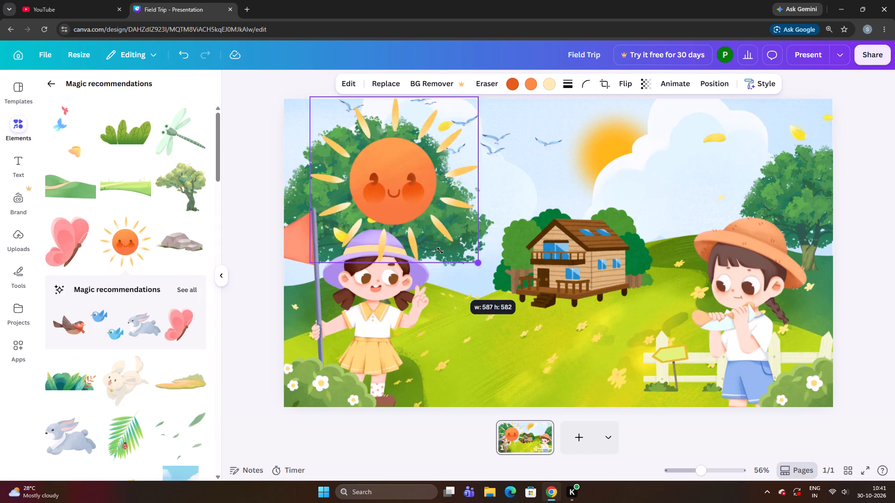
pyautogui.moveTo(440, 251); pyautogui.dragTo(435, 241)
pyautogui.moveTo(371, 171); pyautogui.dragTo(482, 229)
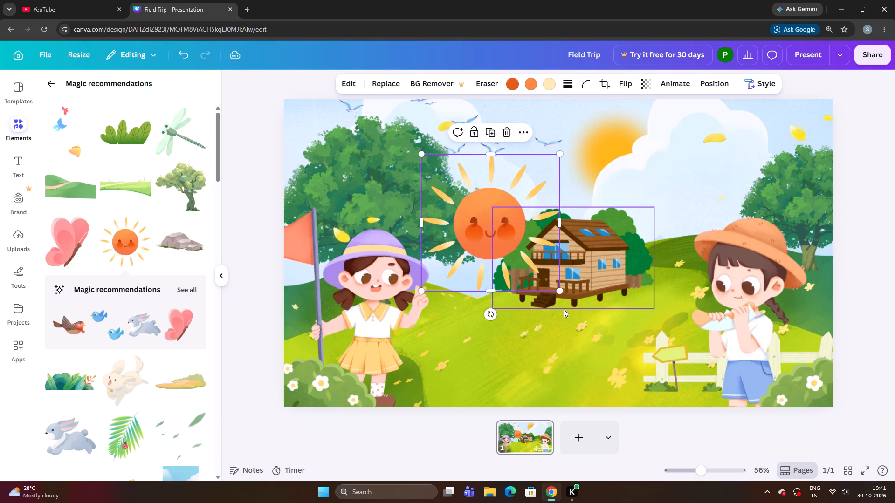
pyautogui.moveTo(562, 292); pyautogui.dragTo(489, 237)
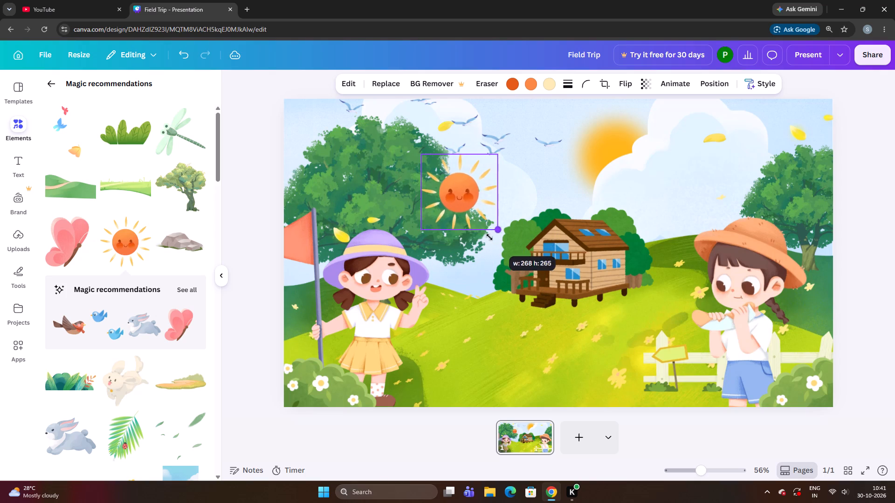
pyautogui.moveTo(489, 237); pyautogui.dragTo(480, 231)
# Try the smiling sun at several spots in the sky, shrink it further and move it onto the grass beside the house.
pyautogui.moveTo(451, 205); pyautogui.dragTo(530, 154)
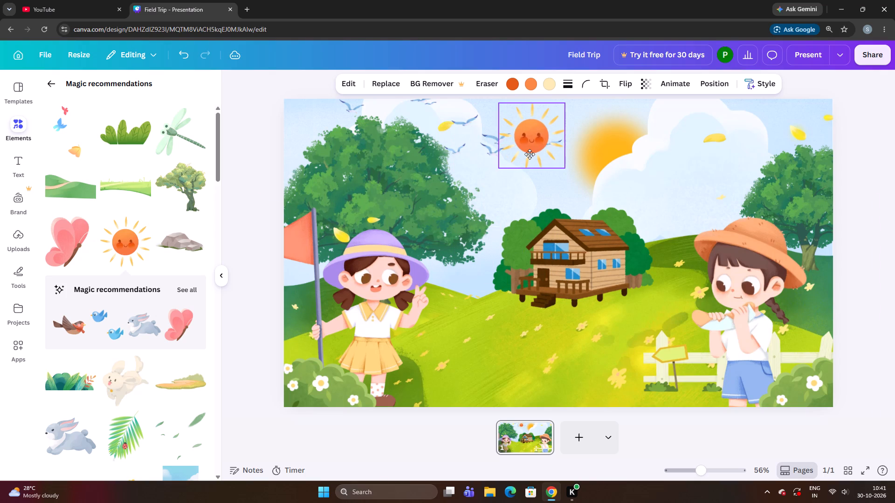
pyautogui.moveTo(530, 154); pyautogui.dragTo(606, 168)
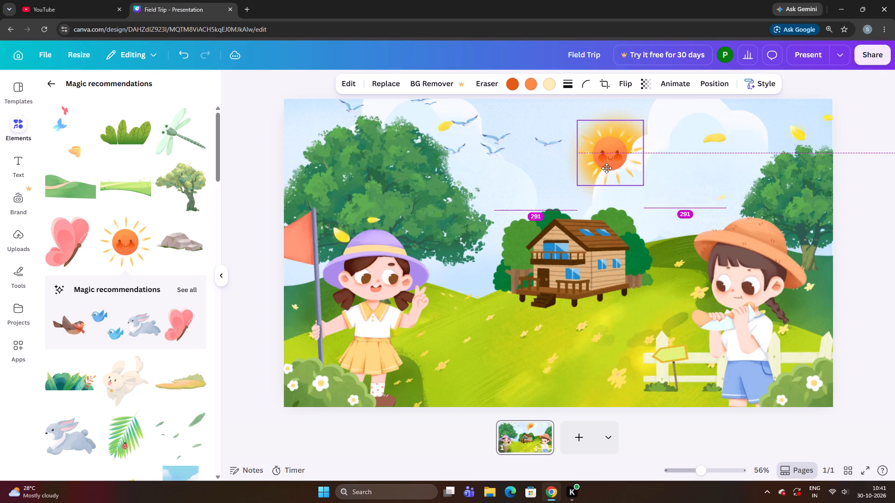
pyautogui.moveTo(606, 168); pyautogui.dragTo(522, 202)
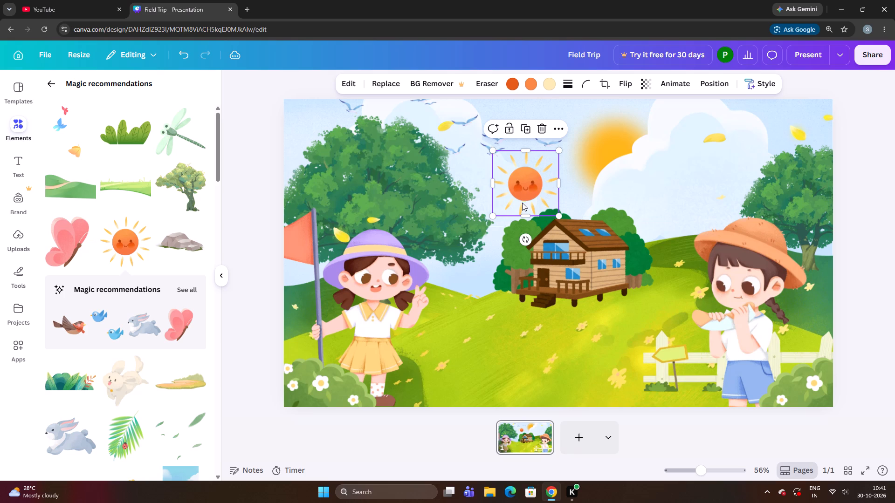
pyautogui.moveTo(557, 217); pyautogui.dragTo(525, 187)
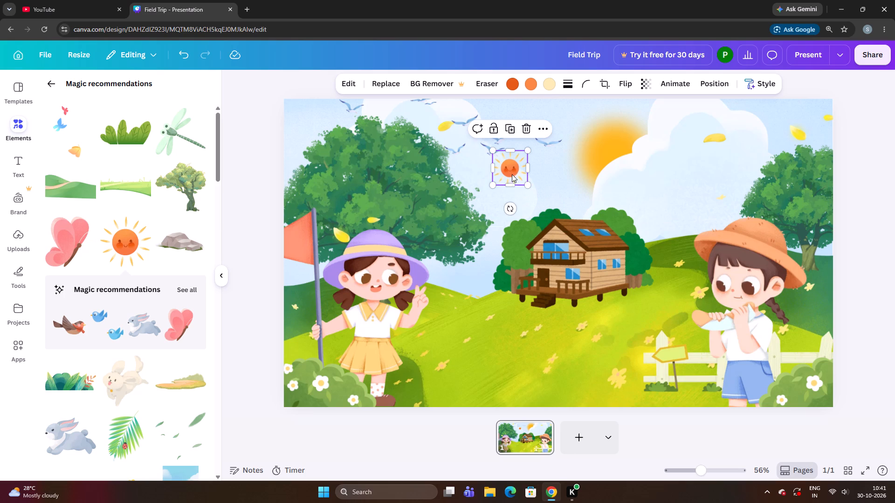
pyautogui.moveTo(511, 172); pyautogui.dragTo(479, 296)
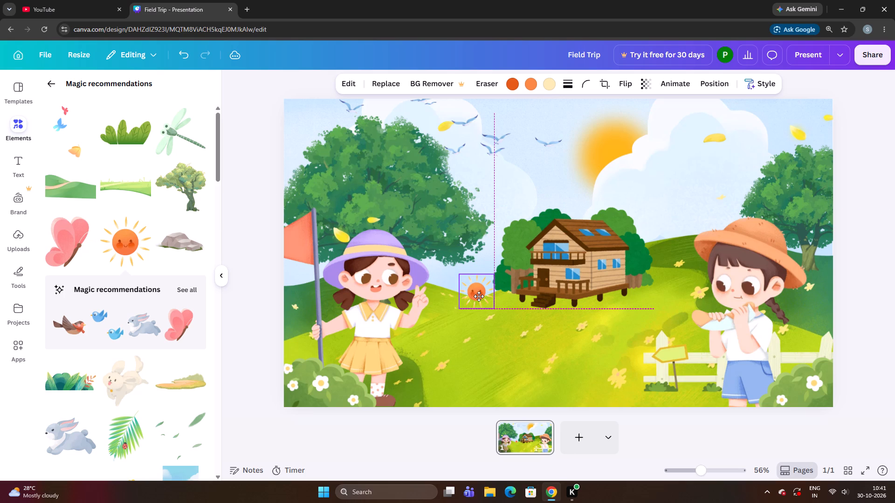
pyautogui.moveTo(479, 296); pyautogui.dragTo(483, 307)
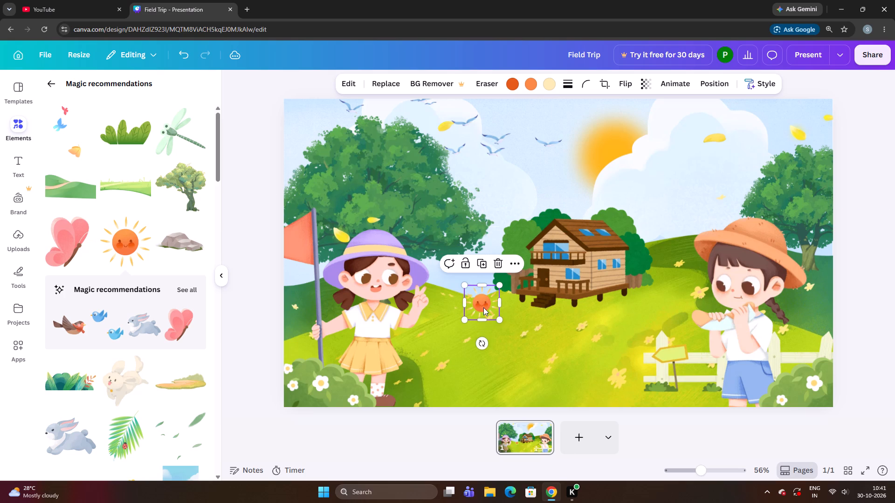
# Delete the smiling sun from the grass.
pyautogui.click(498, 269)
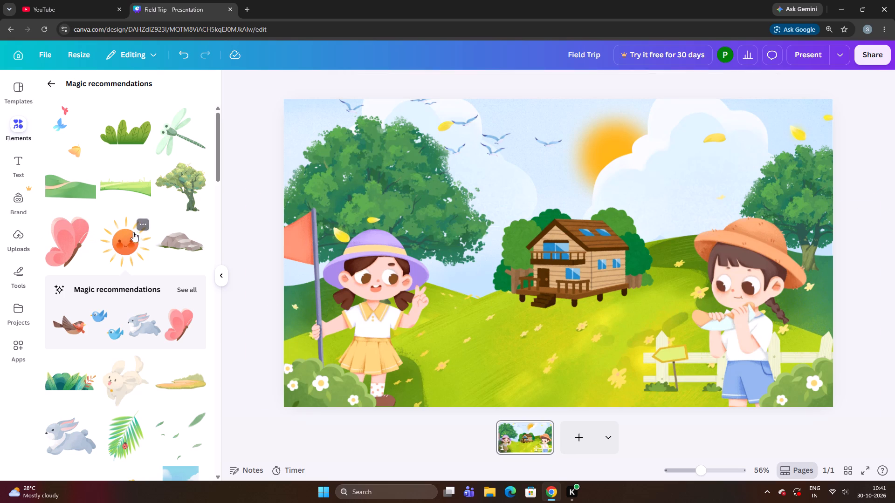
# Add the grey rocks from the recommended elements, shrink them and set them on the grass to the left of the house.
pyautogui.click(183, 242)
pyautogui.moveTo(567, 257); pyautogui.dragTo(509, 257)
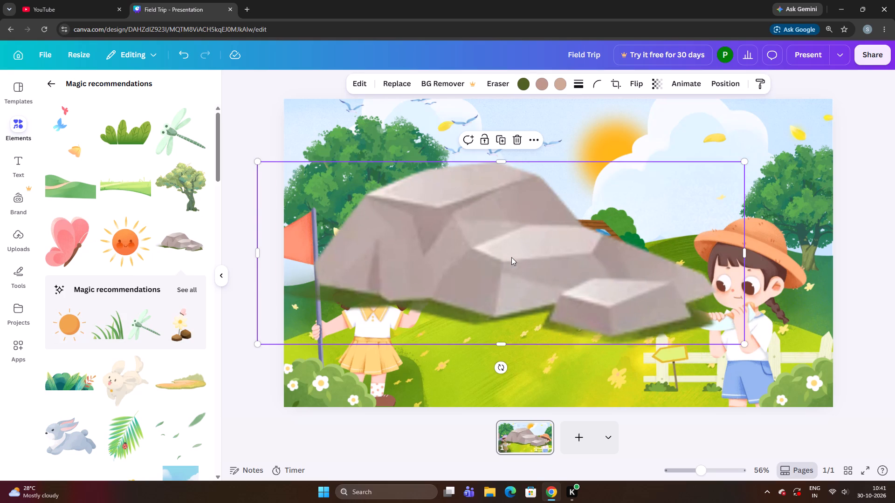
pyautogui.moveTo(744, 346); pyautogui.dragTo(588, 296)
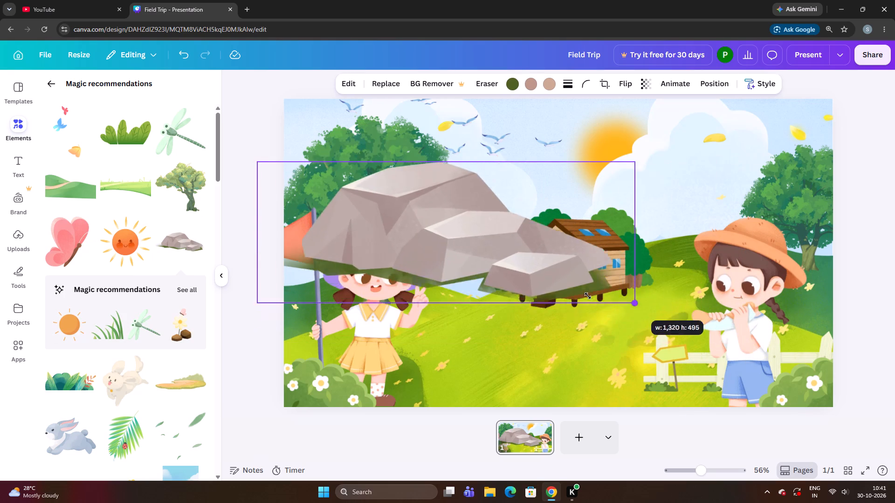
pyautogui.moveTo(588, 296); pyautogui.dragTo(380, 229)
pyautogui.moveTo(341, 196); pyautogui.dragTo(498, 290)
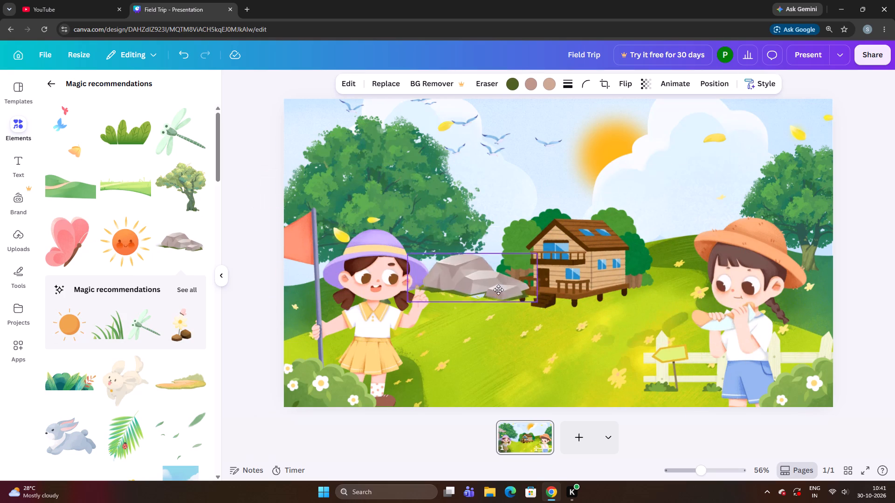
pyautogui.moveTo(498, 290); pyautogui.dragTo(531, 335)
pyautogui.moveTo(531, 335); pyautogui.dragTo(536, 336)
pyautogui.click(536, 336)
pyautogui.moveTo(537, 336); pyautogui.dragTo(570, 332)
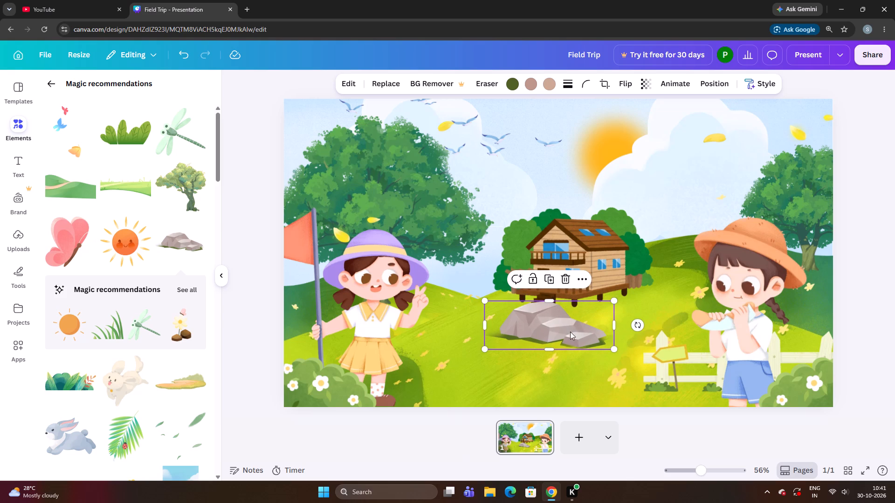
pyautogui.moveTo(611, 348); pyautogui.dragTo(570, 337)
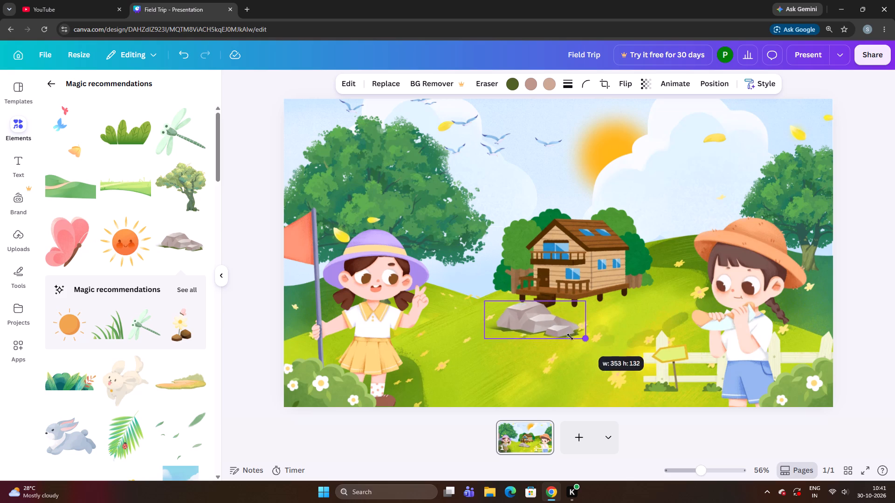
pyautogui.moveTo(570, 337); pyautogui.dragTo(567, 336)
pyautogui.moveTo(534, 325); pyautogui.dragTo(487, 326)
pyautogui.click(453, 355)
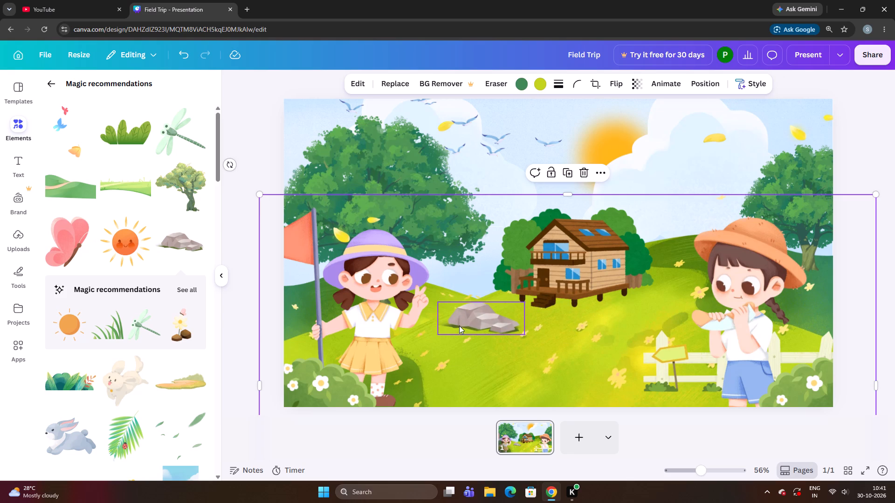
# Move the grey rocks to the grass at the house's lower right corner and shrink them a little more.
pyautogui.moveTo(468, 313); pyautogui.dragTo(672, 259)
pyautogui.moveTo(677, 259); pyautogui.dragTo(666, 279)
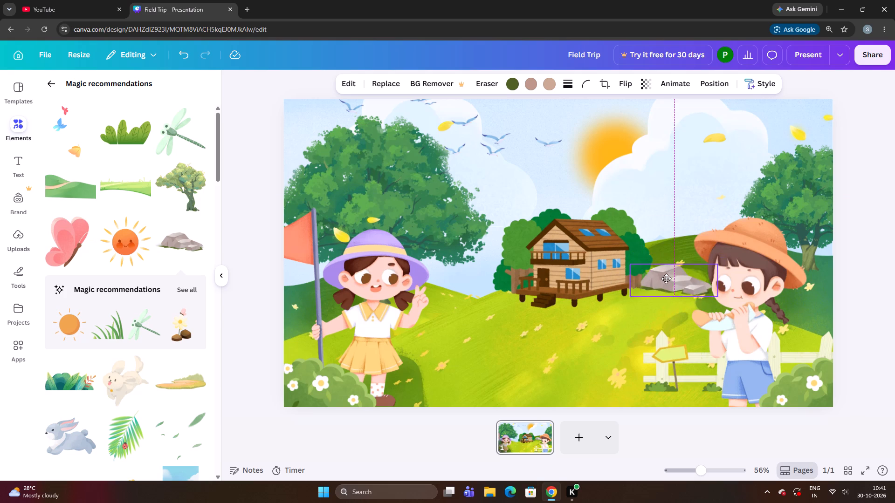
pyautogui.moveTo(666, 279); pyautogui.dragTo(640, 295)
pyautogui.moveTo(640, 295); pyautogui.dragTo(631, 304)
pyautogui.click(660, 302)
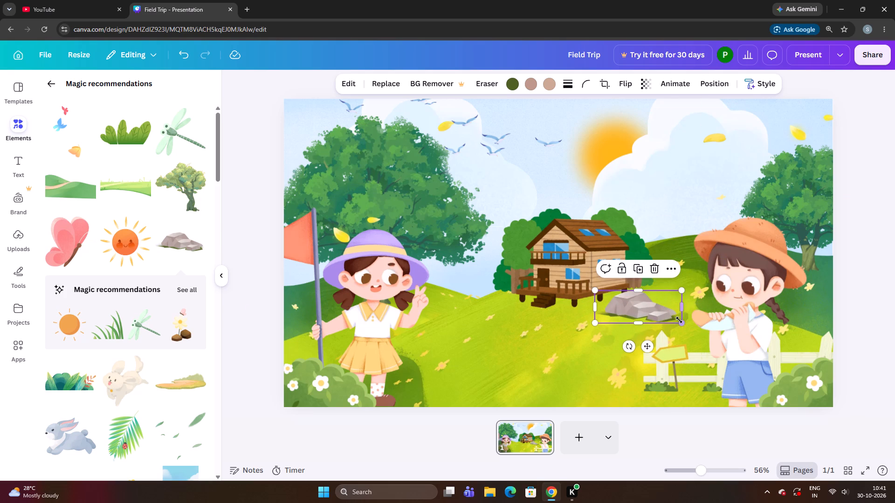
pyautogui.moveTo(679, 323); pyautogui.dragTo(665, 319)
pyautogui.moveTo(634, 307); pyautogui.dragTo(640, 307)
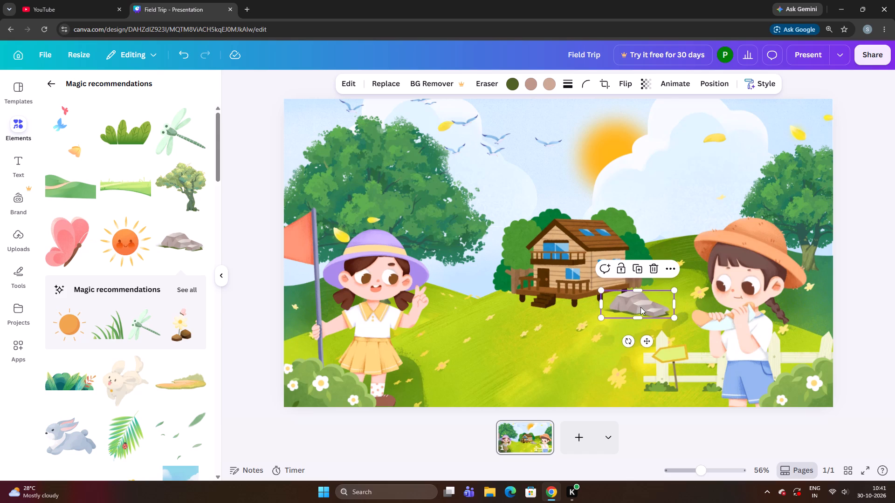
# Nudge the grey rocks slightly right and fine-tune their height so they sit beside the house's right corner.
pyautogui.press('Right')
pyautogui.press('Right')
pyautogui.press('Right')
pyautogui.press('Right')
pyautogui.press('Right')
pyautogui.press('Right')
pyautogui.press('Right')
pyautogui.press('Right')
pyautogui.press('Right')
pyautogui.press('Up')
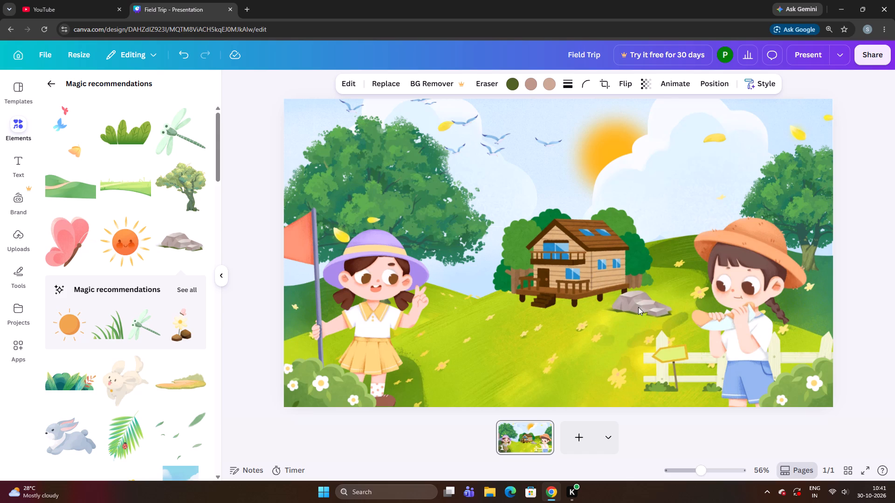
pyautogui.press('Up')
pyautogui.press('Down')
pyautogui.press('Down')
pyautogui.press('Down')
pyautogui.press('Down')
pyautogui.press('Up')
# Nudge the grey rocks left so they tuck in just below the house's lower right corner.
pyautogui.press('Left')
pyautogui.press('Left')
pyautogui.press('Left')
pyautogui.press('Left')
pyautogui.press('Left')
pyautogui.press('Left')
pyautogui.press('Left')
pyautogui.press('Left')
pyautogui.press('Left')
pyautogui.press('Left')
pyautogui.press('Left')
pyautogui.press('Left')
pyautogui.press('Left')
pyautogui.press('Left')
pyautogui.press('Left')
pyautogui.press('Left')
pyautogui.press('Left')
pyautogui.press('Left')
pyautogui.press('Left')
pyautogui.press('Left')
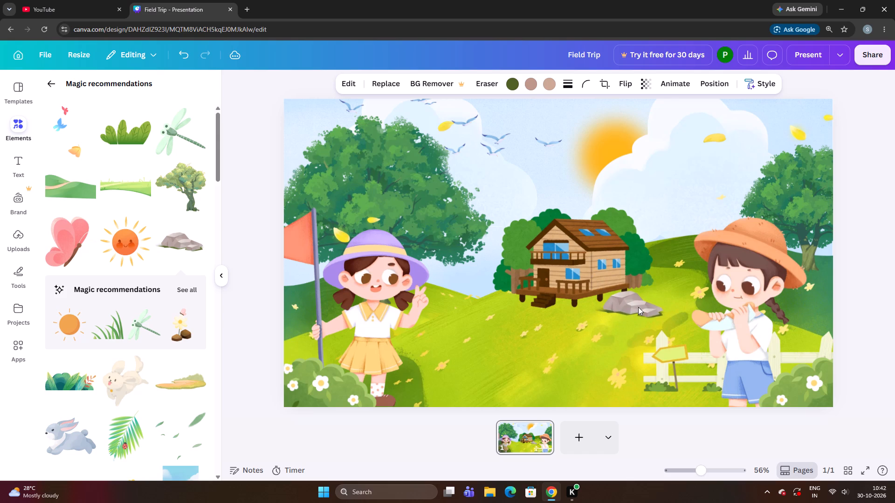
# Fine-tune the grey rocks' position beside the house with small shifts right and slight height adjustments.
pyautogui.press('Down')
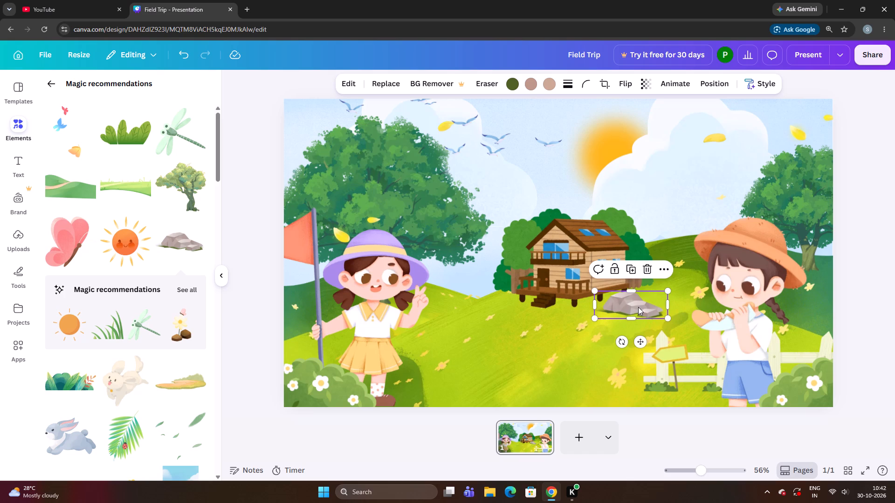
pyautogui.press('Right')
pyautogui.press('Right')
pyautogui.press('Up')
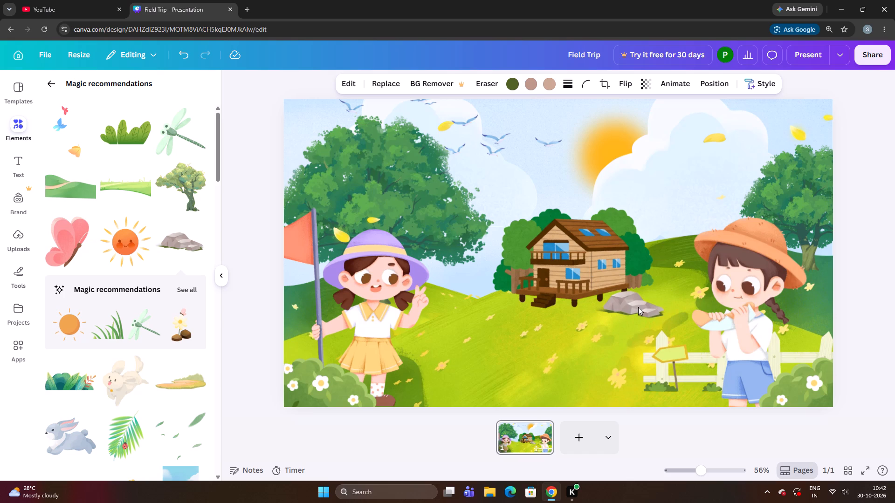
pyautogui.press('Up')
pyautogui.press('Up')
pyautogui.press('Right')
pyautogui.press('Right')
pyautogui.press('Down')
pyautogui.press('Up')
pyautogui.press('Up')
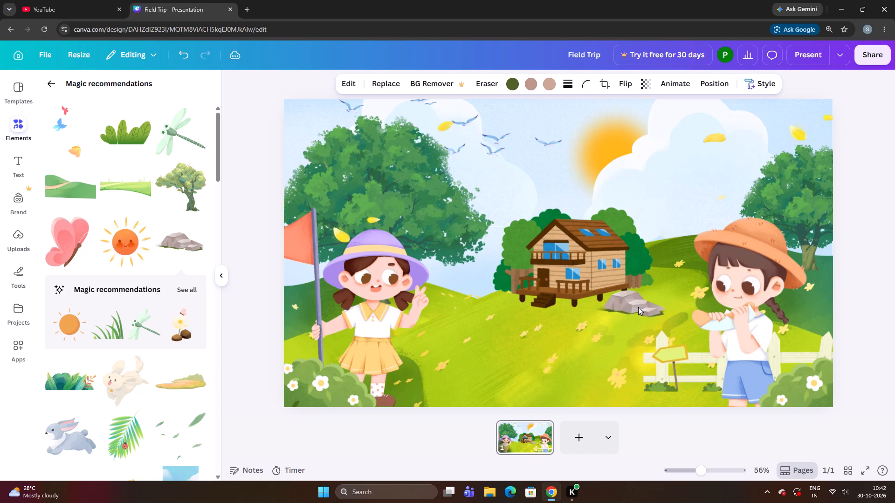
pyautogui.press('Down')
pyautogui.press('Right')
pyautogui.press('Up')
pyautogui.press('Down')
pyautogui.press('Down')
pyautogui.press('Right')
pyautogui.press('Down')
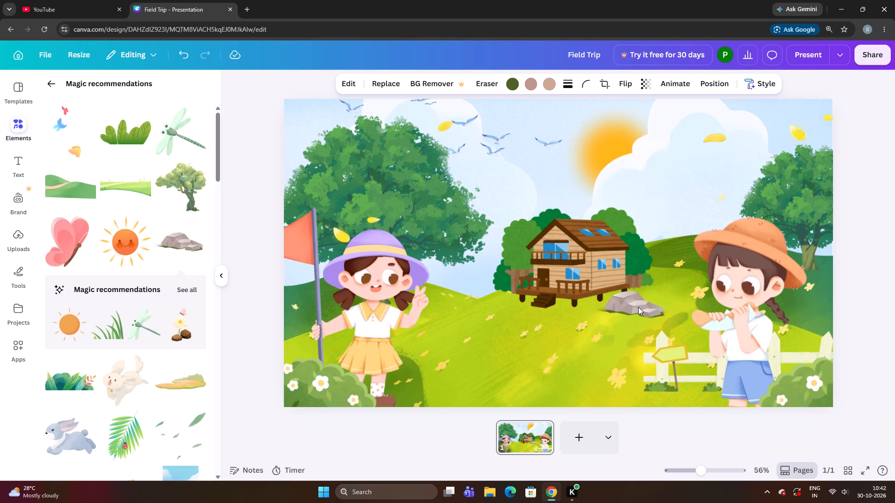
pyautogui.press('Down')
pyautogui.press('Left')
pyautogui.press('Up')
pyautogui.press('Left')
# Stretch the grey rocks downward into a taller frame, keeping the frame's width.
pyautogui.hotkey('ctrl', 'Down')
pyautogui.hotkey('ctrl', 'Down')
pyautogui.hotkey('ctrl', 'Down')
pyautogui.hotkey('ctrl', 'Down')
pyautogui.hotkey('ctrl', 'Down')
pyautogui.hotkey('ctrl', 'Down')
pyautogui.hotkey('ctrl', 'Down')
pyautogui.hotkey('ctrl', 'Down')
pyautogui.hotkey('ctrl', 'Down')
pyautogui.hotkey('ctrl', 'Down')
pyautogui.hotkey('ctrl', 'Down')
pyautogui.hotkey('ctrl', 'Down')
pyautogui.hotkey('ctrl', 'Down')
pyautogui.hotkey('ctrl', 'Down')
pyautogui.hotkey('ctrl', 'Down')
pyautogui.hotkey('ctrl', 'Down')
pyautogui.hotkey('ctrl', 'Down')
pyautogui.hotkey('ctrl', 'Down')
pyautogui.hotkey('ctrl', 'Down')
pyautogui.hotkey('ctrl', 'Down')
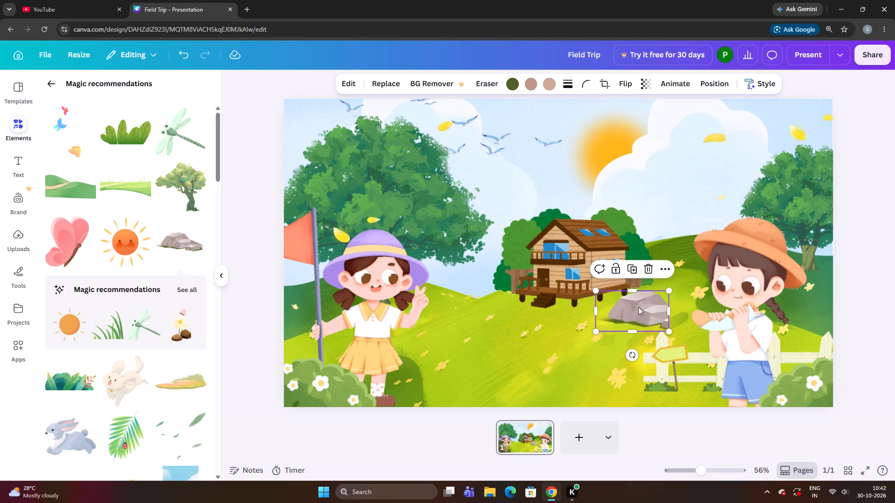
pyautogui.hotkey('ctrl', 'Down')
pyautogui.hotkey('ctrl', 'Down')
pyautogui.hotkey('ctrl', 'Down')
pyautogui.hotkey('ctrl', 'Down')
pyautogui.hotkey('ctrl', 'Down')
pyautogui.hotkey('ctrl', 'Down')
pyautogui.hotkey('ctrl', 'Down')
pyautogui.hotkey('ctrl', 'Down')
pyautogui.hotkey('ctrl', 'Down')
pyautogui.hotkey('ctrl', 'Down')
pyautogui.hotkey('ctrl', 'Down')
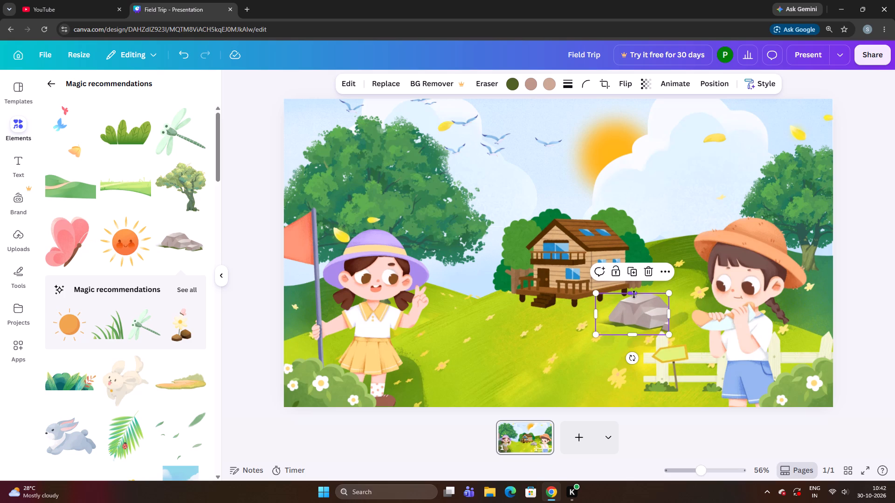
# Reduce the height of the grey rocks' frame again, trimming the rocks flat along their base.
pyautogui.hotkey('ctrl', 'Up')
pyautogui.hotkey('ctrl', 'Up')
pyautogui.hotkey('ctrl', 'Up')
pyautogui.hotkey('ctrl', 'Up')
pyautogui.hotkey('ctrl', 'Up')
pyautogui.hotkey('ctrl', 'Up')
pyautogui.hotkey('ctrl', 'Up')
pyautogui.hotkey('ctrl', 'Up')
pyautogui.hotkey('ctrl', 'Up')
pyautogui.hotkey('ctrl', 'Up')
pyautogui.hotkey('ctrl', 'Up')
pyautogui.hotkey('ctrl', 'Up')
pyautogui.hotkey('ctrl', 'Up')
pyautogui.hotkey('ctrl', 'Up')
pyautogui.hotkey('ctrl', 'Up')
pyautogui.hotkey('ctrl', 'Up')
pyautogui.hotkey('ctrl', 'Up')
pyautogui.hotkey('ctrl', 'Up')
pyautogui.hotkey('ctrl', 'Up')
pyautogui.hotkey('ctrl', 'Up')
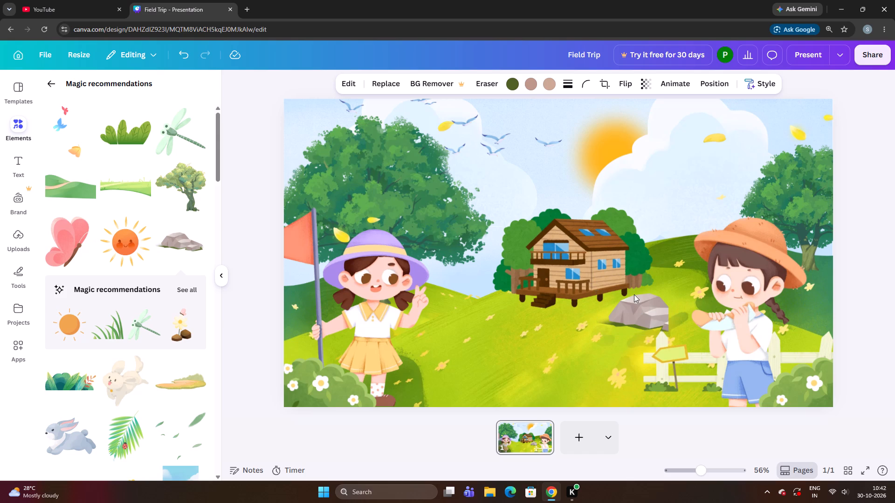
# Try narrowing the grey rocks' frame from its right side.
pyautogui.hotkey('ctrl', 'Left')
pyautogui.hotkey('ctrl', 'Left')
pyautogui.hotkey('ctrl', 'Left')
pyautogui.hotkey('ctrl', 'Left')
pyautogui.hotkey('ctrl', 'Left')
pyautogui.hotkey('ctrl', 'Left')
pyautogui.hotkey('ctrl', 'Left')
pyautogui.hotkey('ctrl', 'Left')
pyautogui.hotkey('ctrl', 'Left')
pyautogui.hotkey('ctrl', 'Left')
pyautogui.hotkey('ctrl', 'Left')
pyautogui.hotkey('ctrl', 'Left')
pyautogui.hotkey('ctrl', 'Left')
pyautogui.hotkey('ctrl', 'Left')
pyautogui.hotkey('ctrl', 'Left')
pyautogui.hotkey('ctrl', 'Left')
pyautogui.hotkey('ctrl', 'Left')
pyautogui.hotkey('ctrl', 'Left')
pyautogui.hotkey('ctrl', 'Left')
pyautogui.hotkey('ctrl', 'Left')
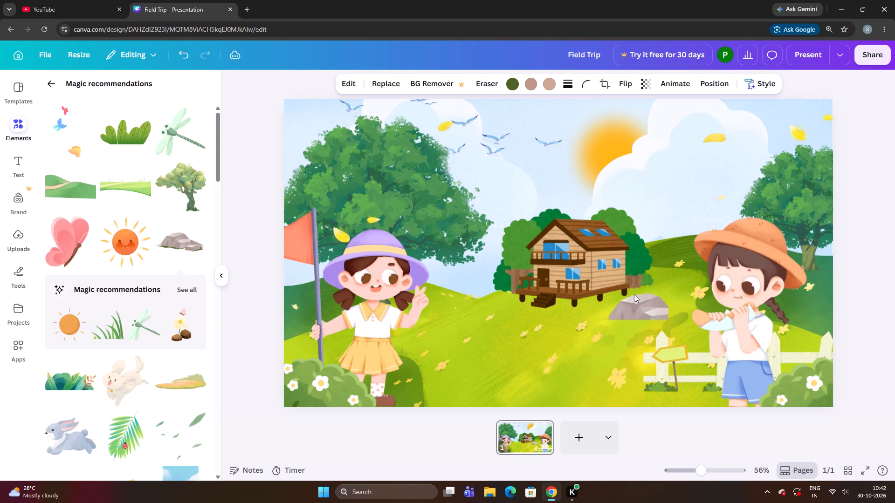
# Widen the grey rocks' frame to the right until the rocks reach toward the flute-playing girl.
pyautogui.hotkey('ctrl', 'Right')
pyautogui.hotkey('ctrl', 'Right')
pyautogui.hotkey('ctrl', 'Right')
pyautogui.hotkey('ctrl', 'Right')
pyautogui.hotkey('ctrl', 'Right')
pyautogui.hotkey('ctrl', 'Right')
pyautogui.hotkey('ctrl', 'Right')
pyautogui.hotkey('ctrl', 'Right')
pyautogui.hotkey('ctrl', 'Right')
pyautogui.hotkey('ctrl', 'Right')
pyautogui.hotkey('ctrl', 'Right')
pyautogui.hotkey('ctrl', 'Right')
pyautogui.hotkey('ctrl', 'Right')
pyautogui.hotkey('ctrl', 'Right')
pyautogui.hotkey('ctrl', 'Right')
pyautogui.hotkey('ctrl', 'Right')
pyautogui.hotkey('ctrl', 'Right')
pyautogui.hotkey('ctrl', 'Right')
pyautogui.hotkey('ctrl', 'Right')
pyautogui.hotkey('ctrl', 'Right')
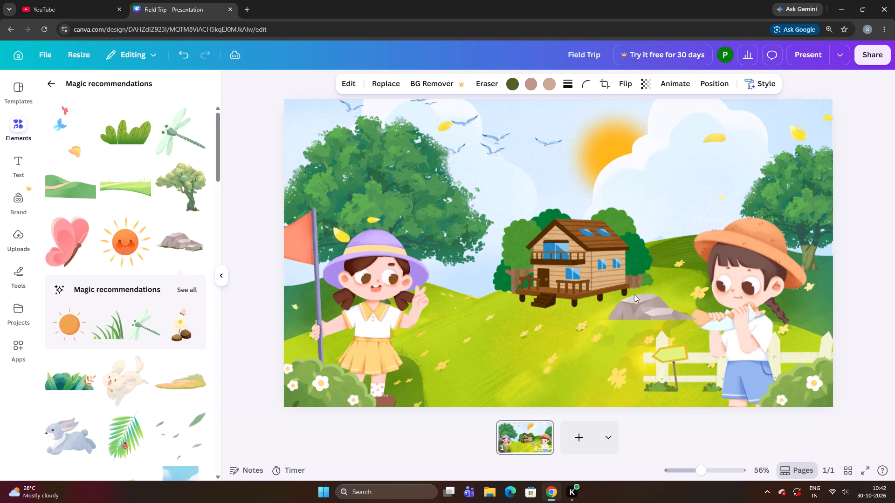
# Nudge the grey rocks down the hill and back up to slightly above their starting height beside the house.
pyautogui.press('Down')
pyautogui.press('Down')
pyautogui.press('Down')
pyautogui.press('Down')
pyautogui.press('Down')
pyautogui.press('Down')
pyautogui.press('Down')
pyautogui.press('Down')
pyautogui.press('Down')
pyautogui.press('Down')
pyautogui.press('Down')
pyautogui.press('Down')
pyautogui.press('Down')
pyautogui.press('Down')
pyautogui.press('Up')
pyautogui.press('Up')
pyautogui.press('Up')
pyautogui.press('Up')
pyautogui.press('Up')
pyautogui.press('Up')
pyautogui.press('Up')
pyautogui.press('Up')
pyautogui.press('Up')
pyautogui.press('Up')
pyautogui.press('Up')
pyautogui.press('Up')
pyautogui.press('Up')
pyautogui.press('Up')
pyautogui.press('Up')
pyautogui.press('Up')
pyautogui.press('Up')
pyautogui.press('Up')
pyautogui.press('Up')
pyautogui.press('Up')
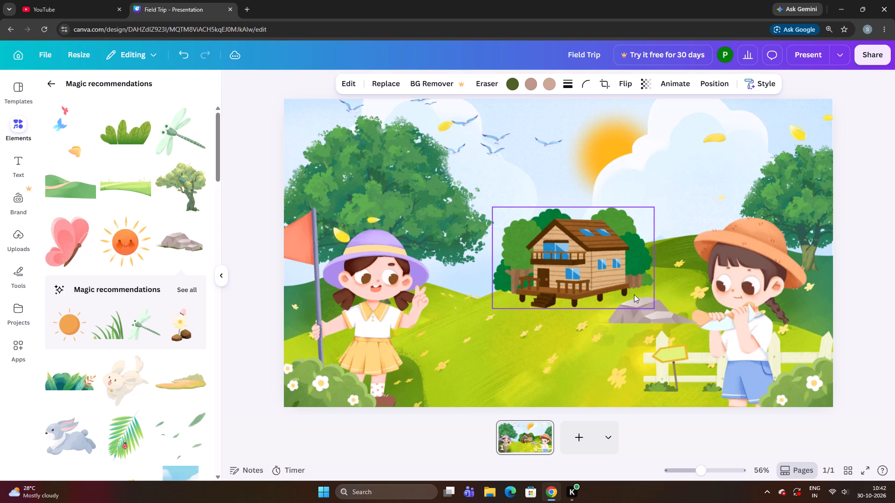
# Increase the height of the grey rocks' frame downward until their trimmed base is fully shown.
pyautogui.hotkey('ctrl', 'Down')
pyautogui.hotkey('ctrl', 'Down')
pyautogui.hotkey('ctrl', 'Down')
pyautogui.hotkey('ctrl', 'Down')
pyautogui.hotkey('ctrl', 'Down')
pyautogui.hotkey('ctrl', 'Down')
pyautogui.hotkey('ctrl', 'Down')
pyautogui.hotkey('ctrl', 'Down')
pyautogui.hotkey('ctrl', 'Down')
pyautogui.hotkey('ctrl', 'Down')
pyautogui.hotkey('ctrl', 'Down')
pyautogui.hotkey('ctrl', 'Down')
pyautogui.hotkey('ctrl', 'Down')
pyautogui.hotkey('ctrl', 'Down')
pyautogui.hotkey('ctrl', 'Down')
pyautogui.hotkey('ctrl', 'Down')
pyautogui.hotkey('ctrl', 'Down')
pyautogui.hotkey('ctrl', 'Down')
pyautogui.hotkey('ctrl', 'Down')
pyautogui.hotkey('ctrl', 'Down')
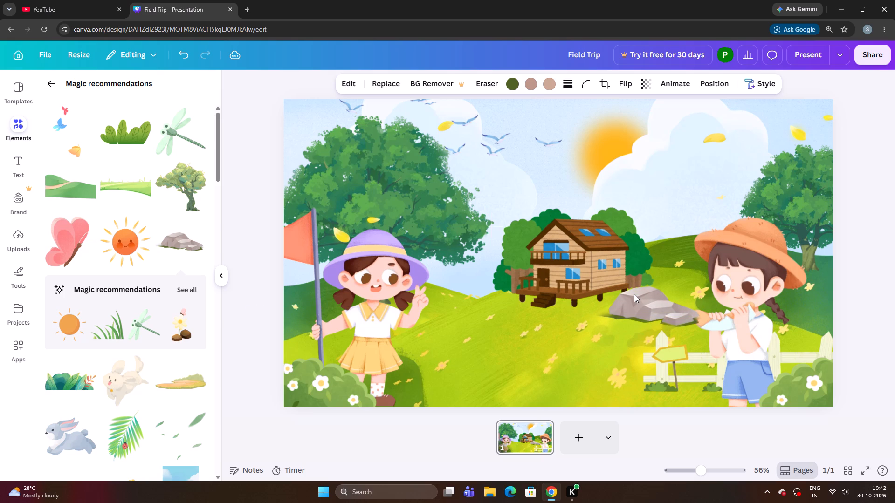
# Nudge the full grey rocks slightly up the hill toward the house's base.
pyautogui.press('Up')
pyautogui.press('Up')
pyautogui.press('Up')
pyautogui.press('Up')
pyautogui.press('Up')
pyautogui.press('Up')
pyautogui.press('Up')
pyautogui.press('Up')
pyautogui.press('Up')
pyautogui.press('Up')
pyautogui.press('Up')
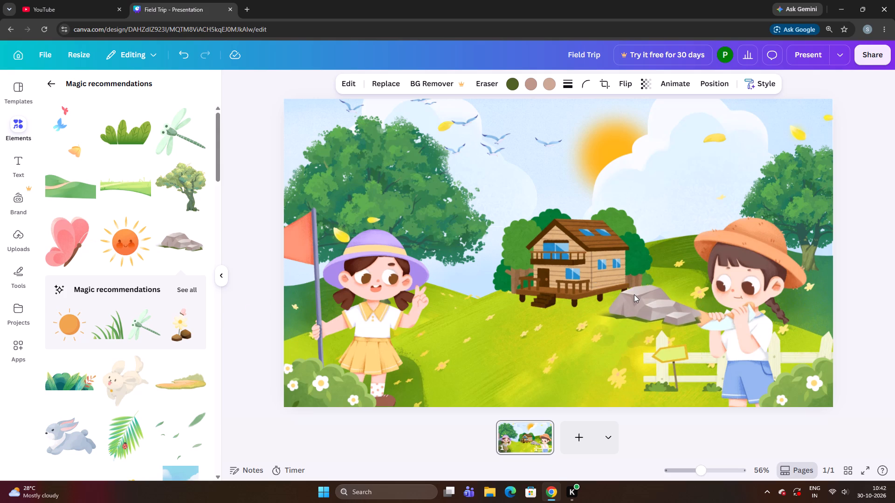
# Widen the grey rocks' frame slightly to the right, toward the flute-playing girl.
pyautogui.hotkey('ctrl', 'Left')
pyautogui.hotkey('ctrl', 'Right')
pyautogui.hotkey('ctrl', 'Right')
pyautogui.hotkey('ctrl', 'Right')
pyautogui.hotkey('ctrl', 'Right')
pyautogui.hotkey('ctrl', 'Right')
pyautogui.hotkey('ctrl', 'Right')
pyautogui.hotkey('ctrl', 'Right')
pyautogui.hotkey('ctrl', 'Right')
pyautogui.hotkey('ctrl', 'Right')
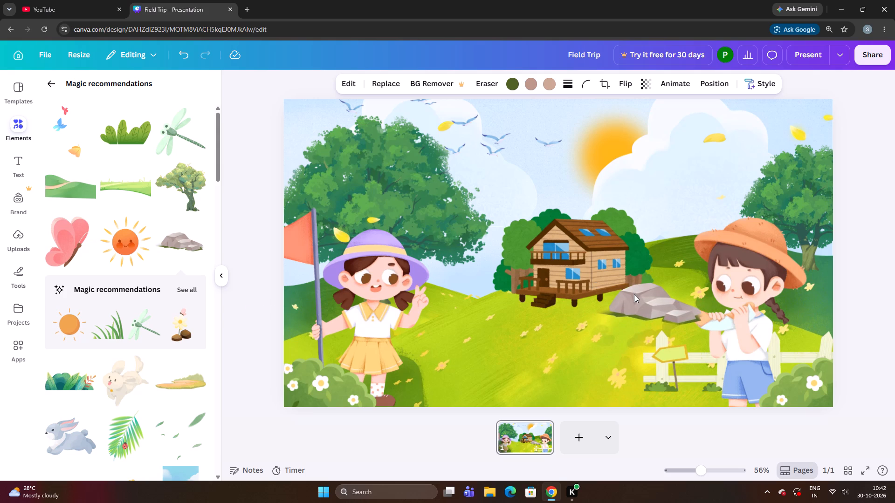
pyautogui.hotkey('ctrl', 'Right')
pyautogui.hotkey('ctrl', 'Right')
pyautogui.hotkey('ctrl', 'Right')
pyautogui.hotkey('ctrl', 'Right')
pyautogui.hotkey('ctrl', 'Right')
pyautogui.hotkey('ctrl', 'Right')
pyautogui.hotkey('ctrl', 'Right')
pyautogui.hotkey('ctrl', 'Right')
pyautogui.hotkey('ctrl', 'Right')
pyautogui.hotkey('ctrl', 'Right')
pyautogui.hotkey('ctrl', 'Right')
pyautogui.hotkey('ctrl', 'Right')
pyautogui.hotkey('ctrl', 'Right')
pyautogui.hotkey('ctrl', 'Right')
pyautogui.hotkey('ctrl', 'Right')
pyautogui.hotkey('ctrl', 'Right')
pyautogui.hotkey('ctrl', 'Right')
pyautogui.hotkey('ctrl', 'Right')
pyautogui.hotkey('ctrl', 'Right')
pyautogui.hotkey('ctrl', 'Right')
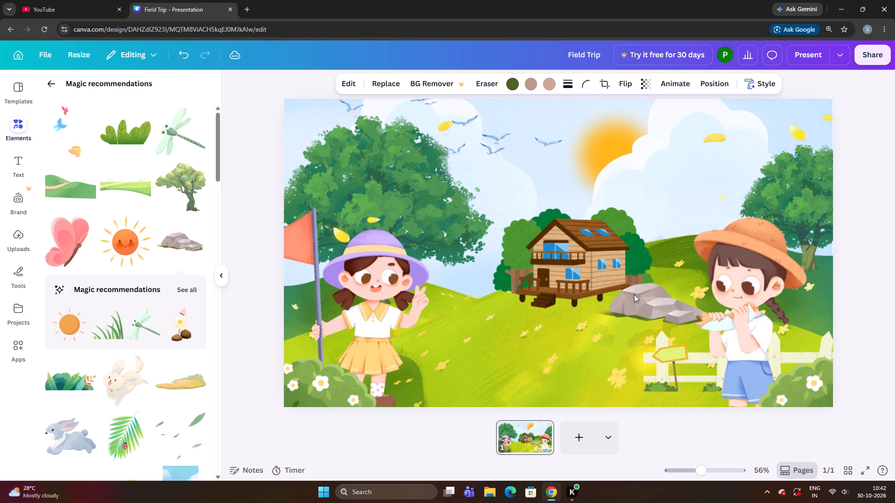
# Reposition the grey rocks away from the flute-playing girl, on the grass just below the house's right corner.
pyautogui.press('Up')
pyautogui.press('Up')
pyautogui.press('Up')
pyautogui.press('Up')
pyautogui.press('Up')
pyautogui.press('Up')
pyautogui.press('Left')
pyautogui.press('Left')
pyautogui.press('Left')
pyautogui.press('Left')
pyautogui.press('Left')
pyautogui.press('Left')
pyautogui.press('Left')
pyautogui.press('Left')
pyautogui.press('Left')
pyautogui.press('Left')
pyautogui.press('Left')
pyautogui.press('Left')
pyautogui.press('Left')
pyautogui.press('Left')
pyautogui.press('Left')
pyautogui.press('Left')
pyautogui.press('Left')
pyautogui.press('Left')
pyautogui.press('Left')
pyautogui.press('Left')
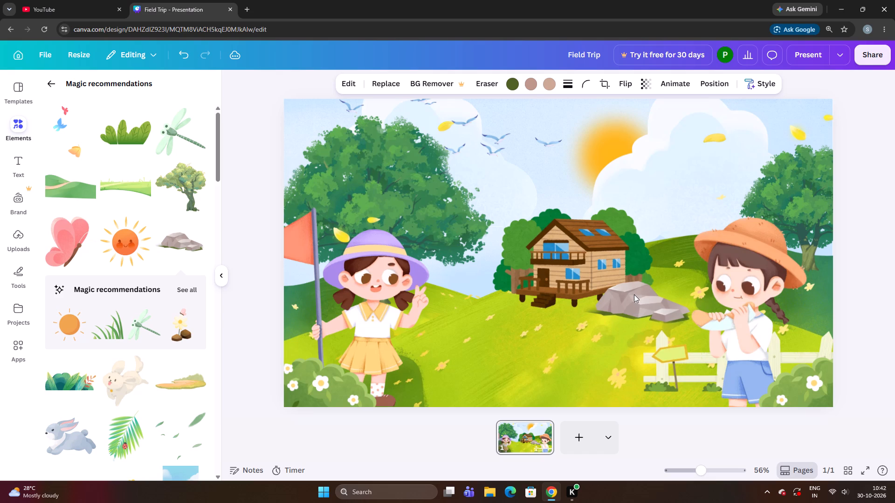
pyautogui.moveTo(633, 294); pyautogui.dragTo(641, 303)
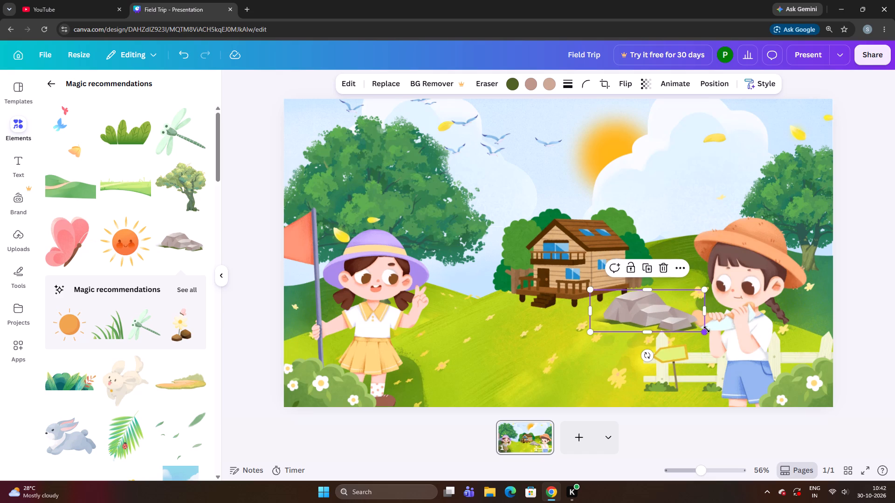
# Shrink the grey rocks to about half their size and place them beside the house's right corner.
pyautogui.moveTo(705, 332); pyautogui.dragTo(646, 313)
pyautogui.moveTo(615, 299); pyautogui.dragTo(630, 301)
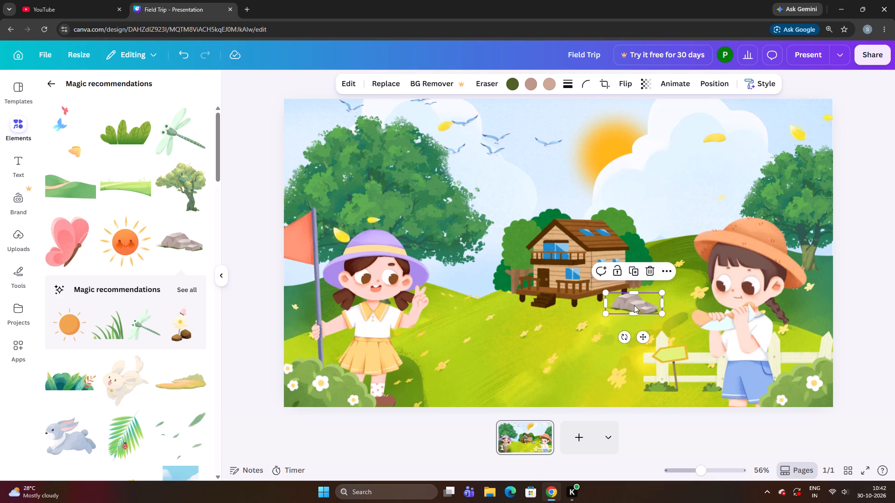
pyautogui.moveTo(660, 313); pyautogui.dragTo(665, 315)
pyautogui.click(642, 305)
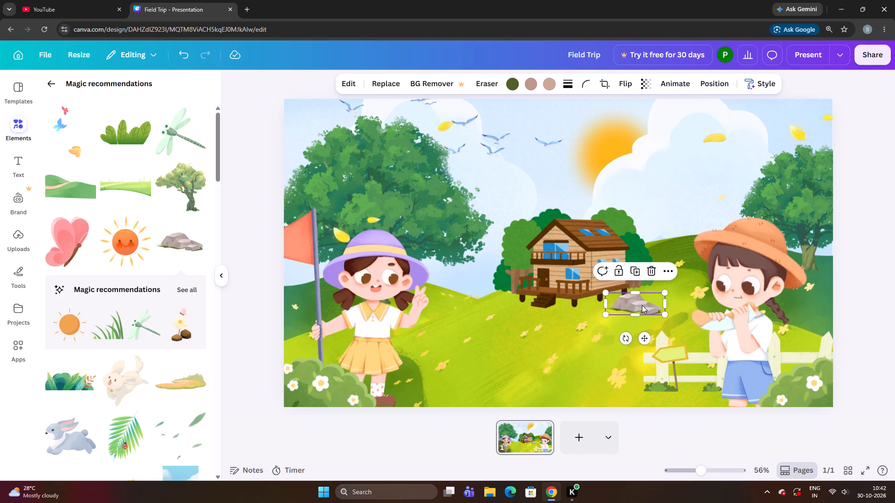
# Shift the small rocks slightly right and down so they sit clear of the house's stilts.
pyautogui.moveTo(643, 303); pyautogui.dragTo(648, 304)
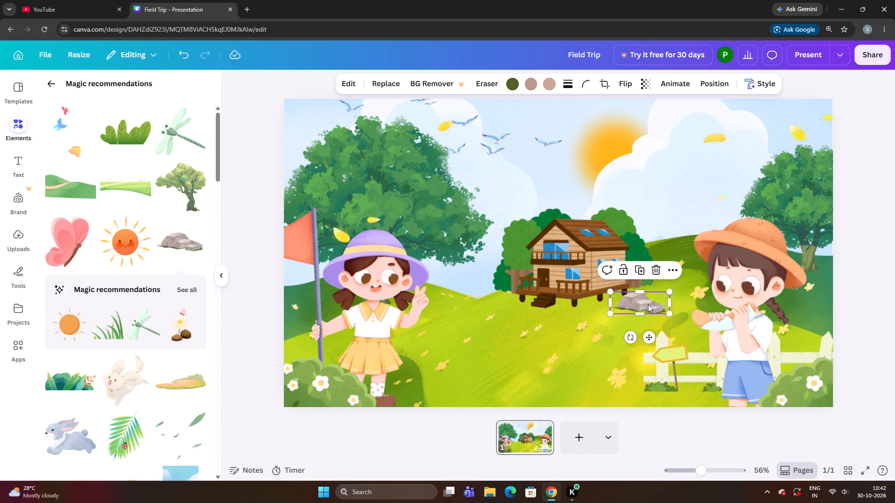
pyautogui.press('Right')
pyautogui.press('Right')
pyautogui.press('Down')
pyautogui.press('Down')
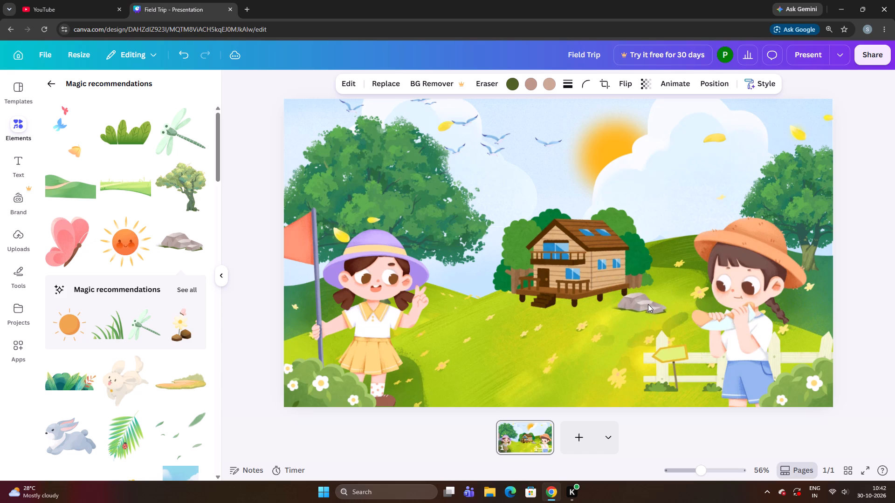
pyautogui.press('Up')
pyautogui.press('Down')
pyautogui.press('Down')
pyautogui.press('Down')
pyautogui.press('Left')
pyautogui.press('Left')
# Fine-tune the small rocks' position a little left and up, closer to the house's right corner.
pyautogui.press('Up')
pyautogui.press('Left')
pyautogui.press('Left')
pyautogui.press('Left')
pyautogui.press('Left')
pyautogui.press('Left')
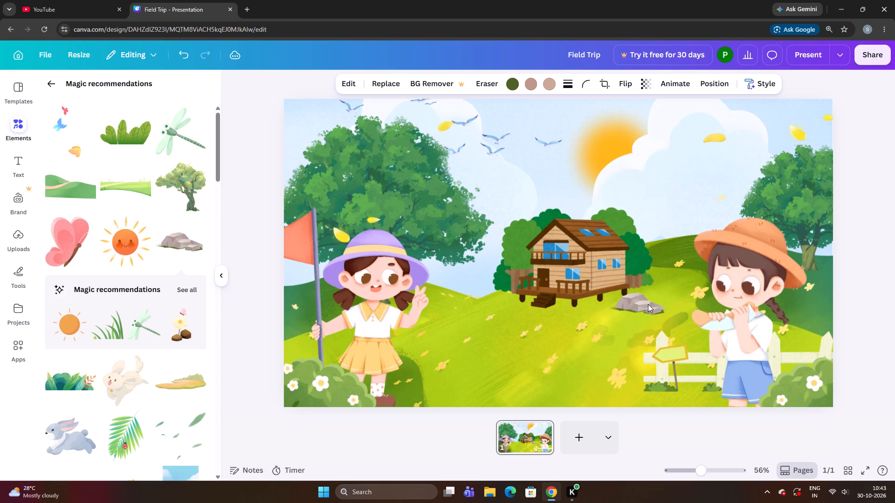
pyautogui.press('Left')
pyautogui.press('Left')
pyautogui.press('Left')
pyautogui.press('Down')
pyautogui.press('Up')
pyautogui.press('Up')
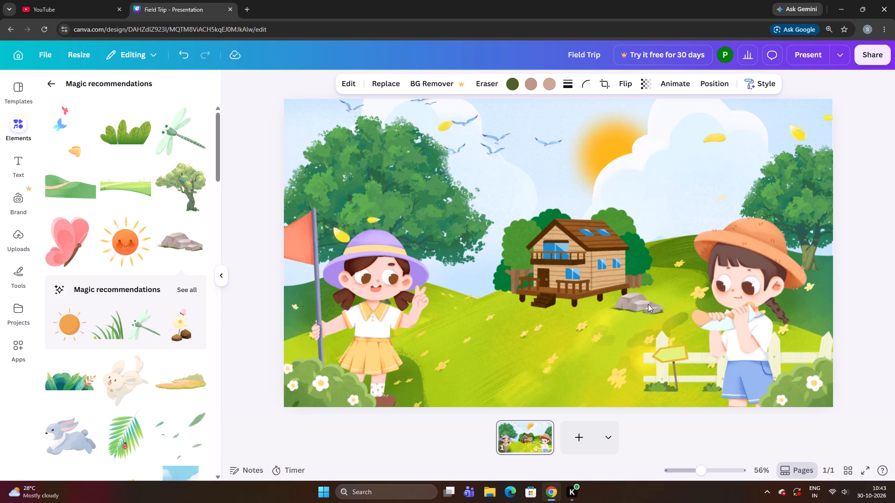
pyautogui.press('Left')
pyautogui.press('Up')
pyautogui.press('Up')
pyautogui.press('Up')
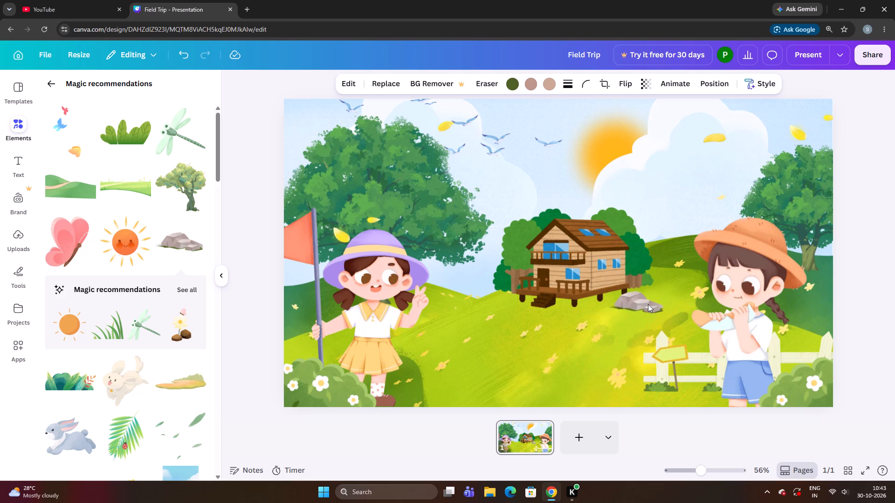
# Fine-tune the small rocks' vertical position beside the house's right corner, with a slight shift left.
pyautogui.press('Up')
pyautogui.press('Up')
pyautogui.press('Up')
pyautogui.press('Up')
pyautogui.press('Up')
pyautogui.press('Up')
pyautogui.press('Up')
pyautogui.press('Up')
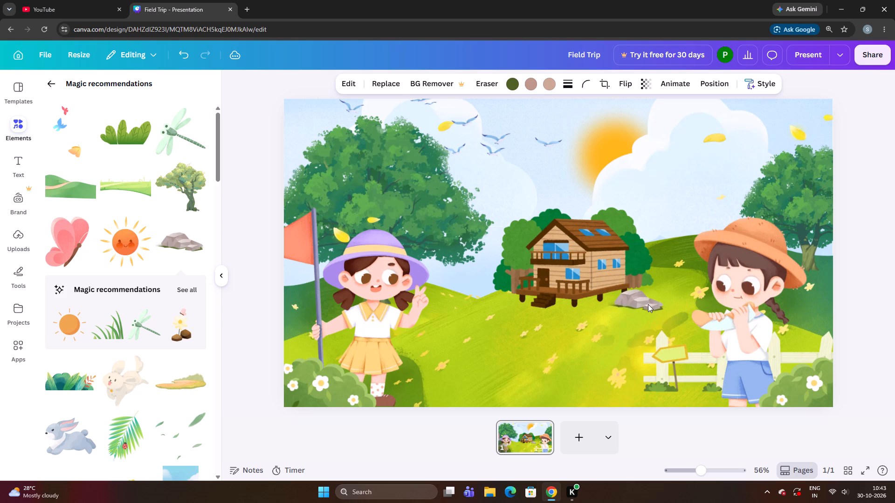
pyautogui.press('Up')
pyautogui.press('Up')
pyautogui.press('Up')
pyautogui.press('Down')
pyautogui.press('Down')
pyautogui.press('Down')
pyautogui.press('Down')
pyautogui.press('Down')
pyautogui.press('Down')
pyautogui.press('Down')
pyautogui.press('Down')
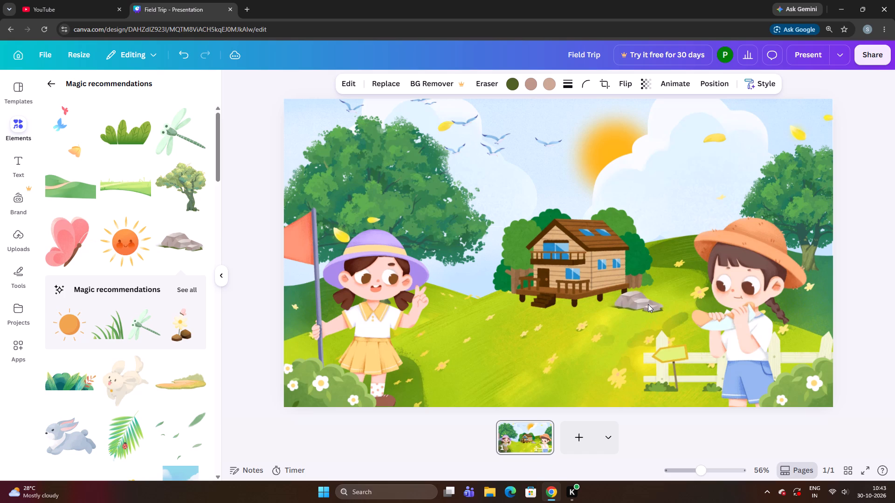
pyautogui.press('Down')
pyautogui.press('Left')
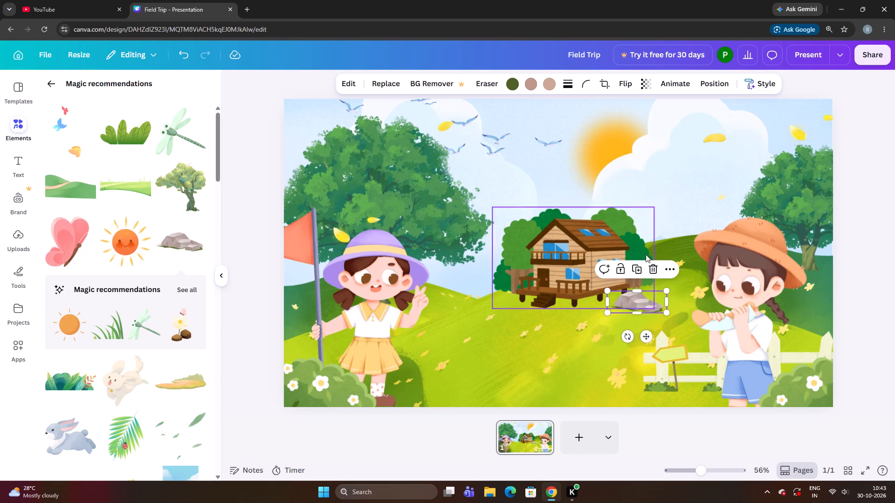
# Add the gnarled light-green tree from the recommendations, shrink it and move it above the hill to the right of the house.
pyautogui.click(196, 203)
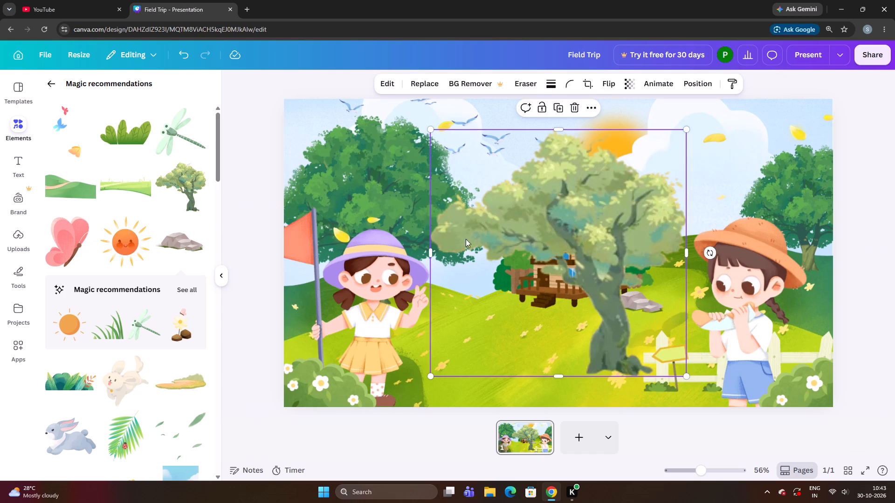
pyautogui.moveTo(561, 262); pyautogui.dragTo(560, 245)
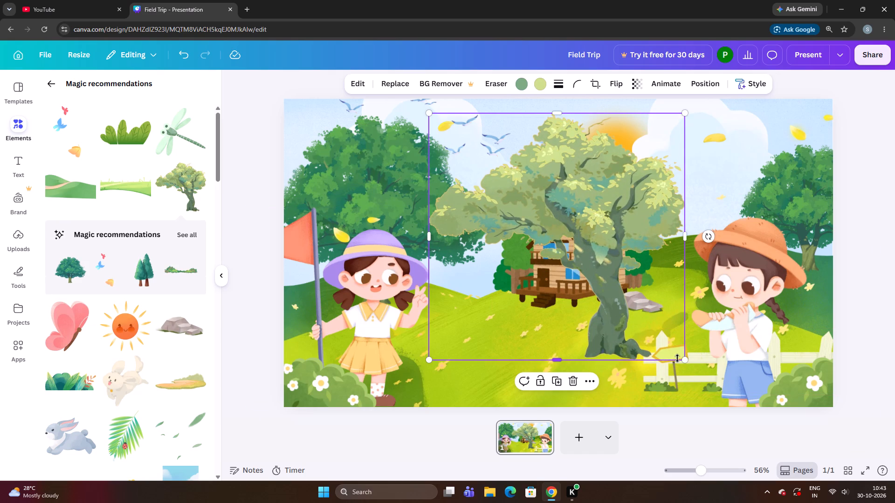
pyautogui.moveTo(684, 360); pyautogui.dragTo(529, 276)
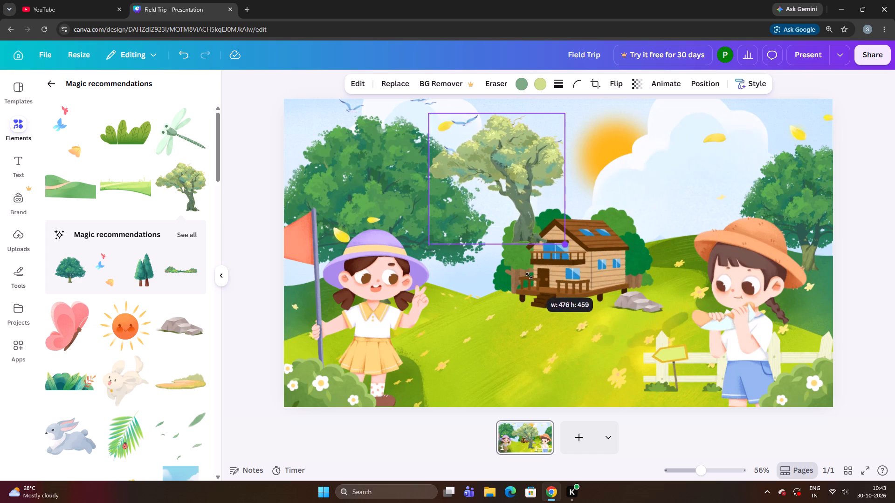
pyautogui.moveTo(529, 276); pyautogui.dragTo(528, 272)
pyautogui.moveTo(518, 220); pyautogui.dragTo(675, 228)
pyautogui.moveTo(721, 245); pyautogui.dragTo(696, 233)
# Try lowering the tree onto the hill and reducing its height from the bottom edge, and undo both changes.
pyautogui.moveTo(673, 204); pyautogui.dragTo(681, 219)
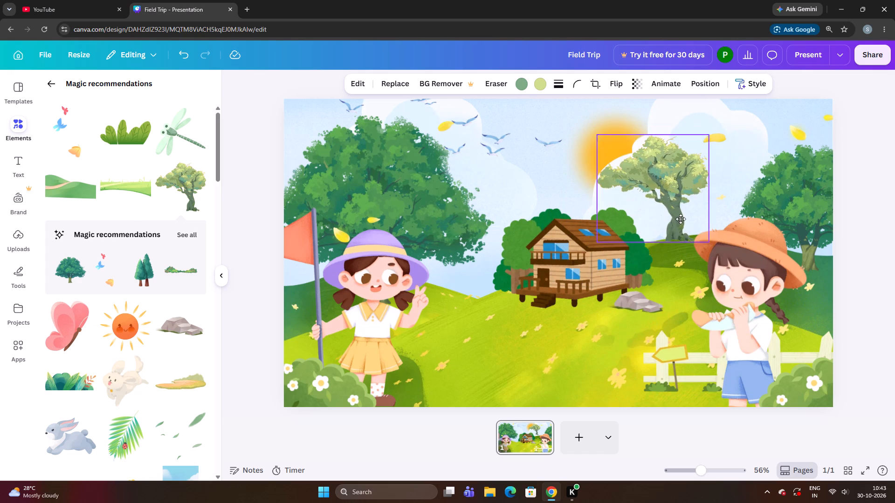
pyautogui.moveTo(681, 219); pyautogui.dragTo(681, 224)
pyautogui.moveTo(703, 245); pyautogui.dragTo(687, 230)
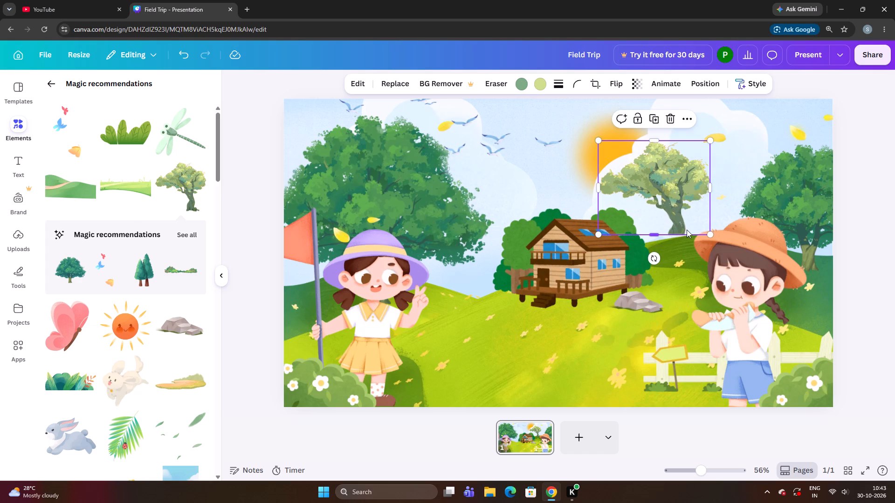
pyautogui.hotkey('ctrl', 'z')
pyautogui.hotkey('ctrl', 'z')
# Shrink the tree by about a third and stand it on the hill crest beside the flute-playing girl's hat.
pyautogui.moveTo(670, 219); pyautogui.dragTo(677, 234)
pyautogui.moveTo(705, 242); pyautogui.dragTo(662, 205)
pyautogui.moveTo(642, 193); pyautogui.dragTo(674, 236)
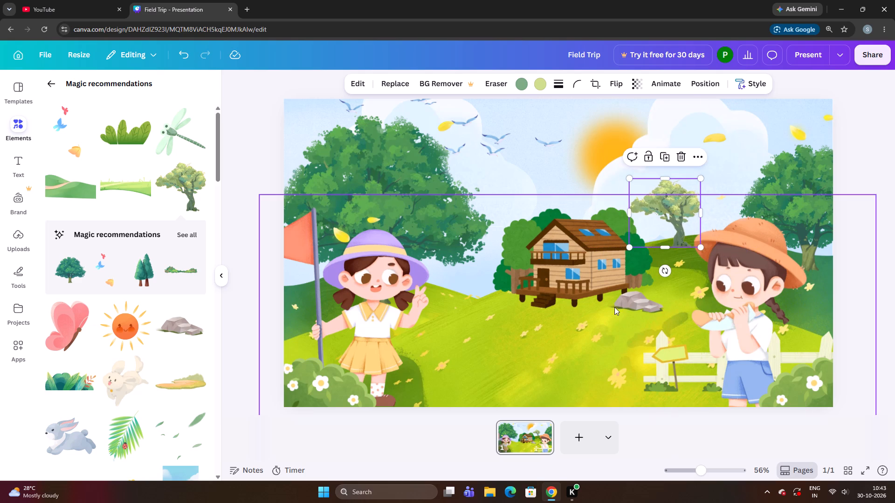
pyautogui.click(611, 307)
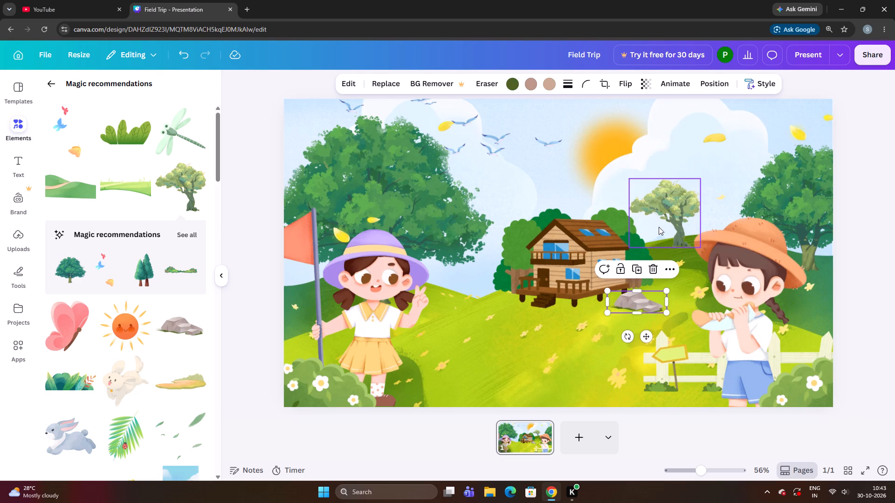
pyautogui.moveTo(659, 227); pyautogui.dragTo(673, 224)
pyautogui.moveTo(677, 224); pyautogui.dragTo(686, 224)
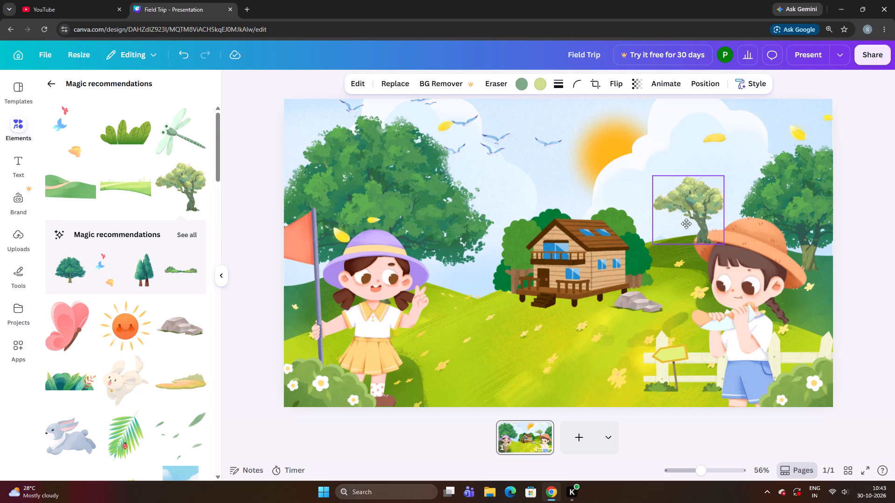
pyautogui.moveTo(686, 224); pyautogui.dragTo(682, 218)
# Send the tree backward in the layer order, behind the flute-playing girl.
pyautogui.rightClick(694, 218)
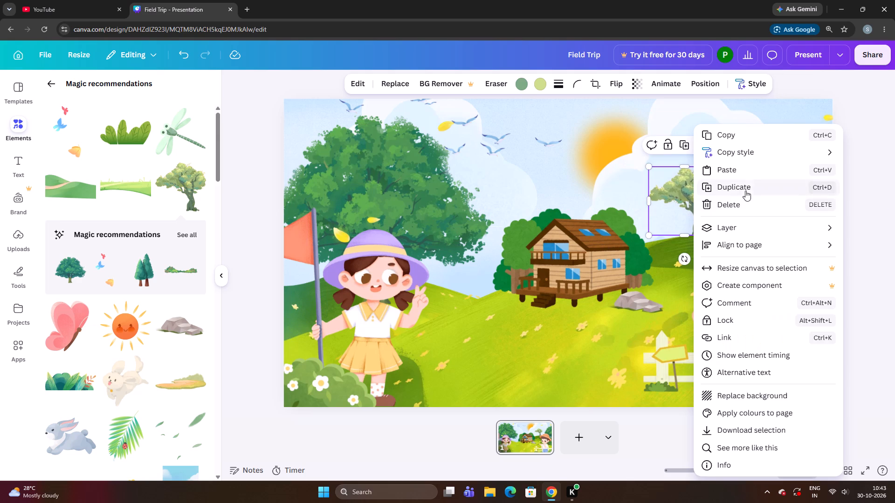
pyautogui.click(747, 224)
pyautogui.click(620, 264)
pyautogui.click(493, 352)
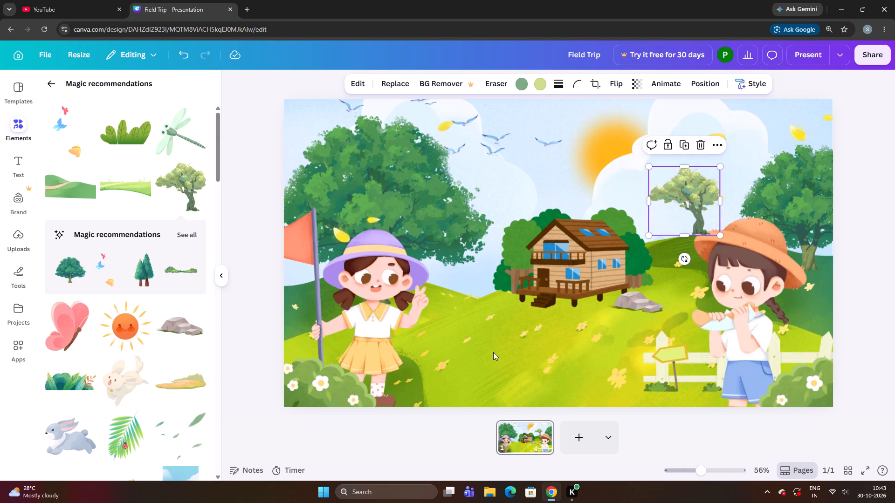
pyautogui.rightClick(696, 210)
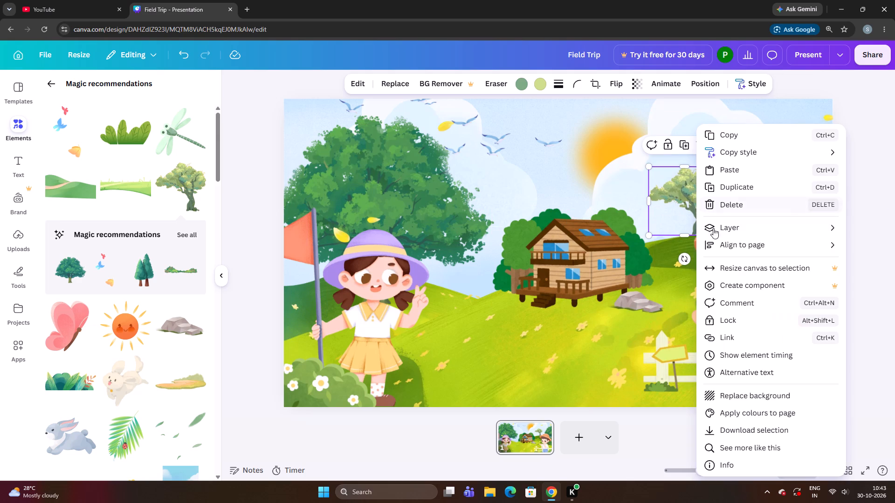
pyautogui.click(718, 231)
pyautogui.click(654, 250)
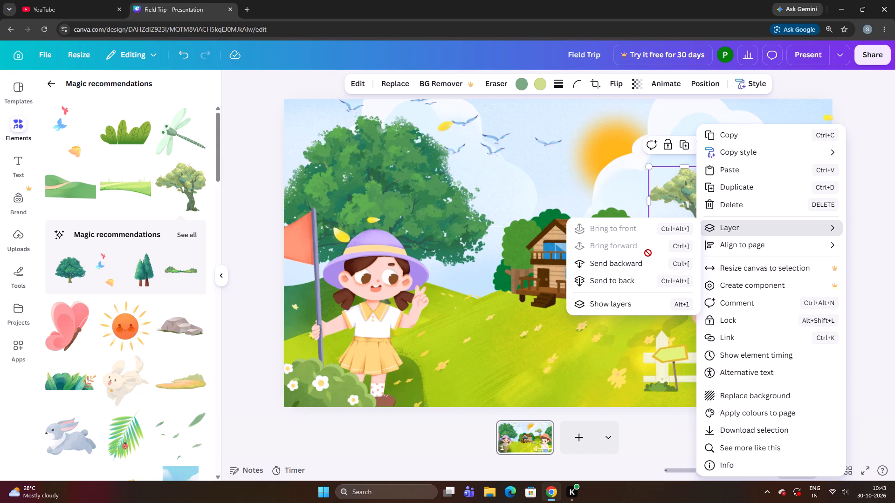
pyautogui.doubleClick(634, 267)
pyautogui.click(496, 328)
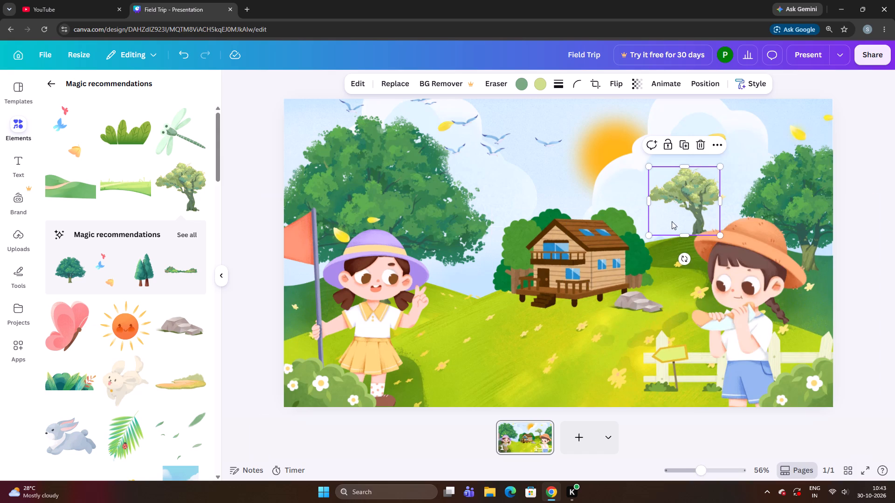
# Enlarge the tree by about a fifth and reposition it on the hill crest just behind the girl's hat.
pyautogui.moveTo(672, 220); pyautogui.dragTo(675, 225)
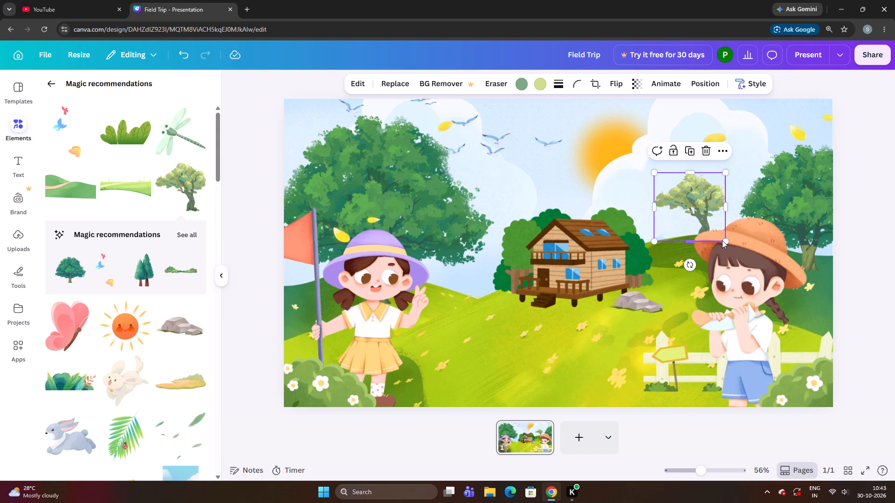
pyautogui.moveTo(724, 243); pyautogui.dragTo(742, 255)
pyautogui.moveTo(716, 205); pyautogui.dragTo(714, 204)
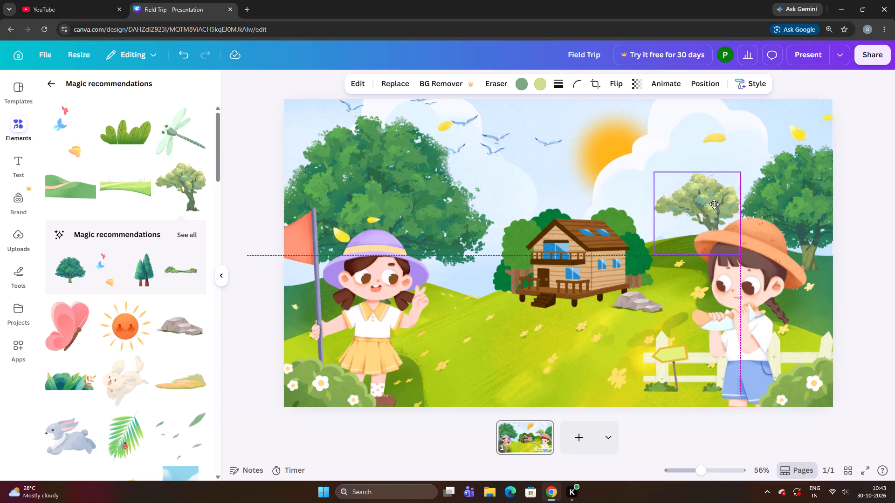
pyautogui.moveTo(714, 204); pyautogui.dragTo(710, 202)
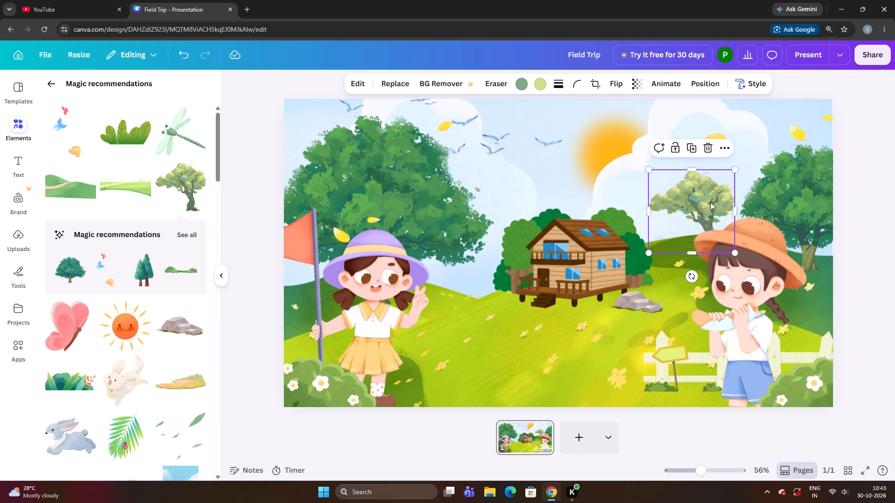
pyautogui.moveTo(710, 202); pyautogui.dragTo(707, 195)
# Nudge the tree slightly left along the hill crest, away from the girl's hat.
pyautogui.press('Left')
pyautogui.press('Left')
pyautogui.press('Left')
pyautogui.press('Left')
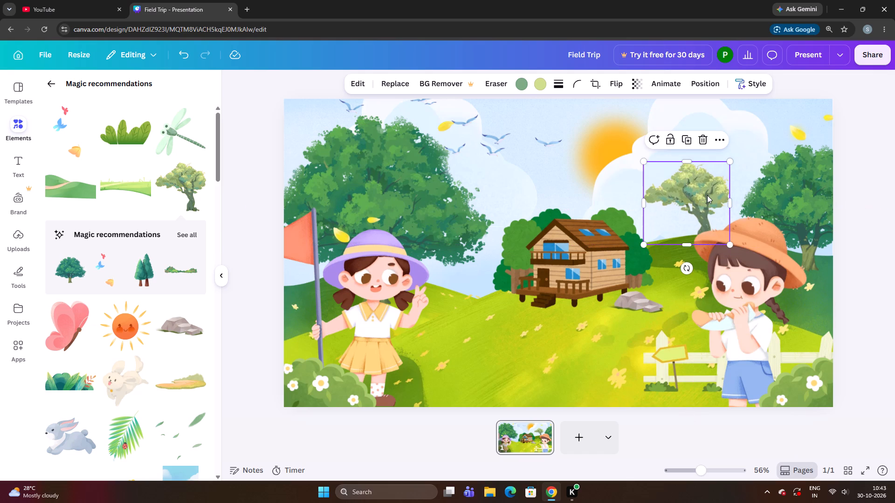
pyautogui.press('Left')
pyautogui.press('Left')
pyautogui.press('Left')
pyautogui.press('Left')
pyautogui.press('Left')
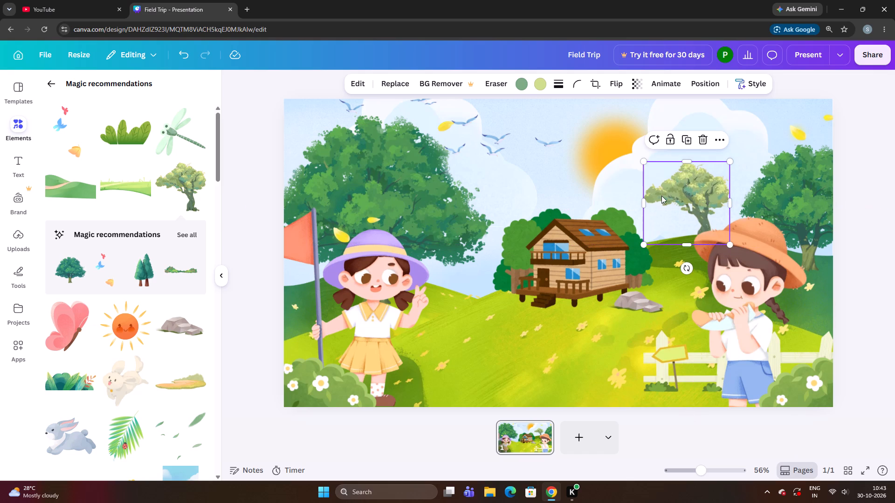
pyautogui.click(660, 196)
pyautogui.click(613, 206)
pyautogui.click(695, 170)
pyautogui.press('Left')
pyautogui.press('Left')
pyautogui.press('Left')
pyautogui.press('Left')
# Nudge the tree slightly up and a touch right on the hill crest.
pyautogui.press('Down')
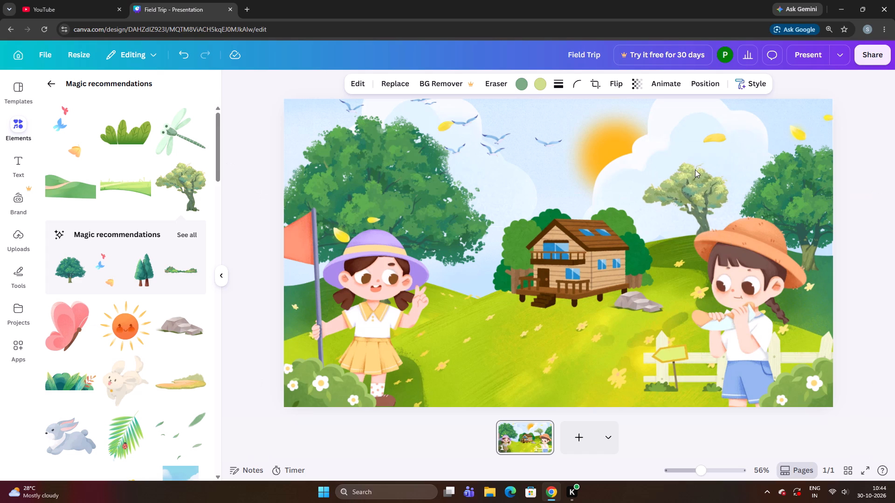
pyautogui.press('Down')
pyautogui.press('Up')
pyautogui.press('Up')
pyautogui.press('Up')
pyautogui.press('Up')
pyautogui.press('Right')
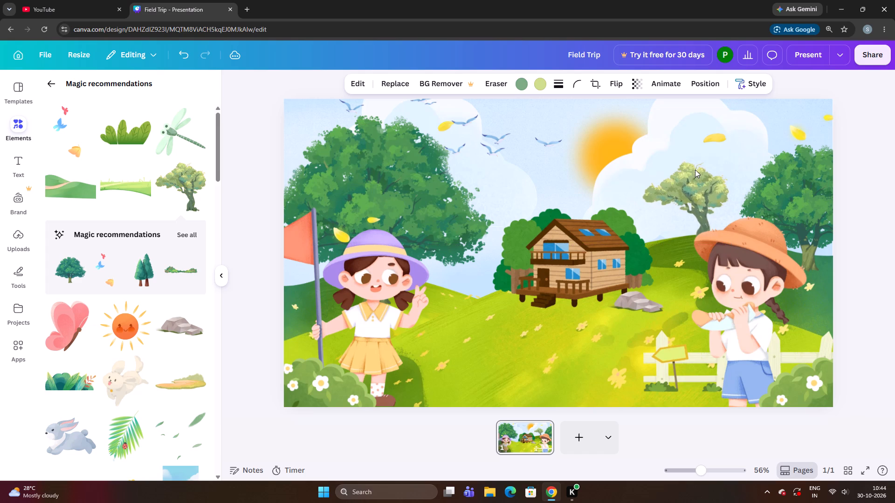
pyautogui.press('Right')
pyautogui.press('Right')
pyautogui.press('Down')
pyautogui.press('Up')
pyautogui.press('Up')
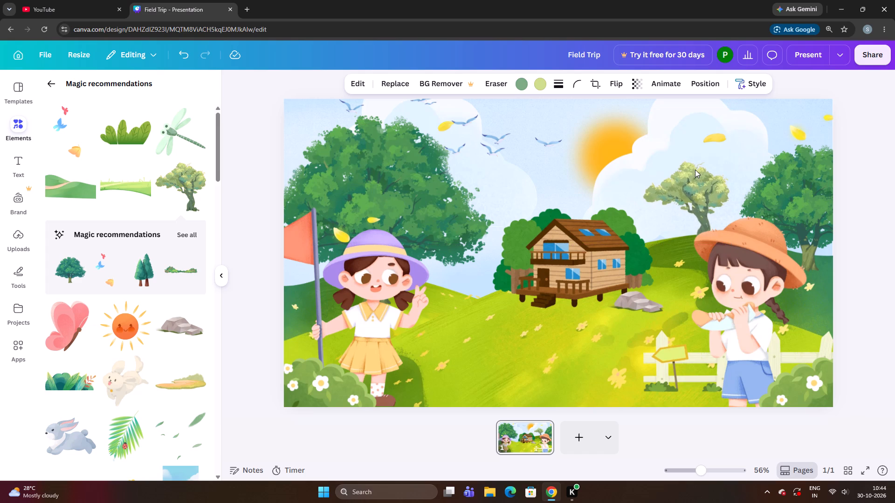
pyautogui.press('Up')
pyautogui.press('Up')
pyautogui.press('Up')
pyautogui.press('Up')
pyautogui.press('Up')
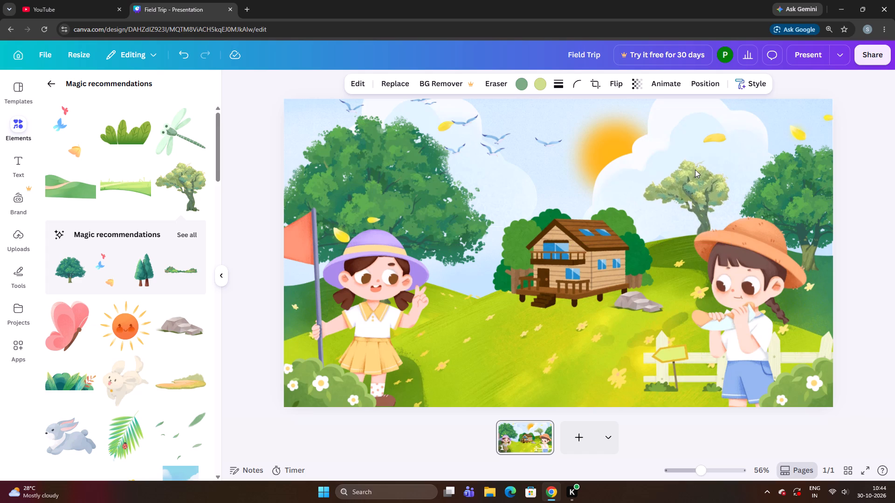
pyautogui.press('Up')
pyautogui.press('Up')
pyautogui.press('Up')
pyautogui.press('Up')
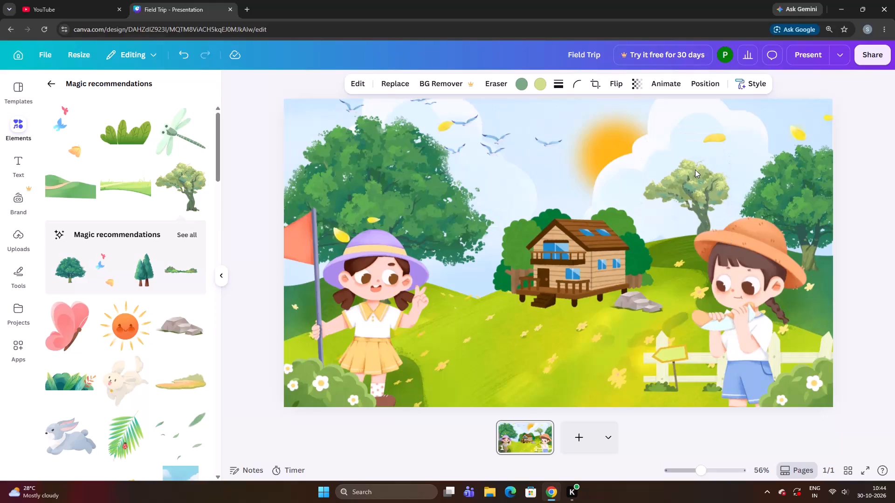
# Shift the tree a little left and readjust its height against the hill crest.
pyautogui.press('Left')
pyautogui.press('Down')
pyautogui.press('Down')
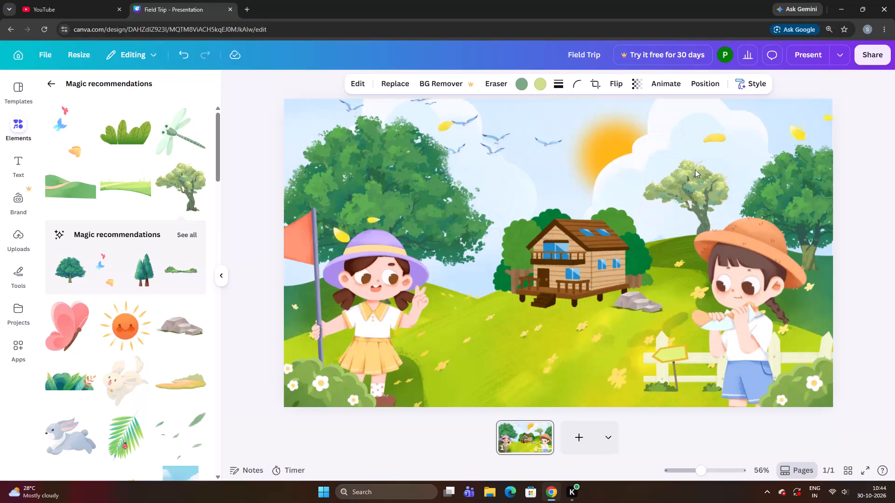
pyautogui.press('Down')
pyautogui.press('Down')
pyautogui.press('Down')
pyautogui.press('Up')
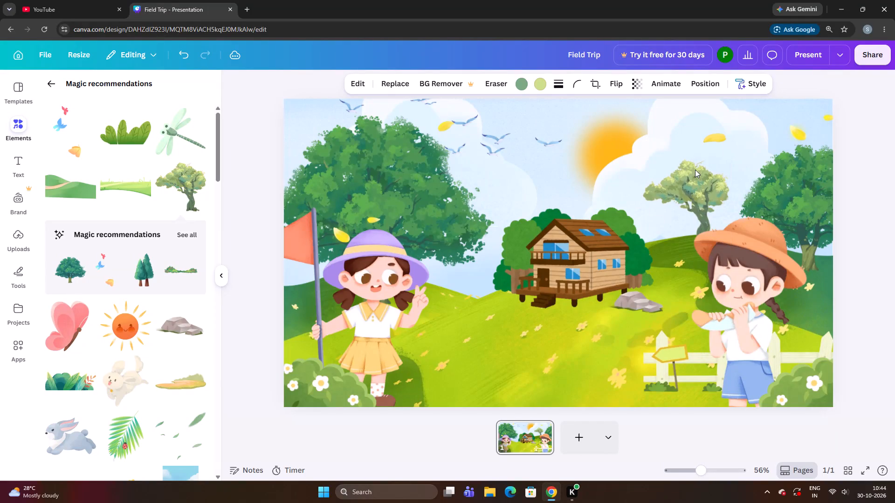
pyautogui.press('Up')
pyautogui.press('Left')
pyautogui.press('Left')
pyautogui.press('Left')
pyautogui.press('Up')
pyautogui.press('Up')
pyautogui.press('Up')
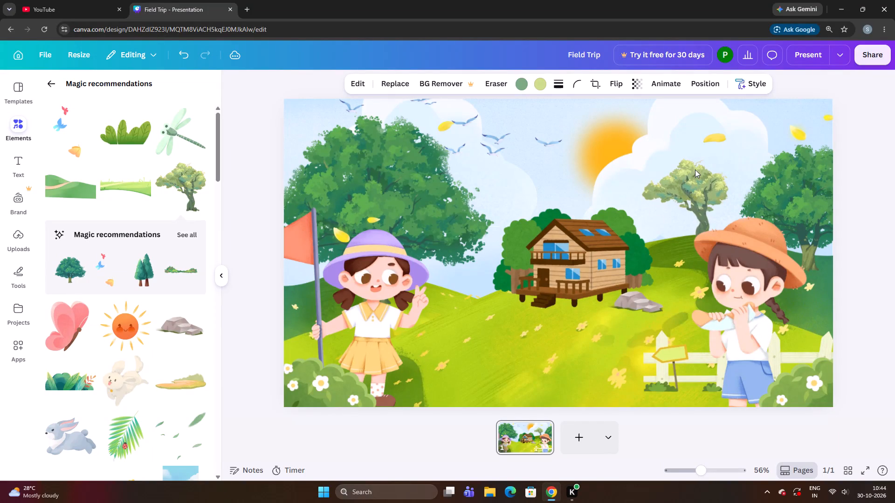
pyautogui.press('Up')
pyautogui.press('Up')
pyautogui.press('Up')
pyautogui.press('Up')
pyautogui.press('Up')
pyautogui.press('Down')
pyautogui.press('Down')
pyautogui.press('Down')
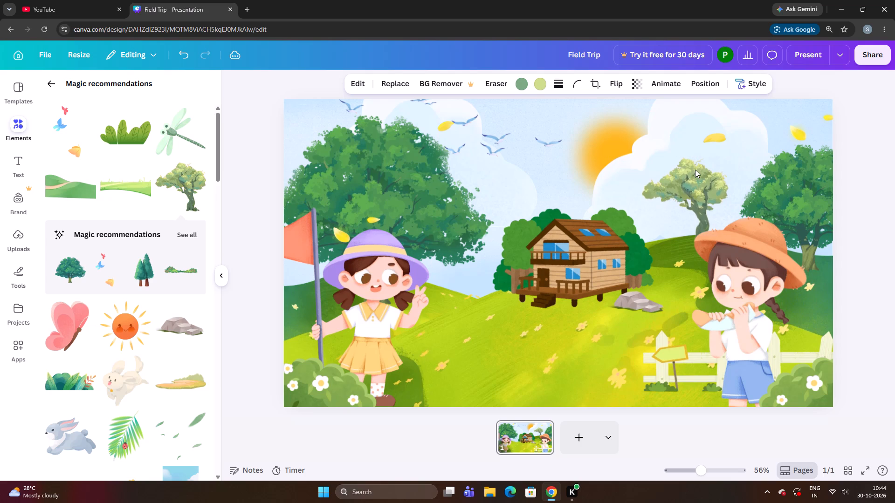
# Fine-tune the tree's position slightly right and up on the hill crest beside the girl's hat.
pyautogui.press('Right')
pyautogui.press('Right')
pyautogui.press('Right')
pyautogui.press('Right')
pyautogui.press('Right')
pyautogui.press('Right')
pyautogui.press('Right')
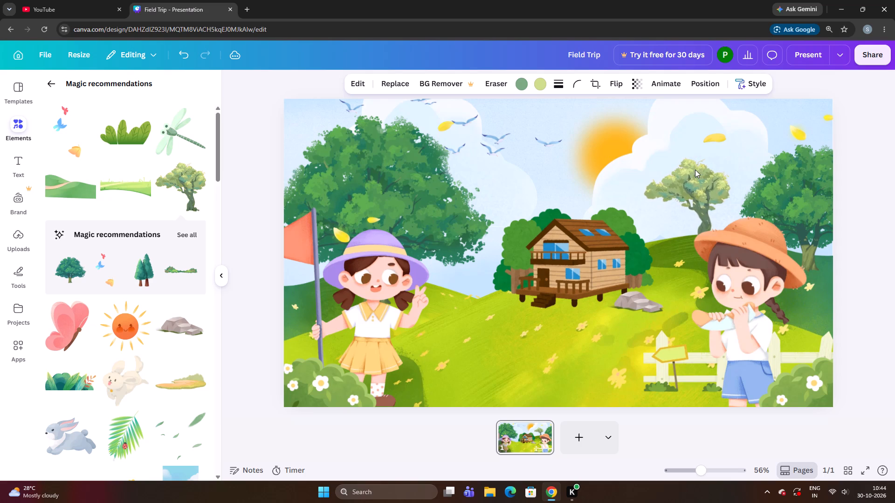
pyautogui.press('Right')
pyautogui.press('Right')
pyautogui.press('Right')
pyautogui.press('Up')
pyautogui.press('Up')
pyautogui.press('Up')
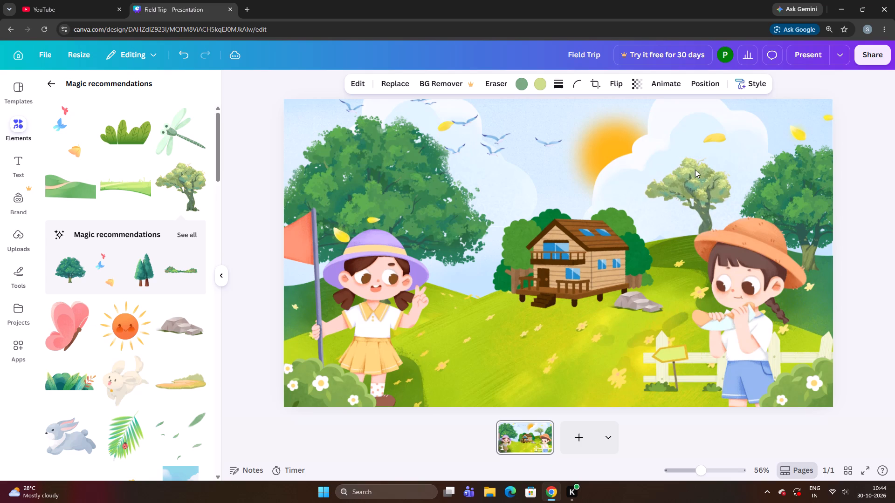
pyautogui.press('Left')
pyautogui.press('Left')
pyautogui.press('Left')
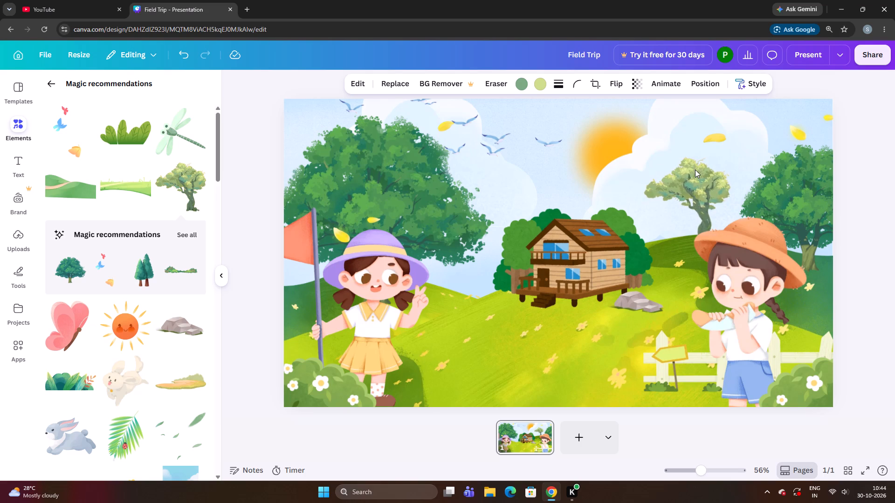
# Raise the tree slightly on the hill crest and nudge it a little left.
pyautogui.press('Up')
pyautogui.press('Up')
pyautogui.press('Up')
pyautogui.press('Up')
pyautogui.press('Up')
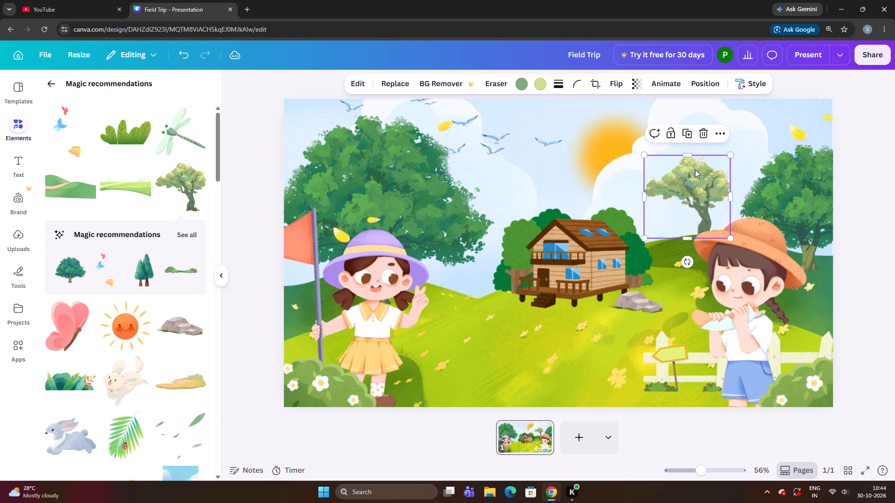
pyautogui.press('Down')
pyautogui.press('Down')
pyautogui.press('Left')
pyautogui.press('Left')
pyautogui.press('Left')
pyautogui.press('Left')
pyautogui.press('Left')
pyautogui.press('Left')
pyautogui.press('Left')
pyautogui.press('Left')
pyautogui.press('Left')
pyautogui.press('Left')
pyautogui.press('Left')
pyautogui.press('Left')
pyautogui.press('Left')
pyautogui.press('Left')
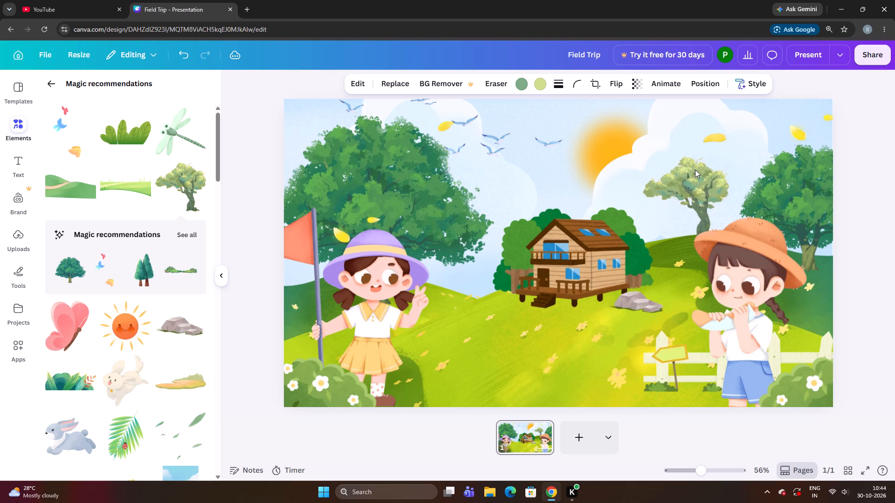
# Nudge the tree slightly right and a touch up beside the girl's orange hat.
pyautogui.press('Right')
pyautogui.press('Right')
pyautogui.press('Right')
pyautogui.press('Right')
pyautogui.press('Right')
pyautogui.press('Right')
pyautogui.press('Right')
pyautogui.press('Right')
pyautogui.press('Right')
pyautogui.press('Right')
pyautogui.press('Right')
pyautogui.press('Right')
pyautogui.press('Right')
pyautogui.press('Right')
pyautogui.press('Right')
pyautogui.press('Right')
pyautogui.press('Right')
pyautogui.press('Right')
pyautogui.press('Right')
pyautogui.press('Up')
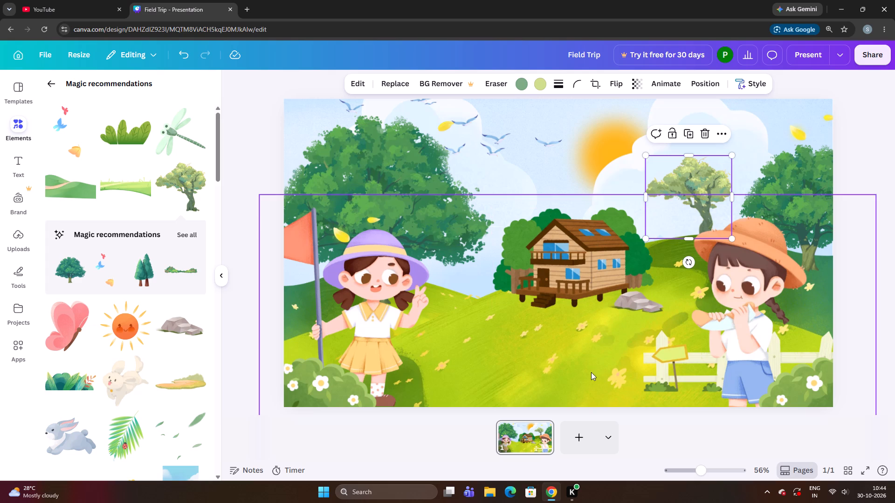
# Check the tree's placement against the sky and hill crest with and without its selection frame.
pyautogui.click(611, 182)
pyautogui.click(542, 177)
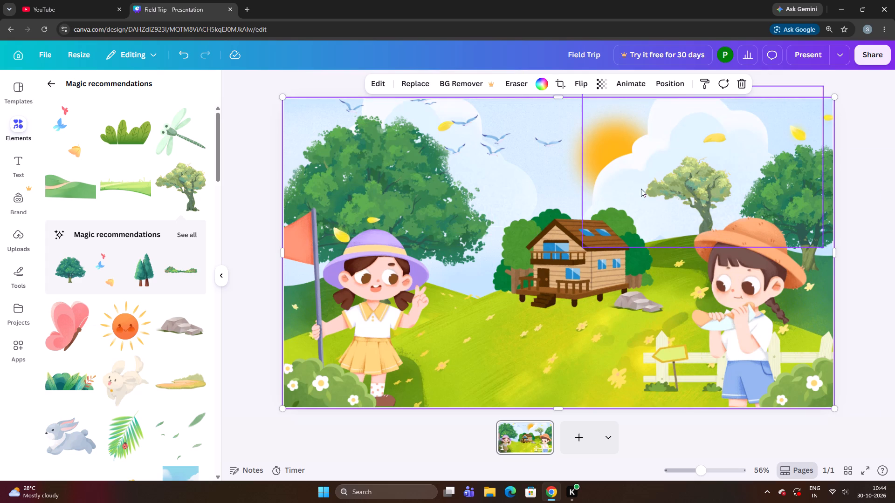
pyautogui.click(680, 192)
pyautogui.rightClick(680, 192)
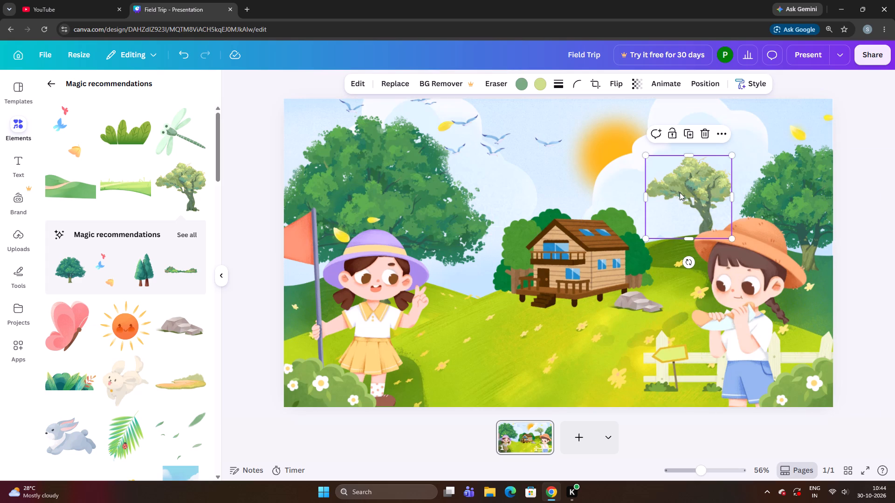
pyautogui.click(614, 188)
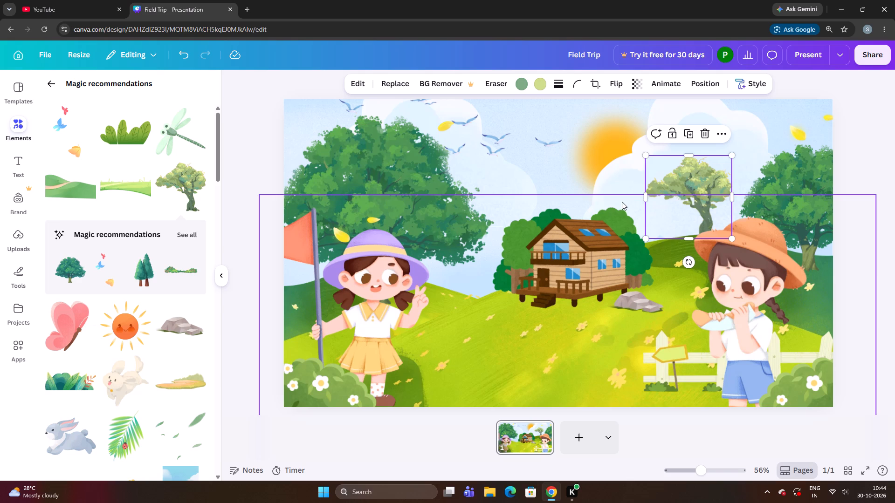
pyautogui.click(620, 170)
pyautogui.click(687, 190)
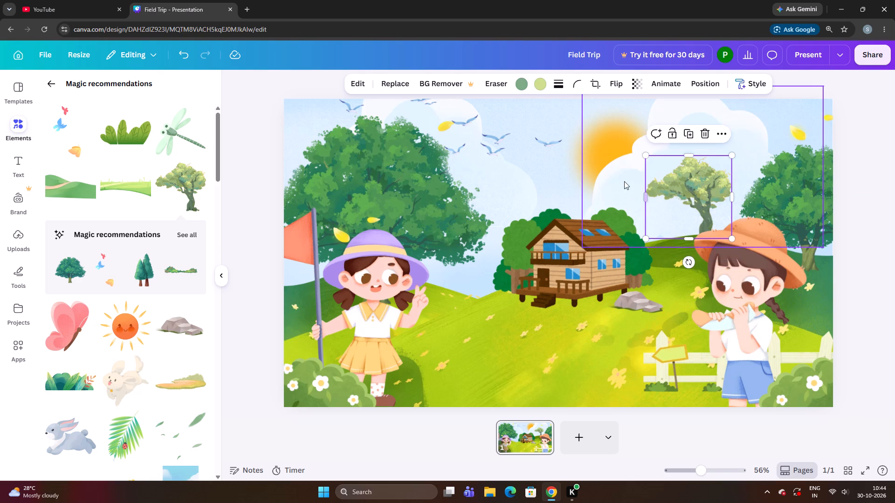
pyautogui.click(624, 181)
# Fine-tune the tree's position on the hill crest, raising it slightly.
pyautogui.click(662, 183)
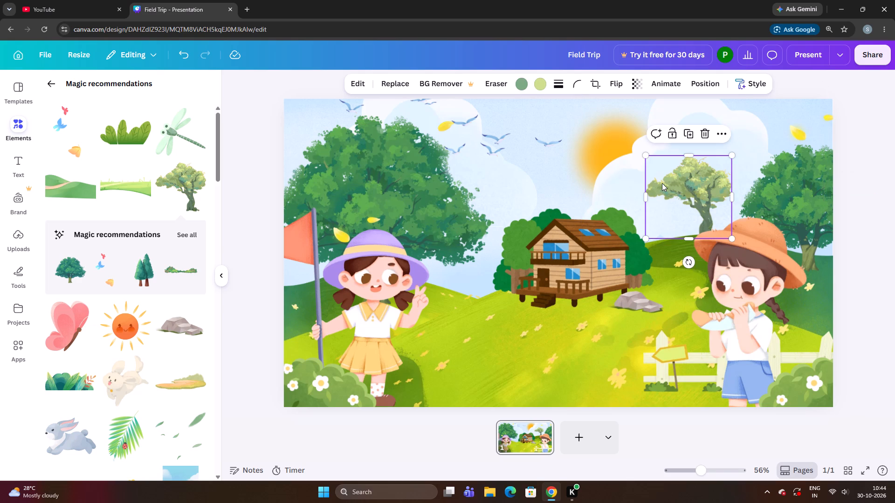
pyautogui.press('Left')
pyautogui.press('Left')
pyautogui.press('Down')
pyautogui.press('Down')
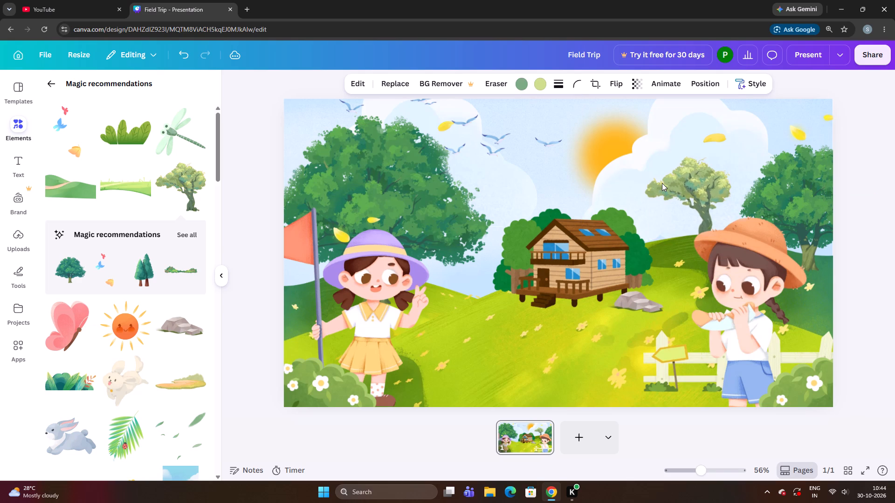
pyautogui.press('Right')
pyautogui.press('Right')
pyautogui.press('Up')
pyautogui.press('Up')
pyautogui.press('Up')
pyautogui.press('Up')
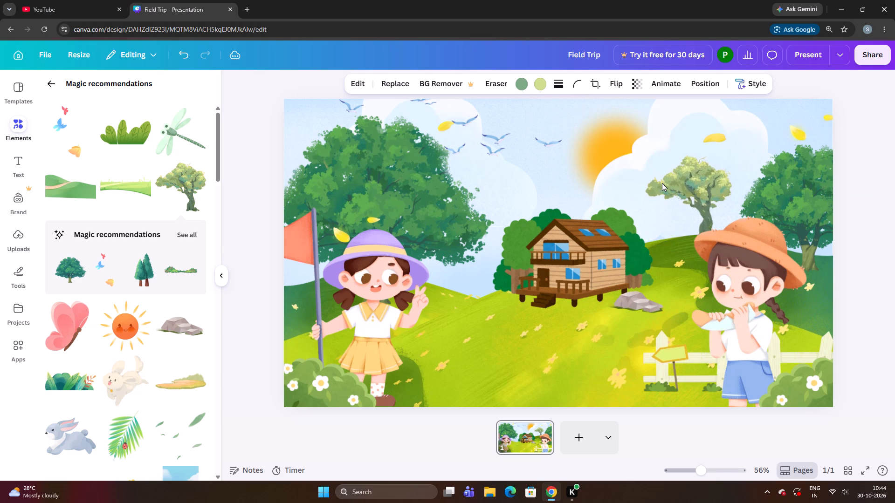
pyautogui.press('Up')
pyautogui.press('Up')
pyautogui.press('Up')
pyautogui.press('Up')
pyautogui.press('Up')
pyautogui.press('Up')
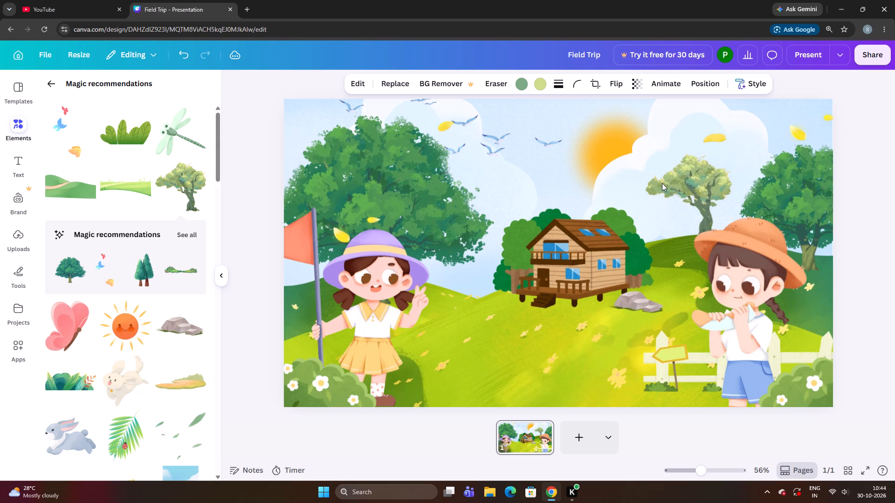
# Lower the tree a little and shift it slightly left so it sits on the hill crest.
pyautogui.press('Down')
pyautogui.press('Down')
pyautogui.press('Down')
pyautogui.press('Down')
pyautogui.press('Left')
pyautogui.press('Left')
pyautogui.press('Left')
pyautogui.press('Left')
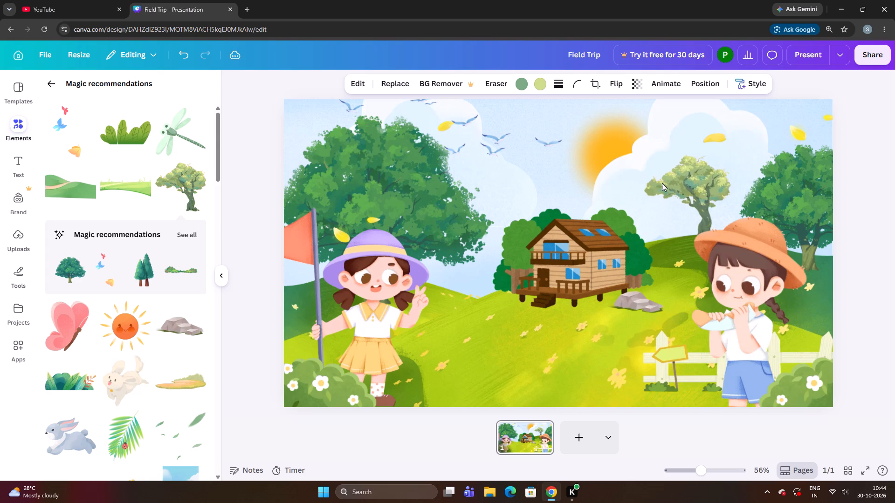
pyautogui.press('Left')
pyautogui.press('Left')
pyautogui.press('Left')
pyautogui.press('Left')
pyautogui.press('Left')
pyautogui.press('Down')
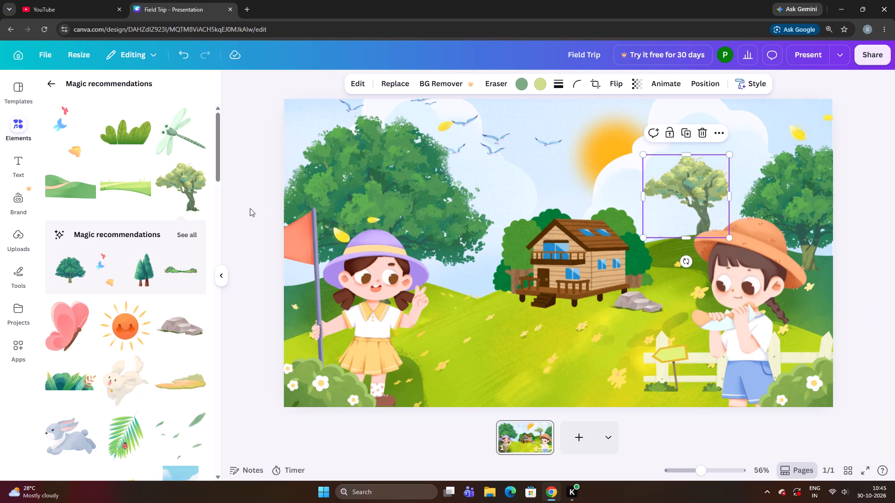
pyautogui.click(259, 186)
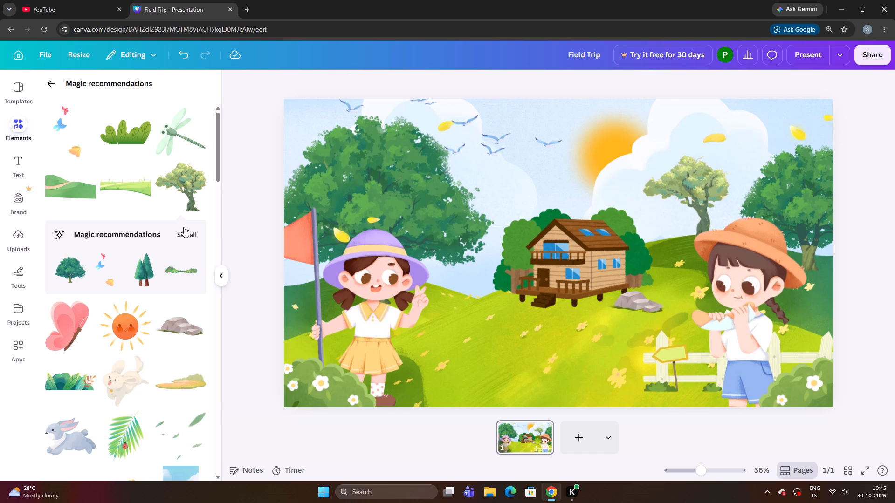
# Add the pink butterfly from the full magic recommendations, shrink it and place it between the purple-hatted girl and the wooden house.
pyautogui.click(186, 230)
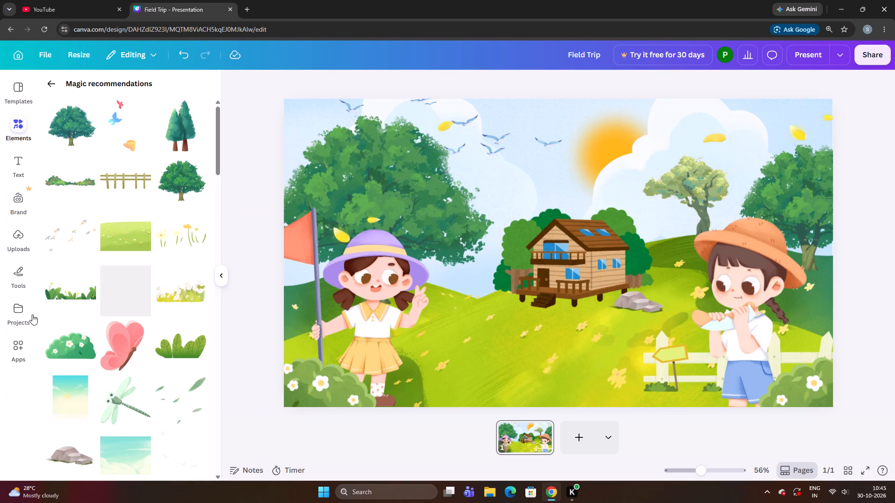
pyautogui.click(107, 359)
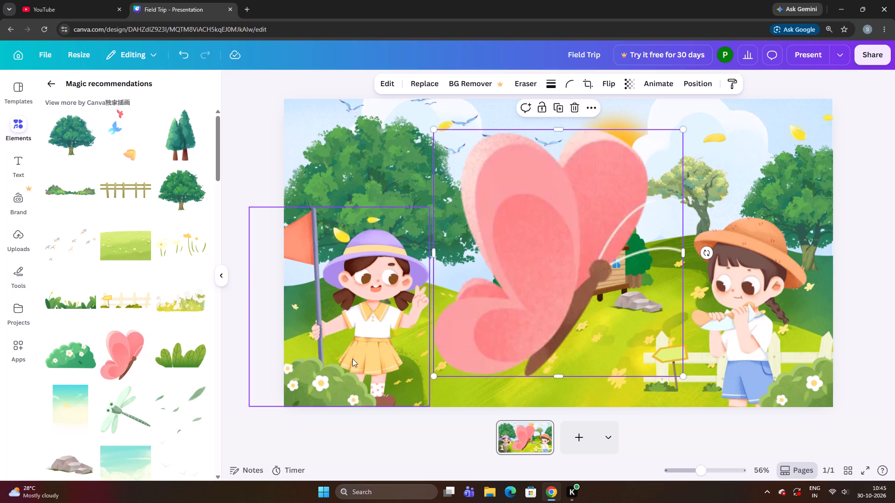
pyautogui.moveTo(606, 353); pyautogui.dragTo(517, 329)
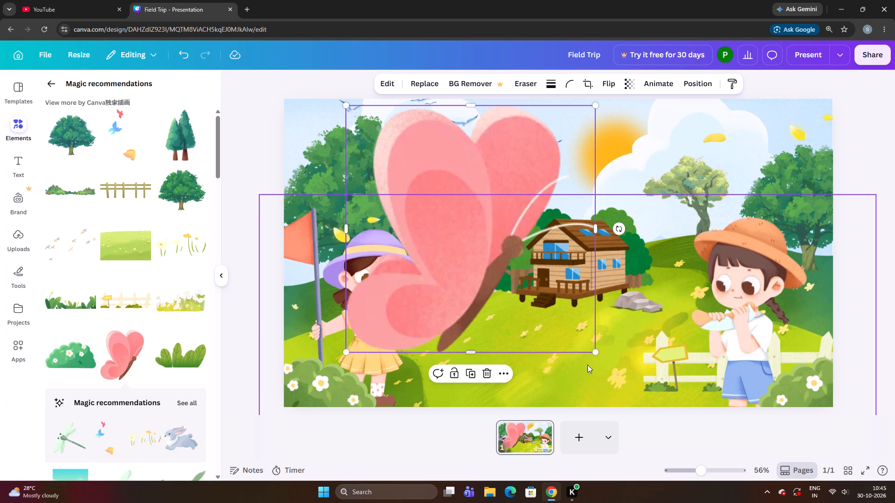
pyautogui.moveTo(531, 324); pyautogui.dragTo(643, 331)
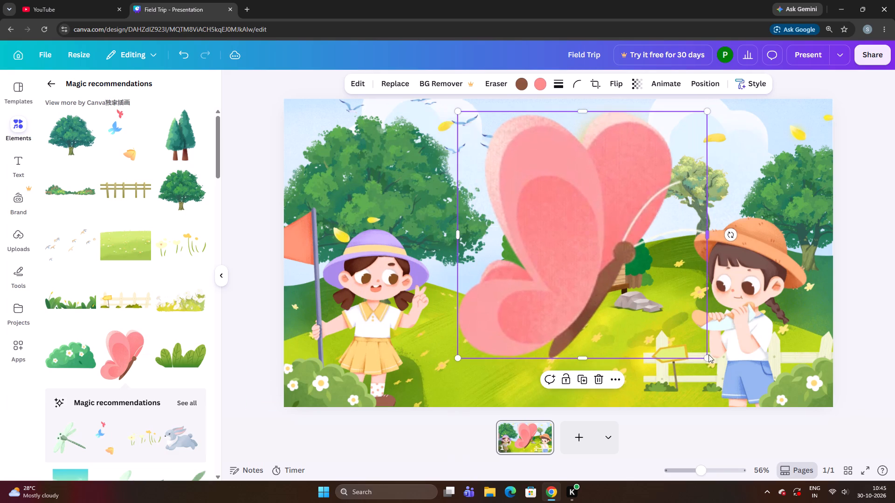
pyautogui.moveTo(707, 360); pyautogui.dragTo(495, 208)
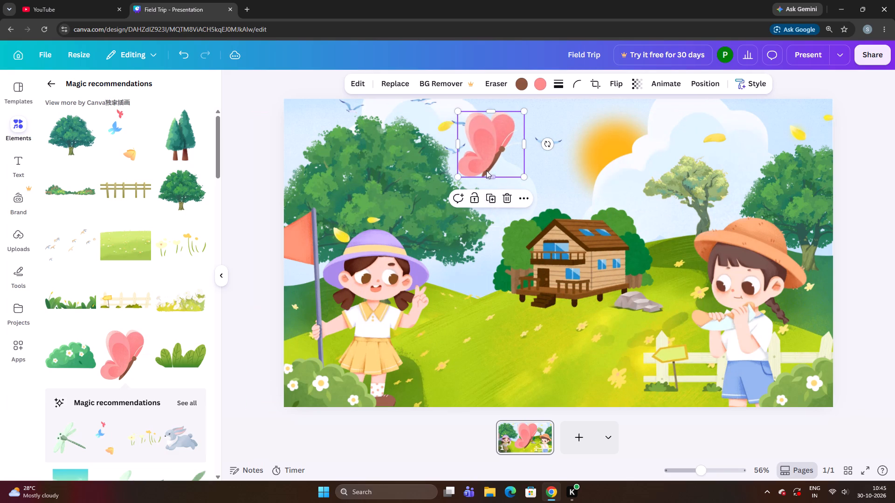
pyautogui.moveTo(486, 163); pyautogui.dragTo(486, 309)
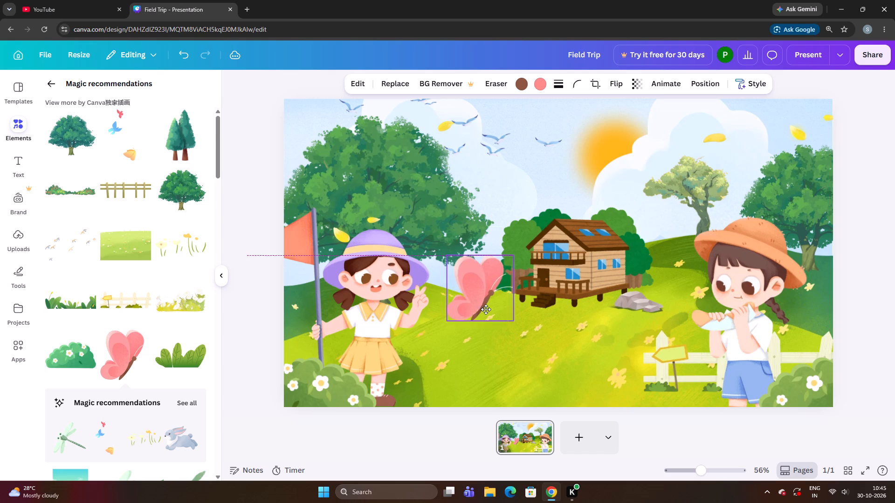
pyautogui.moveTo(486, 309); pyautogui.dragTo(487, 309)
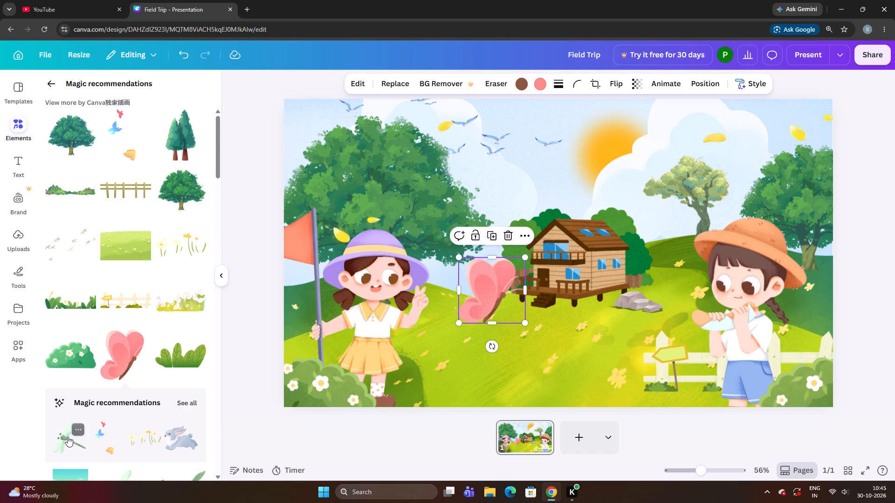
# Add the green dragonfly from the magic recommendations and shrink it to a small figure over the large tree.
pyautogui.click(68, 437)
pyautogui.moveTo(557, 332); pyautogui.dragTo(523, 322)
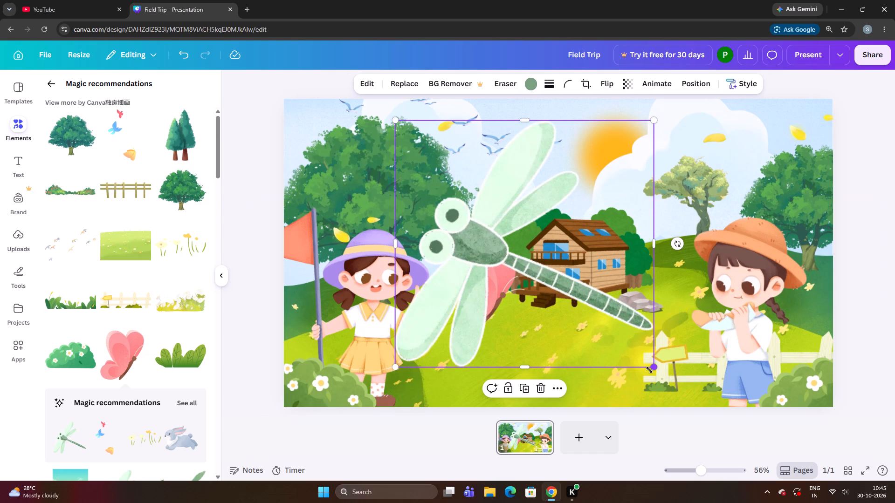
pyautogui.moveTo(651, 369); pyautogui.dragTo(503, 285)
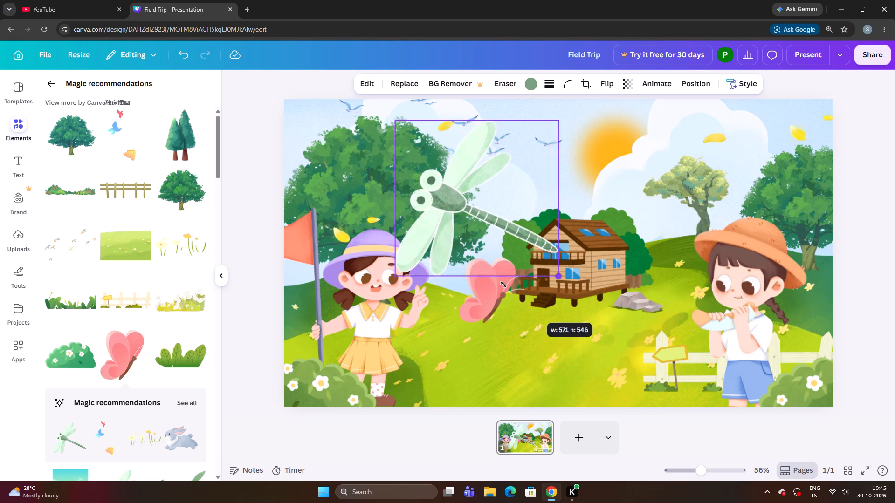
pyautogui.moveTo(503, 285); pyautogui.dragTo(422, 212)
# Move the pink butterfly up above the roof of the wooden house, just below the sun.
pyautogui.click(485, 308)
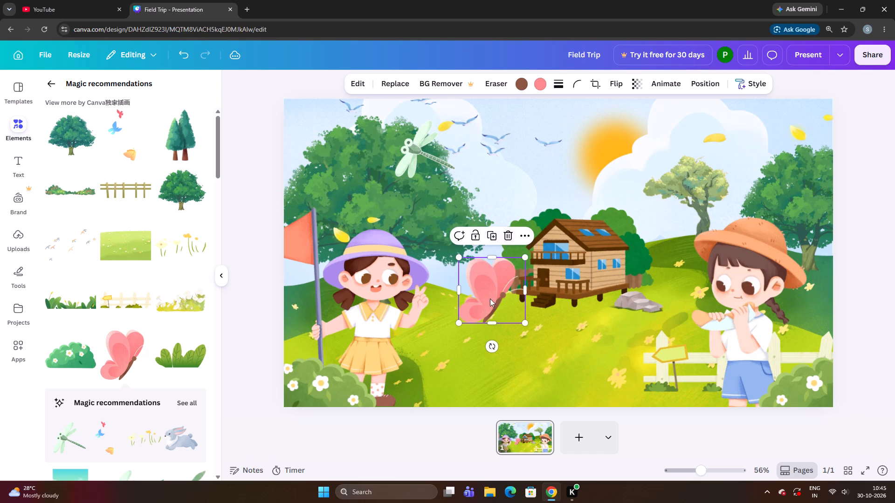
pyautogui.moveTo(490, 299); pyautogui.dragTo(601, 199)
# Move the dragonfly beside the purple-hatted girl's raised hand and shrink it further.
pyautogui.moveTo(407, 159); pyautogui.dragTo(442, 289)
pyautogui.moveTo(466, 289); pyautogui.dragTo(467, 306)
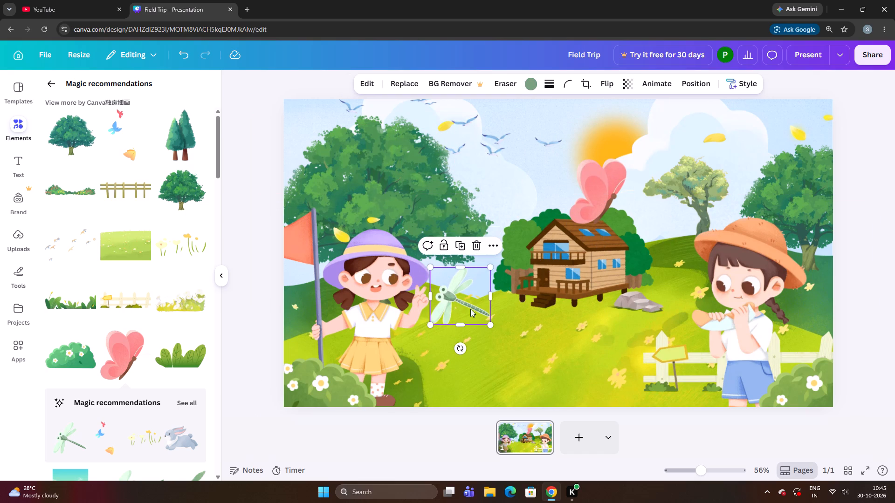
pyautogui.moveTo(490, 325); pyautogui.dragTo(476, 301)
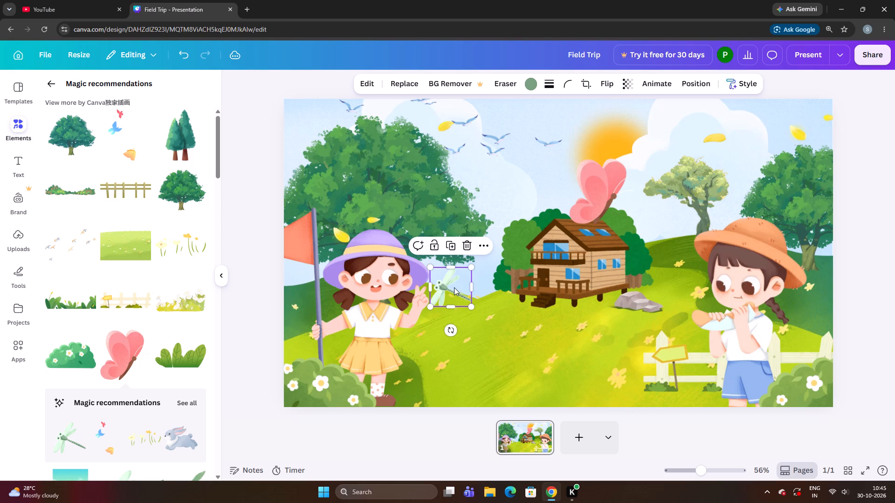
pyautogui.moveTo(454, 287); pyautogui.dragTo(454, 298)
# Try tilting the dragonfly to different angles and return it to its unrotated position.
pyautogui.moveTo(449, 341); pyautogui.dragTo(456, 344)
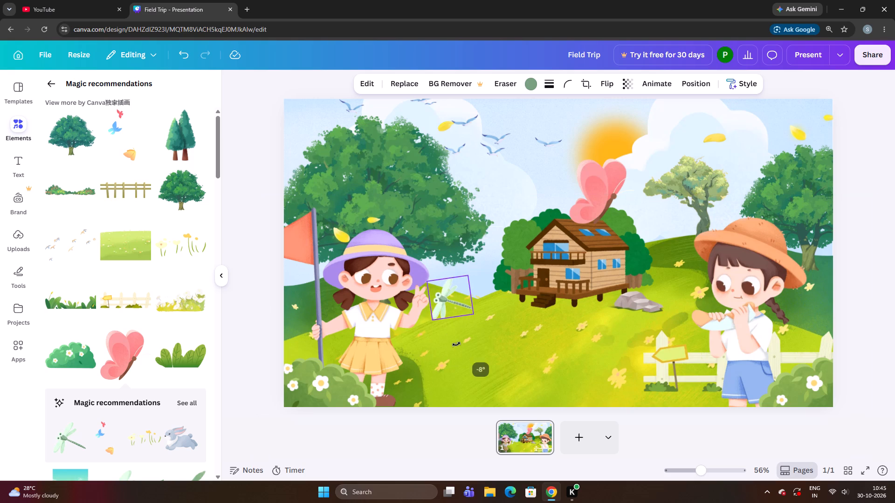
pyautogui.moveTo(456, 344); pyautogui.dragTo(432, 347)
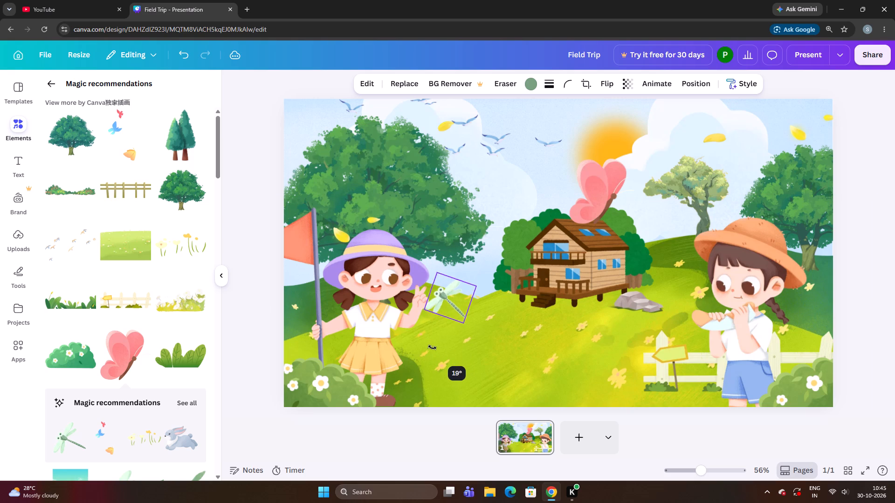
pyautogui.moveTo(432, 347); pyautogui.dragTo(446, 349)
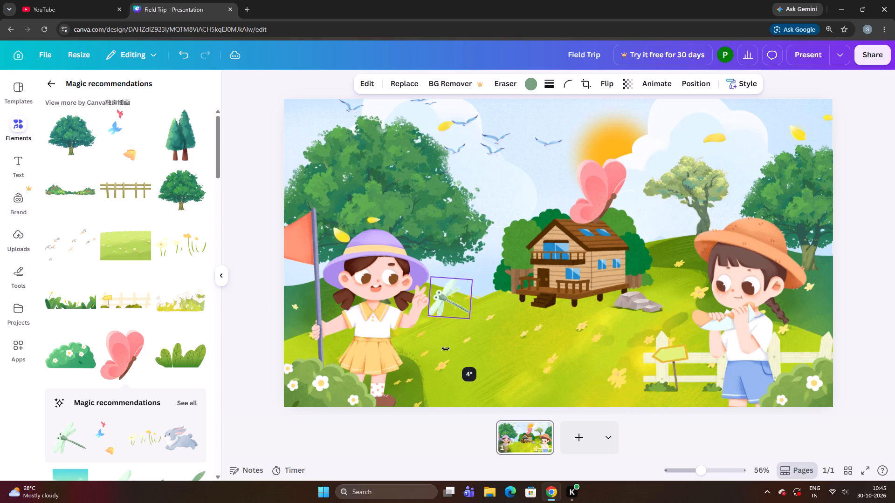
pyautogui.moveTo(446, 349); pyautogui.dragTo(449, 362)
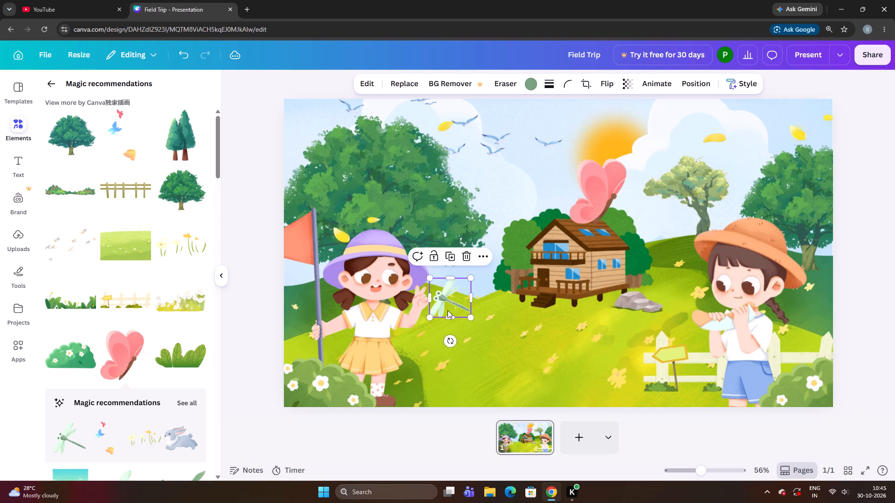
# Shrink the dragonfly to a tiny size and place it just beside the purple-hatted girl's raised fingers.
pyautogui.moveTo(447, 310); pyautogui.dragTo(428, 304)
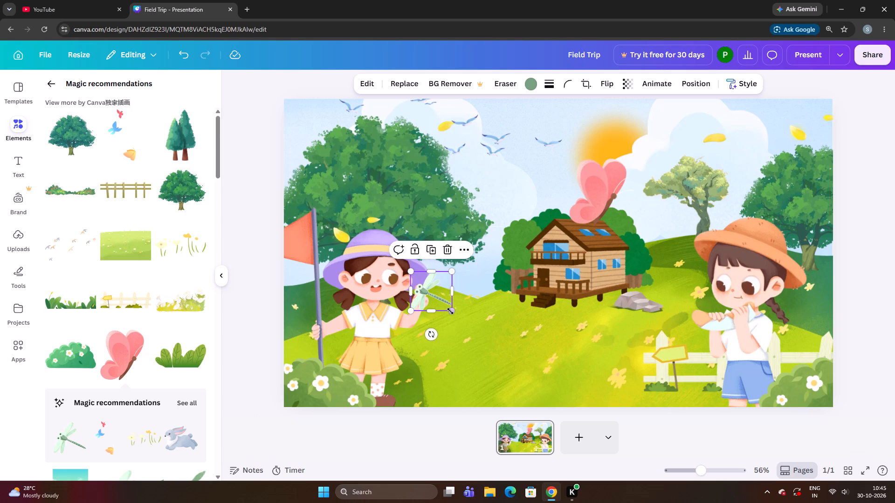
pyautogui.moveTo(450, 311); pyautogui.dragTo(432, 291)
pyautogui.moveTo(423, 282); pyautogui.dragTo(437, 287)
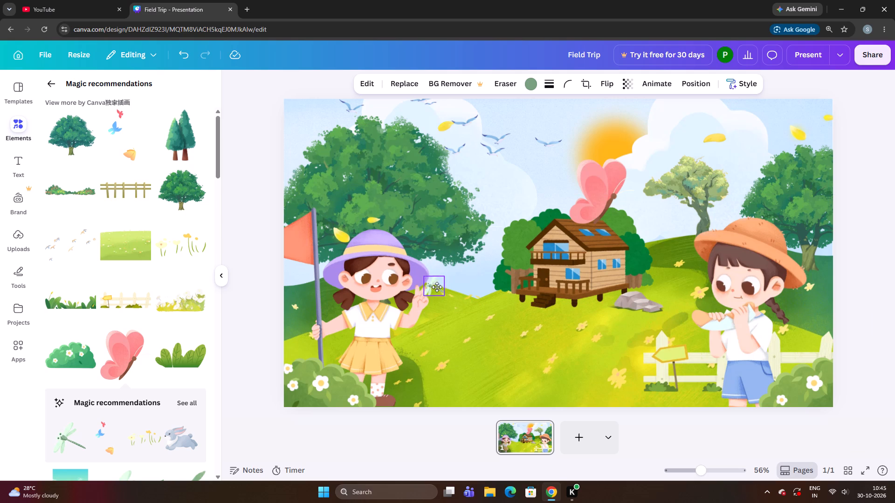
pyautogui.moveTo(437, 287); pyautogui.dragTo(444, 295)
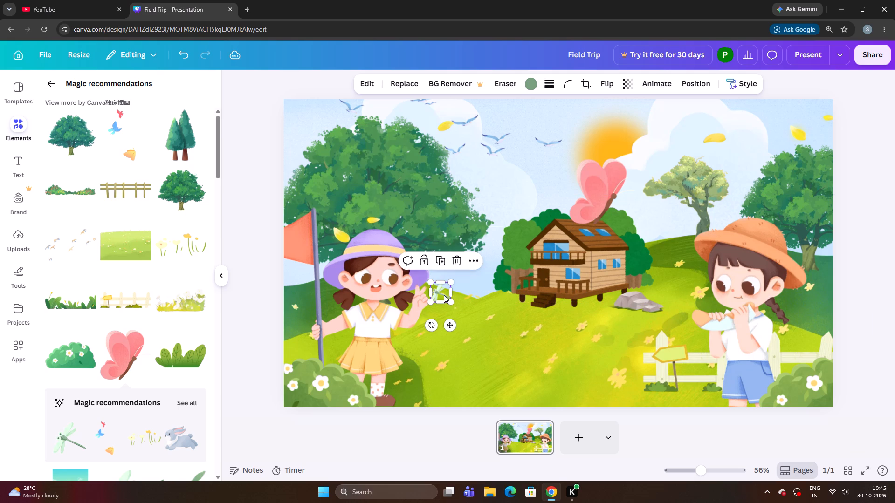
pyautogui.click(444, 295)
pyautogui.press('Down')
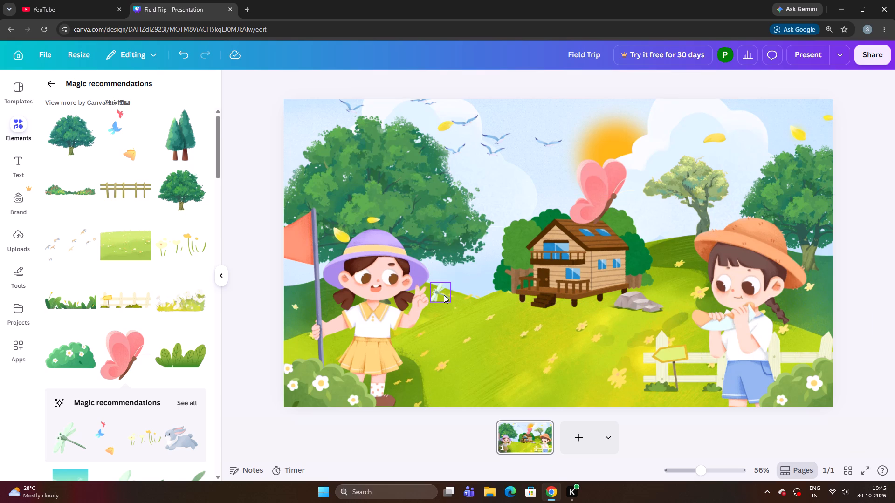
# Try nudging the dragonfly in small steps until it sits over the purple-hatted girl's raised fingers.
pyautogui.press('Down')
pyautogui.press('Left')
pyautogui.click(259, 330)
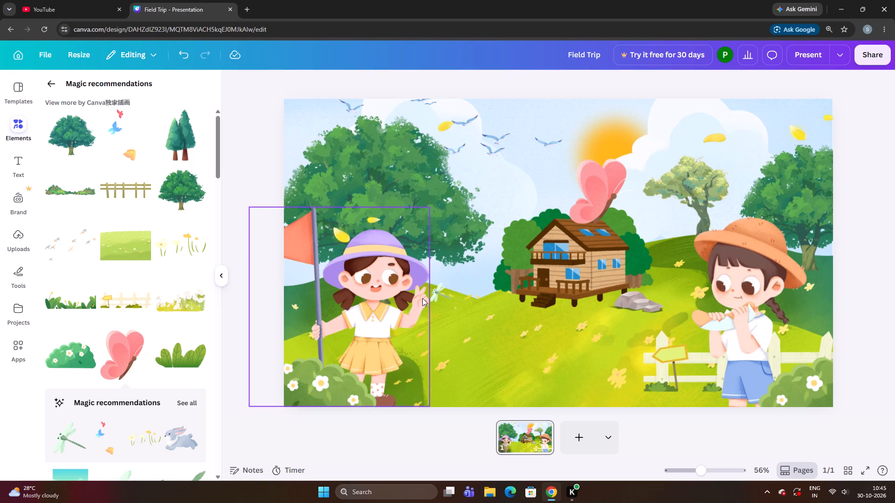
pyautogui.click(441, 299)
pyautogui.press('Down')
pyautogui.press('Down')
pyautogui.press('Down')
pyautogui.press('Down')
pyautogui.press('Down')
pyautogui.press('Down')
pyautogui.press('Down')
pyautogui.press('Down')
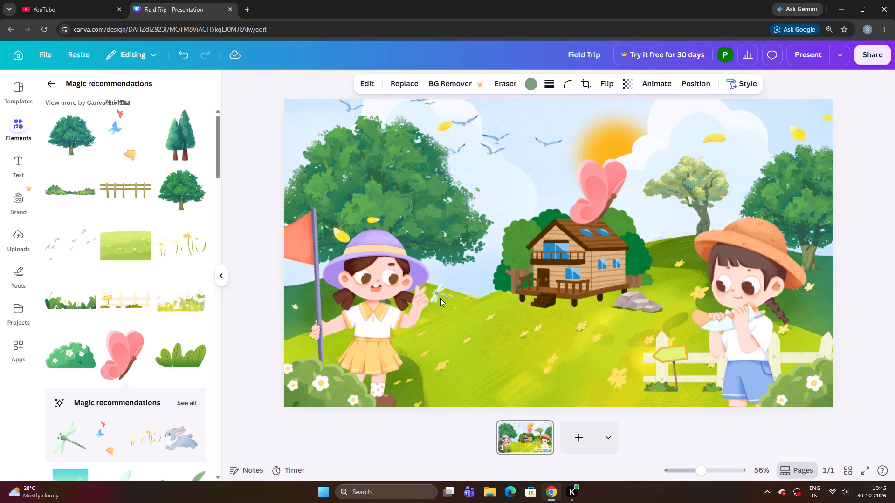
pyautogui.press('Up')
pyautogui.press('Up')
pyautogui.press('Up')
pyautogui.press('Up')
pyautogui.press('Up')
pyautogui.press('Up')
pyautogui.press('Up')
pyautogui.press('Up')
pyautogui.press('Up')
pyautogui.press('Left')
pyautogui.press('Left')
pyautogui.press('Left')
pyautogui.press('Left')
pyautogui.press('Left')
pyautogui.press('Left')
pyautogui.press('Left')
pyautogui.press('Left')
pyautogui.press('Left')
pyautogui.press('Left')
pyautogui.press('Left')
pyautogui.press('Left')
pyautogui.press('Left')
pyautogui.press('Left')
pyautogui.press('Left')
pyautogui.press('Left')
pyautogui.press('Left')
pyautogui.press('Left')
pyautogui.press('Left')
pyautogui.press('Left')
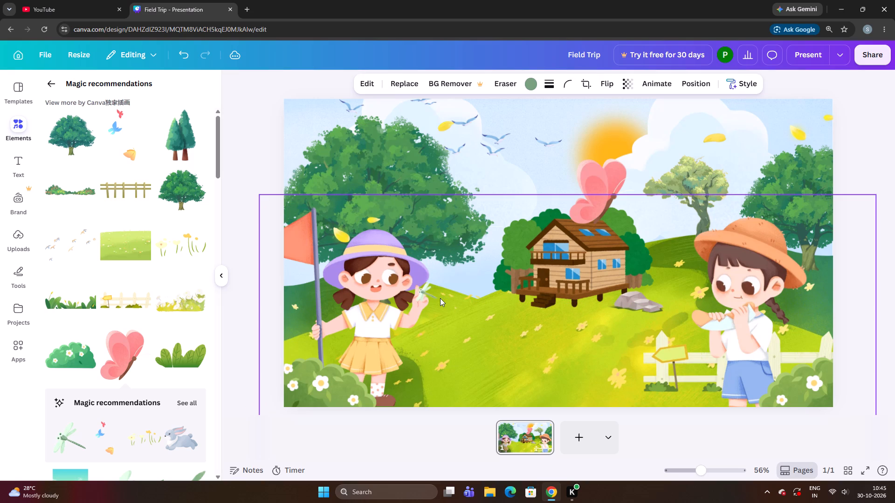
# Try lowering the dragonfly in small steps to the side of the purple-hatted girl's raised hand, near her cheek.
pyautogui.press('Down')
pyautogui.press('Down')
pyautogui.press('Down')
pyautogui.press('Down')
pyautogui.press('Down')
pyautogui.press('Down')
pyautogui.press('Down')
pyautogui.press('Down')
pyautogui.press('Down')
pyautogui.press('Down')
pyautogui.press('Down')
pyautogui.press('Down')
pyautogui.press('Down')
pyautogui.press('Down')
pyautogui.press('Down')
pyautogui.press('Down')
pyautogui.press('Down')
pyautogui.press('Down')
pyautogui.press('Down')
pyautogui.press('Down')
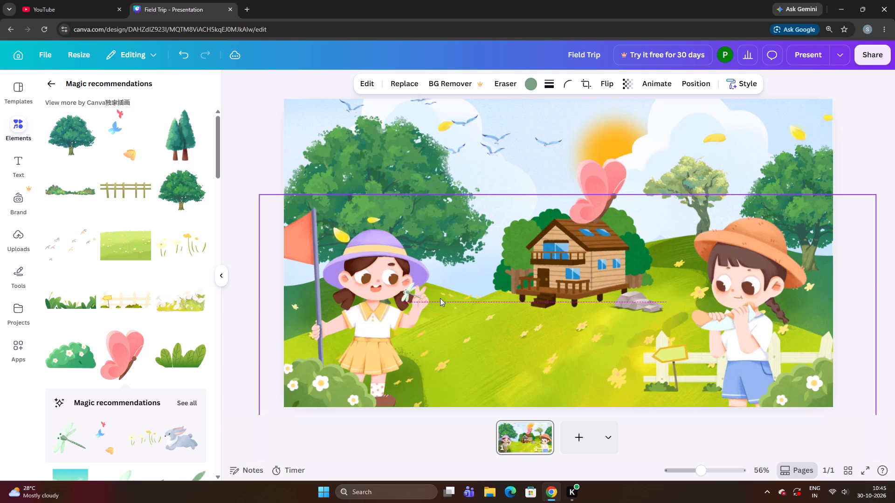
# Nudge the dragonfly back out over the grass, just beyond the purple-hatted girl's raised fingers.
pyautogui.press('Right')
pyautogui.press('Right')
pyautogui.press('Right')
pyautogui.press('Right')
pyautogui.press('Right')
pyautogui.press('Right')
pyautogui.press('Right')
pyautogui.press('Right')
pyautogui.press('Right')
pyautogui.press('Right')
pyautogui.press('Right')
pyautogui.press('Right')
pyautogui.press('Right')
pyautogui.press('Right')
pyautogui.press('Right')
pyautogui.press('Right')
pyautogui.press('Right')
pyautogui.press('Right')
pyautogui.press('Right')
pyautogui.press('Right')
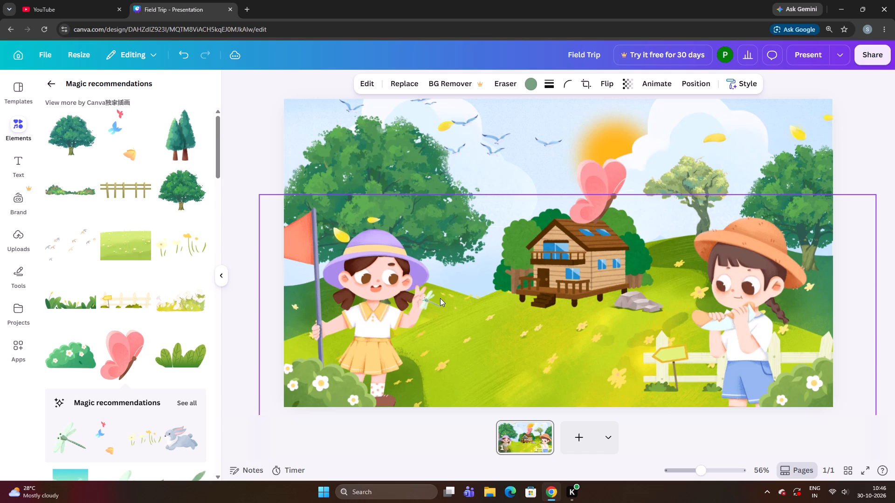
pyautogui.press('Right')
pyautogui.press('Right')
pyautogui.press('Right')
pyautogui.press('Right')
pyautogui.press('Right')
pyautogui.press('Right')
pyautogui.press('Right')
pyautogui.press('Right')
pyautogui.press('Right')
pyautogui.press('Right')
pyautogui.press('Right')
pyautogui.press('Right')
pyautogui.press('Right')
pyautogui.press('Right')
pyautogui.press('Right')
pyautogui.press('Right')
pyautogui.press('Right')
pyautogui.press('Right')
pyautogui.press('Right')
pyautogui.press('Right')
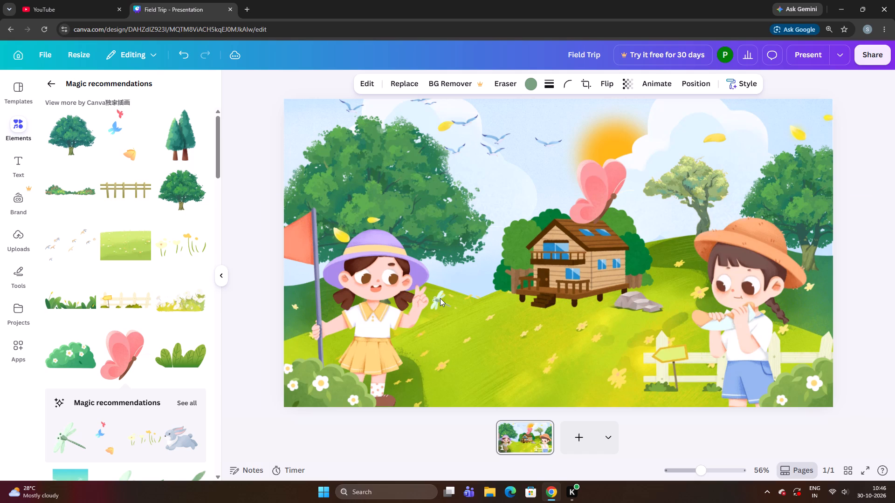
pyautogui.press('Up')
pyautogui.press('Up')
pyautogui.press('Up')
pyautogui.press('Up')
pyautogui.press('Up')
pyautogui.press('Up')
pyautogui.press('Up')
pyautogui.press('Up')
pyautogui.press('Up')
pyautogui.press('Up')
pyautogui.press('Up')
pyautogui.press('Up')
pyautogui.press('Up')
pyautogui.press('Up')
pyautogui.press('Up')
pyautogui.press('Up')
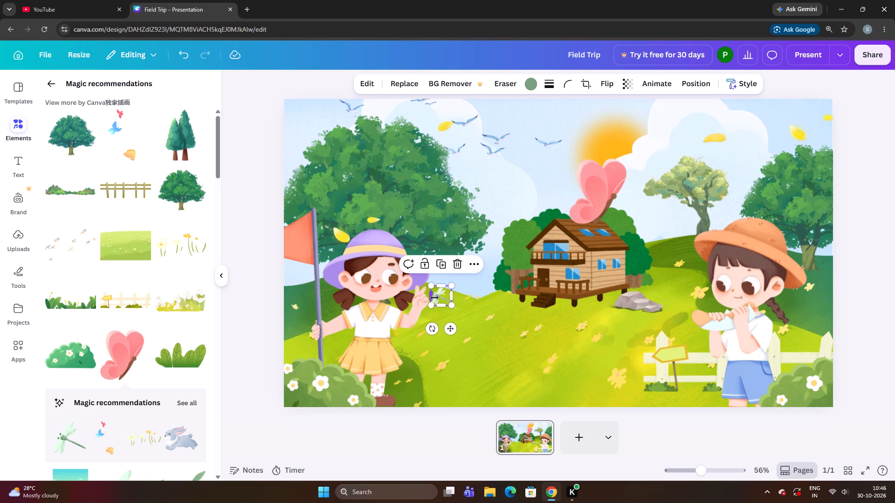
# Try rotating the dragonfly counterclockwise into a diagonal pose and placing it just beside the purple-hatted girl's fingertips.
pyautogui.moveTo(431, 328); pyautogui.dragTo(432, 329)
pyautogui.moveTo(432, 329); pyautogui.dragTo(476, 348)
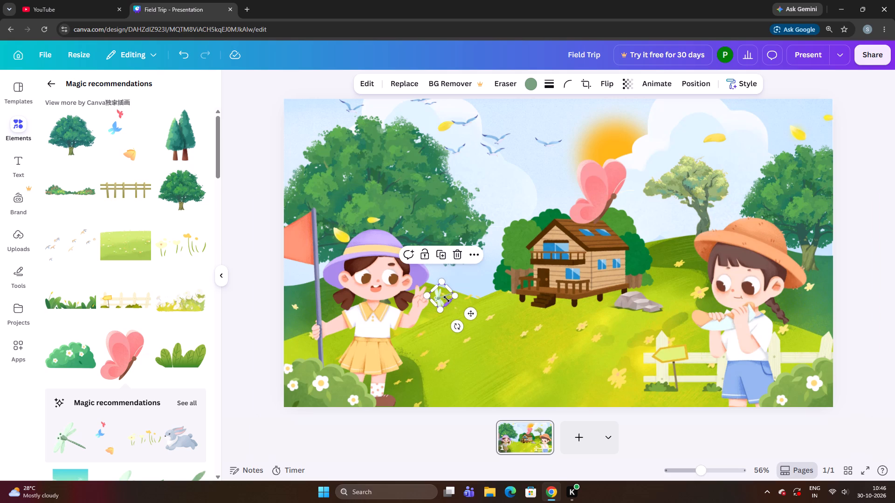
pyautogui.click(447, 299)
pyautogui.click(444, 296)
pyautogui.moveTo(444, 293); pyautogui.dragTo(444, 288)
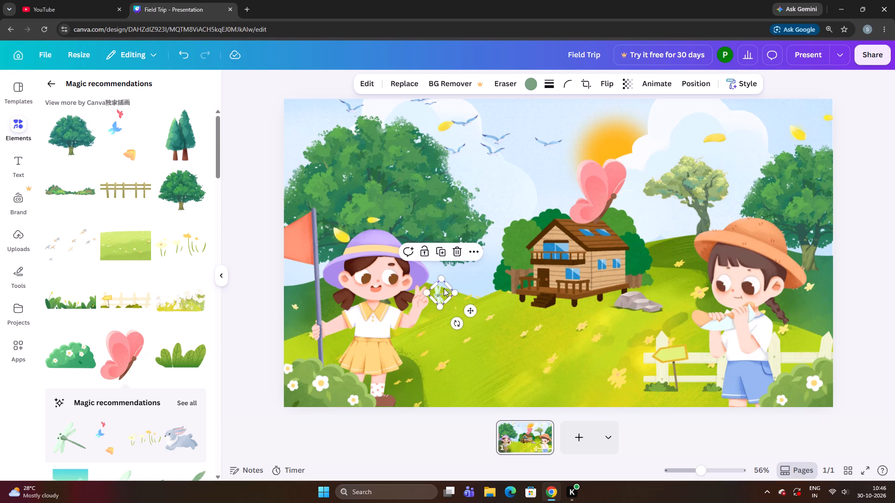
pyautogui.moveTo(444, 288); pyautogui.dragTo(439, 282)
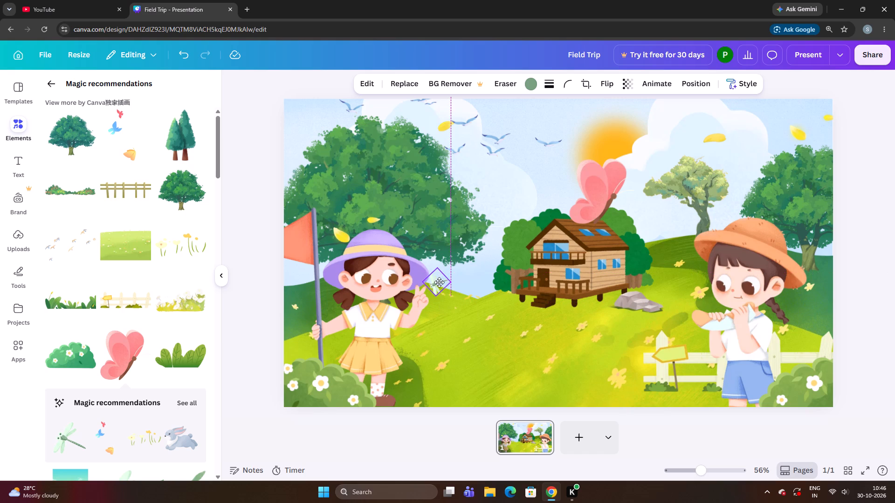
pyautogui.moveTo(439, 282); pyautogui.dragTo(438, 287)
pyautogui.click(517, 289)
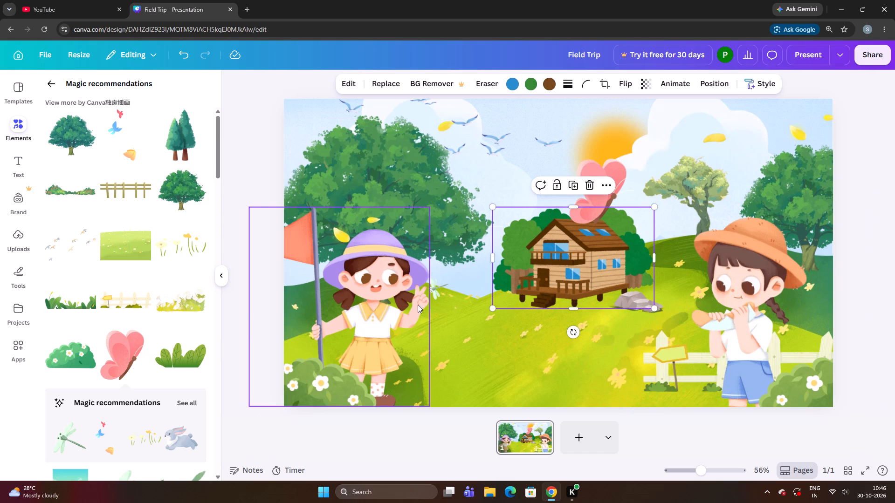
# Move the dragonfly down to the white-flowered bush beside the purple-hatted girl's legs and tilt it slightly clockwise.
pyautogui.moveTo(438, 290); pyautogui.dragTo(374, 382)
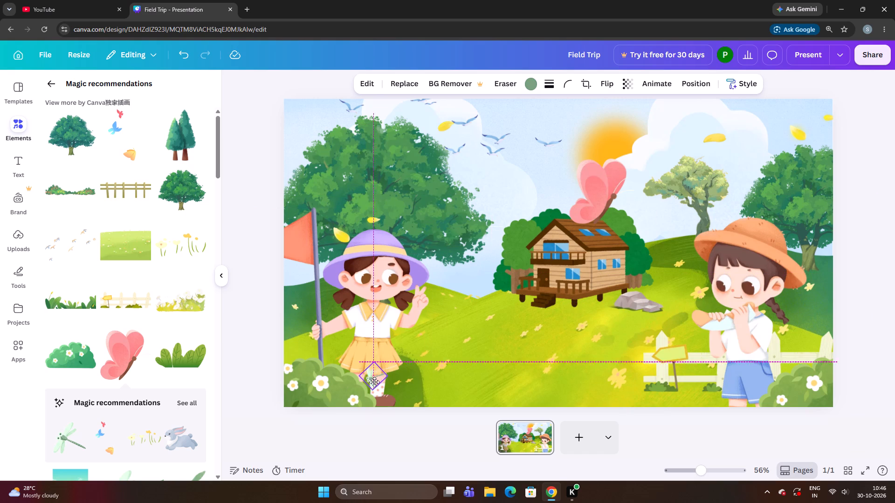
pyautogui.moveTo(374, 382); pyautogui.dragTo(363, 389)
pyautogui.click(361, 388)
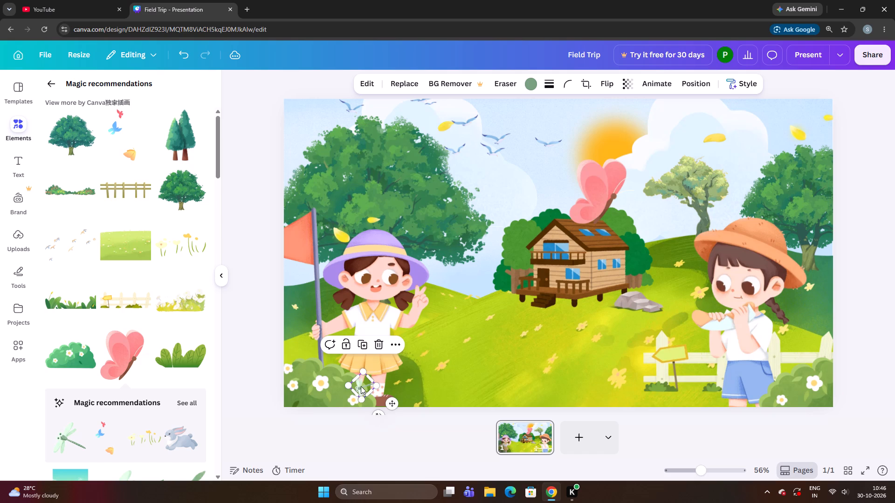
pyautogui.moveTo(383, 409); pyautogui.dragTo(361, 412)
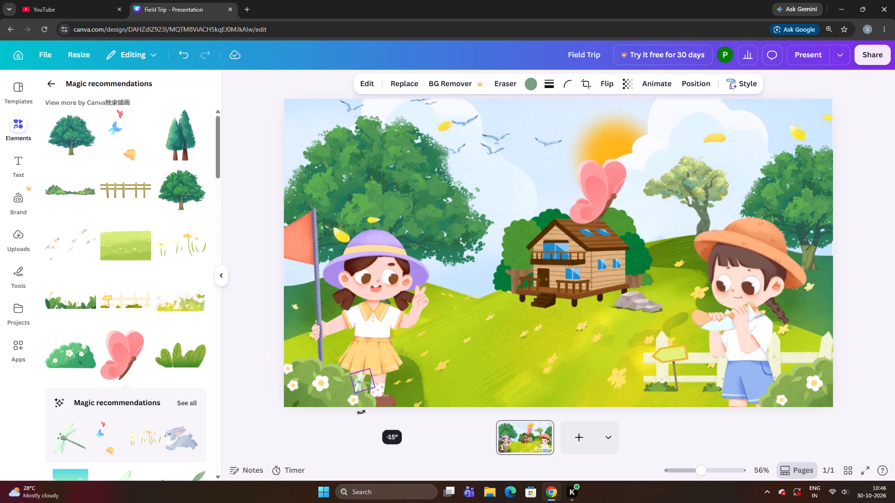
pyautogui.moveTo(361, 412); pyautogui.dragTo(347, 413)
pyautogui.moveTo(359, 379); pyautogui.dragTo(359, 379)
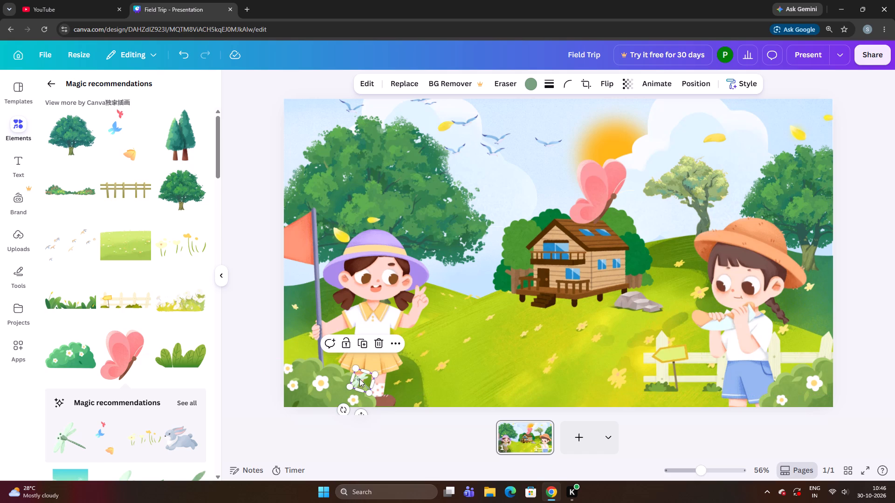
pyautogui.moveTo(359, 379); pyautogui.dragTo(355, 380)
pyautogui.moveTo(357, 380); pyautogui.dragTo(351, 381)
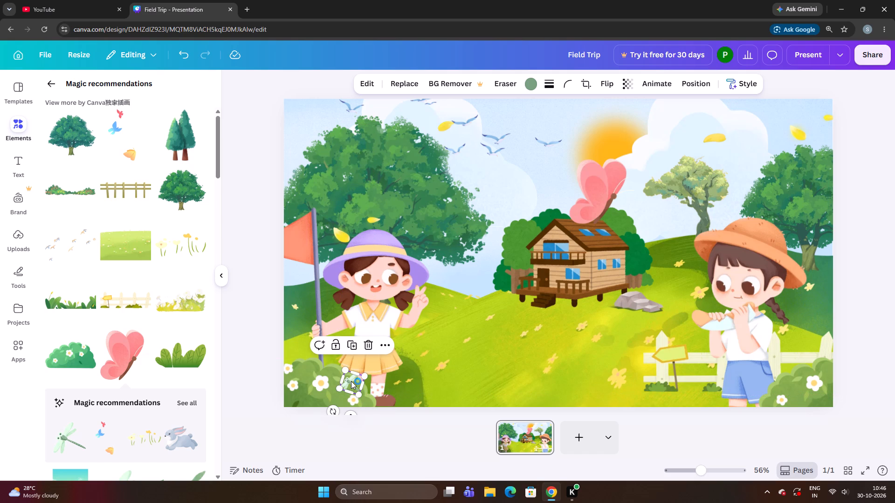
# Fine-tune the dragonfly's position in small steps so it rests on the bush between the white flowers and the girl's skirt.
pyautogui.press('Up')
pyautogui.press('Up')
pyautogui.press('Left')
pyautogui.press('Left')
pyautogui.press('Left')
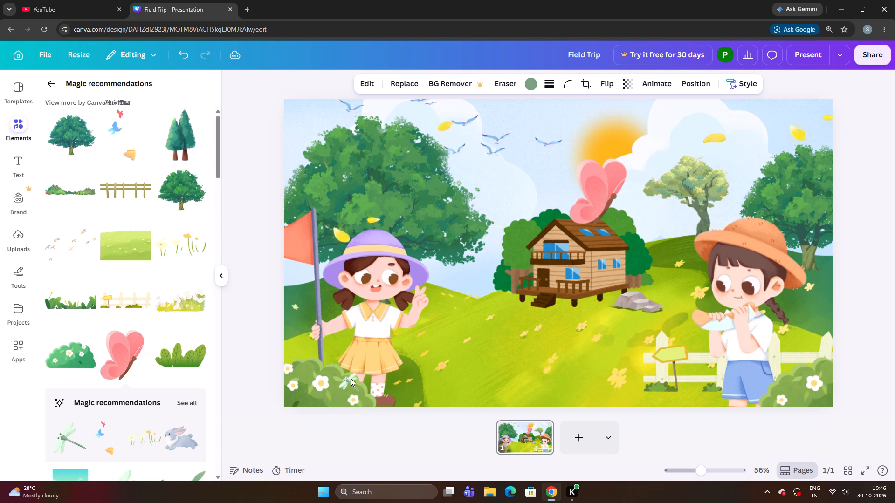
pyautogui.press('Left')
pyautogui.press('Left')
pyautogui.press('Left')
pyautogui.press('Left')
pyautogui.press('Left')
pyautogui.press('Left')
pyautogui.press('Down')
pyautogui.press('Down')
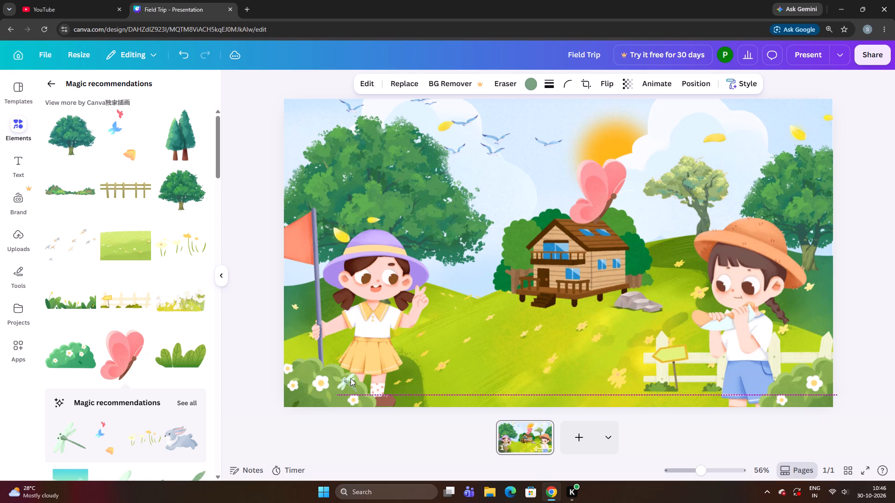
pyautogui.press('Up')
pyautogui.press('Left')
pyautogui.press('Left')
pyautogui.press('Left')
pyautogui.press('Left')
pyautogui.press('Left')
pyautogui.press('Down')
# Nudge the dragonfly away from the purple-hatted girl's skirt, across the bush toward its largest white flower.
pyautogui.press('Down')
pyautogui.press('Down')
pyautogui.press('Up')
pyautogui.press('Up')
pyautogui.press('Up')
pyautogui.press('Up')
pyautogui.press('Up')
pyautogui.press('Up')
pyautogui.press('Up')
pyautogui.press('Left')
pyautogui.press('Left')
pyautogui.press('Left')
pyautogui.press('Left')
pyautogui.press('Left')
pyautogui.press('Left')
pyautogui.press('Left')
pyautogui.press('Left')
pyautogui.press('Left')
pyautogui.press('Left')
pyautogui.press('Left')
pyautogui.press('Left')
pyautogui.press('Left')
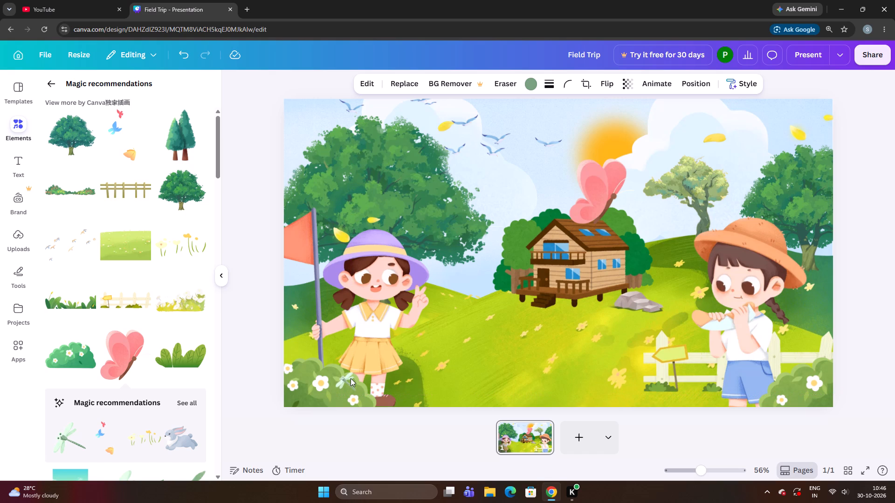
pyautogui.press('Down')
pyautogui.press('Down')
pyautogui.press('Down')
pyautogui.press('Down')
pyautogui.press('Down')
pyautogui.press('Down')
pyautogui.press('Down')
pyautogui.press('Down')
pyautogui.press('Down')
pyautogui.press('Down')
pyautogui.press('Down')
pyautogui.press('Up')
pyautogui.press('Left')
pyautogui.press('Left')
pyautogui.press('Left')
pyautogui.press('Up')
pyautogui.press('Left')
pyautogui.press('Up')
pyautogui.press('Left')
pyautogui.press('Left')
pyautogui.press('Up')
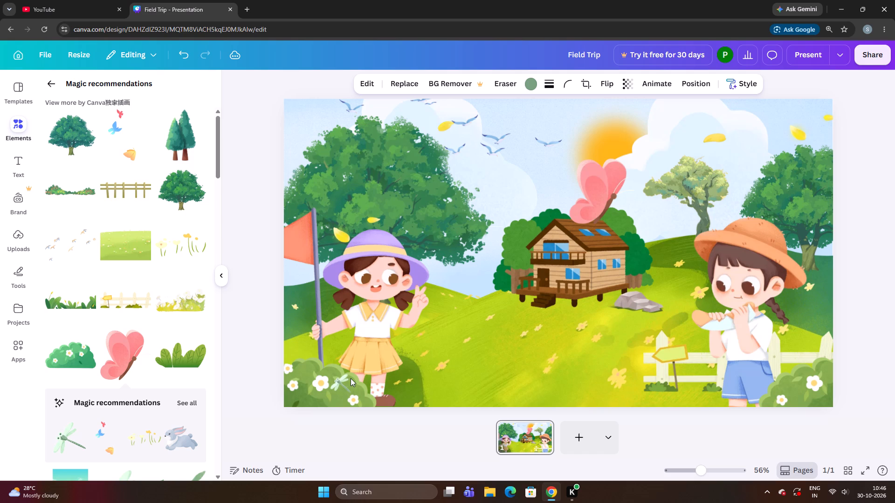
pyautogui.press('Up')
pyautogui.press('Left')
pyautogui.press('Up')
pyautogui.press('Up')
pyautogui.press('Left')
pyautogui.press('Left')
pyautogui.press('Left')
pyautogui.press('Left')
pyautogui.press('Left')
pyautogui.press('Left')
pyautogui.press('Left')
pyautogui.press('Left')
pyautogui.press('Left')
pyautogui.press('Left')
pyautogui.press('Left')
pyautogui.press('Left')
pyautogui.press('Left')
pyautogui.press('Left')
pyautogui.press('Left')
pyautogui.press('Left')
pyautogui.press('Left')
pyautogui.press('Left')
pyautogui.press('Left')
pyautogui.press('Left')
pyautogui.press('Left')
# Lower the dragonfly slightly and shift it back toward the girl's legs, between the bush's largest flower and the lower one.
pyautogui.press('Down')
pyautogui.press('Down')
pyautogui.press('Down')
pyautogui.press('Down')
pyautogui.press('Down')
pyautogui.press('Down')
pyautogui.press('Down')
pyautogui.press('Down')
pyautogui.press('Right')
pyautogui.press('Right')
pyautogui.press('Right')
pyautogui.press('Right')
pyautogui.press('Right')
pyautogui.press('Right')
pyautogui.press('Right')
pyautogui.press('Right')
pyautogui.press('Right')
pyautogui.press('Right')
pyautogui.press('Right')
pyautogui.press('Right')
pyautogui.press('Right')
pyautogui.press('Right')
pyautogui.press('Right')
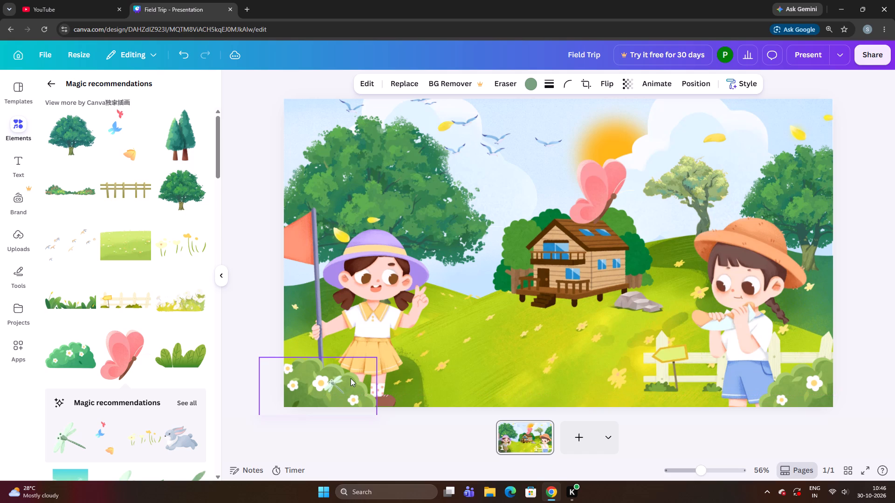
pyautogui.press('Down')
pyautogui.press('Down')
pyautogui.press('Down')
pyautogui.press('Down')
pyautogui.press('Down')
pyautogui.press('Down')
pyautogui.press('Down')
pyautogui.press('Down')
pyautogui.press('Down')
pyautogui.press('Up')
pyautogui.press('Up')
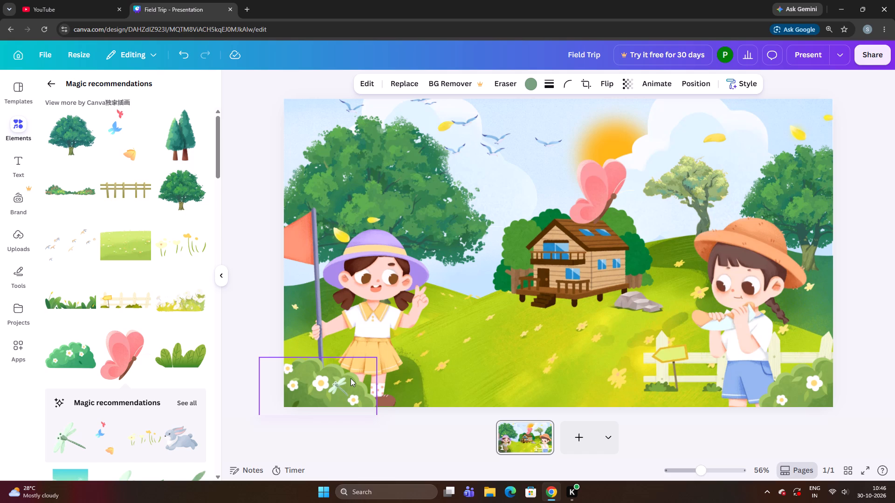
# Nudge the dragonfly sideways with small height corrections so it sits on the bush's largest white flower.
pyautogui.press('Left')
pyautogui.press('Left')
pyautogui.press('Left')
pyautogui.press('Left')
pyautogui.press('Left')
pyautogui.press('Left')
pyautogui.press('Left')
pyautogui.press('Left')
pyautogui.press('Left')
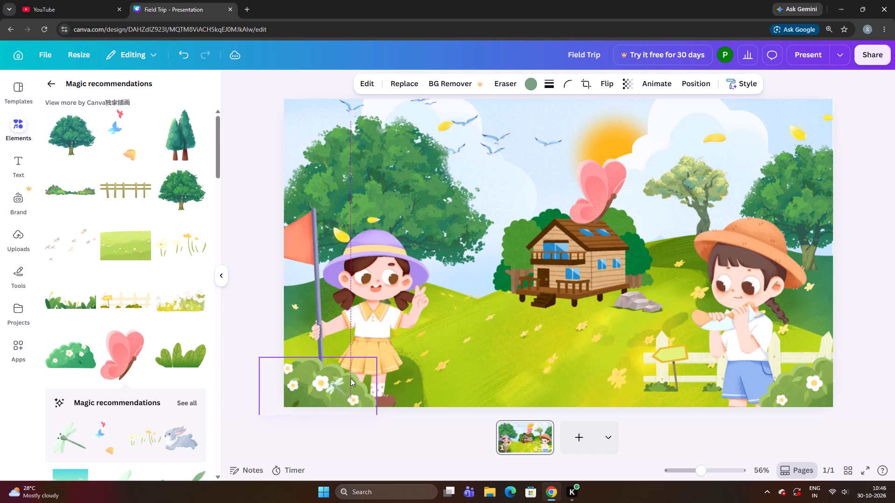
pyautogui.press('Up')
pyautogui.press('Up')
pyautogui.press('Up')
pyautogui.press('Down')
pyautogui.press('Down')
pyautogui.press('Down')
pyautogui.press('Down')
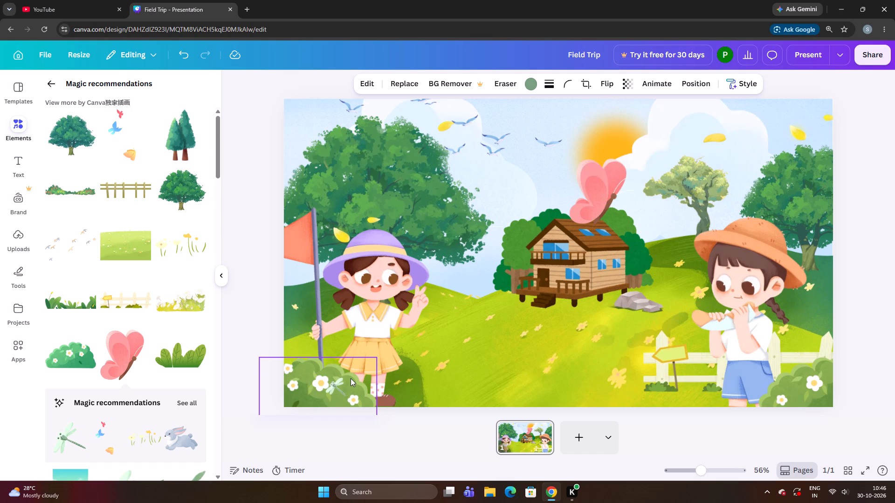
pyautogui.press('Down')
pyautogui.press('Up')
pyautogui.press('Up')
pyautogui.press('Down')
pyautogui.press('Left')
pyautogui.press('Left')
pyautogui.press('Left')
pyautogui.press('Left')
pyautogui.press('Left')
pyautogui.press('Left')
pyautogui.press('Left')
pyautogui.press('Left')
pyautogui.press('Left')
pyautogui.press('Left')
pyautogui.press('Left')
pyautogui.press('Left')
pyautogui.press('Left')
pyautogui.press('Left')
pyautogui.press('Left')
pyautogui.press('Left')
pyautogui.press('Left')
pyautogui.press('Left')
pyautogui.press('Left')
pyautogui.press('Left')
pyautogui.press('Down')
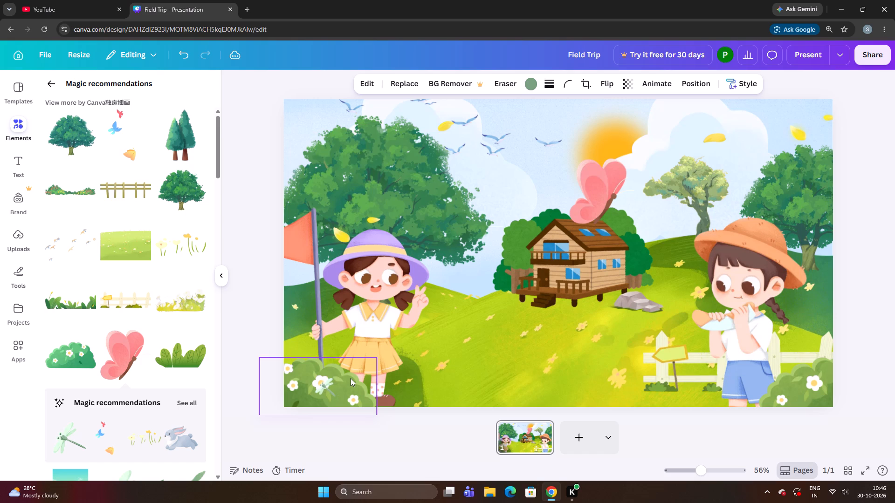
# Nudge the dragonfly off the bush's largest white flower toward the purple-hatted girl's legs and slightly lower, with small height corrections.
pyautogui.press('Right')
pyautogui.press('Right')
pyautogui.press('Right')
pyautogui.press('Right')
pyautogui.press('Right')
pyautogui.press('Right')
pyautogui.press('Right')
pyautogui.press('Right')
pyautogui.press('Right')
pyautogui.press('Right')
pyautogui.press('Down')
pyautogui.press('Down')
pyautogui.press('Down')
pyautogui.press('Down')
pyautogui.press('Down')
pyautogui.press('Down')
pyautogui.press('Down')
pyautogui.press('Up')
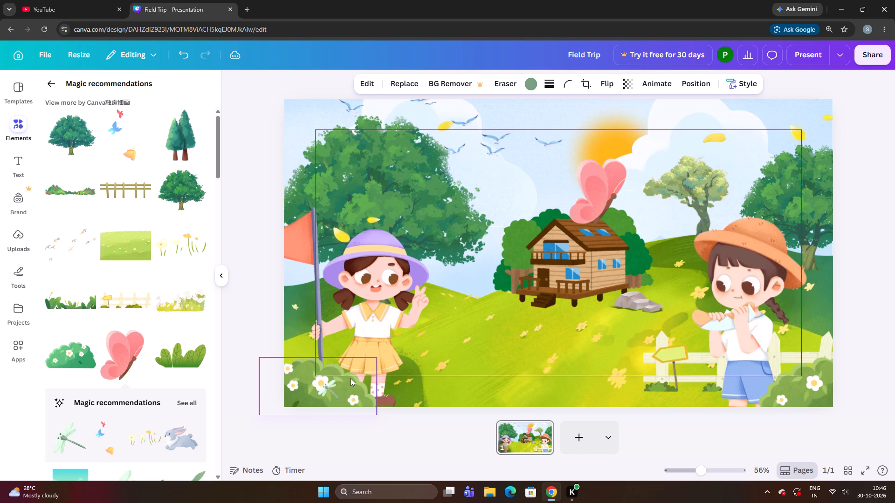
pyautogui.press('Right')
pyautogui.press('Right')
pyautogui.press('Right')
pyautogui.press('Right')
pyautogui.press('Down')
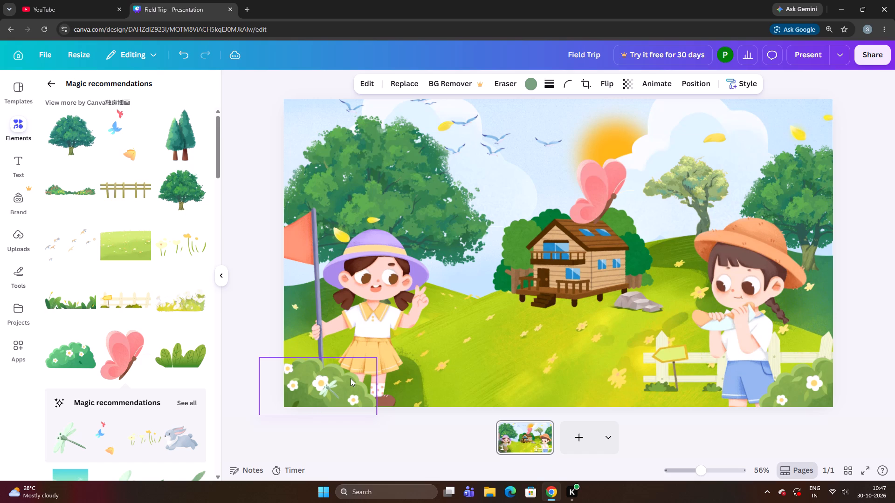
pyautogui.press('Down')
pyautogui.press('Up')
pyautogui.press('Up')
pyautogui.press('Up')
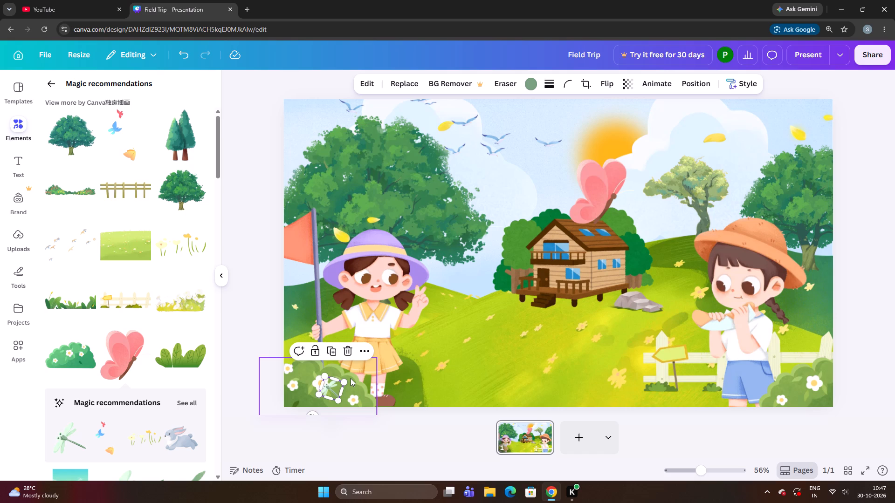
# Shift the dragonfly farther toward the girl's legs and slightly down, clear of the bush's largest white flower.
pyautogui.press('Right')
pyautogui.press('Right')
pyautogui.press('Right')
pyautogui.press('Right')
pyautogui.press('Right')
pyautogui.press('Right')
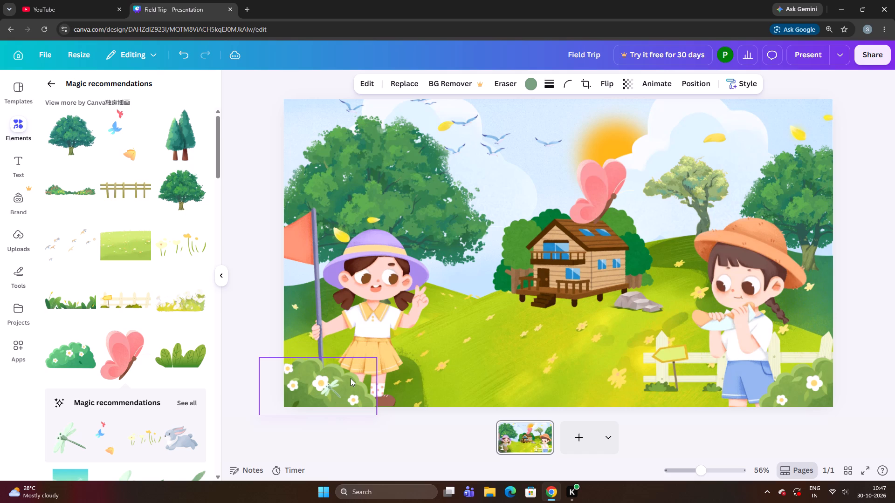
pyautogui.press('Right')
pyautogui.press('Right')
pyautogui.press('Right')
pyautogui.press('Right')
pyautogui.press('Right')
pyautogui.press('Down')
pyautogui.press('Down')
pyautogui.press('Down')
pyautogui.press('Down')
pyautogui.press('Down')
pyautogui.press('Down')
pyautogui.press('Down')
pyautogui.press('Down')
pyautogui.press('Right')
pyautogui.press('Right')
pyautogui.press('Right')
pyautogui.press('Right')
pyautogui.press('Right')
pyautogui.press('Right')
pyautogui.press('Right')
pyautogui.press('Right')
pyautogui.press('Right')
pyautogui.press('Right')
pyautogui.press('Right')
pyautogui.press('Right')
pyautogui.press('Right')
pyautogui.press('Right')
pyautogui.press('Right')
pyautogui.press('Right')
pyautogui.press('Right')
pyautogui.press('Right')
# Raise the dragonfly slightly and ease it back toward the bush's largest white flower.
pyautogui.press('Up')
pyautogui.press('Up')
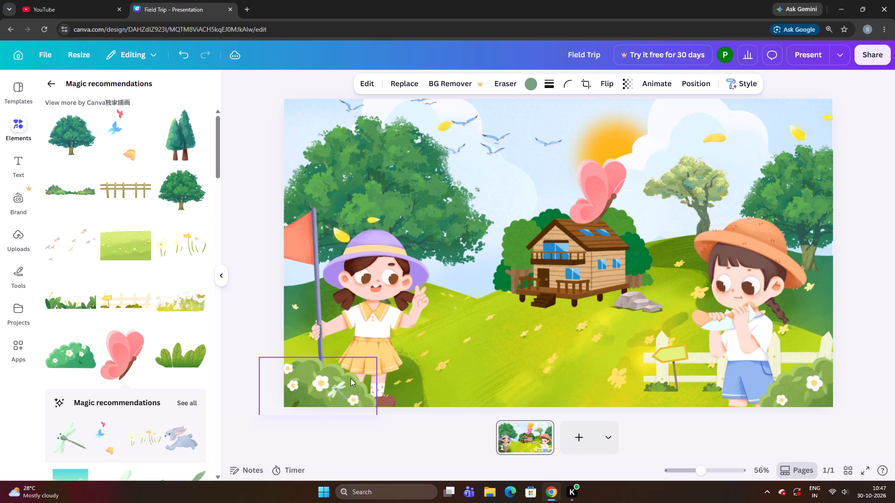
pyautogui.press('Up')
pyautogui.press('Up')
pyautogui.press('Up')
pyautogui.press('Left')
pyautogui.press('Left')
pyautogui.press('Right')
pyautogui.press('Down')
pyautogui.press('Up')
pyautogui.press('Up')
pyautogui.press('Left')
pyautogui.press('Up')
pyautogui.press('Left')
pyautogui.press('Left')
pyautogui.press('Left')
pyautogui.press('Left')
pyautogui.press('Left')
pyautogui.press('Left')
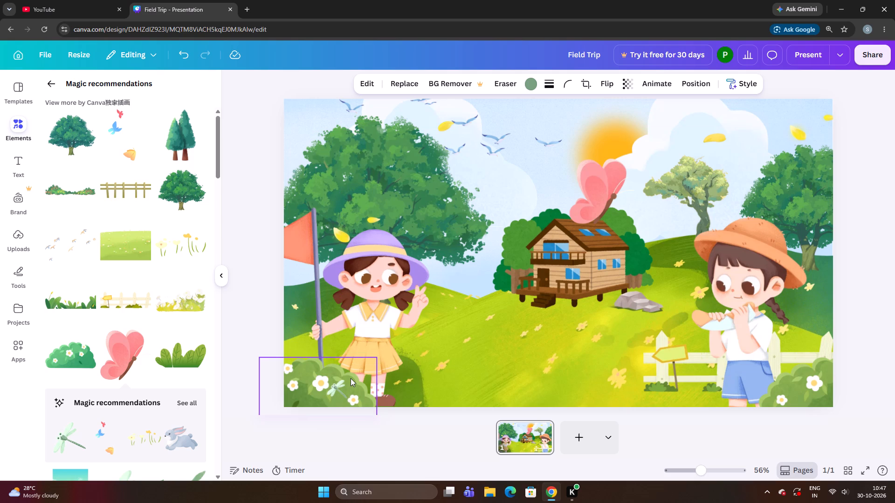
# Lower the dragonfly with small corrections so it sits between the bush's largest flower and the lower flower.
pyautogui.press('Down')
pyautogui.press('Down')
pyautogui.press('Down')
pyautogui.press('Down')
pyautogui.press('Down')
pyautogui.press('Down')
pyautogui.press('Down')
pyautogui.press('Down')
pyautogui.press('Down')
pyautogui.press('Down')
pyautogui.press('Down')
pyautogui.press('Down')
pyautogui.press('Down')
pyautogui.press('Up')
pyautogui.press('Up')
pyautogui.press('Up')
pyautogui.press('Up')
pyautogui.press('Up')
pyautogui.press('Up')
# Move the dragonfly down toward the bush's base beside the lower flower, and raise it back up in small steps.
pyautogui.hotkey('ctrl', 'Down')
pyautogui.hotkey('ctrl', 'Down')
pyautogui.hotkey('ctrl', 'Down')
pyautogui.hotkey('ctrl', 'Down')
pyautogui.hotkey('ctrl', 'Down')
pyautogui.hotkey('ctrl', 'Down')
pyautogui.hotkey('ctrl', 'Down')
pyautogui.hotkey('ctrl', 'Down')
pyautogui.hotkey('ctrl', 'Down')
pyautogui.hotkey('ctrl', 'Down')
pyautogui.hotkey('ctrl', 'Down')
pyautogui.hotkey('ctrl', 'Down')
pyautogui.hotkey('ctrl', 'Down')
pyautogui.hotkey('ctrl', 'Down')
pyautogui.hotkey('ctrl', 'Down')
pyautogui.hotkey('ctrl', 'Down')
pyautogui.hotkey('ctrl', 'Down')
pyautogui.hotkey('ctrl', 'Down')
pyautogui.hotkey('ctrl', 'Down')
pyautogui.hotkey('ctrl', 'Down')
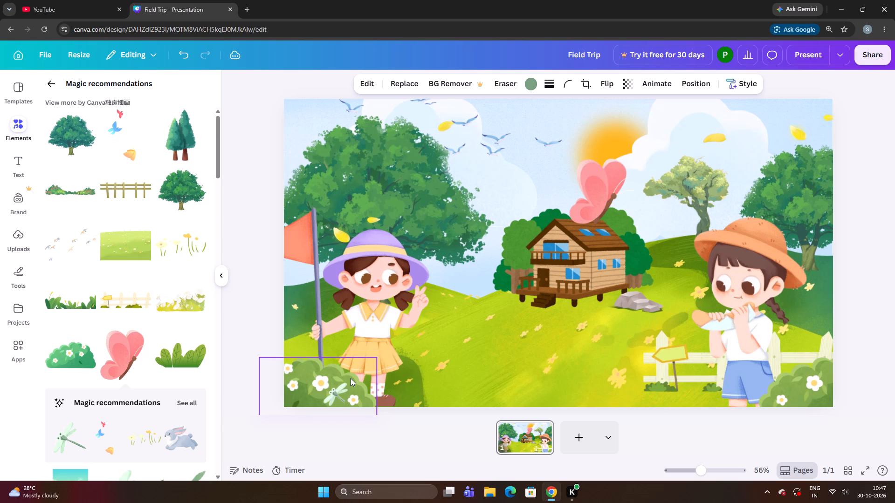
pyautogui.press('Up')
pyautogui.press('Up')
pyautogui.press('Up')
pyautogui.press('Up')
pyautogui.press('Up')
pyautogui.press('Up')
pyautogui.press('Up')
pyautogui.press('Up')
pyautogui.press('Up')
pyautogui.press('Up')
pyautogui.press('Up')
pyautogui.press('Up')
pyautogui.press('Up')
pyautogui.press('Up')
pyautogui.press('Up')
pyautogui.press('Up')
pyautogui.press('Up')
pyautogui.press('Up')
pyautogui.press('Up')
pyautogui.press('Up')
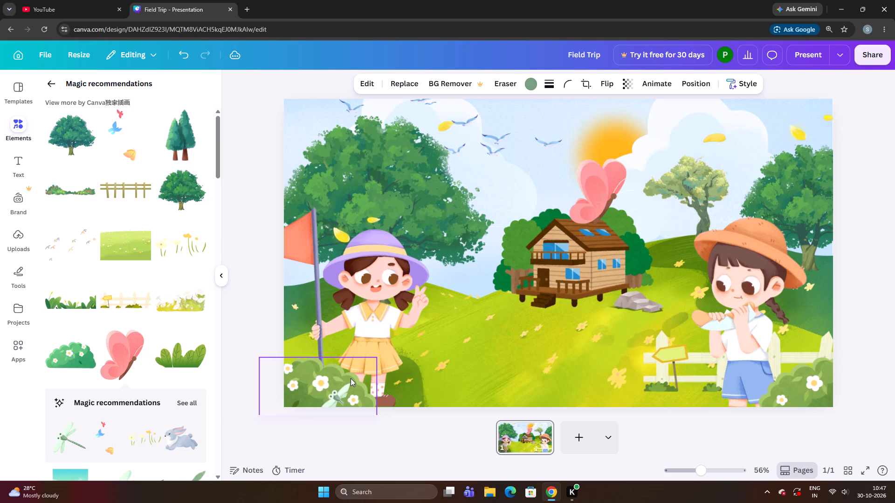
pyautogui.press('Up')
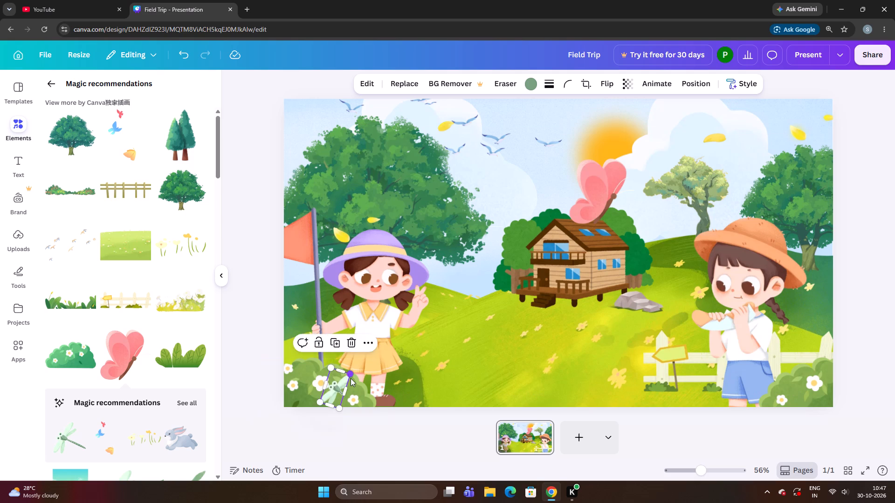
# Delete the dragonfly from the bush by the purple-hatted girl.
pyautogui.click(353, 345)
# Add a new dragonfly from the Magic recommendations, scale it down, and place it on the grass beside the purple-hatted girl.
pyautogui.click(68, 443)
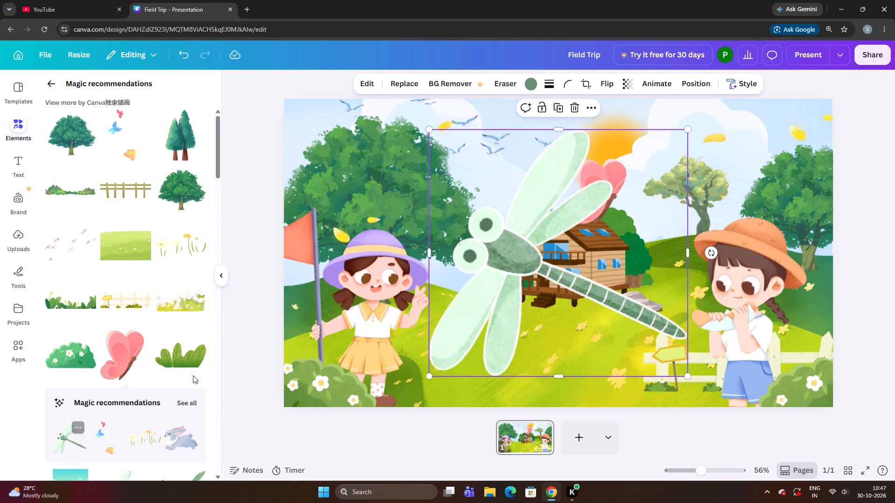
pyautogui.moveTo(465, 306); pyautogui.dragTo(453, 295)
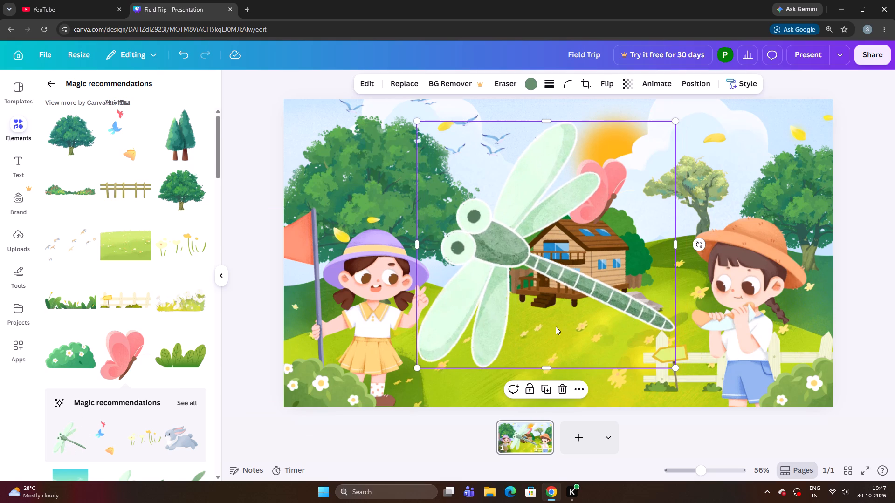
pyautogui.moveTo(675, 366); pyautogui.dragTo(628, 326)
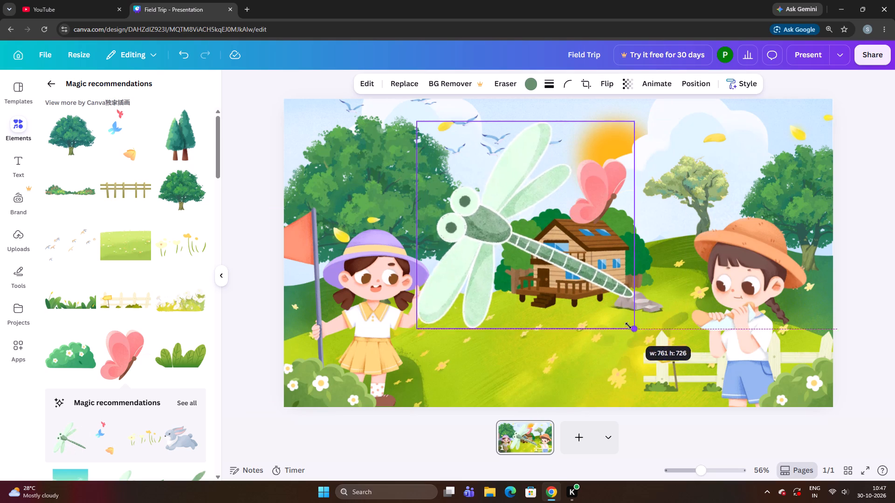
pyautogui.moveTo(628, 326); pyautogui.dragTo(489, 228)
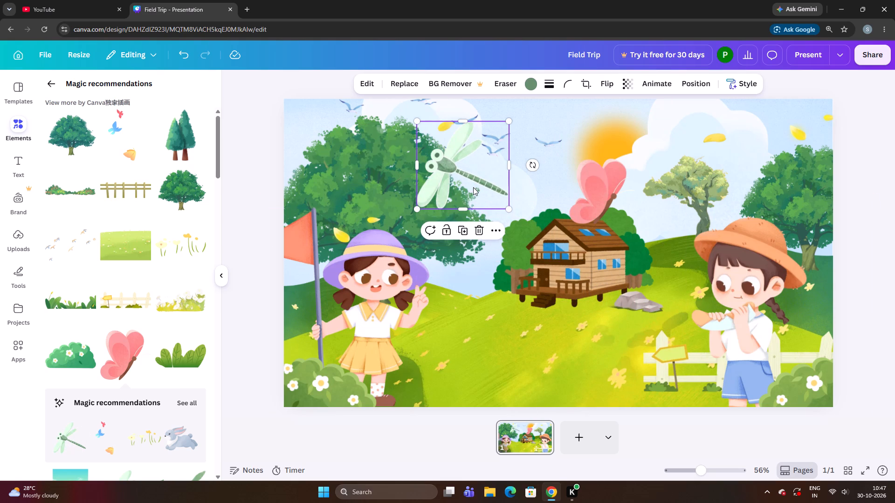
pyautogui.moveTo(451, 157); pyautogui.dragTo(464, 322)
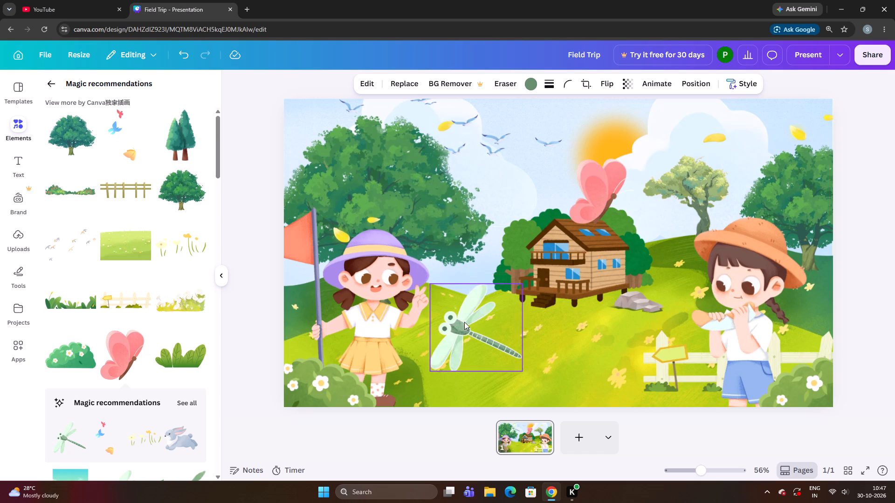
pyautogui.moveTo(464, 322); pyautogui.dragTo(464, 321)
# Shrink the dragonfly in stages to slightly larger than a bush flower, repositioning it on the grass beside the girl's skirt.
pyautogui.moveTo(521, 374); pyautogui.dragTo(501, 354)
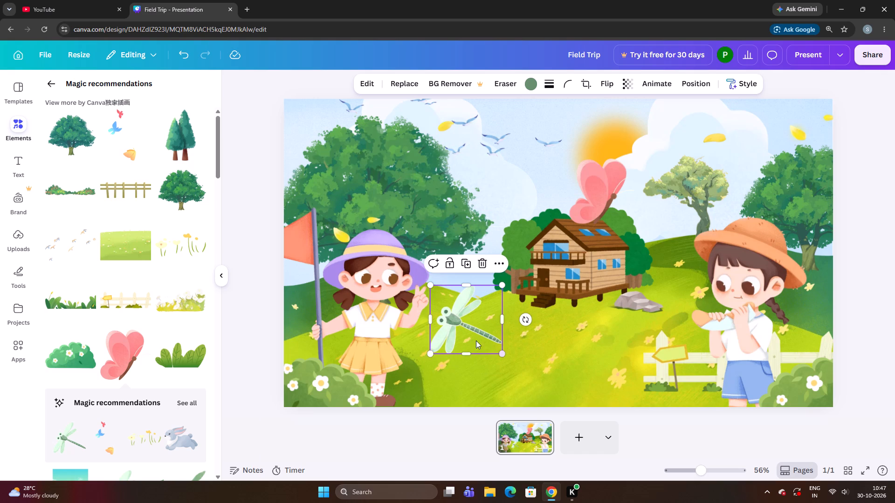
pyautogui.moveTo(451, 308); pyautogui.dragTo(451, 328)
pyautogui.moveTo(501, 371); pyautogui.dragTo(454, 361)
pyautogui.moveTo(444, 320); pyautogui.dragTo(448, 334)
pyautogui.moveTo(475, 356); pyautogui.dragTo(470, 349)
pyautogui.moveTo(451, 333); pyautogui.dragTo(461, 341)
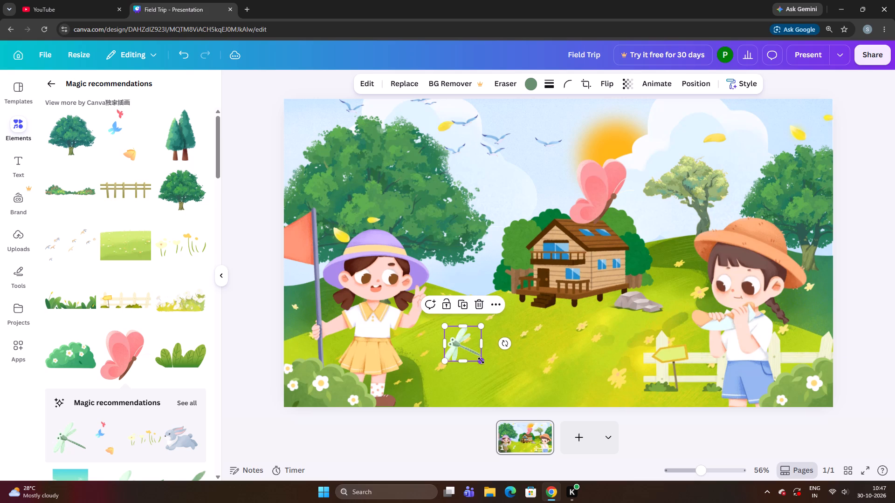
pyautogui.moveTo(481, 360); pyautogui.dragTo(472, 350)
pyautogui.moveTo(455, 341); pyautogui.dragTo(436, 366)
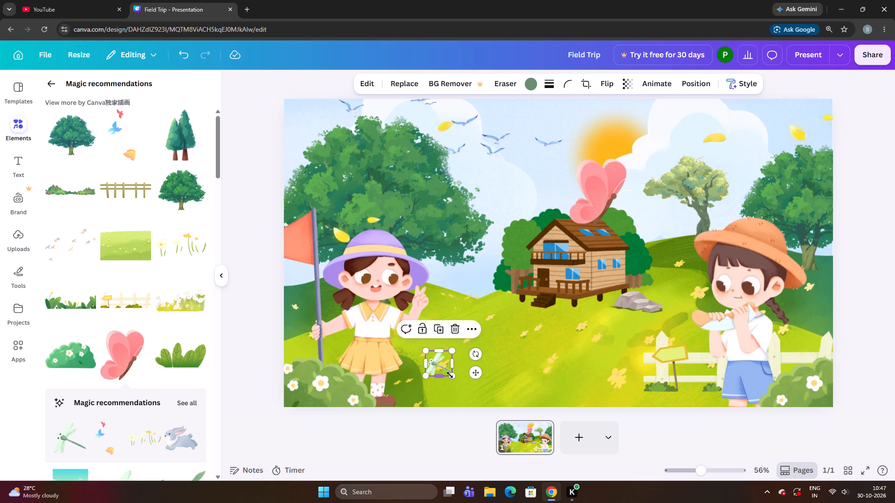
pyautogui.moveTo(450, 375); pyautogui.dragTo(448, 371)
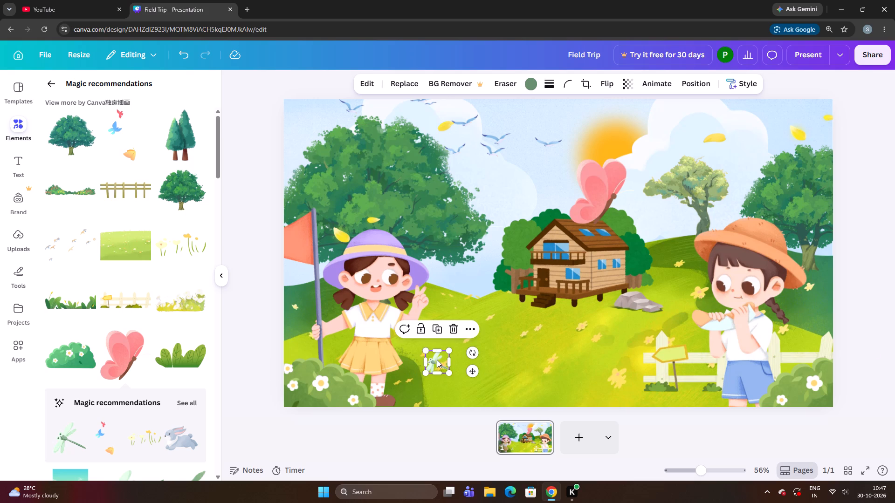
# Move the small dragonfly onto the bush, between its largest white flower and the purple-hatted girl's legs.
pyautogui.moveTo(436, 359); pyautogui.dragTo(339, 385)
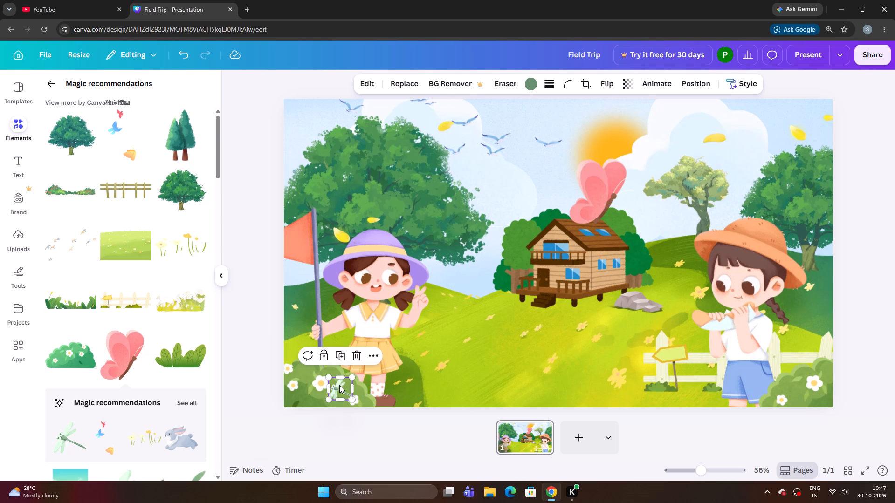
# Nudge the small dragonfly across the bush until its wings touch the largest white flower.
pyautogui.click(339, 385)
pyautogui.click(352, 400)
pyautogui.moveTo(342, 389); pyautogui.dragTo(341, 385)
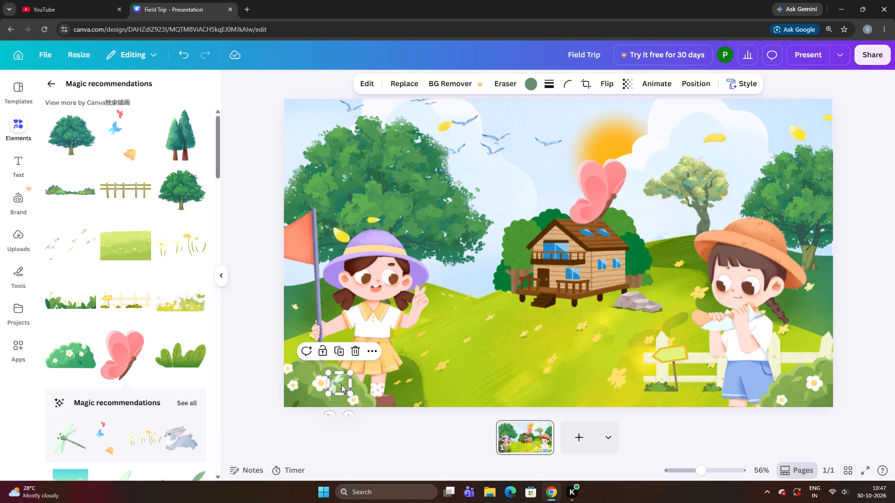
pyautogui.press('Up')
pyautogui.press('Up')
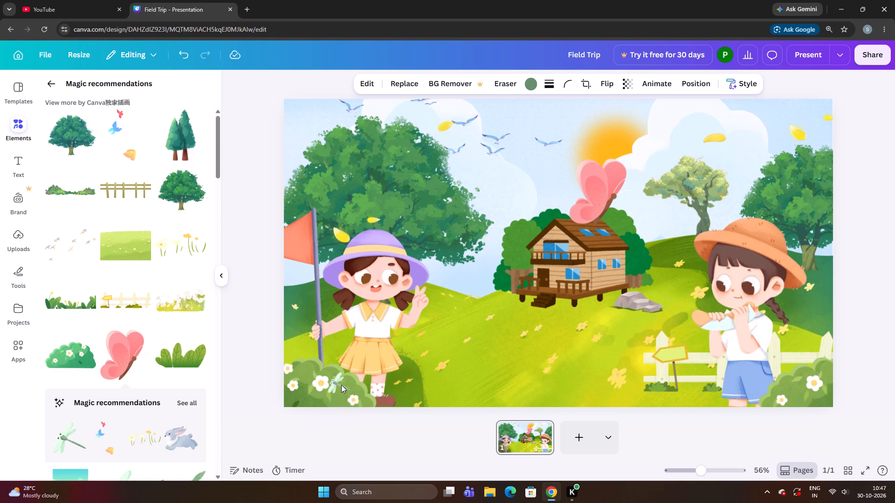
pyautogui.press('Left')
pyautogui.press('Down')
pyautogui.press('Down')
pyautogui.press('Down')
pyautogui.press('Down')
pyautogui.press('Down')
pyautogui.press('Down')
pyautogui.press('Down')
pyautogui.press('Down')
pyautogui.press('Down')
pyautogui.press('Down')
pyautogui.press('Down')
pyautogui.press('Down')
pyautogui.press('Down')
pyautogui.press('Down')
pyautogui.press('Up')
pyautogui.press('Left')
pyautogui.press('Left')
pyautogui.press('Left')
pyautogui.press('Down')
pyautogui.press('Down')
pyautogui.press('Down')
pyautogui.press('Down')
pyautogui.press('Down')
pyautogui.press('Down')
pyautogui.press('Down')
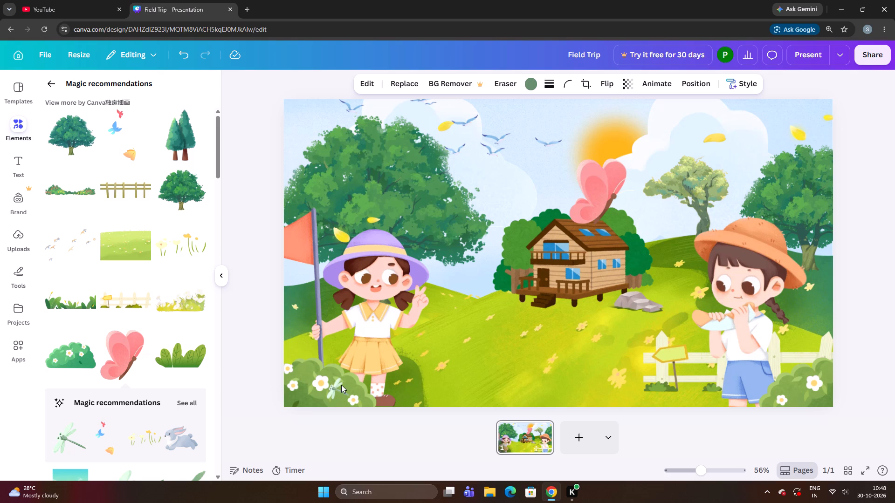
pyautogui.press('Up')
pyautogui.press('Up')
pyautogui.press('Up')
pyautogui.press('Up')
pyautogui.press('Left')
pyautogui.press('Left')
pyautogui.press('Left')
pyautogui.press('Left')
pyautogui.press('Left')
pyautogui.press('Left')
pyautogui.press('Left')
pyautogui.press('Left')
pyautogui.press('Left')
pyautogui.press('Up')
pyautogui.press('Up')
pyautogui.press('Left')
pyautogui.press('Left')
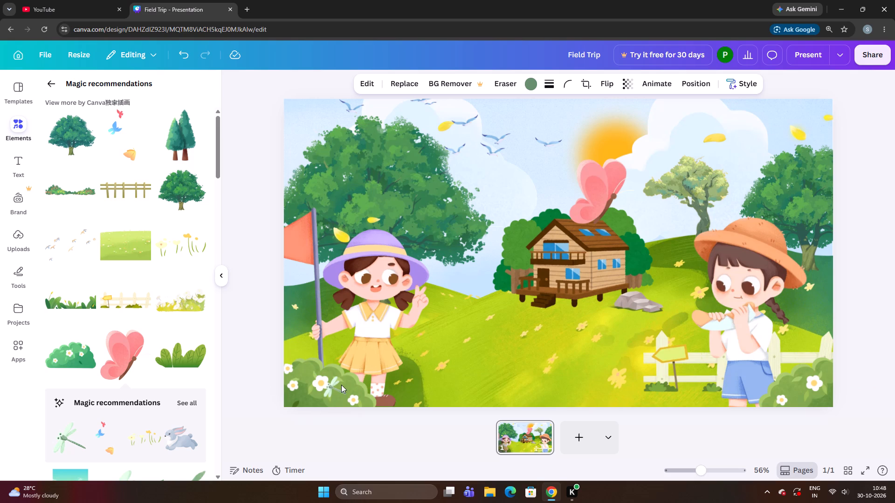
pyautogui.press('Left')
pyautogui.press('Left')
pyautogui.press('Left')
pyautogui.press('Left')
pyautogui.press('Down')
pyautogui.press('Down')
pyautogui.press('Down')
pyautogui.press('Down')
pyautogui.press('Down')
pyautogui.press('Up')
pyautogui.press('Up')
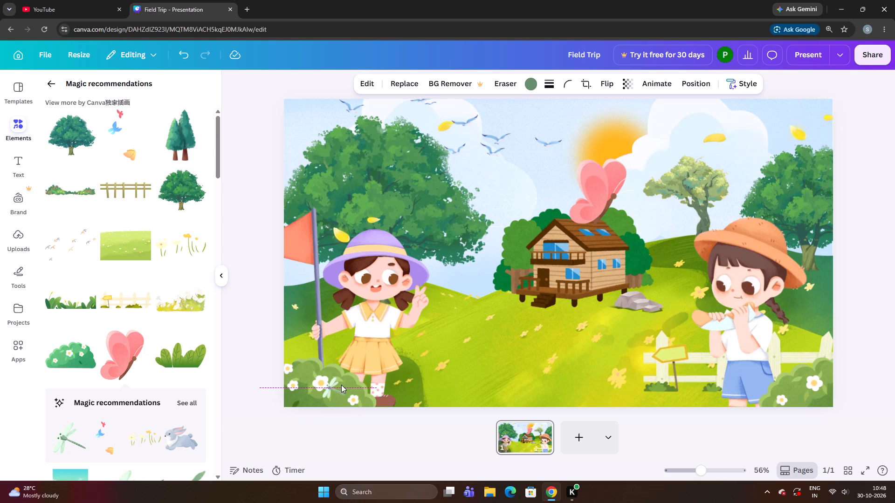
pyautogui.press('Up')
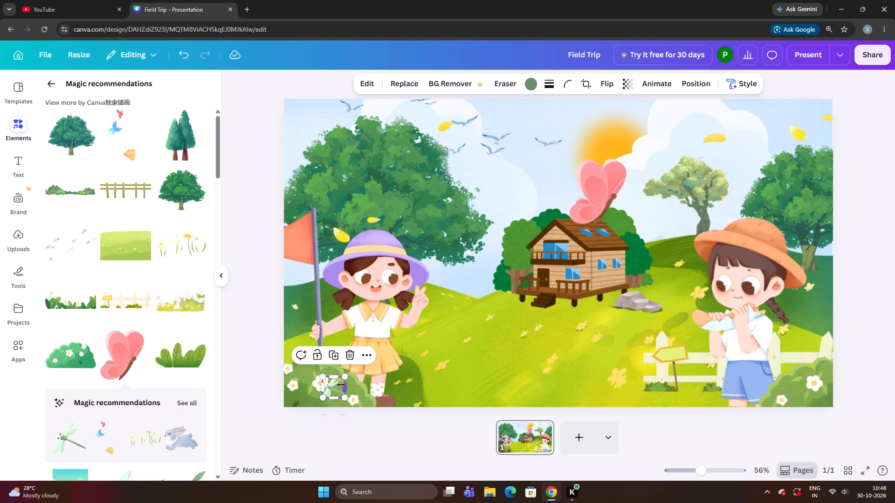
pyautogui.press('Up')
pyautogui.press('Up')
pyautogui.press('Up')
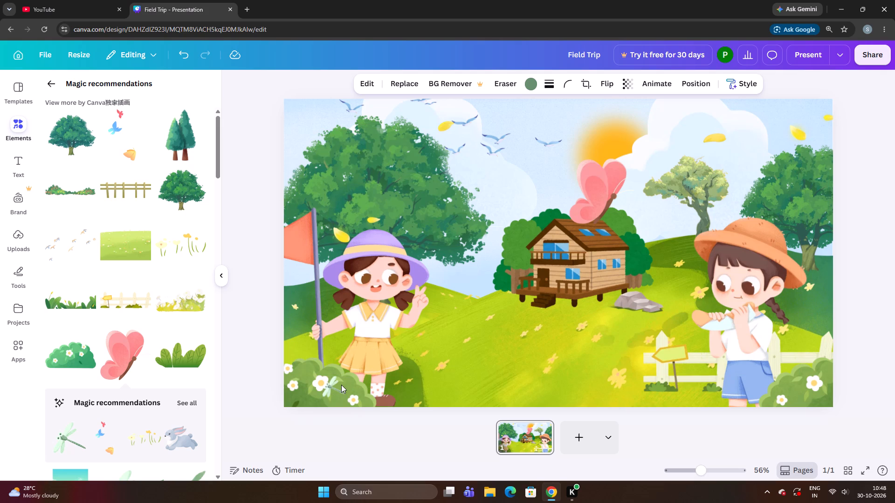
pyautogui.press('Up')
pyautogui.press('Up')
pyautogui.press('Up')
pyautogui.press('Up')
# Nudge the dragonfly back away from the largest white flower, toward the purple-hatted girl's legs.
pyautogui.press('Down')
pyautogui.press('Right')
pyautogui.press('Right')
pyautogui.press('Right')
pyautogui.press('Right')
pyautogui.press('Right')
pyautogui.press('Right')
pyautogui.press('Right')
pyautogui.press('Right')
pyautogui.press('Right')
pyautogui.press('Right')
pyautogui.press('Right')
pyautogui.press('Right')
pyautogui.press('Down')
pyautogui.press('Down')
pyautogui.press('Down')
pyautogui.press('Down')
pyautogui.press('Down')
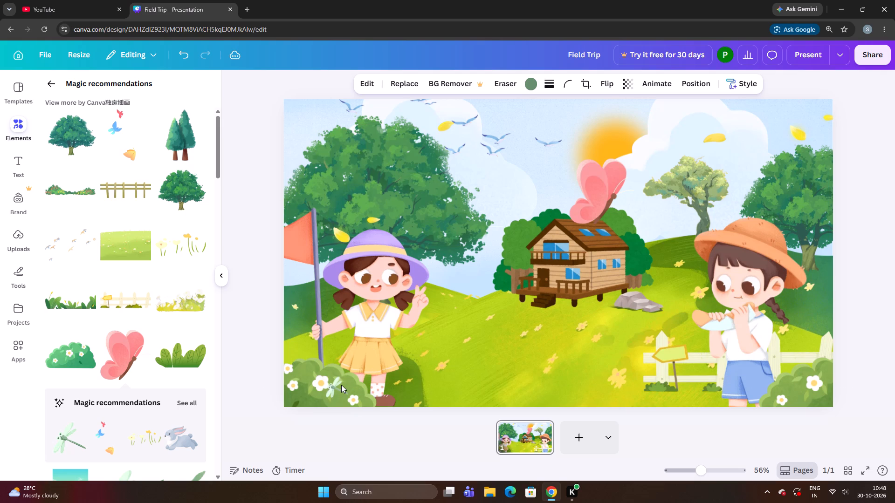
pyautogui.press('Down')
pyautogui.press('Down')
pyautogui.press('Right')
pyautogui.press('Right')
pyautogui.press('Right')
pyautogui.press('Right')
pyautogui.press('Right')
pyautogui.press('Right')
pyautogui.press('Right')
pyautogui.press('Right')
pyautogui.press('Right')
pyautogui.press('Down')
# Move the dragonfly past the largest white flower into the gap between it and the smaller flower near the page edge.
pyautogui.press('Up')
pyautogui.press('Left')
pyautogui.press('Left')
pyautogui.press('Left')
pyautogui.press('Left')
pyautogui.press('Left')
pyautogui.press('Left')
pyautogui.press('Down')
pyautogui.press('Down')
pyautogui.press('Down')
pyautogui.press('Down')
pyautogui.press('Down')
pyautogui.press('Down')
pyautogui.press('Down')
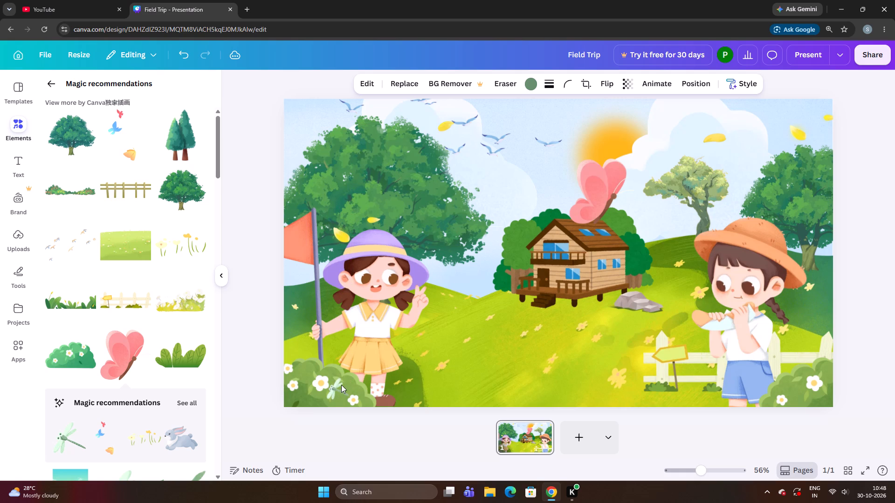
pyautogui.press('Up')
pyautogui.press('Up')
pyautogui.press('Up')
pyautogui.press('Up')
pyautogui.press('Up')
pyautogui.press('Up')
pyautogui.press('Left')
pyautogui.press('Left')
pyautogui.press('Left')
pyautogui.press('Left')
pyautogui.press('Left')
pyautogui.press('Left')
pyautogui.press('Left')
pyautogui.press('Left')
pyautogui.press('Up')
pyautogui.press('Left')
pyautogui.press('Left')
pyautogui.press('Left')
pyautogui.press('Left')
pyautogui.press('Left')
pyautogui.press('Left')
pyautogui.press('Left')
pyautogui.press('Left')
pyautogui.press('Left')
pyautogui.press('Left')
pyautogui.press('Left')
pyautogui.press('Left')
pyautogui.press('Left')
pyautogui.press('Left')
pyautogui.press('Left')
pyautogui.press('Left')
pyautogui.press('Left')
pyautogui.press('Left')
pyautogui.press('Left')
pyautogui.press('Left')
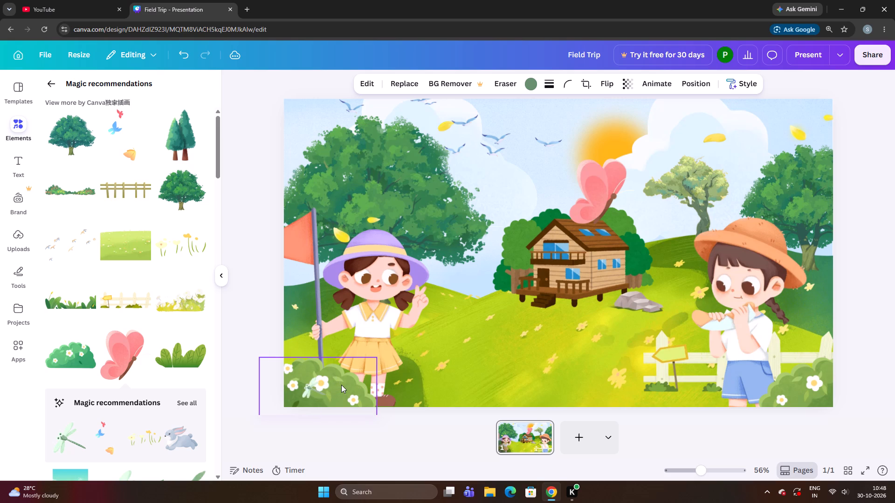
pyautogui.press('Left')
pyautogui.press('Left')
pyautogui.press('Left')
pyautogui.press('Left')
pyautogui.press('Left')
pyautogui.press('Left')
pyautogui.press('Left')
pyautogui.press('Left')
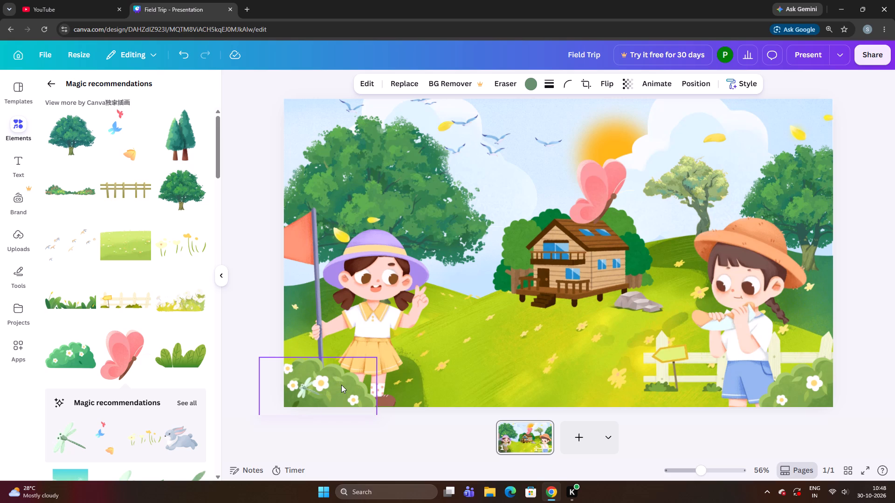
pyautogui.press('Left')
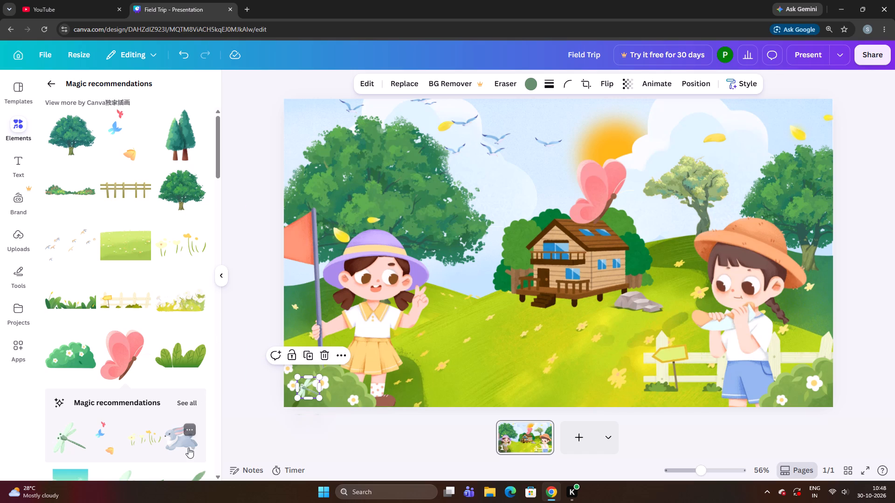
pyautogui.click(240, 390)
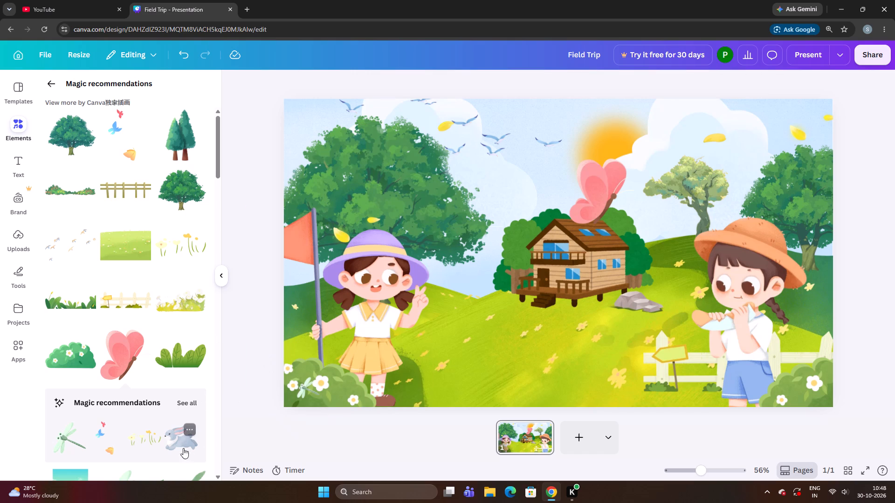
# Add the grey running rabbit from the Magic recommendations and shrink it to about a third of the page width.
pyautogui.click(179, 442)
pyautogui.moveTo(487, 297); pyautogui.dragTo(541, 274)
pyautogui.moveTo(780, 355); pyautogui.dragTo(753, 341)
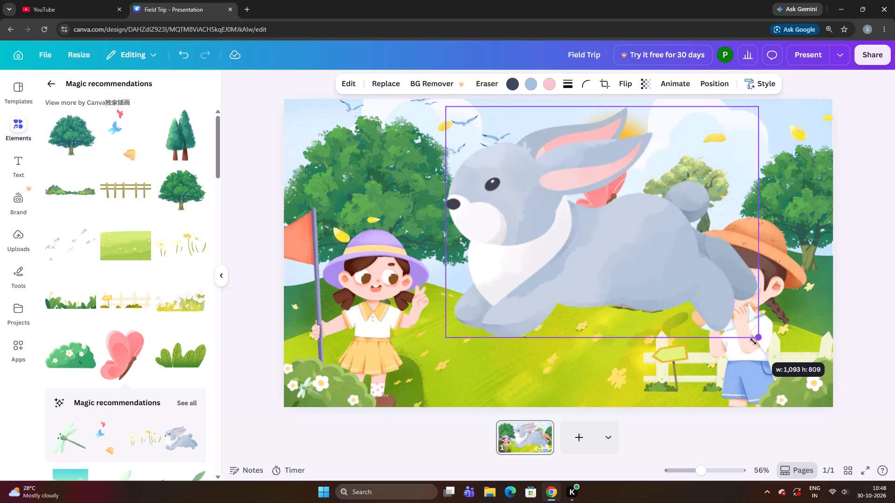
pyautogui.moveTo(753, 341); pyautogui.dragTo(721, 316)
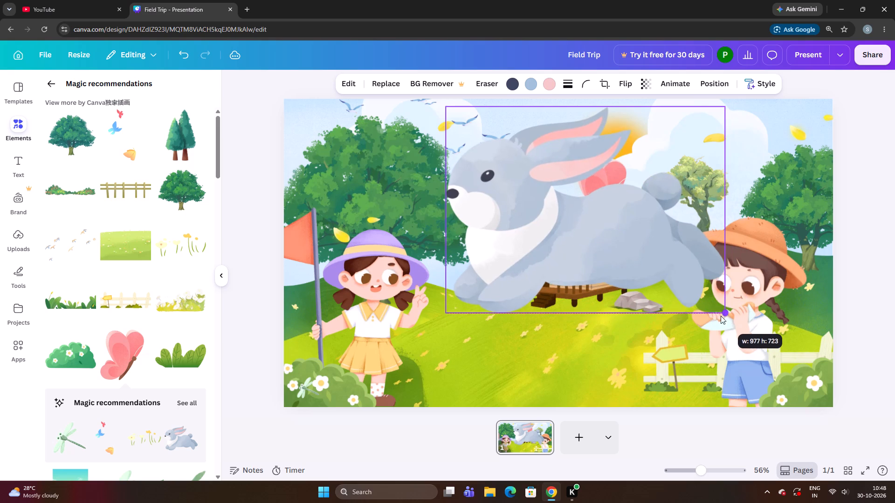
pyautogui.moveTo(721, 316); pyautogui.dragTo(716, 316)
pyautogui.moveTo(658, 242); pyautogui.dragTo(651, 283)
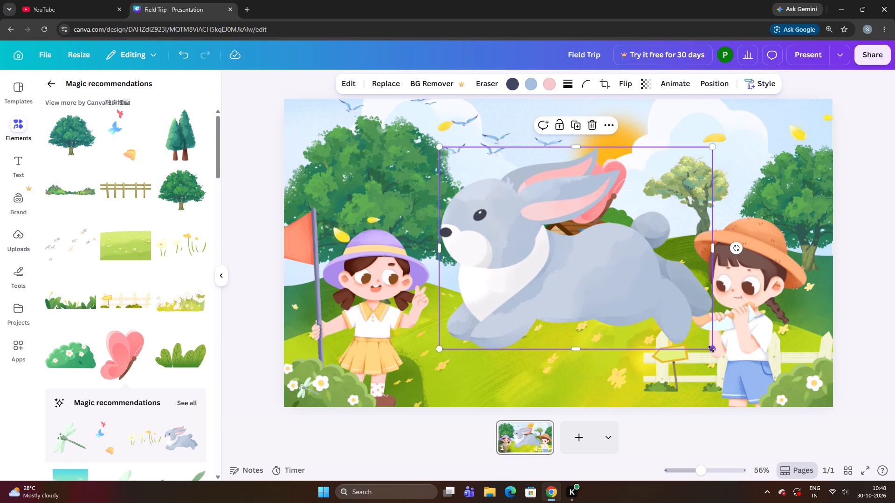
pyautogui.moveTo(711, 349); pyautogui.dragTo(672, 323)
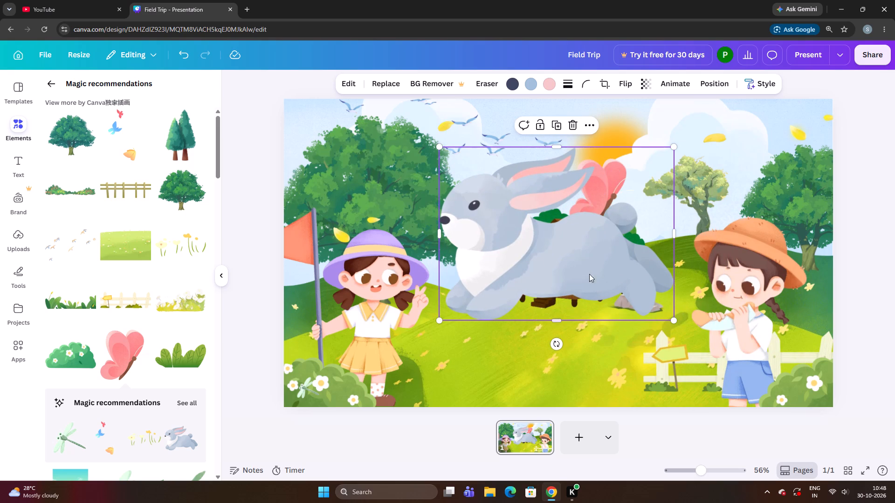
pyautogui.moveTo(588, 267); pyautogui.dragTo(586, 280)
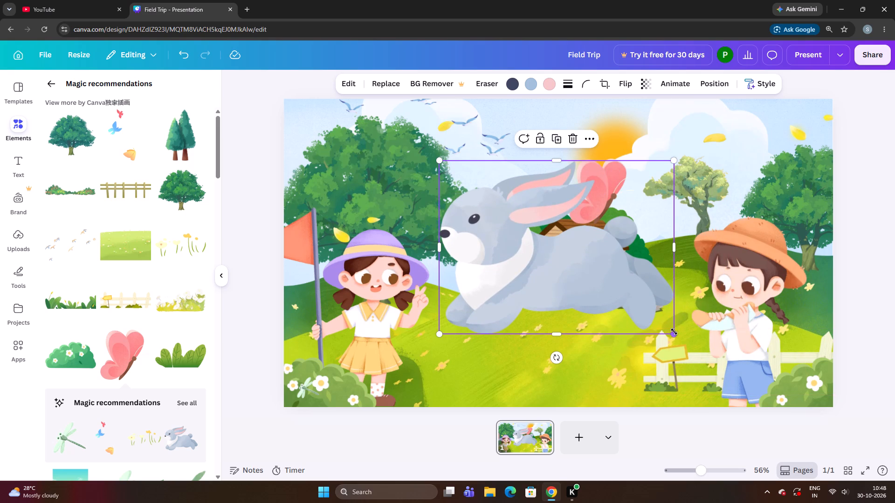
pyautogui.moveTo(674, 332); pyautogui.dragTo(612, 272)
# Shrink the rabbit further to about a tenth of the page width, placing it beside the house's front steps.
pyautogui.moveTo(537, 239); pyautogui.dragTo(545, 255)
pyautogui.moveTo(545, 264); pyautogui.dragTo(545, 279)
pyautogui.moveTo(545, 279); pyautogui.dragTo(540, 288)
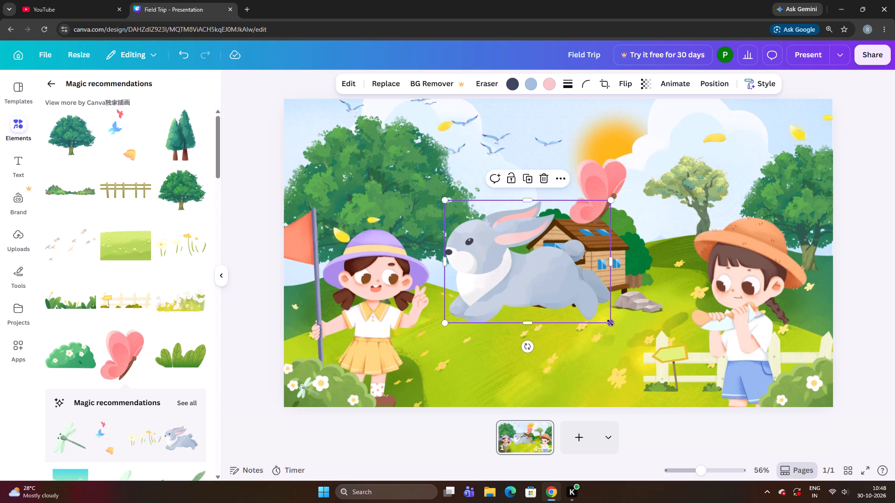
pyautogui.moveTo(610, 323); pyautogui.dragTo(564, 297)
pyautogui.moveTo(511, 265); pyautogui.dragTo(530, 288)
pyautogui.moveTo(590, 314); pyautogui.dragTo(545, 283)
pyautogui.moveTo(521, 266); pyautogui.dragTo(547, 293)
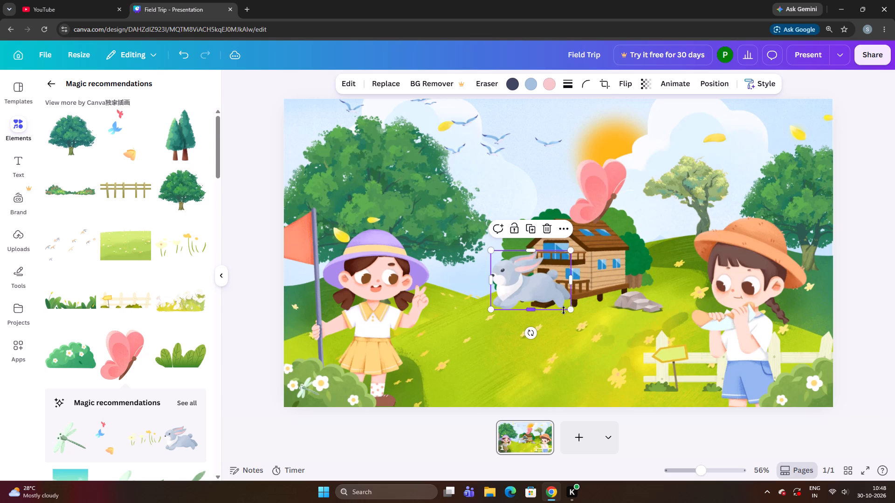
pyautogui.moveTo(570, 311); pyautogui.dragTo(547, 291)
pyautogui.click(531, 279)
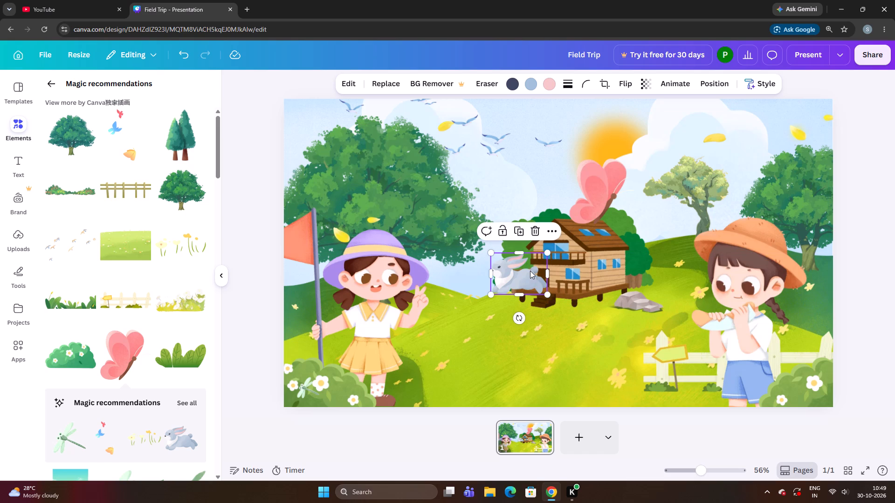
# Move the rabbit to between the house and the orange-hatted girl, and shrink it to roughly the girl's face width.
pyautogui.moveTo(530, 272); pyautogui.dragTo(729, 274)
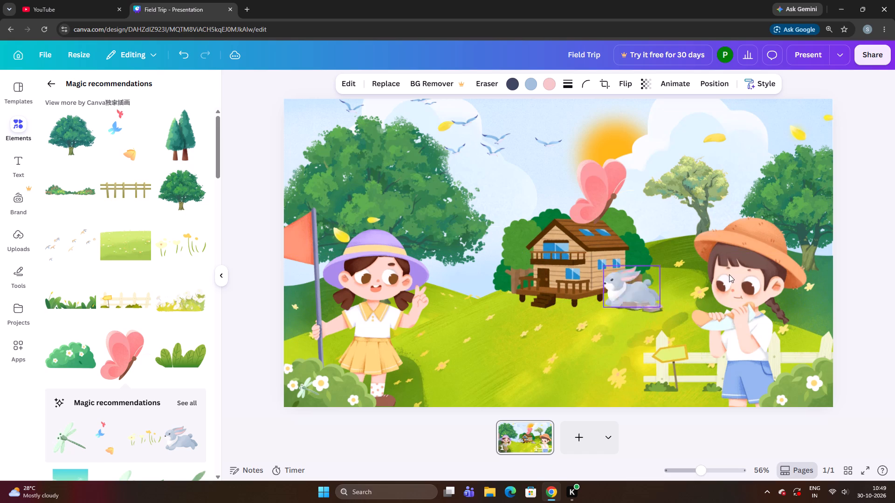
pyautogui.moveTo(729, 274); pyautogui.dragTo(687, 277)
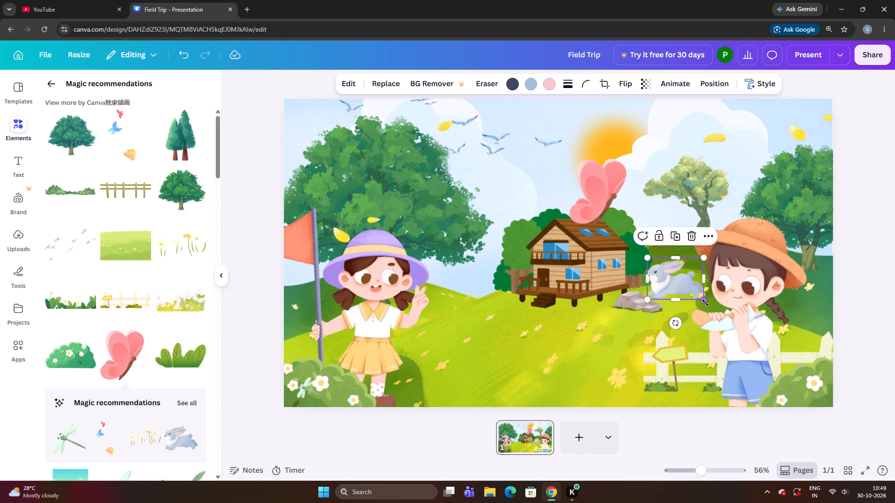
pyautogui.moveTo(705, 303); pyautogui.dragTo(685, 281)
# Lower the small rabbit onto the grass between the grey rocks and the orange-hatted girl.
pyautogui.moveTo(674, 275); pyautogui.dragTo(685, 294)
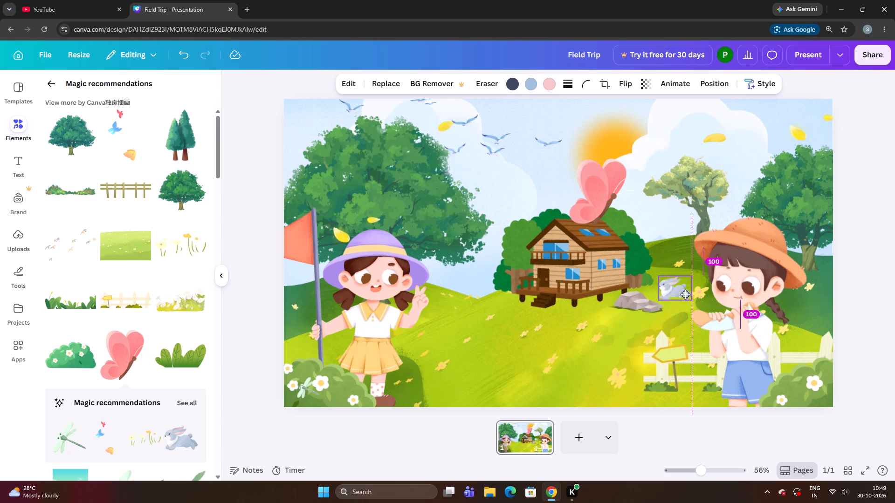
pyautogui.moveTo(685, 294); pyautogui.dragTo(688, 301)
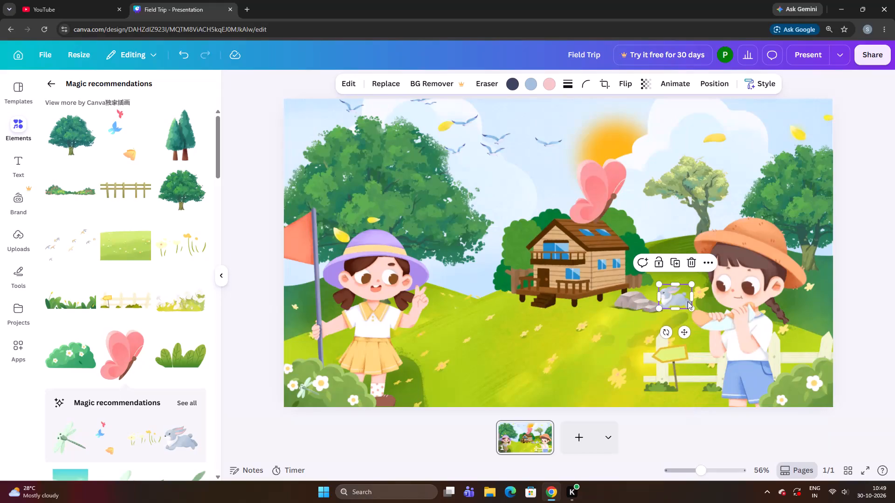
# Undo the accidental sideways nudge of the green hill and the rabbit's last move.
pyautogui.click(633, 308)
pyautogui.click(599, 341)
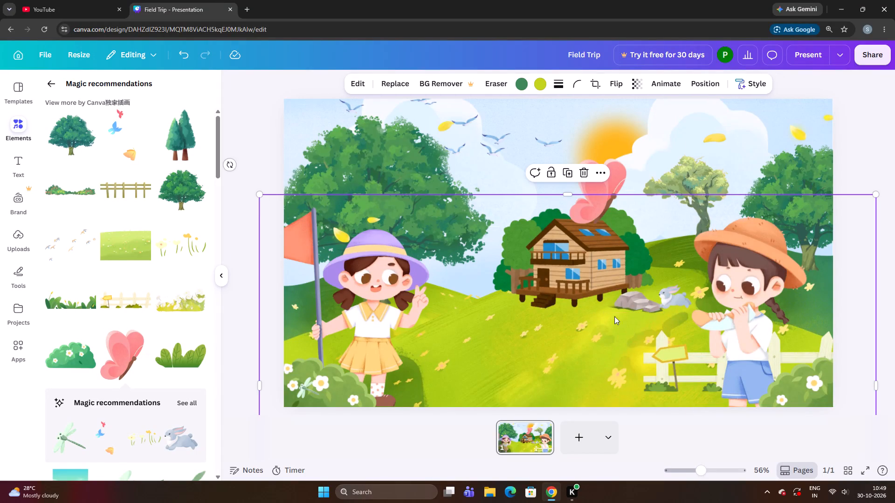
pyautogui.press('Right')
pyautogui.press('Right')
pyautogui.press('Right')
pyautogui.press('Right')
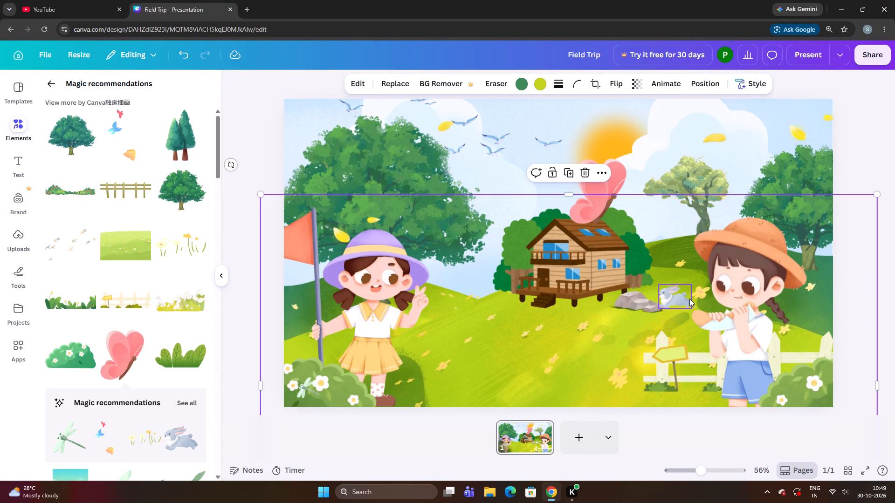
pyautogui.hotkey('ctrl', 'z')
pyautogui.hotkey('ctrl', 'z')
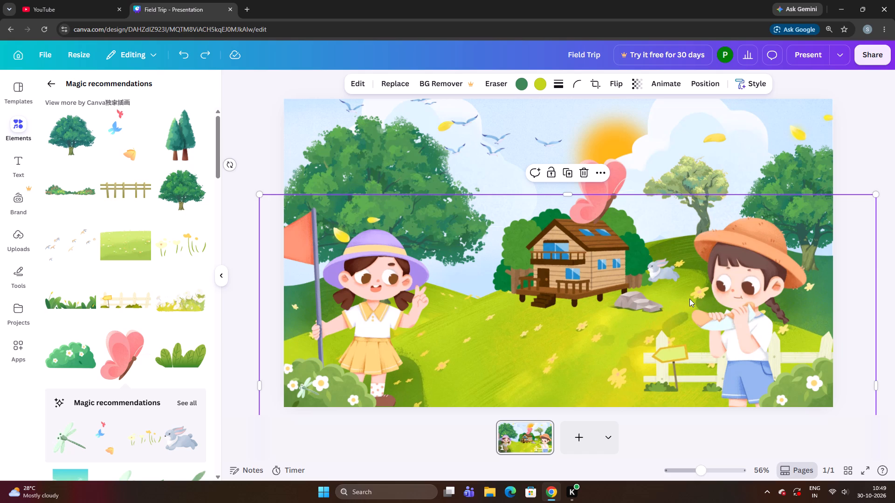
# Nudge the small rabbit straight down the hill until it sits level with the grey rocks, against their edge.
pyautogui.press('Down')
pyautogui.click(675, 267)
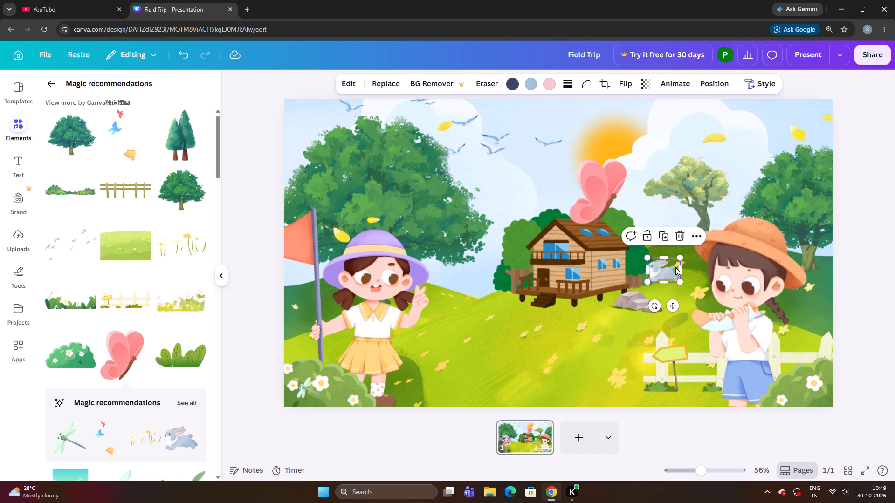
pyautogui.press('Down')
pyautogui.press('Down')
pyautogui.press('Down')
pyautogui.press('Down')
pyautogui.press('Down')
pyautogui.press('Down')
pyautogui.press('Down')
pyautogui.press('Down')
pyautogui.press('Down')
pyautogui.press('Down')
pyautogui.press('Down')
pyautogui.press('Down')
pyautogui.press('Down')
pyautogui.press('Down')
pyautogui.press('Down')
pyautogui.press('Down')
pyautogui.press('Down')
pyautogui.press('Down')
pyautogui.press('Down')
pyautogui.press('Down')
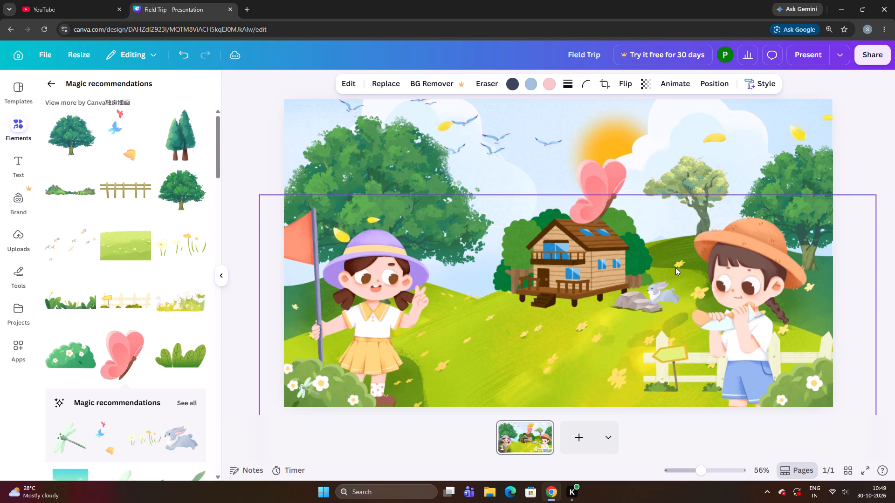
pyautogui.press('Down')
pyautogui.press('Down')
pyautogui.press('Down')
pyautogui.press('Down')
pyautogui.press('Down')
pyautogui.press('Down')
pyautogui.press('Down')
pyautogui.press('Down')
pyautogui.press('Down')
pyautogui.press('Down')
pyautogui.press('Down')
pyautogui.press('Down')
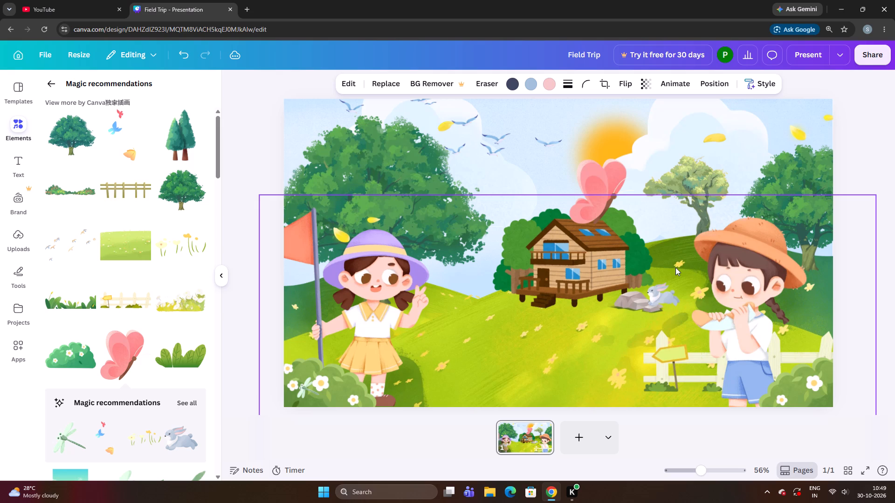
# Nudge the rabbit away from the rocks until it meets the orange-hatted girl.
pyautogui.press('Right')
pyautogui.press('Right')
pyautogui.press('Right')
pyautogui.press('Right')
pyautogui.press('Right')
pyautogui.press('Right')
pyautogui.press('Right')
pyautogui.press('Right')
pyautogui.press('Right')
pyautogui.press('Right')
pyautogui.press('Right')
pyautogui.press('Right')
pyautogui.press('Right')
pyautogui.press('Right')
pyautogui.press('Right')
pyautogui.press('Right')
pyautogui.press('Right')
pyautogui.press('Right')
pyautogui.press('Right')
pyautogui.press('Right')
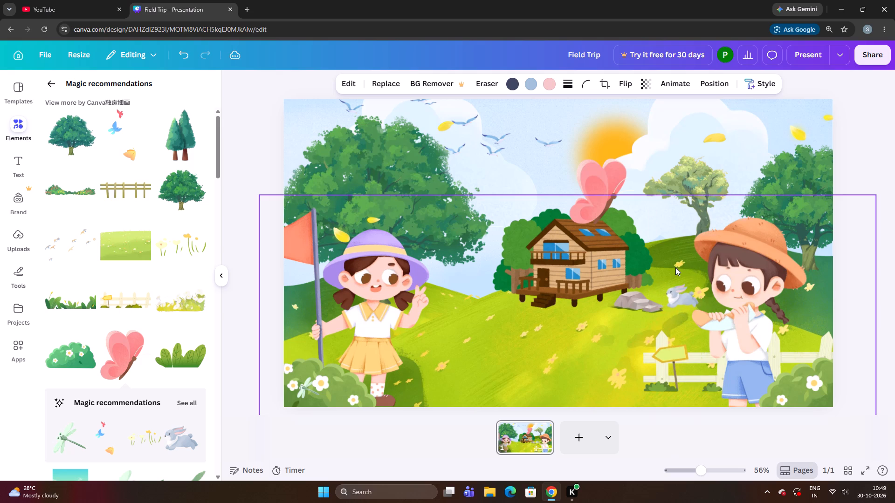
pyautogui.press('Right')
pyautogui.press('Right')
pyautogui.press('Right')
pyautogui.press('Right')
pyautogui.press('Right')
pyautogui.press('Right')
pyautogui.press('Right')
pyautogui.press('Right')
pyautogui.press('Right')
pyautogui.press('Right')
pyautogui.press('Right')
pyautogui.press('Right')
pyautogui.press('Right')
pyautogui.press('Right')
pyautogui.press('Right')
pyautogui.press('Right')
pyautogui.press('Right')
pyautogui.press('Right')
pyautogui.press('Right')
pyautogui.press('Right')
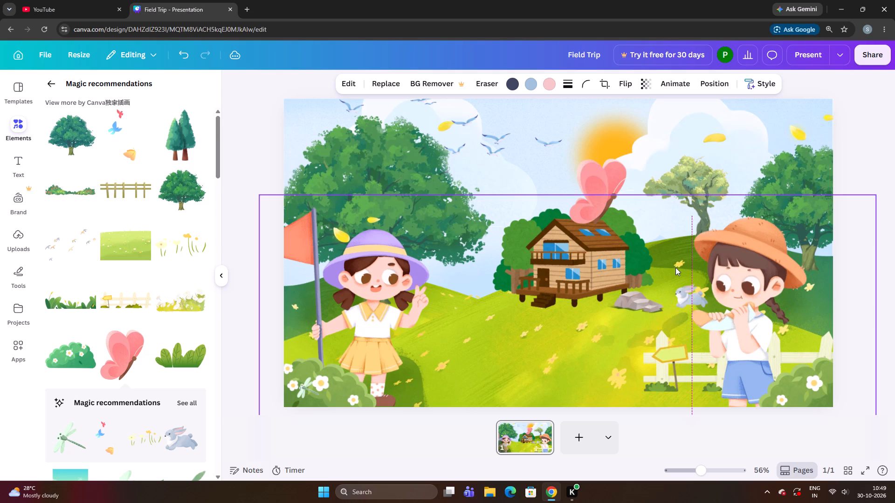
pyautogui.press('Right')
# Nudge the rabbit back from the orange-hatted girl toward the grey rocks, raising it slightly on the way.
pyautogui.press('Left')
pyautogui.press('Left')
pyautogui.press('Left')
pyautogui.press('Left')
pyautogui.press('Left')
pyautogui.press('Left')
pyautogui.press('Left')
pyautogui.press('Left')
pyautogui.press('Left')
pyautogui.press('Left')
pyautogui.press('Left')
pyautogui.press('Left')
pyautogui.press('Left')
pyautogui.press('Left')
pyautogui.press('Left')
pyautogui.press('Left')
pyautogui.press('Left')
pyautogui.press('Left')
pyautogui.press('Left')
pyautogui.press('Left')
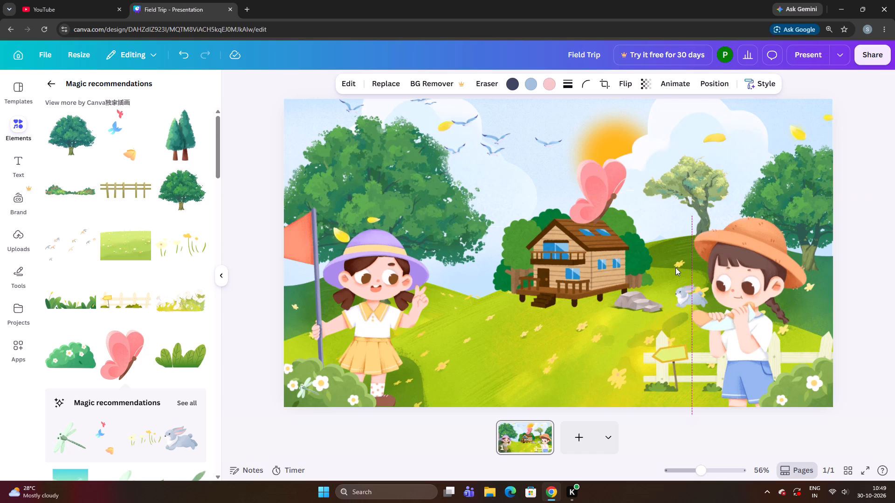
pyautogui.press('Left')
pyautogui.press('Left')
pyautogui.press('Left')
pyautogui.press('Left')
pyautogui.press('Up')
pyautogui.press('Up')
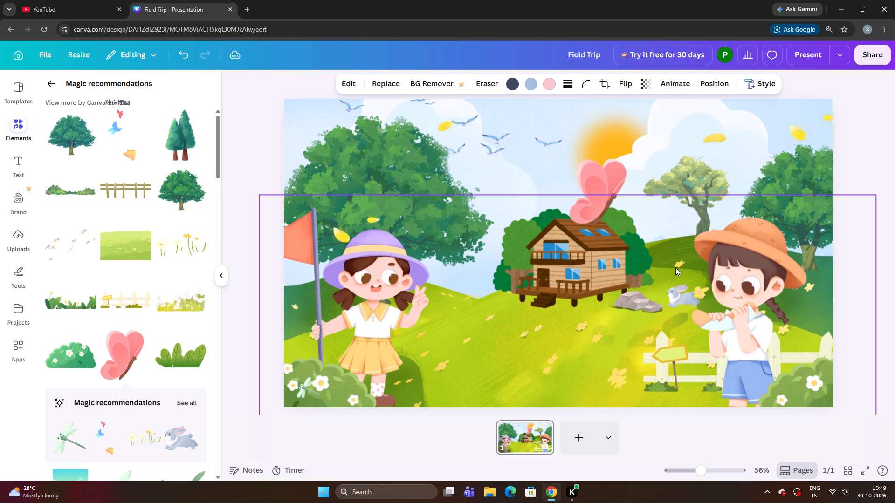
pyautogui.press('Up')
pyautogui.press('Left')
pyautogui.press('Left')
pyautogui.press('Left')
pyautogui.press('Left')
pyautogui.press('Left')
pyautogui.press('Left')
pyautogui.press('Left')
pyautogui.press('Left')
pyautogui.press('Left')
pyautogui.press('Left')
pyautogui.press('Left')
pyautogui.press('Left')
pyautogui.press('Left')
pyautogui.press('Left')
pyautogui.press('Left')
pyautogui.press('Left')
pyautogui.press('Left')
pyautogui.press('Left')
pyautogui.press('Left')
pyautogui.press('Left')
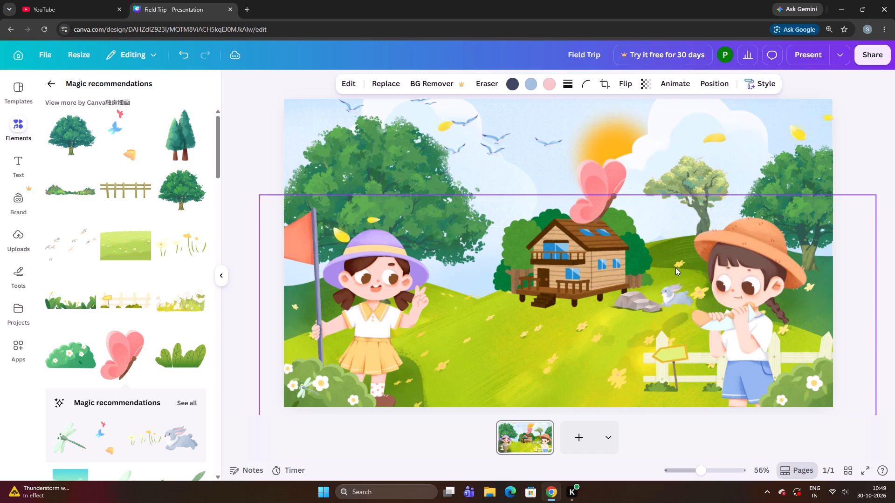
# Fine-tune the rabbit's position, lowering it slightly and bringing it up against the edge of the grey rocks.
pyautogui.press('Down')
pyautogui.press('Down')
pyautogui.press('Down')
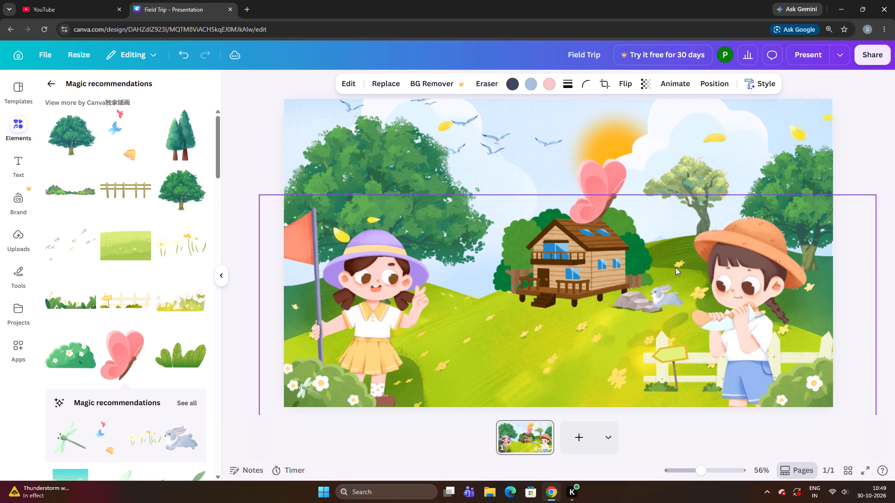
pyautogui.press('Up')
pyautogui.press('Left')
pyautogui.press('Left')
pyautogui.press('Left')
# Nudge the small rabbit slightly closer over the edge of the grey rocks, adjusting its height in tiny amounts.
pyautogui.press('Left')
pyautogui.press('Left')
pyautogui.press('Left')
pyautogui.press('Down')
pyautogui.press('Down')
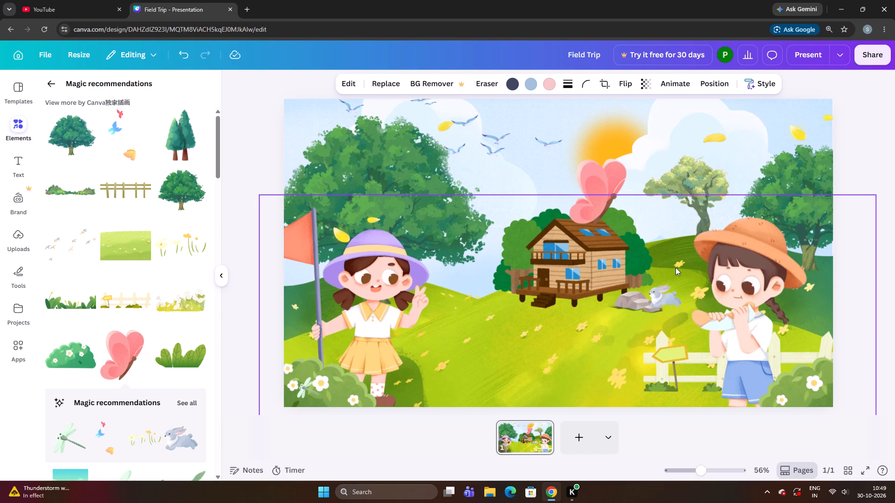
pyautogui.press('Up')
pyautogui.press('Left')
pyautogui.press('Up')
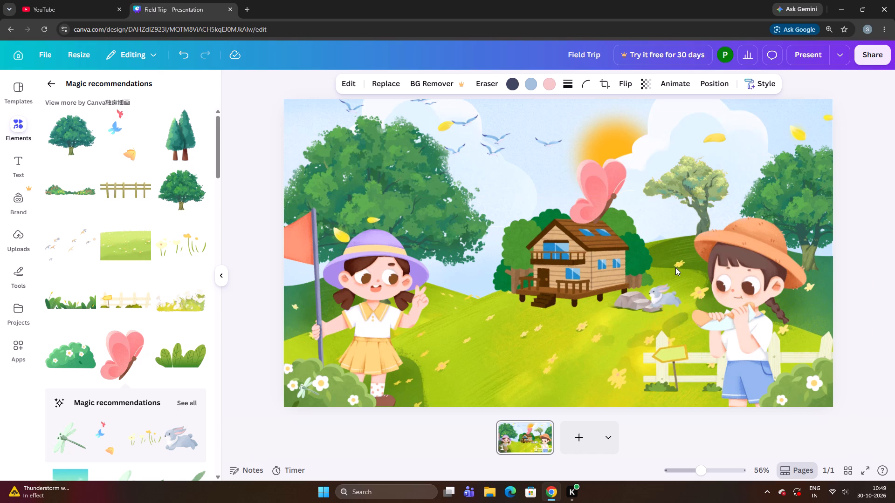
pyautogui.press('Left')
pyautogui.press('Left')
pyautogui.press('Down')
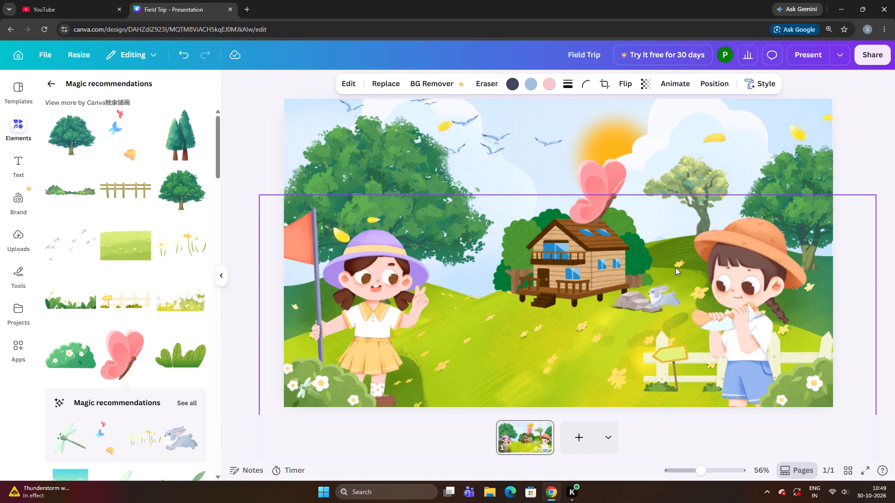
# Nudge the rabbit slightly back toward the orange-hatted girl and raise it a little beside the grey rocks.
pyautogui.press('Up')
pyautogui.press('Right')
pyautogui.press('Down')
pyautogui.press('Up')
pyautogui.press('Down')
pyautogui.press('Up')
pyautogui.press('Down')
pyautogui.press('Down')
pyautogui.press('Right')
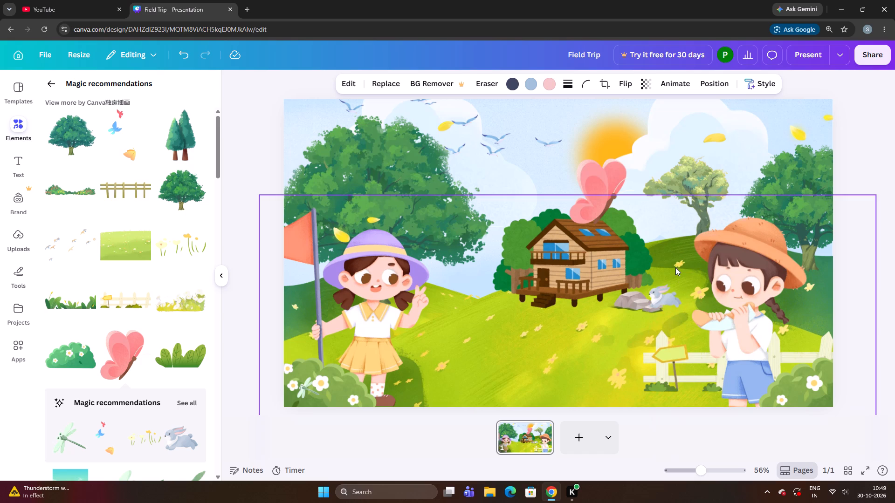
pyautogui.press('Right')
pyautogui.press('Up')
pyautogui.press('Up')
pyautogui.press('Right')
pyautogui.press('Up')
pyautogui.press('Up')
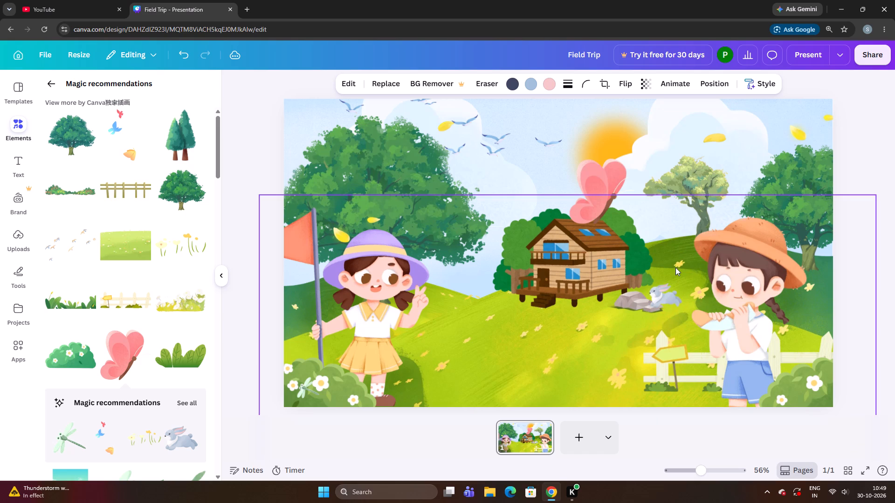
# Delete the pink butterfly above the house roof.
pyautogui.click(594, 209)
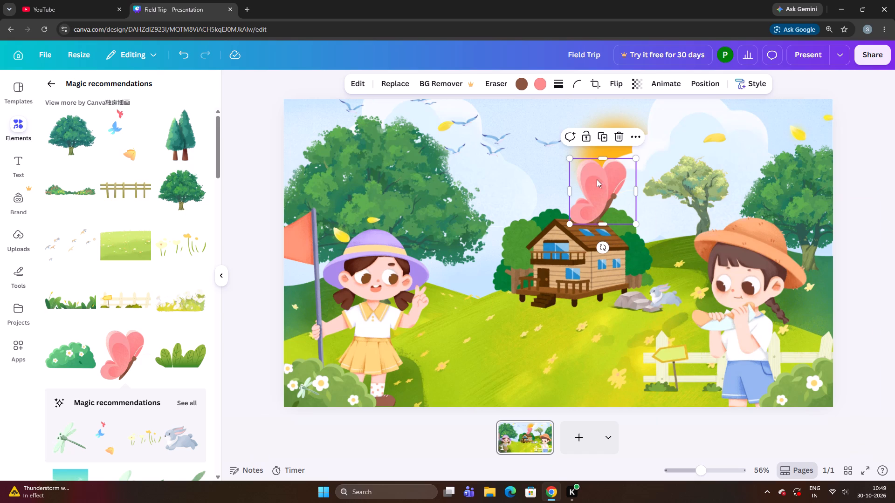
pyautogui.click(619, 141)
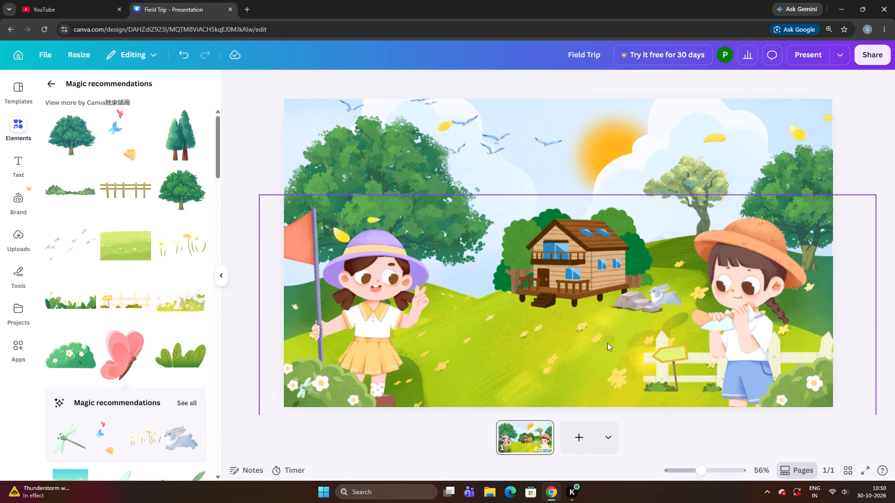
# Select the rabbit beside the grey rocks and fine-tune its position, shifting it slightly toward the orange-hatted girl.
pyautogui.click(606, 347)
pyautogui.click(647, 292)
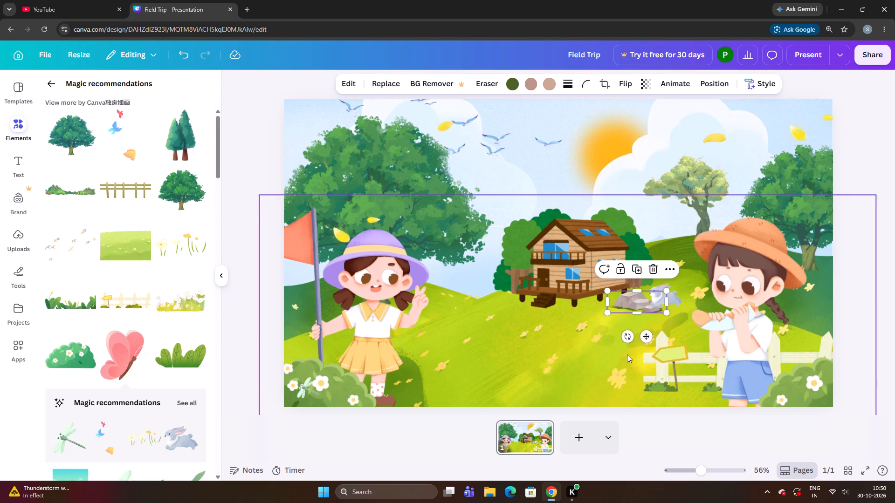
pyautogui.click(627, 354)
pyautogui.click(661, 299)
pyautogui.press('Right')
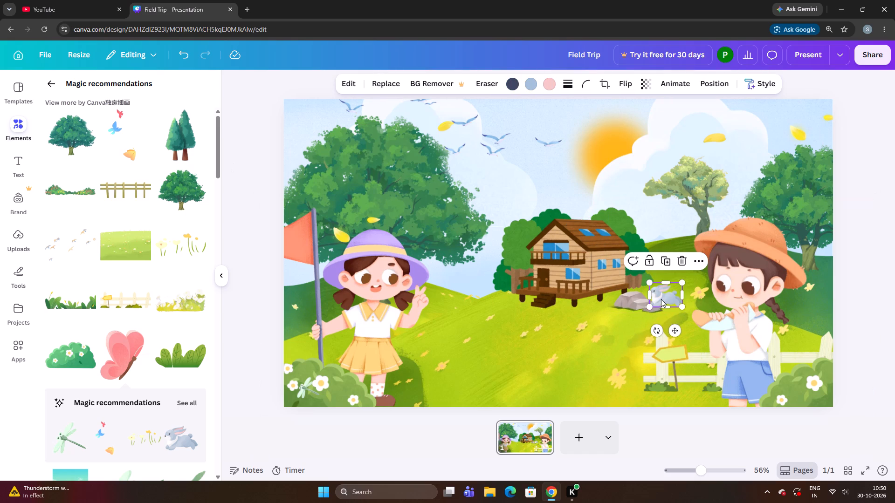
pyautogui.press('Right')
pyautogui.press('Down')
pyautogui.press('Up')
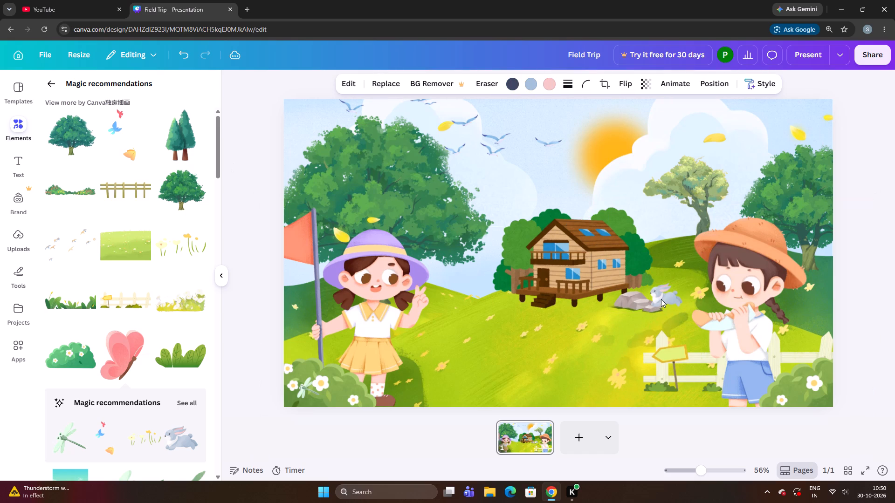
pyautogui.press('Right')
pyautogui.press('Up')
pyautogui.press('Down')
pyautogui.press('Down')
pyautogui.press('Up')
pyautogui.press('Up')
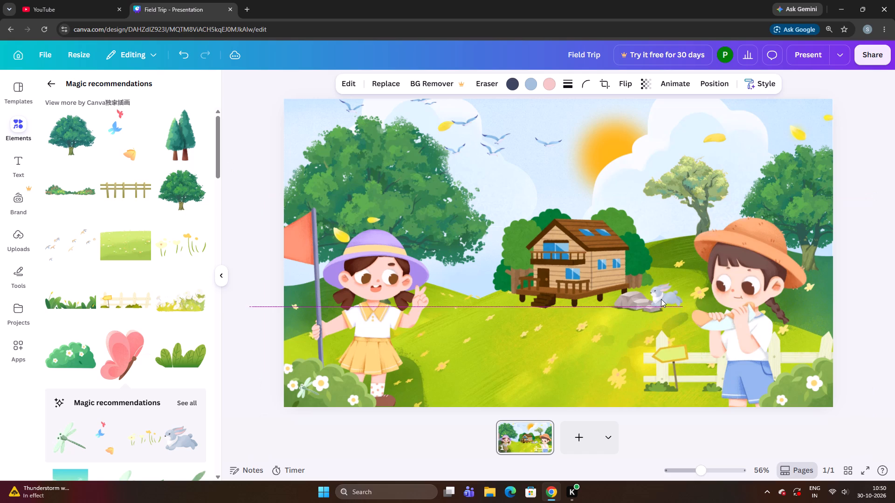
pyautogui.press('Left')
pyautogui.press('Down')
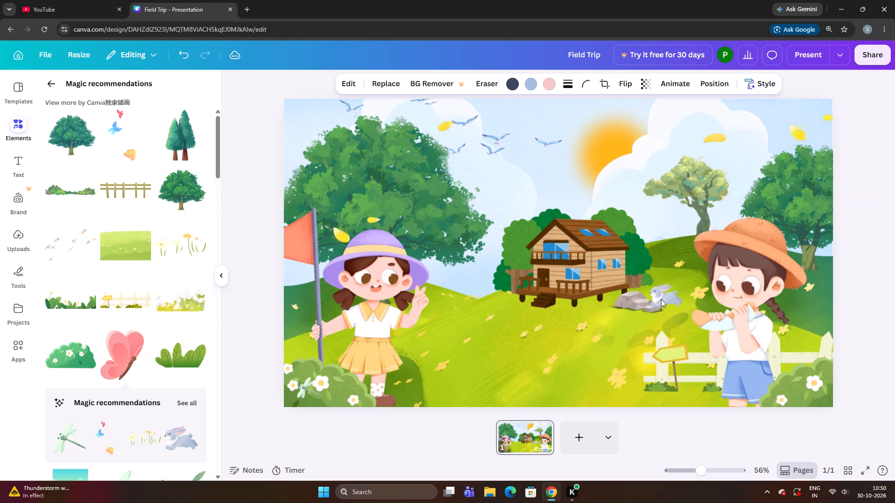
pyautogui.press('Down')
pyautogui.press('Up')
pyautogui.press('Up')
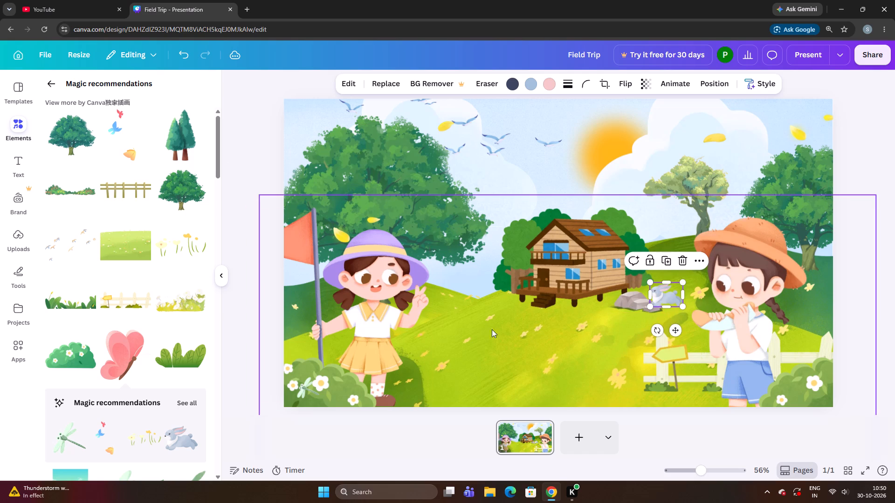
# Add the yellow and white stemmed flowers graphic from the magic recommendations and shift it around over the scene.
pyautogui.scroll(-3, 192, 319)
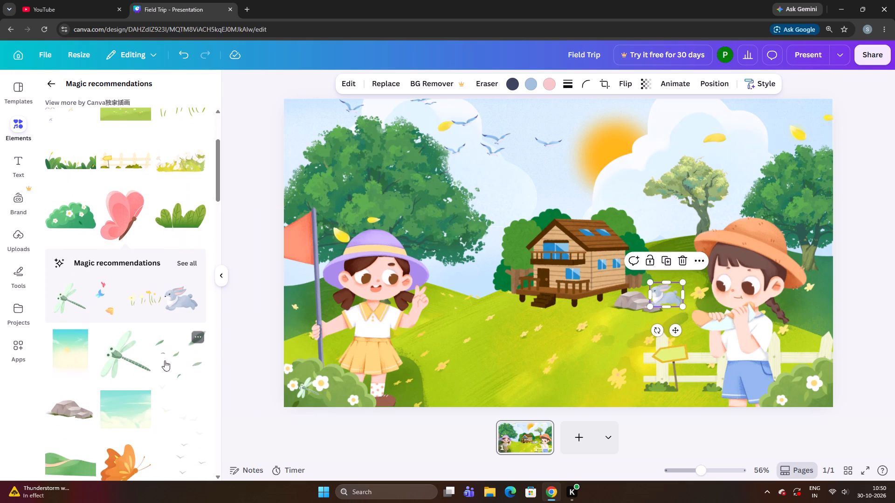
pyautogui.click(155, 306)
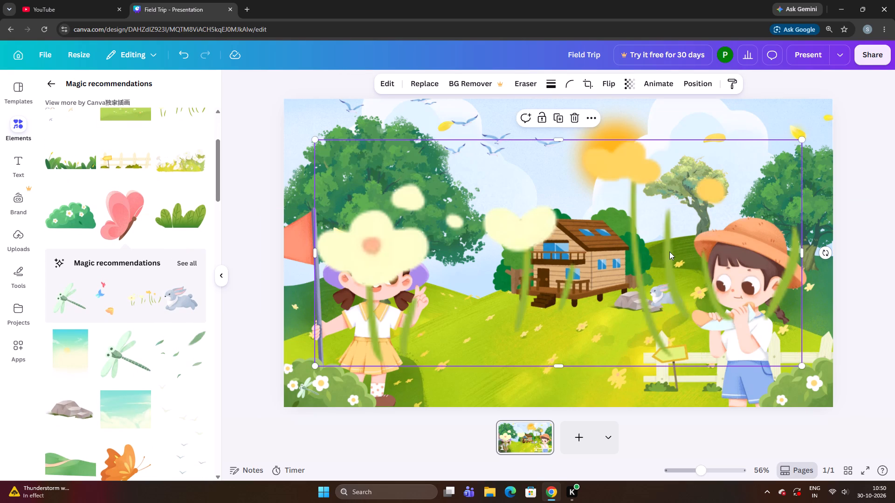
pyautogui.moveTo(670, 251); pyautogui.dragTo(608, 219)
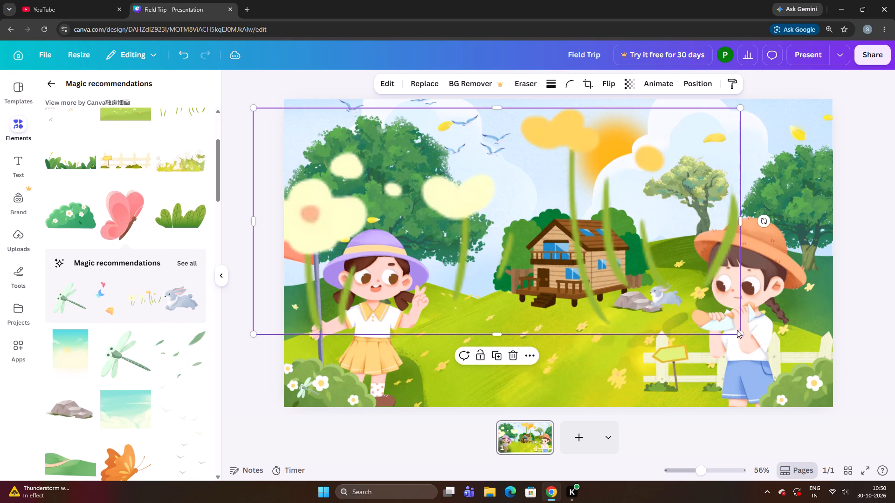
pyautogui.moveTo(655, 303); pyautogui.dragTo(684, 319)
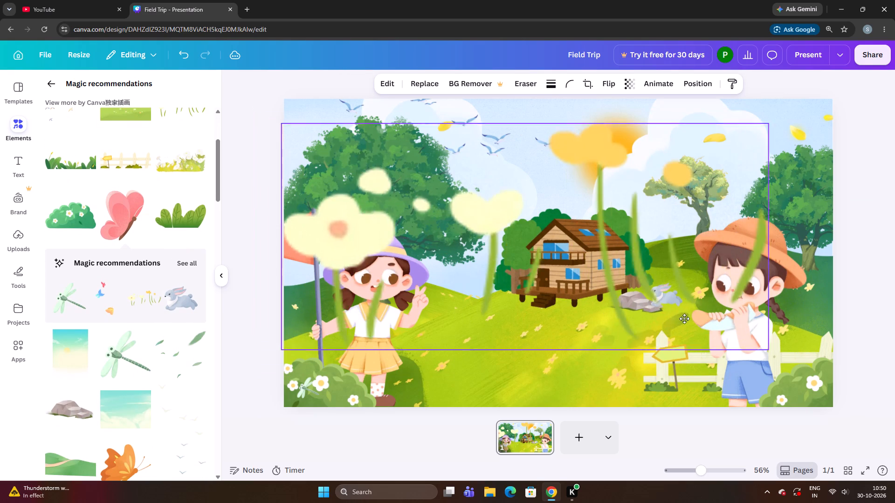
pyautogui.moveTo(684, 319); pyautogui.dragTo(702, 327)
pyautogui.moveTo(623, 315); pyautogui.dragTo(658, 297)
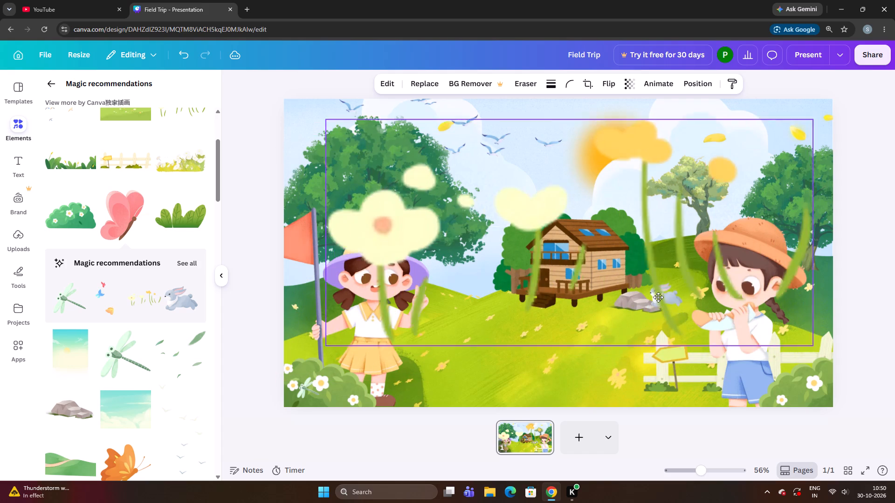
pyautogui.moveTo(658, 297); pyautogui.dragTo(633, 306)
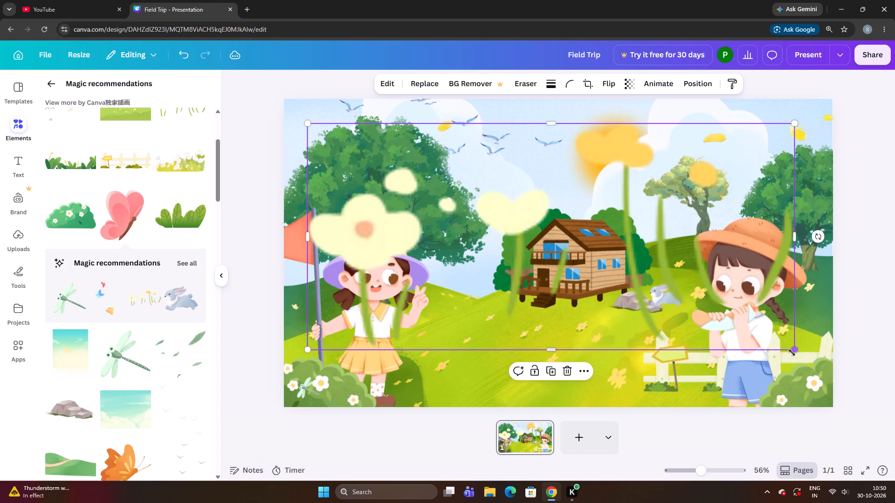
# Shrink the flowers graphic to about half its size and move it onto the grass in front of the house.
pyautogui.moveTo(793, 350); pyautogui.dragTo(566, 231)
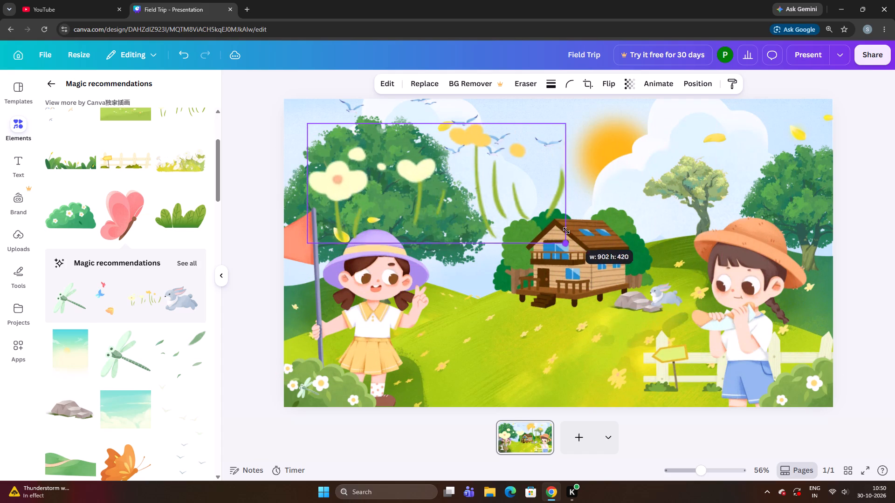
pyautogui.moveTo(566, 231); pyautogui.dragTo(554, 226)
pyautogui.moveTo(486, 163); pyautogui.dragTo(540, 303)
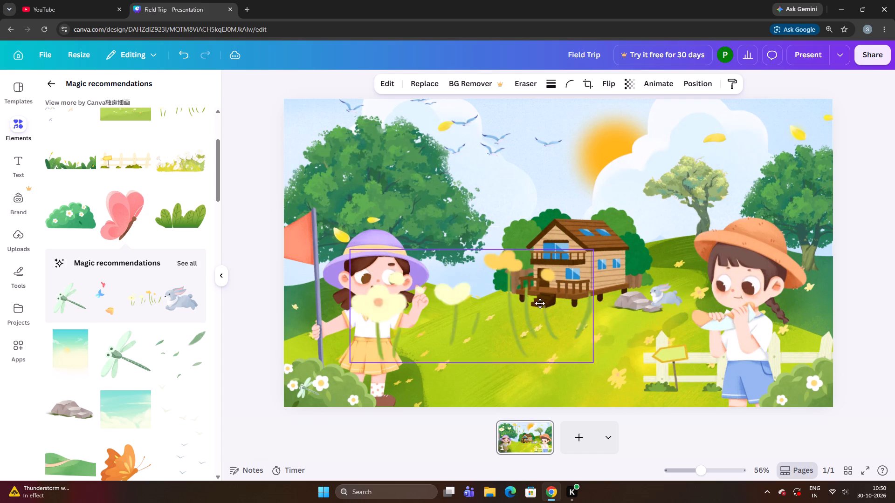
pyautogui.moveTo(540, 303); pyautogui.dragTo(613, 329)
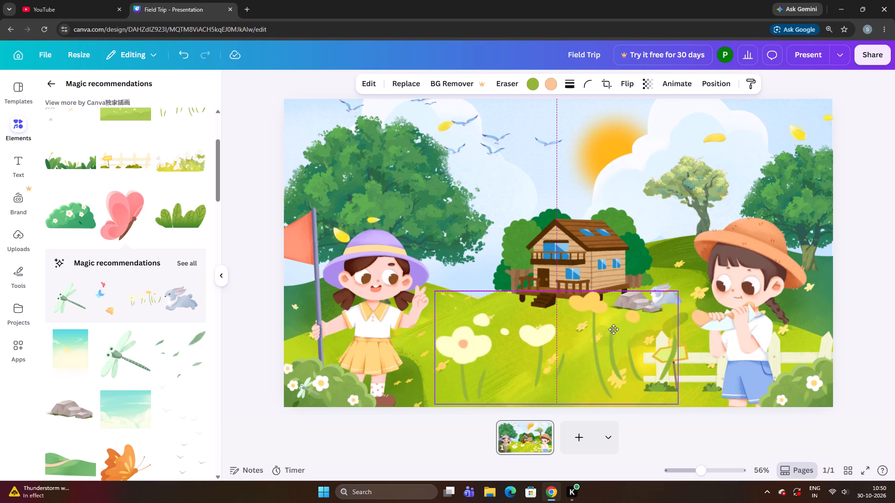
pyautogui.moveTo(613, 329); pyautogui.dragTo(612, 298)
# Shrink the flowers to a tiny cluster and place them on the hill crest beneath the pale tree, beside the house.
pyautogui.moveTo(678, 372); pyautogui.dragTo(678, 371)
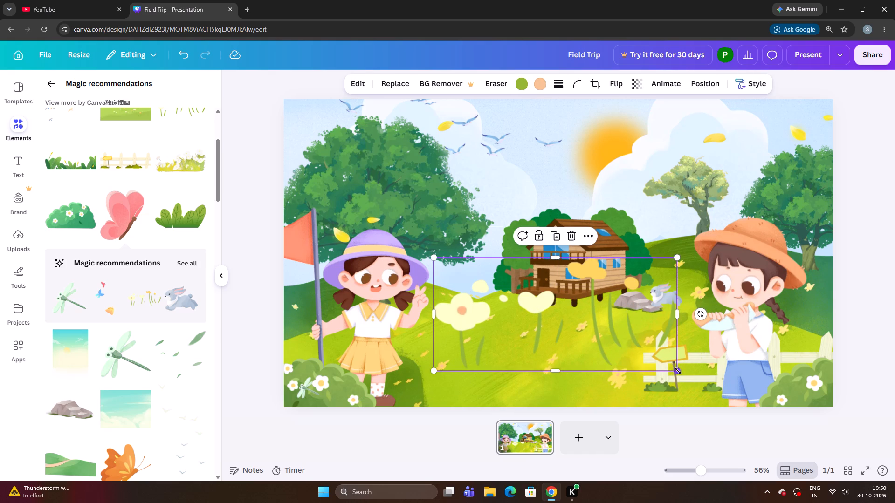
pyautogui.moveTo(678, 371); pyautogui.dragTo(529, 290)
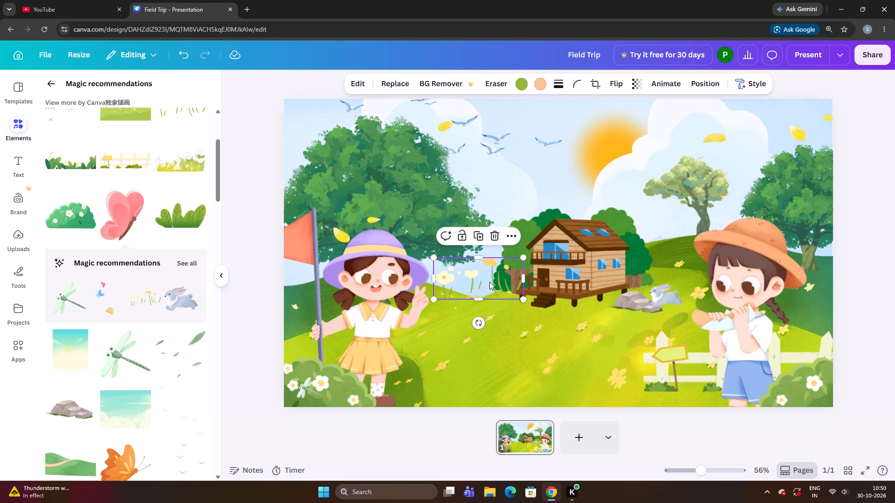
pyautogui.moveTo(485, 281); pyautogui.dragTo(682, 242)
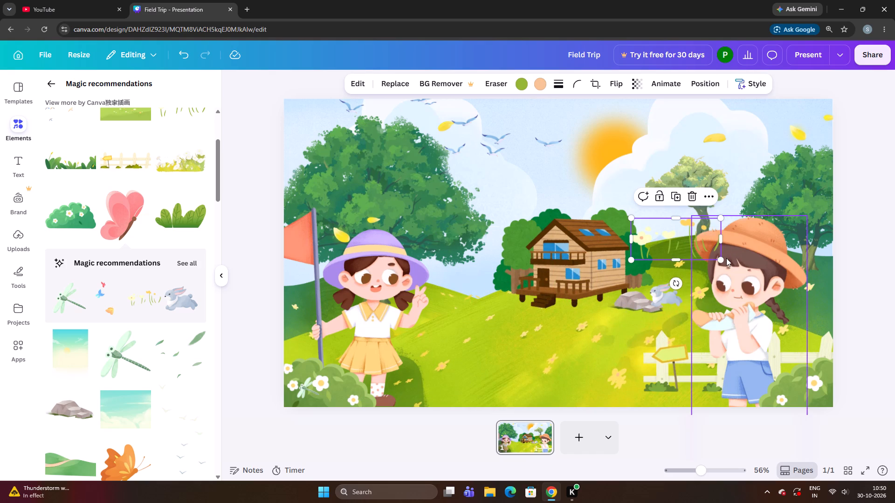
pyautogui.moveTo(722, 258); pyautogui.dragTo(673, 240)
pyautogui.moveTo(657, 228); pyautogui.dragTo(666, 239)
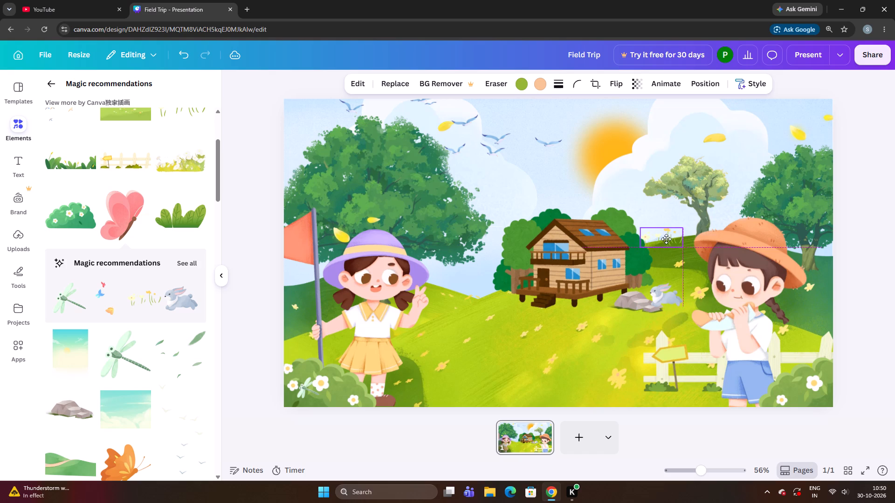
pyautogui.moveTo(666, 239); pyautogui.dragTo(671, 241)
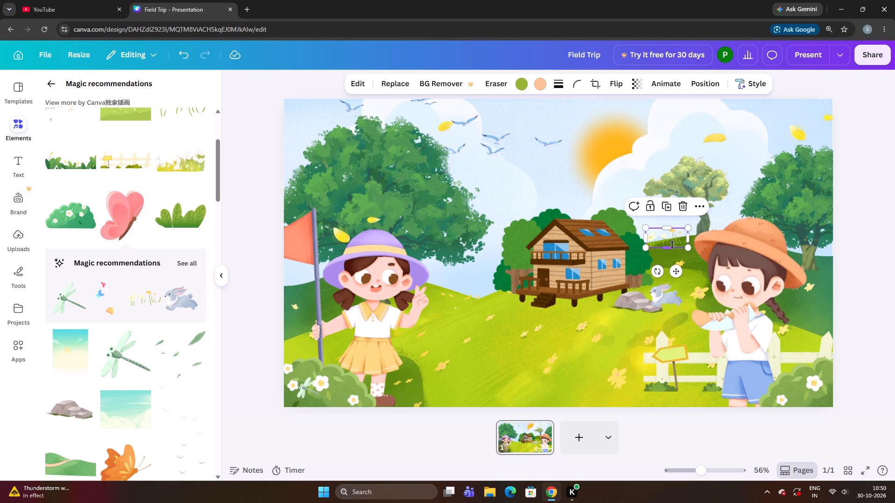
# Nudge the tiny flowers slightly down and along the hill crest, away from the house.
pyautogui.press('Right')
pyautogui.press('Right')
pyautogui.press('Right')
pyautogui.press('Right')
pyautogui.press('Down')
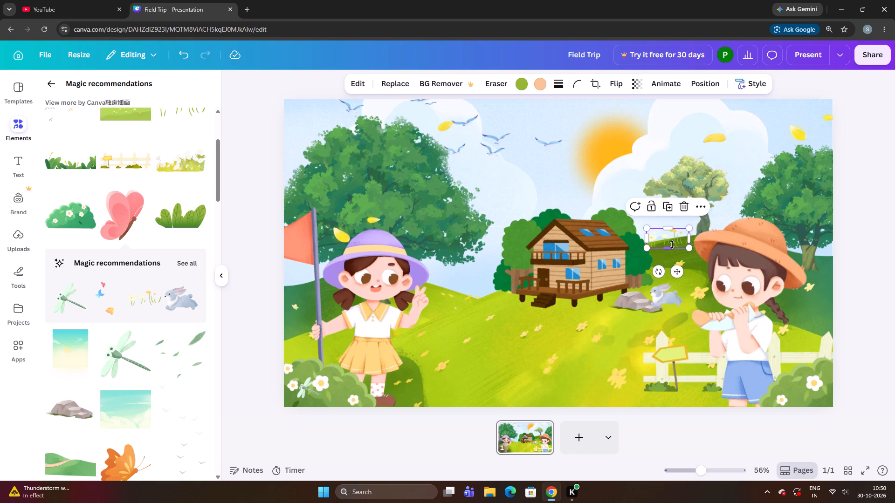
pyautogui.press('Down')
pyautogui.press('Down')
pyautogui.press('Down')
pyautogui.press('Down')
pyautogui.press('Right')
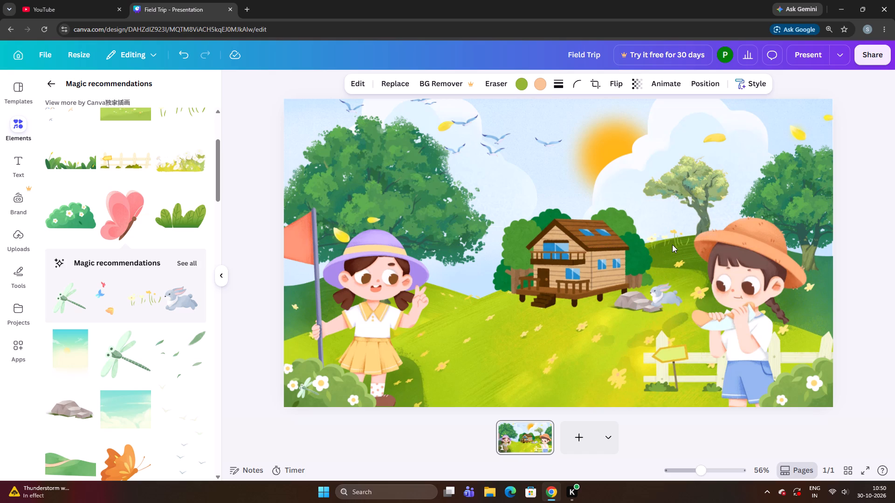
pyautogui.press('Right')
pyautogui.press('Right')
pyautogui.press('Right')
pyautogui.press('Right')
pyautogui.press('Right')
pyautogui.press('Right')
# Nudge the flowers further along the hill crest until they meet the orange hat's brim.
pyautogui.press('Up')
pyautogui.press('Right')
pyautogui.press('Right')
pyautogui.press('Right')
pyautogui.press('Right')
pyautogui.press('Right')
pyautogui.press('Right')
pyautogui.press('Right')
pyautogui.press('Right')
pyautogui.press('Right')
pyautogui.press('Right')
pyautogui.press('Right')
pyautogui.press('Right')
pyautogui.press('Right')
pyautogui.press('Right')
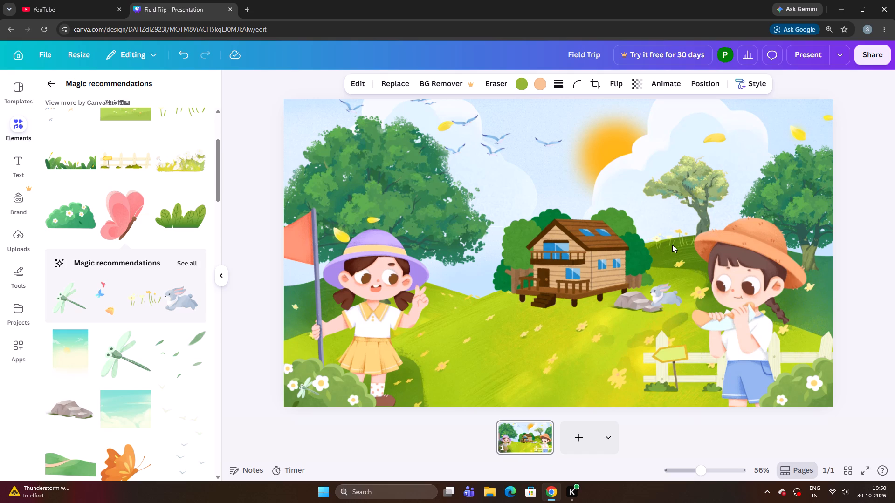
pyautogui.press('Right')
pyautogui.press('Right')
pyautogui.press('Right')
pyautogui.press('Right')
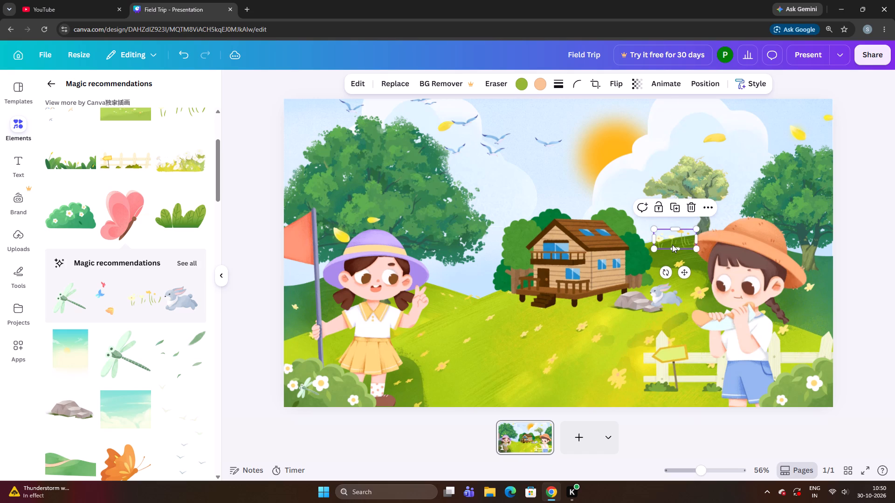
# Nudge the tiny flowers slightly up on the hill crest and a little back towards the house.
pyautogui.press('Down')
pyautogui.press('Down')
pyautogui.press('Down')
pyautogui.press('Up')
pyautogui.press('Up')
pyautogui.press('Up')
pyautogui.press('Up')
pyautogui.press('Up')
pyautogui.press('Up')
pyautogui.press('Up')
pyautogui.press('Up')
pyautogui.press('Up')
pyautogui.press('Up')
pyautogui.press('Up')
pyautogui.press('Up')
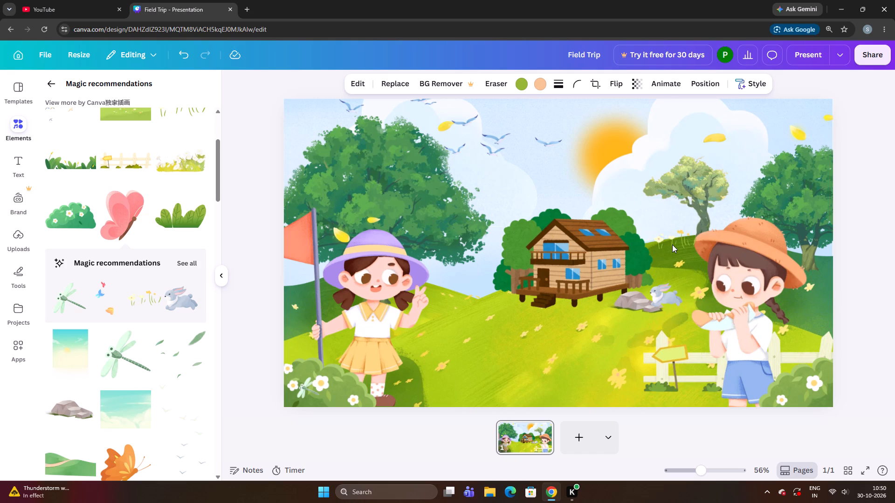
pyautogui.press('Left')
pyautogui.press('Left')
pyautogui.press('Left')
pyautogui.press('Left')
pyautogui.press('Left')
pyautogui.press('Left')
pyautogui.press('Left')
pyautogui.press('Down')
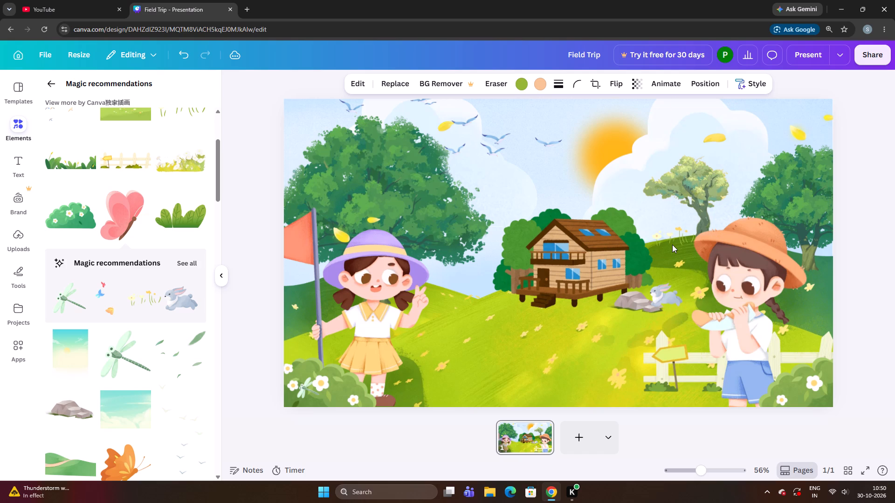
# Nudge the flowers along the hill crest beneath the pale tree, towards the orange hat.
pyautogui.press('Right')
pyautogui.press('Right')
pyautogui.press('Right')
pyautogui.press('Right')
pyautogui.press('Right')
pyautogui.press('Right')
pyautogui.press('Right')
pyautogui.press('Right')
pyautogui.press('Right')
pyautogui.press('Right')
pyautogui.press('Right')
pyautogui.press('Right')
pyautogui.press('Right')
pyautogui.press('Right')
pyautogui.press('Right')
pyautogui.press('Right')
pyautogui.press('Right')
pyautogui.press('Right')
pyautogui.press('Right')
pyautogui.press('Right')
pyautogui.press('Right')
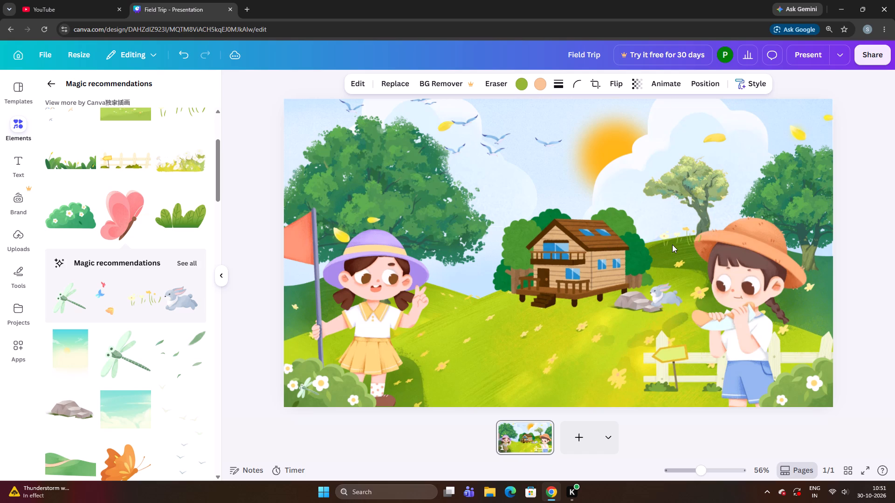
# Send the tiny flowers one layer backward.
pyautogui.rightClick(679, 241)
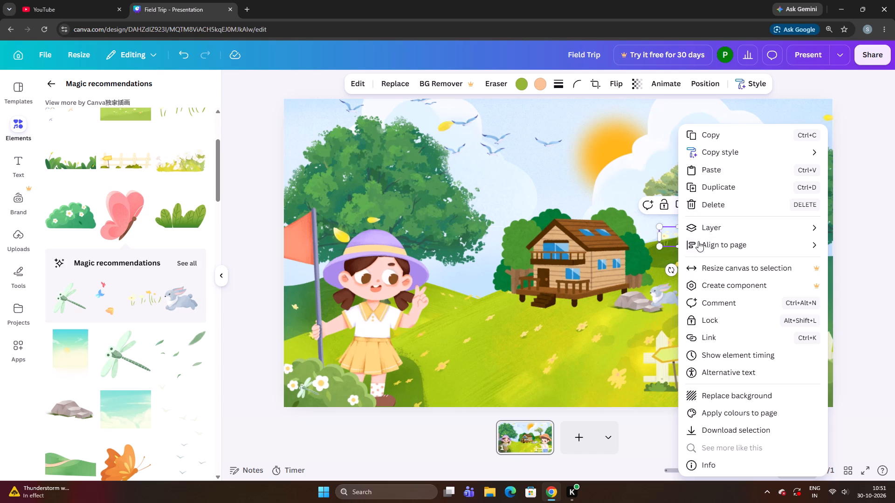
pyautogui.click(726, 232)
pyautogui.click(582, 261)
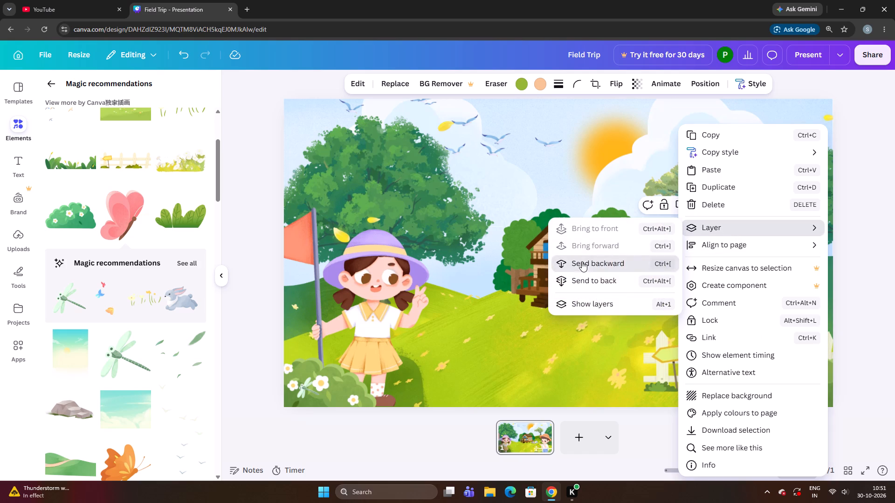
pyautogui.click(495, 303)
pyautogui.press('Right')
pyautogui.press('Right')
pyautogui.press('Right')
pyautogui.press('Right')
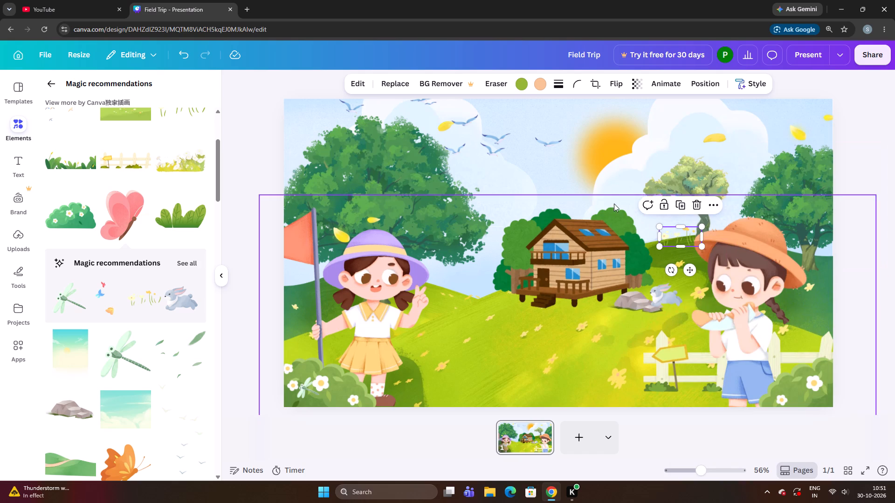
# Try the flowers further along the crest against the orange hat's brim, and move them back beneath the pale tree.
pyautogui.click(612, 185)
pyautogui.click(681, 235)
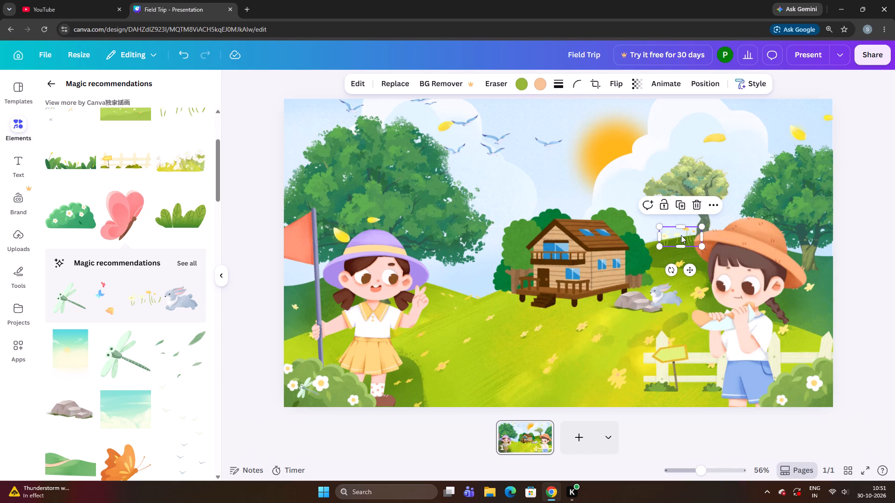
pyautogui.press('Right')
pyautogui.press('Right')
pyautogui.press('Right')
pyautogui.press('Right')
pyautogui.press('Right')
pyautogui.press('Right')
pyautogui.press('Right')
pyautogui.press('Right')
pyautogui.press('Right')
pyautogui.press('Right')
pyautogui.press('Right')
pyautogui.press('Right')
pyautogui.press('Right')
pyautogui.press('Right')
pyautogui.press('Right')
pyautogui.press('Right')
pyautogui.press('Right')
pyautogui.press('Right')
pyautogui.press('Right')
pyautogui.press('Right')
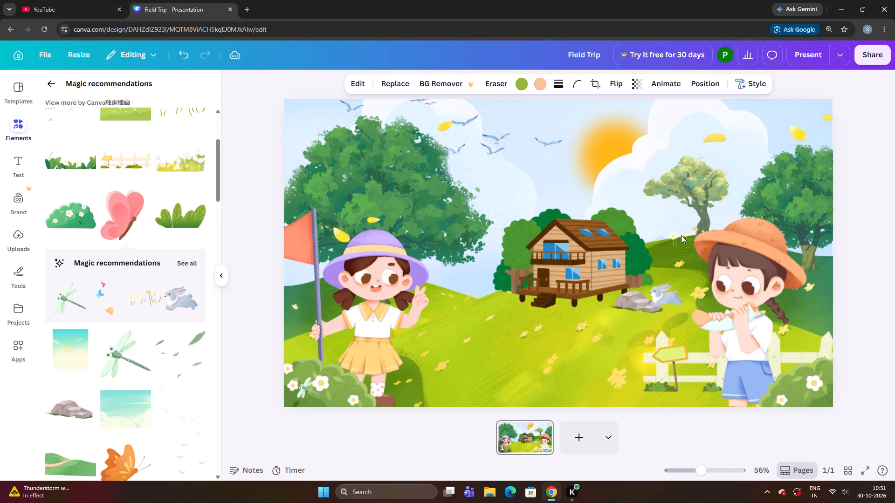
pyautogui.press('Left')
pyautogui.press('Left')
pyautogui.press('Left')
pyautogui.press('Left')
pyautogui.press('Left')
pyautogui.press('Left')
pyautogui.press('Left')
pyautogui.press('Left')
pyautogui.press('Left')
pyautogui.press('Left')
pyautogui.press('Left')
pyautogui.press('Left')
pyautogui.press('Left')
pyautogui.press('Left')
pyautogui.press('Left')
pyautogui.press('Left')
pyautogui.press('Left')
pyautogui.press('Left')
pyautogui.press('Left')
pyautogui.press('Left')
# Nudge the flowers slightly down so their stems sit in the grass of the hill crest.
pyautogui.press('Up')
pyautogui.press('Up')
pyautogui.press('Down')
pyautogui.press('Down')
pyautogui.press('Down')
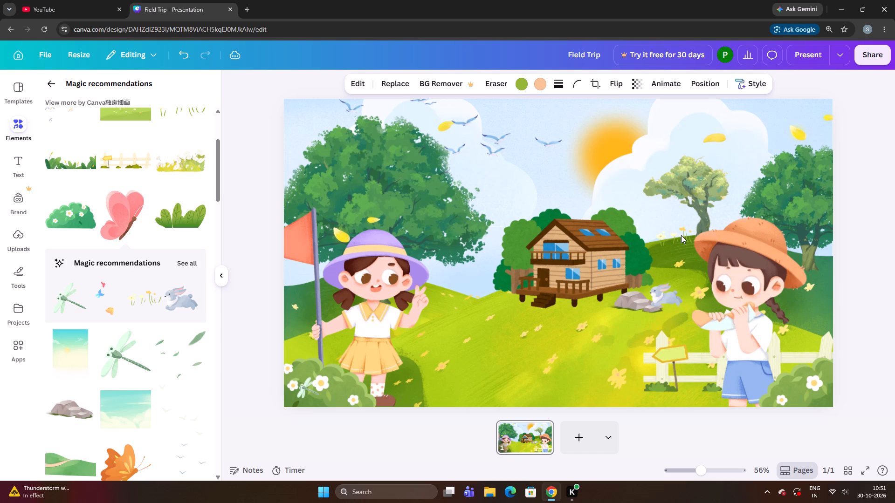
pyautogui.press('Down')
pyautogui.press('Down')
pyautogui.press('Down')
pyautogui.press('Down')
pyautogui.press('Down')
pyautogui.press('Down')
pyautogui.press('Down')
pyautogui.press('Down')
pyautogui.press('Up')
pyautogui.press('Up')
# Lower the flowers a little more into the hill crest, adjusting them slightly sideways beneath the pale tree.
pyautogui.press('Left')
pyautogui.press('Left')
pyautogui.press('Left')
pyautogui.press('Left')
pyautogui.press('Down')
pyautogui.press('Down')
pyautogui.press('Down')
pyautogui.press('Down')
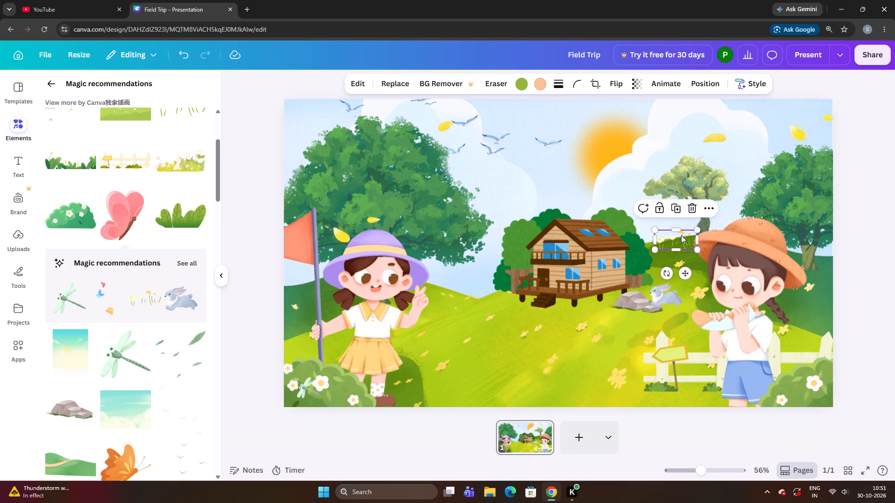
pyautogui.press('Right')
pyautogui.press('Right')
pyautogui.press('Right')
pyautogui.press('Right')
pyautogui.press('Right')
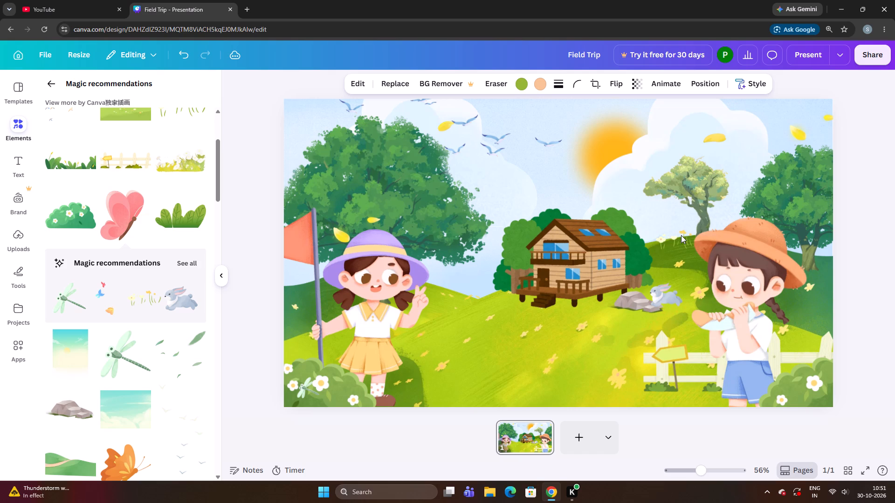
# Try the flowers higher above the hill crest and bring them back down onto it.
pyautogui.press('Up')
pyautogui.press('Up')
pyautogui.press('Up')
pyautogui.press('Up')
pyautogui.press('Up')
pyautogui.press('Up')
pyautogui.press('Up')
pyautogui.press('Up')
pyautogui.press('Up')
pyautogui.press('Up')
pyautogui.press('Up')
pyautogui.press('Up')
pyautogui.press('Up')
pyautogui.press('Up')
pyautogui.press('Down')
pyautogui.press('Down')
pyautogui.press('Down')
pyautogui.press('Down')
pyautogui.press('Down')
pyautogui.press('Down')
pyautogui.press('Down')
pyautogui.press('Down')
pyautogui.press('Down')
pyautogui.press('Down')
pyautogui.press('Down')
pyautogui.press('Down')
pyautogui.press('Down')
# Settle the flowers a touch lower on the hill crest between the house and the orange hat.
pyautogui.press('Left')
pyautogui.press('Down')
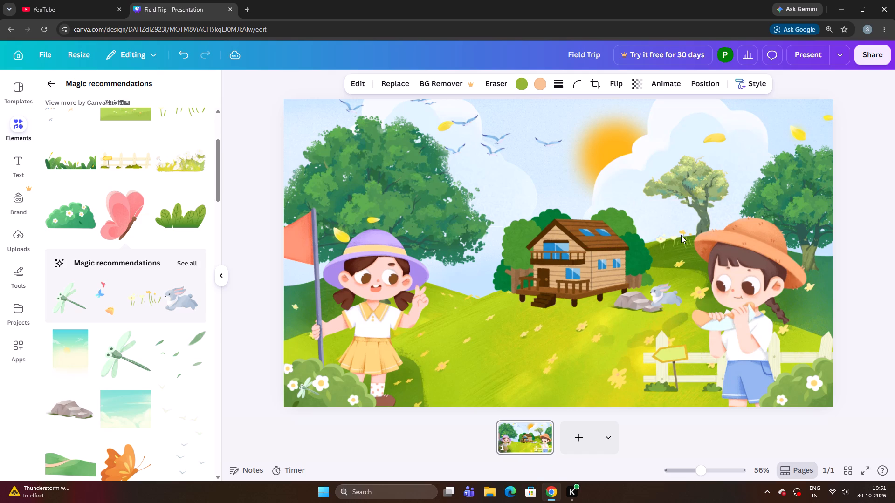
pyautogui.press('Up')
pyautogui.press('Right')
pyautogui.press('Down')
pyautogui.press('Down')
pyautogui.press('Down')
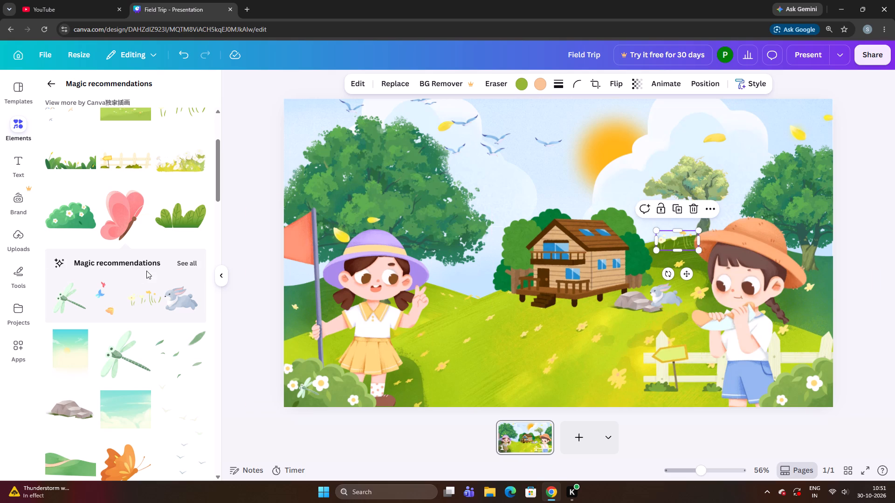
# Add the brown and red bird from the full recommendations, shrink it to a small size and place it in the sky above the house.
pyautogui.click(192, 261)
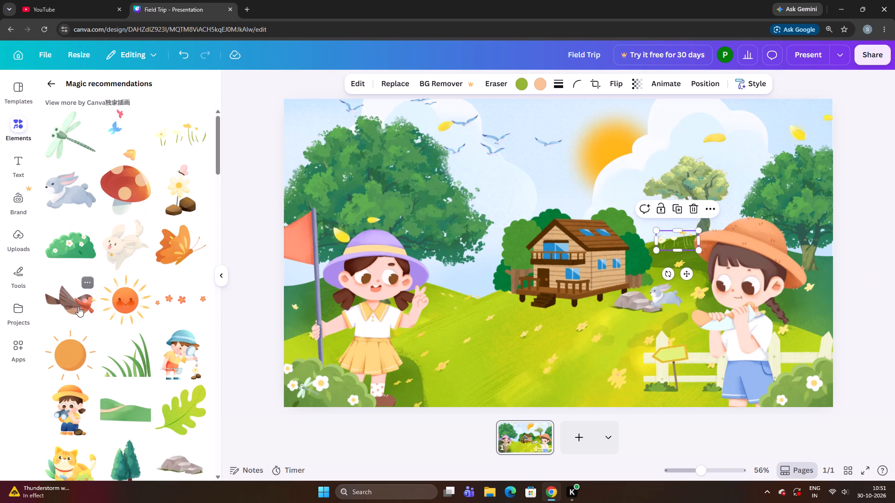
pyautogui.click(80, 296)
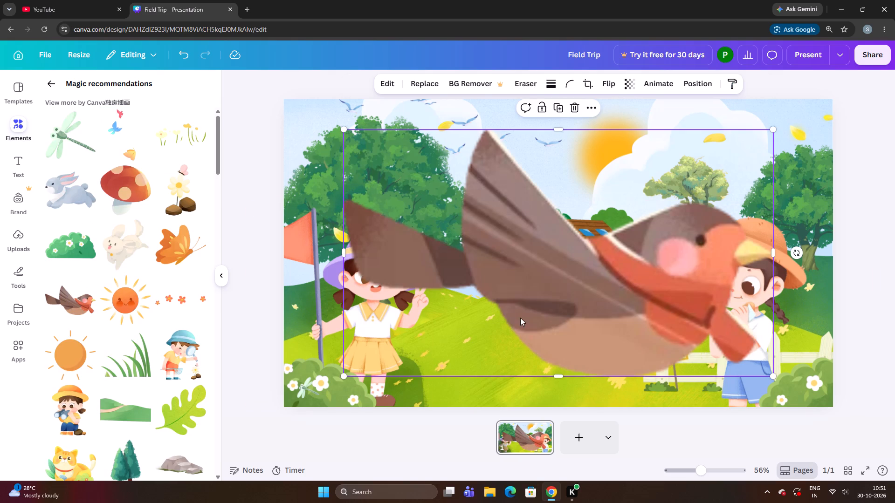
pyautogui.moveTo(532, 320); pyautogui.dragTo(442, 274)
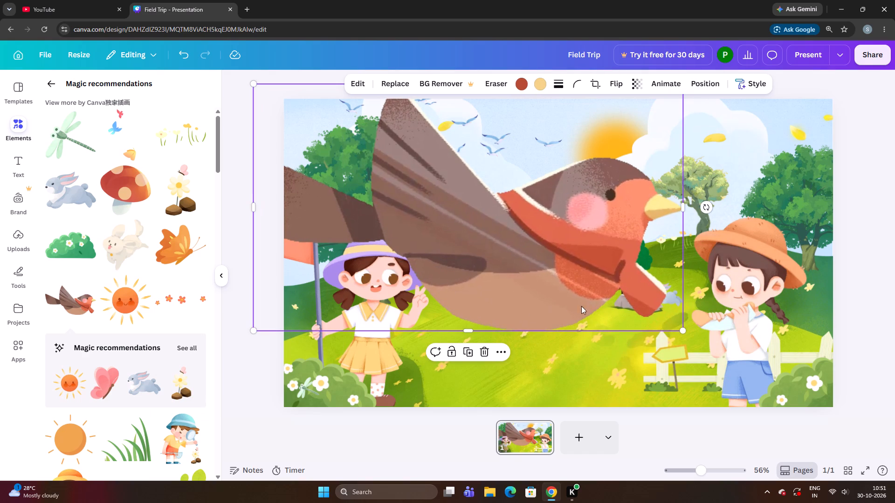
pyautogui.moveTo(682, 330); pyautogui.dragTo(496, 170)
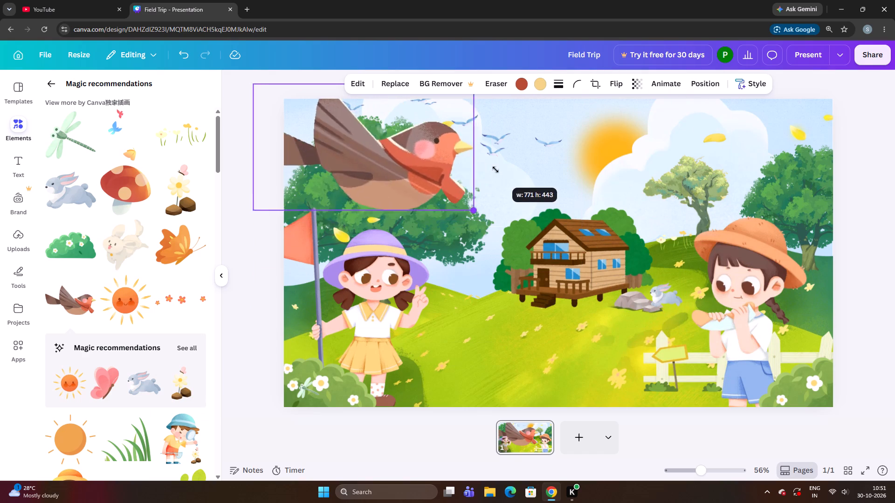
pyautogui.moveTo(496, 170); pyautogui.dragTo(337, 131)
pyautogui.moveTo(301, 113); pyautogui.dragTo(340, 126)
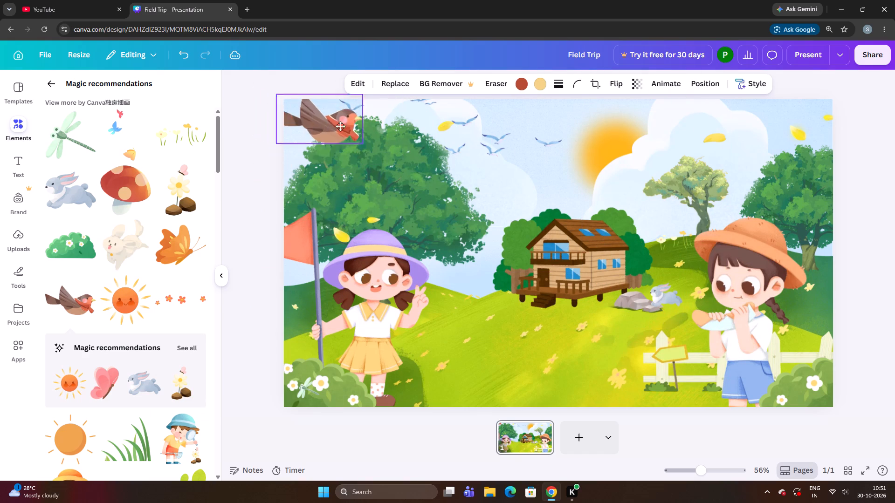
pyautogui.moveTo(340, 126); pyautogui.dragTo(569, 199)
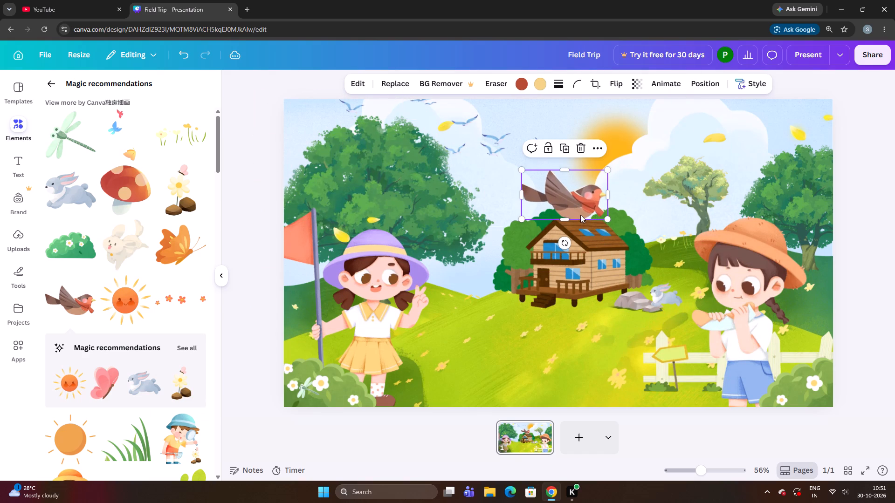
pyautogui.moveTo(609, 219); pyautogui.dragTo(564, 193)
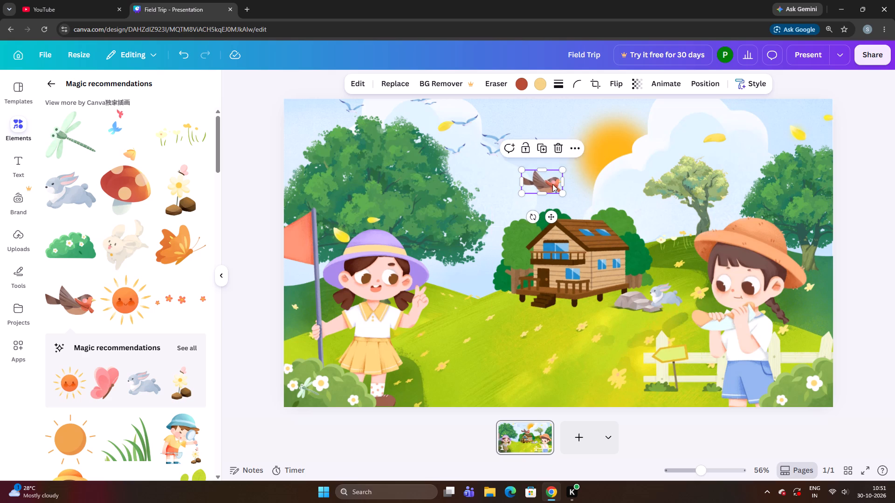
pyautogui.moveTo(543, 172); pyautogui.dragTo(547, 187)
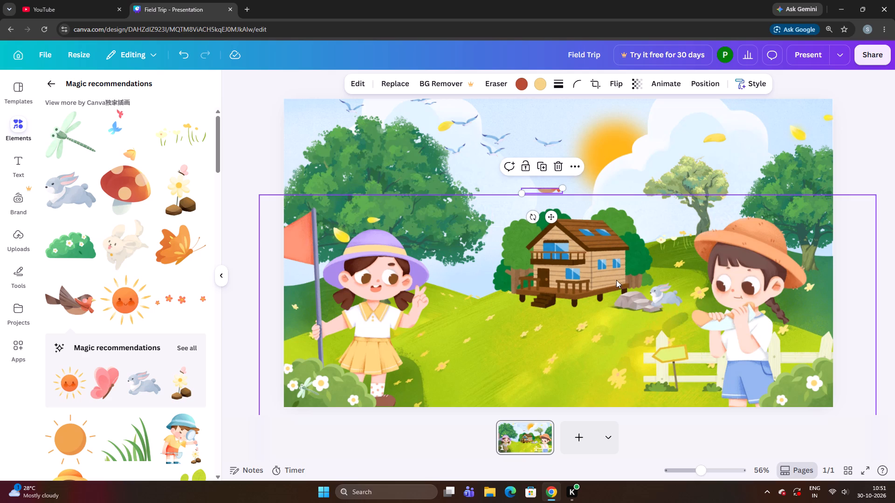
pyautogui.hotkey('ctrl', 'z')
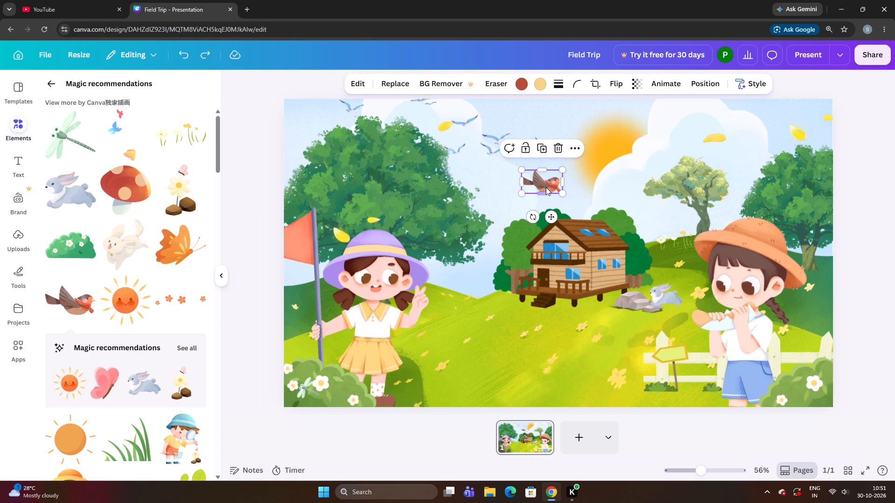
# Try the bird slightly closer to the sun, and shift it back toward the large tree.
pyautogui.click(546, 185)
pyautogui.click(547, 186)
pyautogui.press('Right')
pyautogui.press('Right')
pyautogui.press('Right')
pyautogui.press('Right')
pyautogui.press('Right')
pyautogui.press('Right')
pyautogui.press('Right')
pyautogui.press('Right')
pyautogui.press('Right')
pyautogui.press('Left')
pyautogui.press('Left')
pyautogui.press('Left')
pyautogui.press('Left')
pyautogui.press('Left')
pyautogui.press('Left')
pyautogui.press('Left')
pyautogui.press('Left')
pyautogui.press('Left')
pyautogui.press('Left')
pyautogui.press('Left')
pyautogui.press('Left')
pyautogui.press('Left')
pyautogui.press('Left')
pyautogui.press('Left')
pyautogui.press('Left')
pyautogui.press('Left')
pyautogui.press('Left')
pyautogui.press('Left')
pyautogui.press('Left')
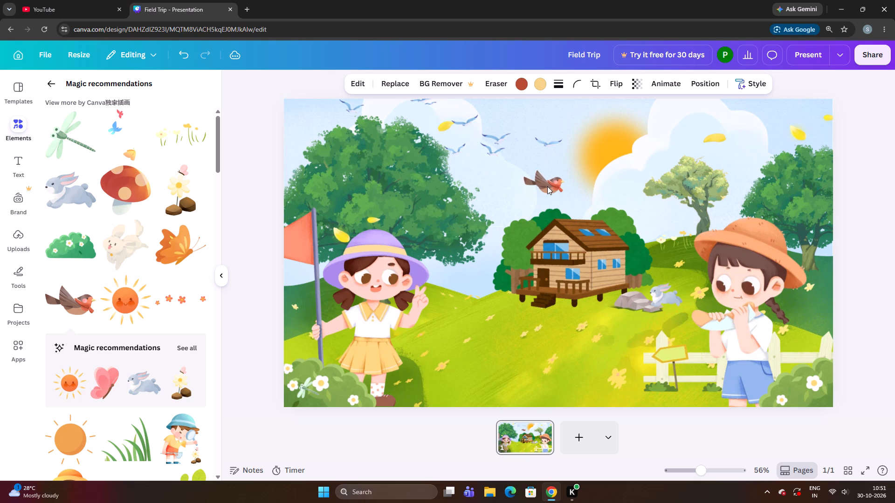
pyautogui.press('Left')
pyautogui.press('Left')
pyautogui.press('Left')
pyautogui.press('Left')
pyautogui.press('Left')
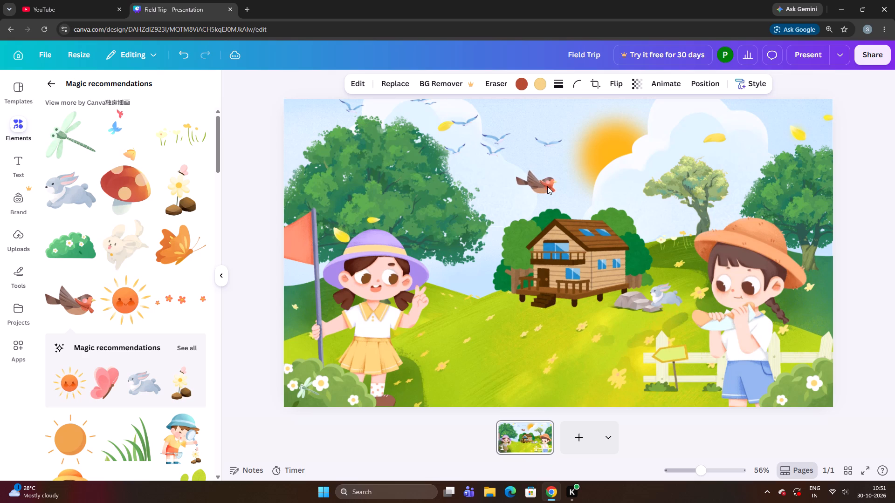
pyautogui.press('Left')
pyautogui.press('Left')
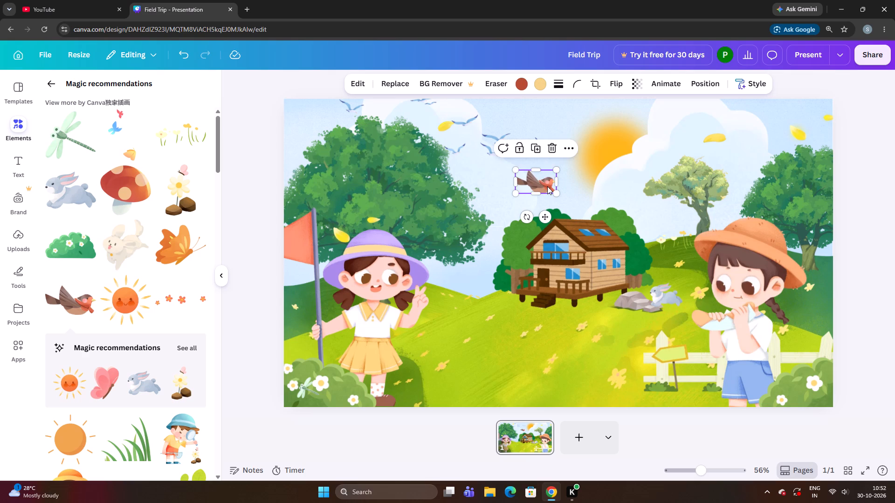
# Nudge the bird horizontally toward the sun, keeping it at the same height above the house roof.
pyautogui.press('Right')
pyautogui.press('Right')
pyautogui.press('Right')
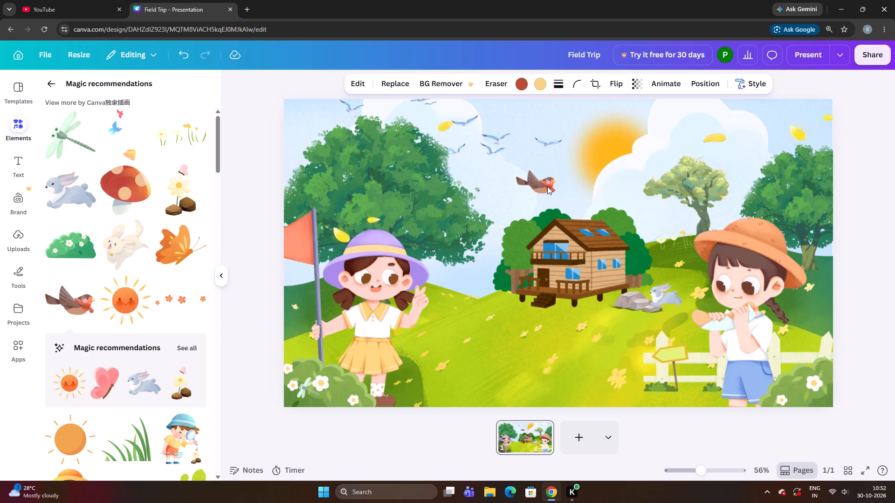
pyautogui.press('Right')
pyautogui.press('Right')
pyautogui.press('Right')
pyautogui.press('Right')
pyautogui.press('Right')
pyautogui.press('Right')
pyautogui.press('Right')
pyautogui.press('Right')
pyautogui.press('Right')
pyautogui.press('Right')
pyautogui.press('Right')
pyautogui.press('Right')
pyautogui.press('Right')
pyautogui.press('Right')
pyautogui.press('Right')
pyautogui.press('Right')
pyautogui.press('Right')
pyautogui.press('Right')
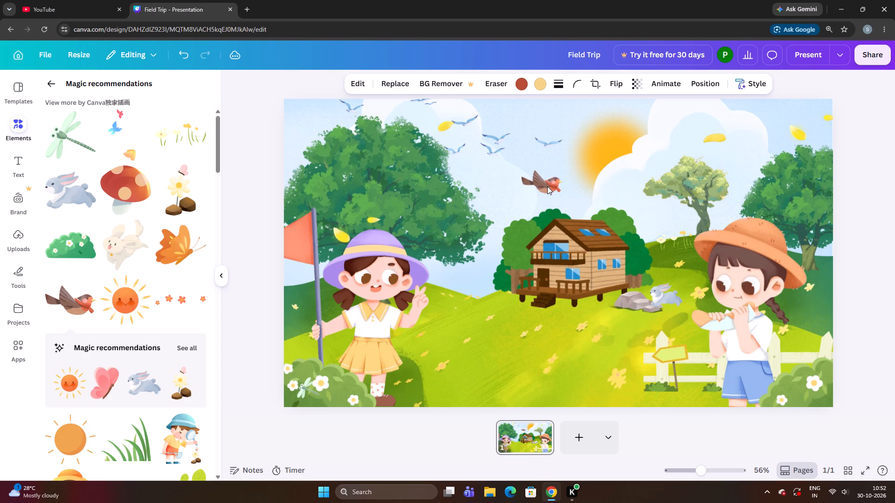
pyautogui.press('Right')
pyautogui.press('Right')
pyautogui.press('Right')
pyautogui.press('Right')
pyautogui.press('Right')
pyautogui.press('Right')
pyautogui.press('Right')
pyautogui.press('Right')
pyautogui.press('Right')
pyautogui.press('Right')
pyautogui.press('Right')
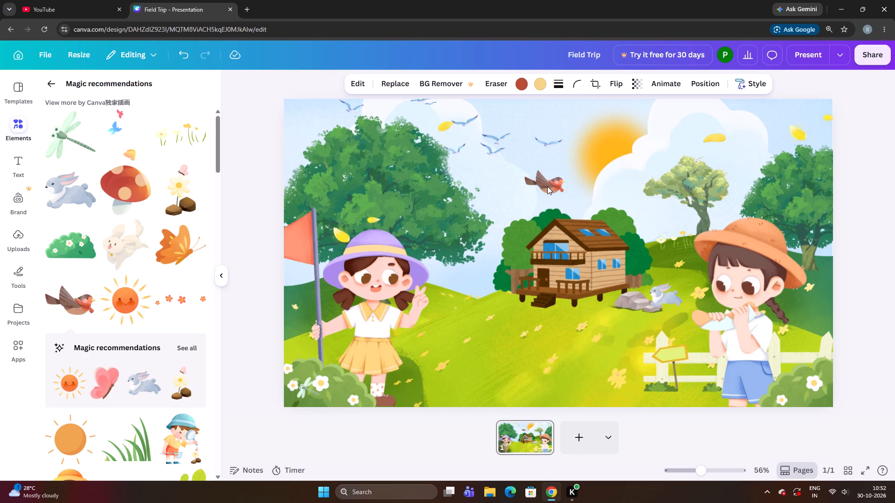
pyautogui.press('Right')
pyautogui.press('Right')
pyautogui.press('Right')
pyautogui.press('Right')
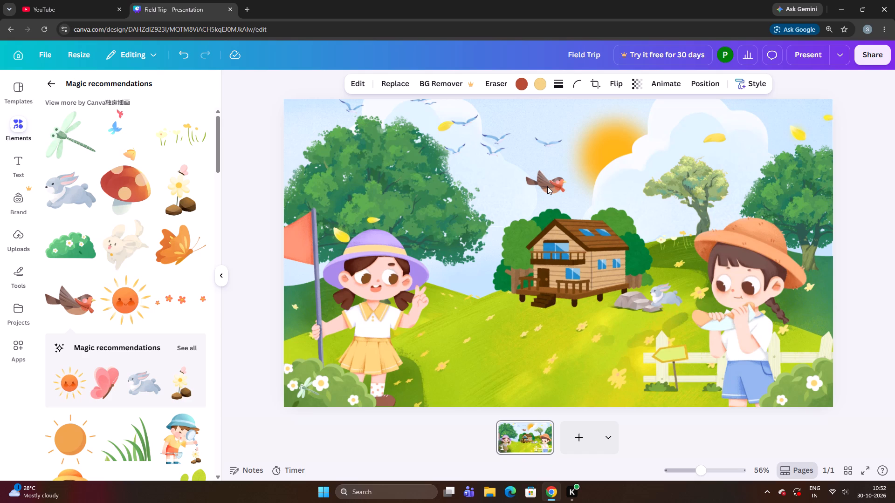
# Move the bird a little further toward the sun, above the house roof, and deselect it.
pyautogui.click(552, 187)
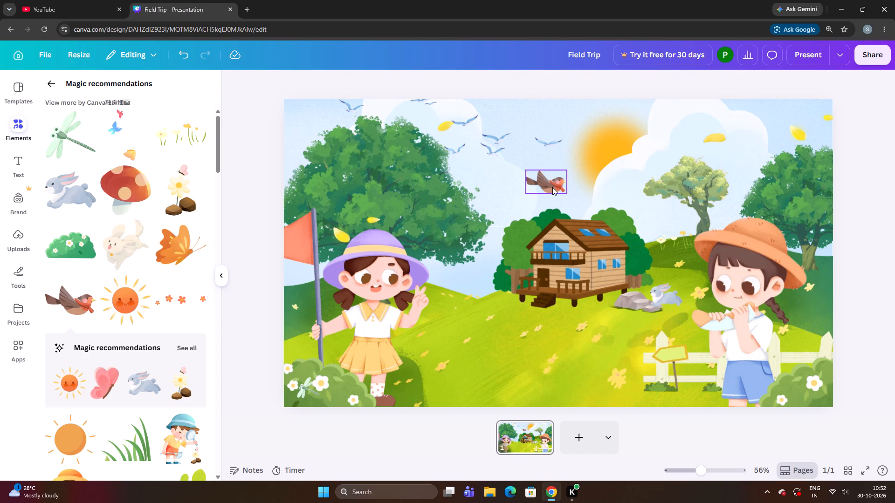
pyautogui.press('Up')
pyautogui.press('Up')
pyautogui.click(259, 221)
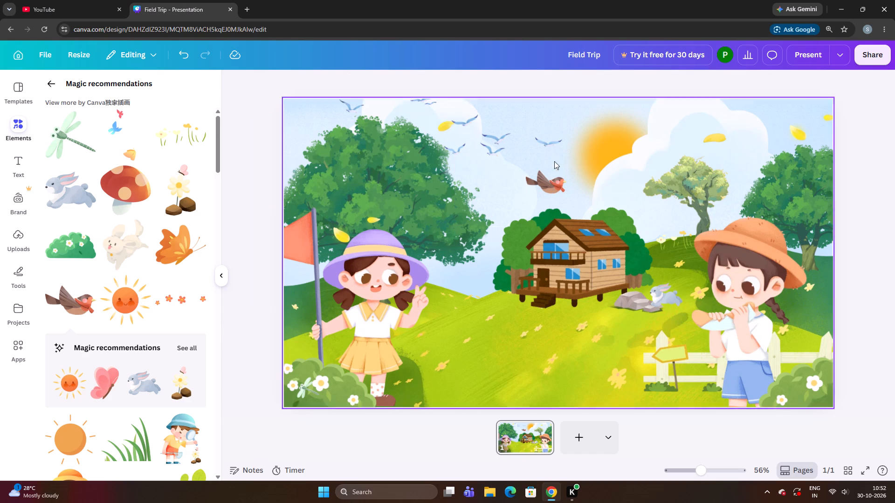
pyautogui.click(549, 184)
pyautogui.moveTo(549, 185); pyautogui.dragTo(559, 185)
pyautogui.click(239, 183)
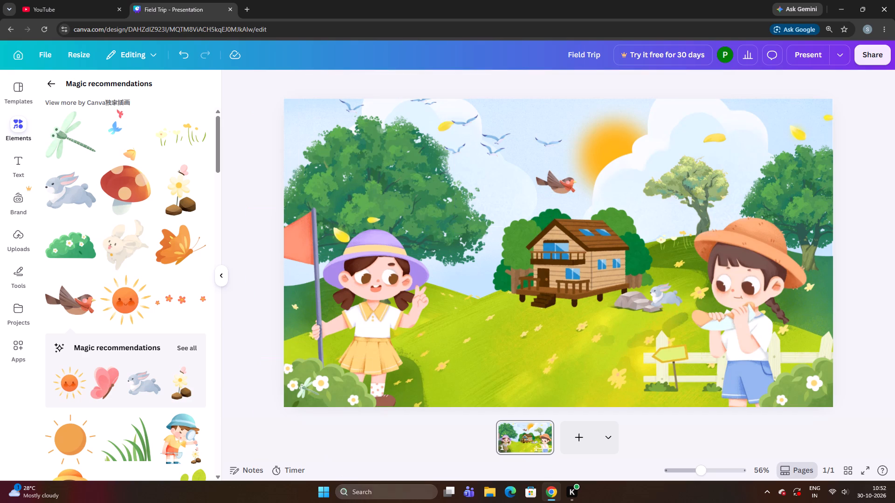
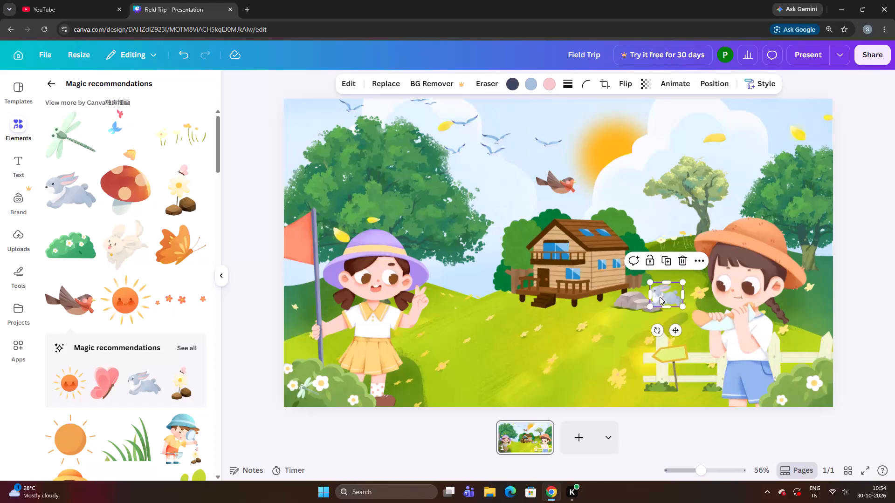
# Nudge the gray rabbit slightly away from the rocks beside the house, toward the girl in the orange hat.
pyautogui.press('Up')
pyautogui.press('Up')
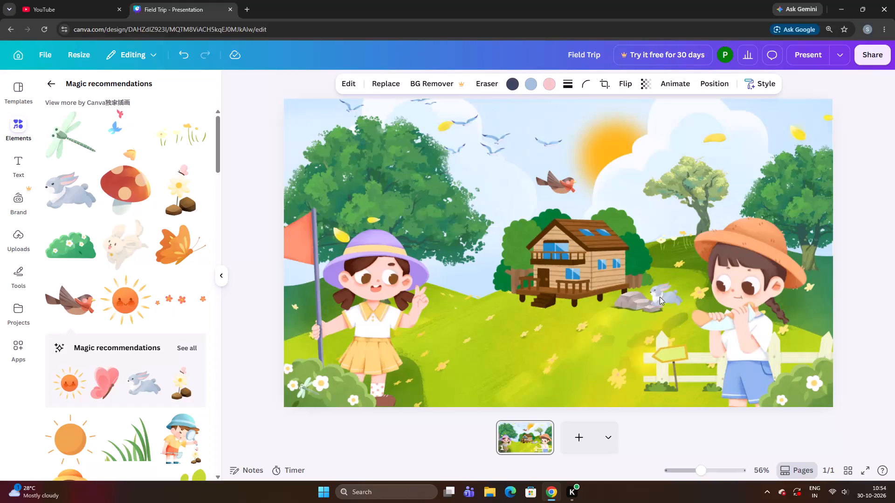
pyautogui.press('Up')
pyautogui.press('Right')
pyautogui.press('Right')
pyautogui.press('Right')
pyautogui.press('Right')
pyautogui.press('Down')
pyautogui.press('Right')
pyautogui.press('Down')
pyautogui.press('Up')
pyautogui.press('Down')
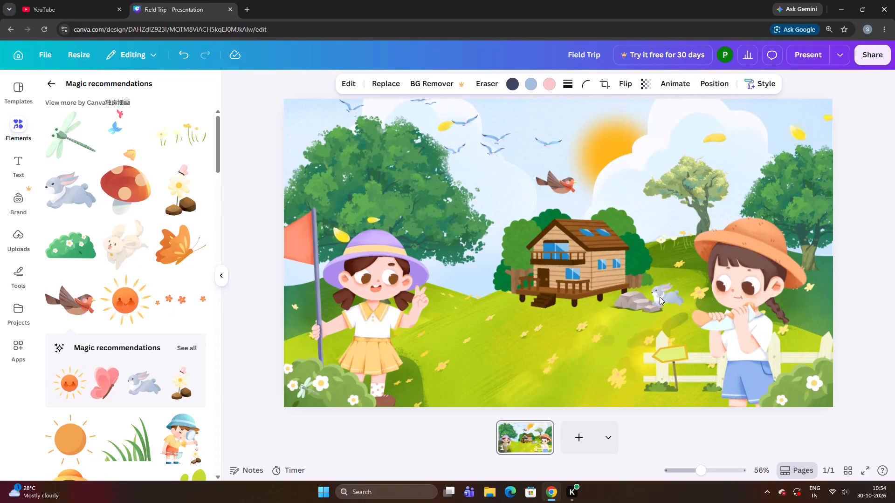
pyautogui.press('Right')
pyautogui.press('Down')
pyautogui.press('Down')
pyautogui.press('Up')
pyautogui.press('Left')
pyautogui.press('Left')
pyautogui.press('Down')
pyautogui.press('Right')
pyautogui.press('Down')
pyautogui.press('Right')
pyautogui.press('Up')
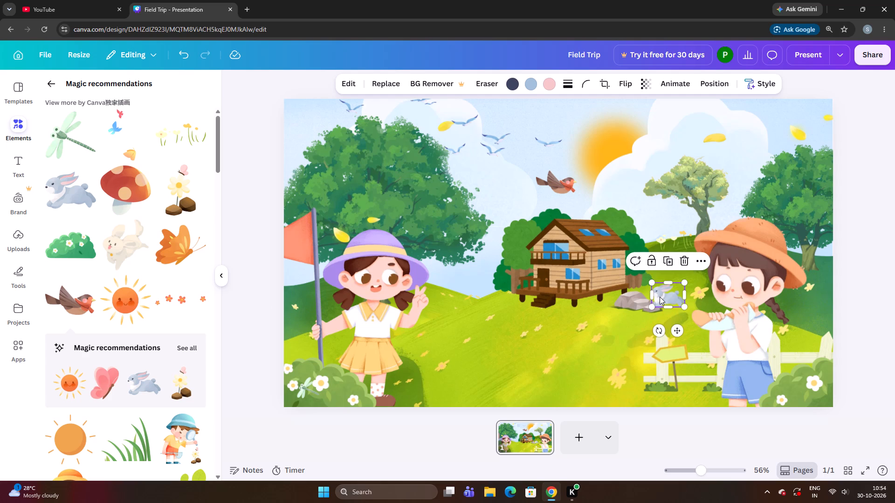
# Shrink the brown and red bird to about 110 wide by 63 high and set it slightly lower above the house.
pyautogui.click(566, 186)
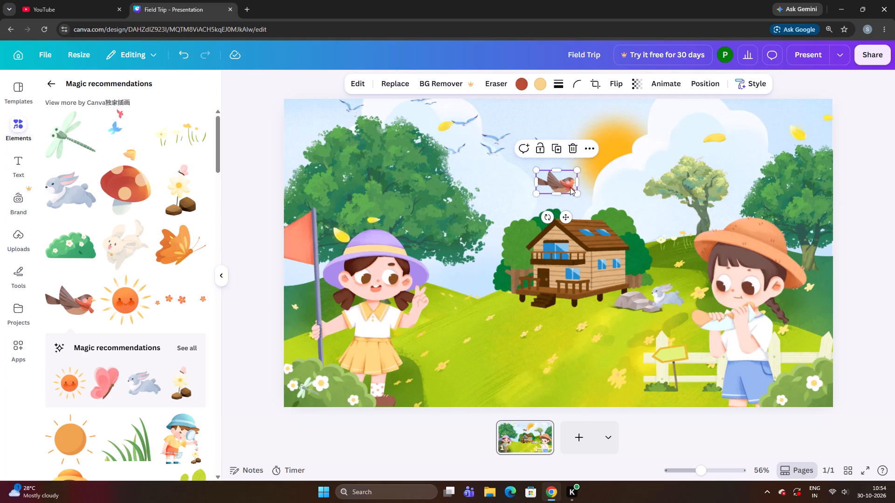
pyautogui.moveTo(577, 194); pyautogui.dragTo(569, 192)
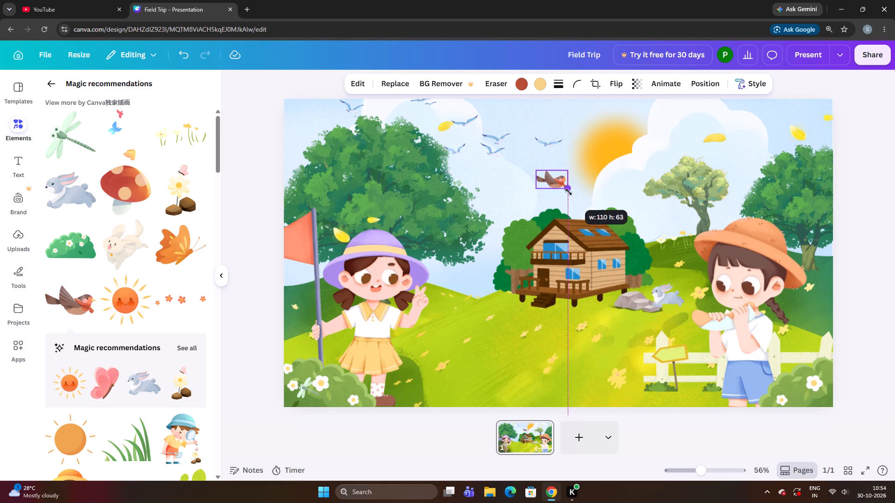
pyautogui.moveTo(569, 192); pyautogui.dragTo(569, 191)
pyautogui.moveTo(556, 176); pyautogui.dragTo(558, 180)
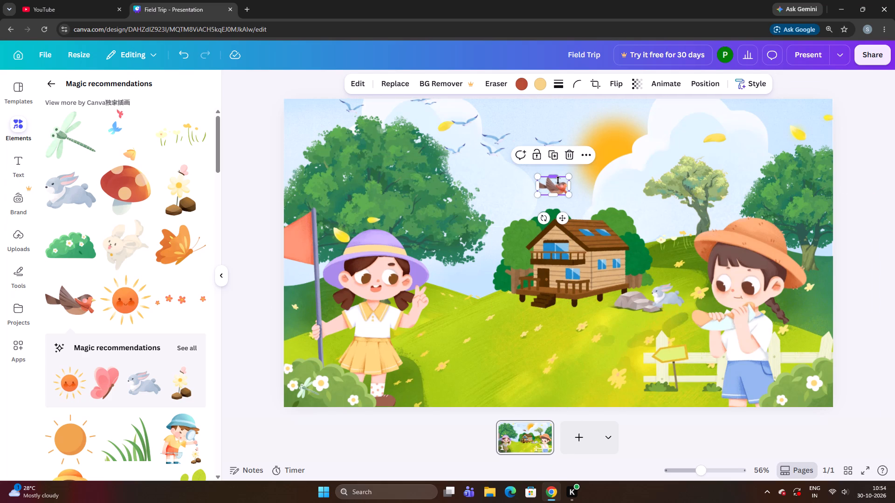
# Nudge the smaller bird a little toward the sun and slightly higher above the house roof.
pyautogui.press('Right')
pyautogui.press('Right')
pyautogui.press('Right')
pyautogui.press('Right')
pyautogui.press('Right')
pyautogui.press('Right')
pyautogui.press('Right')
pyautogui.press('Up')
pyautogui.press('Up')
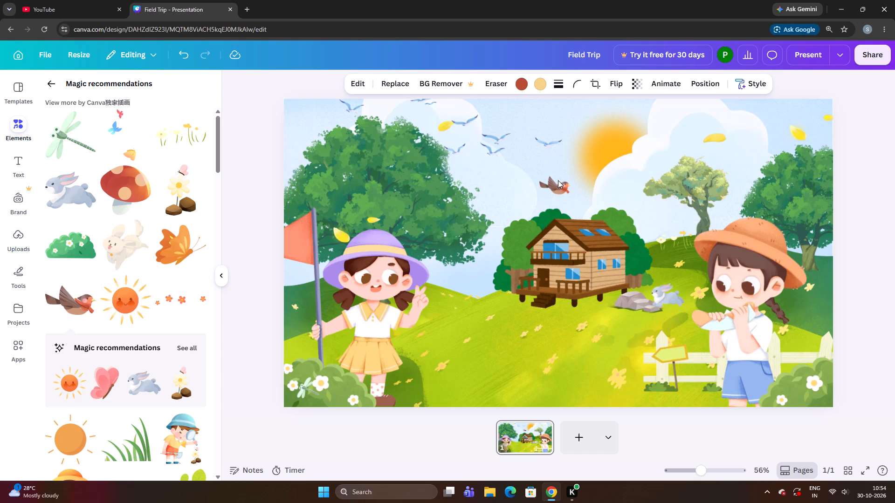
pyautogui.press('Up')
pyautogui.press('Up')
pyautogui.press('Up')
pyautogui.press('Up')
pyautogui.press('Up')
# Shift the bird further toward the sun in small horizontal increments, lowering it very slightly.
pyautogui.press('Down')
pyautogui.press('Right')
pyautogui.press('Right')
pyautogui.press('Right')
pyautogui.press('Right')
pyautogui.press('Down')
pyautogui.press('Up')
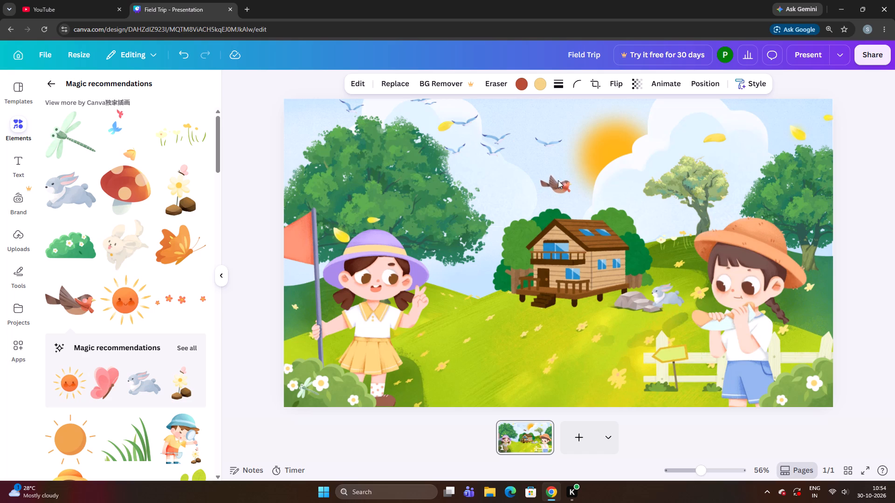
pyautogui.press('Down')
pyautogui.press('Right')
pyautogui.press('Right')
pyautogui.press('Right')
pyautogui.press('Right')
pyautogui.press('Right')
pyautogui.press('Right')
pyautogui.press('Right')
pyautogui.press('Right')
pyautogui.press('Right')
pyautogui.press('Right')
# Fine-tune the bird's height with small up and down shifts, leaving it slightly higher above the house roof.
pyautogui.press('Up')
pyautogui.press('Up')
pyautogui.press('Up')
pyautogui.press('Up')
pyautogui.press('Down')
pyautogui.press('Down')
pyautogui.press('Up')
pyautogui.press('Down')
pyautogui.press('Down')
pyautogui.press('Right')
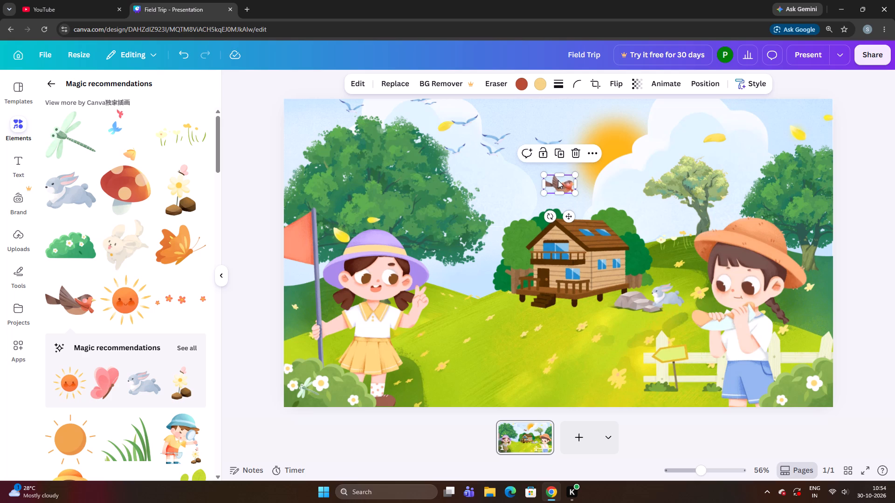
pyautogui.press('Up')
pyautogui.press('Up')
pyautogui.press('Down')
pyautogui.press('Right')
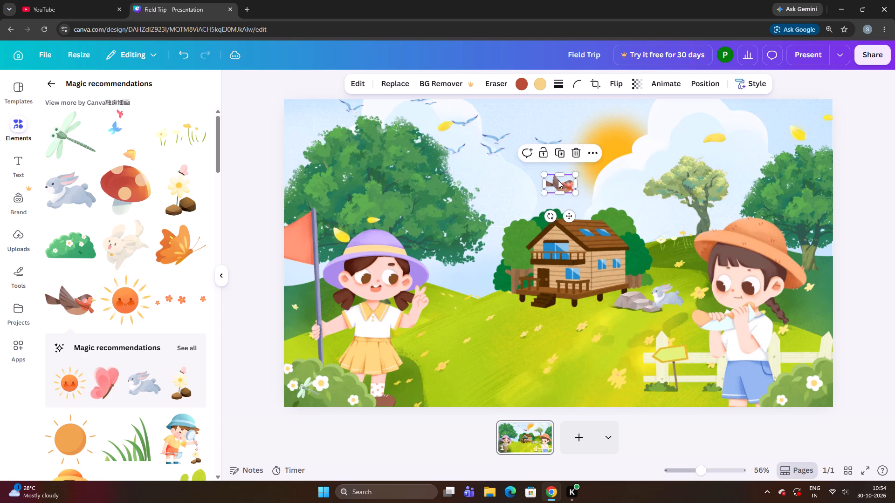
pyautogui.press('Down')
pyautogui.press('Left')
pyautogui.press('Up')
pyautogui.press('Down')
pyautogui.press('Up')
pyautogui.press('Up')
pyautogui.press('Up')
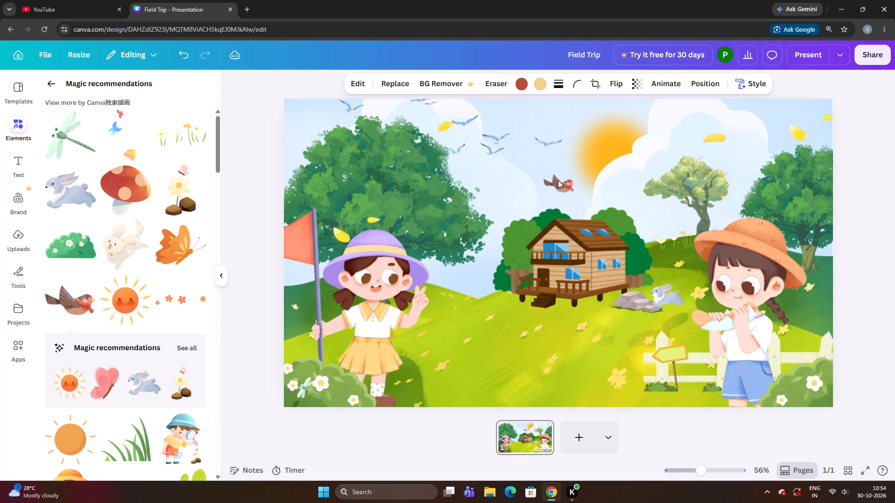
pyautogui.press('Down')
pyautogui.press('Down')
pyautogui.press('Up')
pyautogui.press('Up')
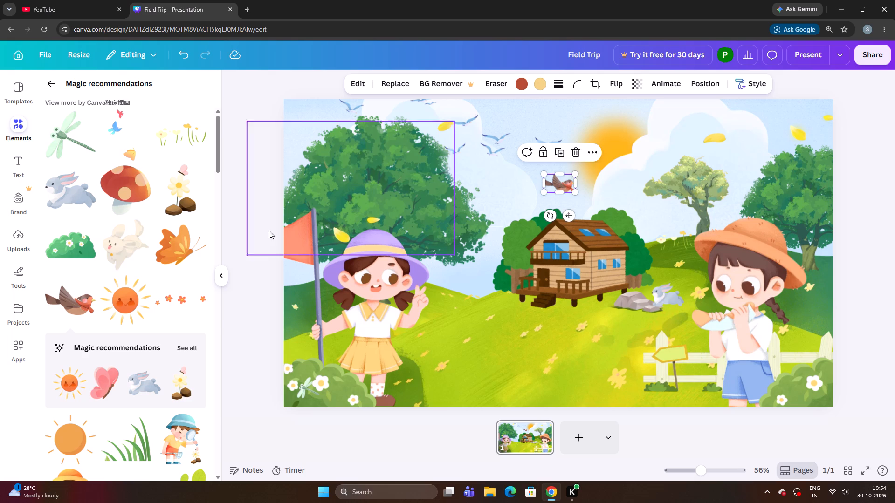
# Add the white flower graphic with a butterfly and brown stones, shrink it to a small size, and place it beside the house's fence.
pyautogui.click(182, 201)
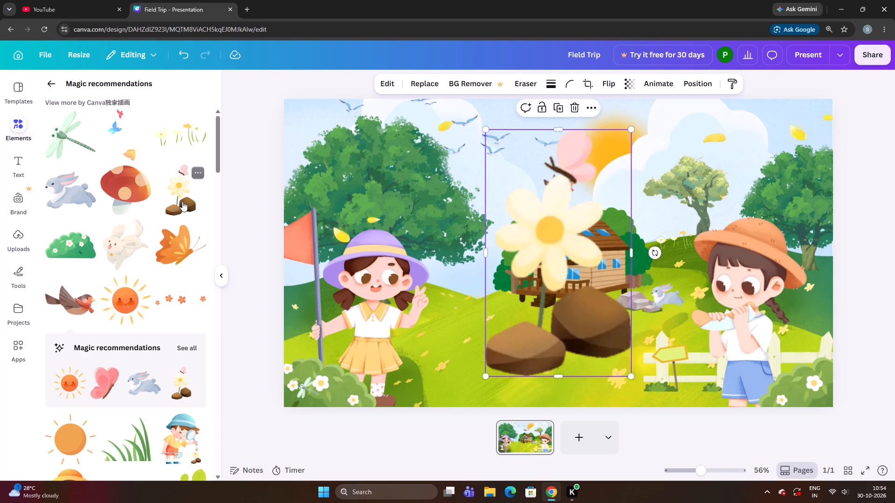
pyautogui.moveTo(526, 333); pyautogui.dragTo(481, 312)
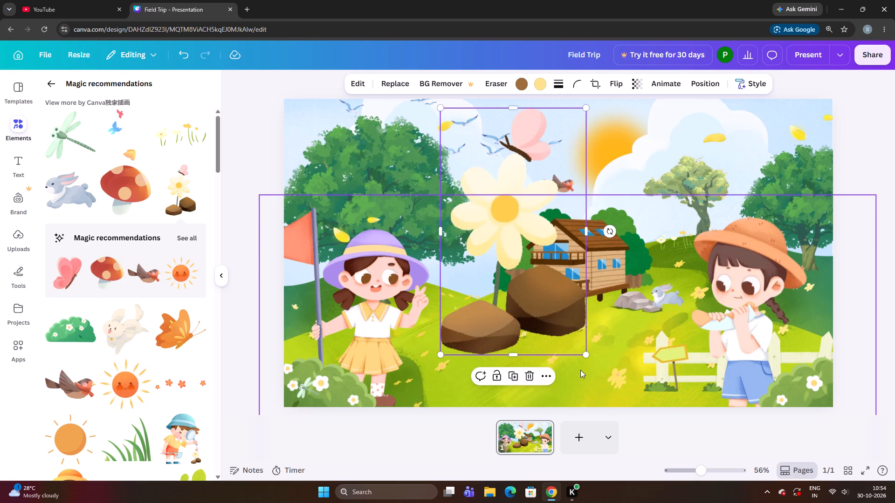
pyautogui.moveTo(585, 356); pyautogui.dragTo(524, 333)
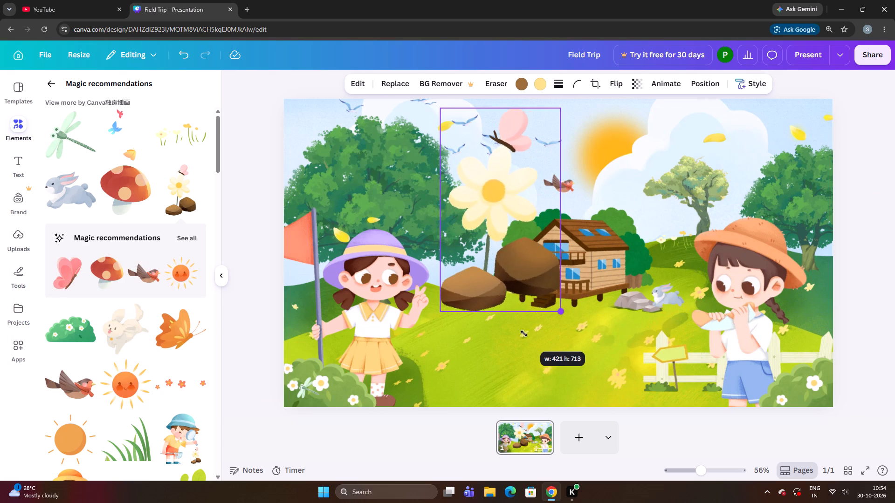
pyautogui.moveTo(524, 333); pyautogui.dragTo(445, 306)
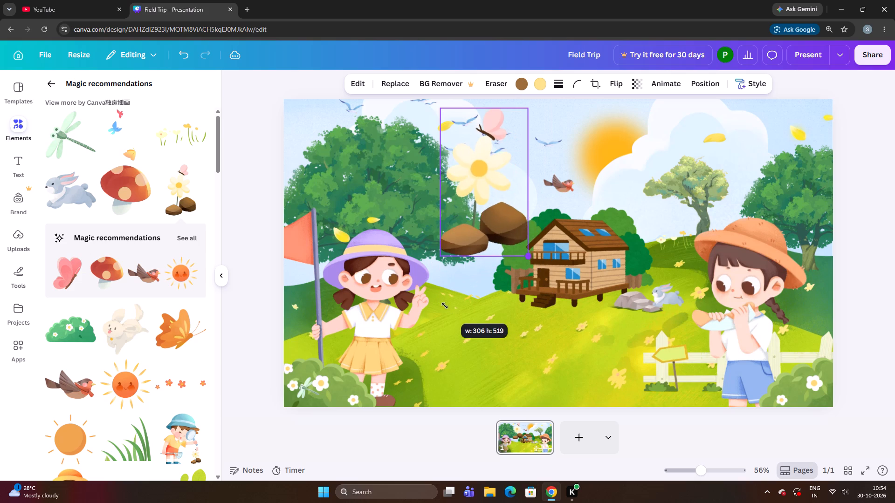
pyautogui.moveTo(445, 306); pyautogui.dragTo(392, 252)
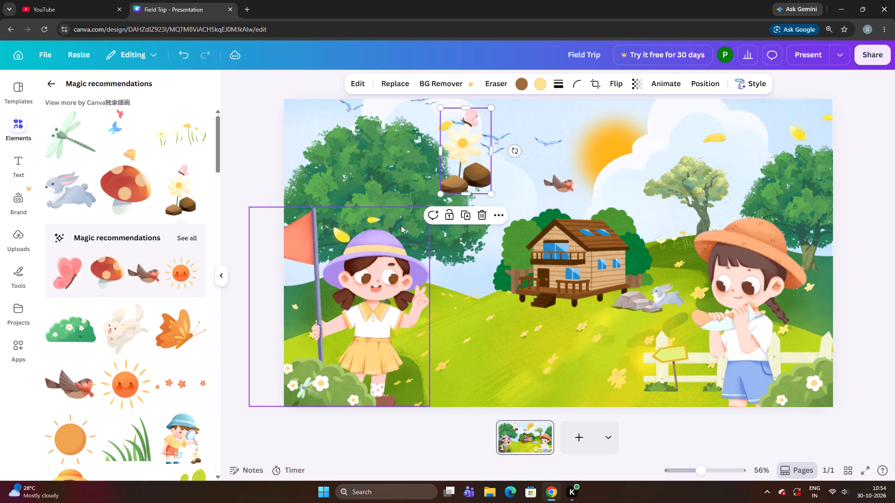
pyautogui.moveTo(457, 169); pyautogui.dragTo(448, 286)
pyautogui.moveTo(482, 313); pyautogui.dragTo(451, 264)
pyautogui.moveTo(445, 245); pyautogui.dragTo(463, 268)
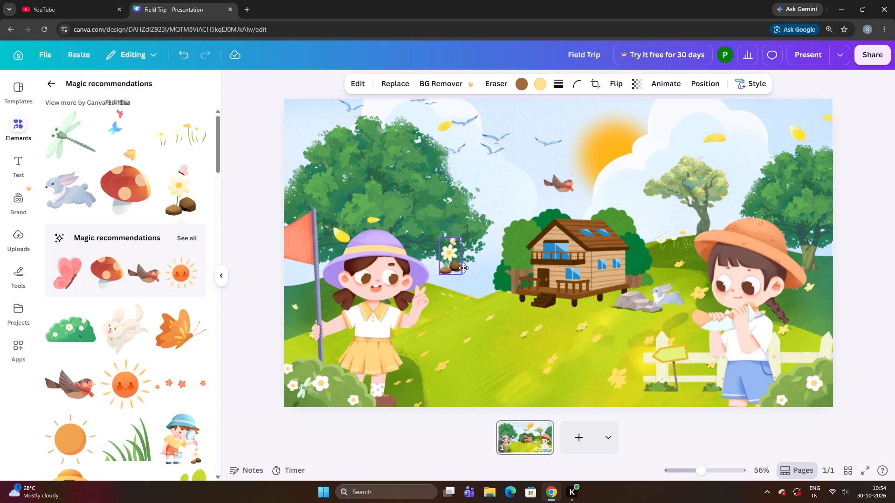
pyautogui.moveTo(463, 268); pyautogui.dragTo(494, 284)
pyautogui.moveTo(494, 284); pyautogui.dragTo(454, 282)
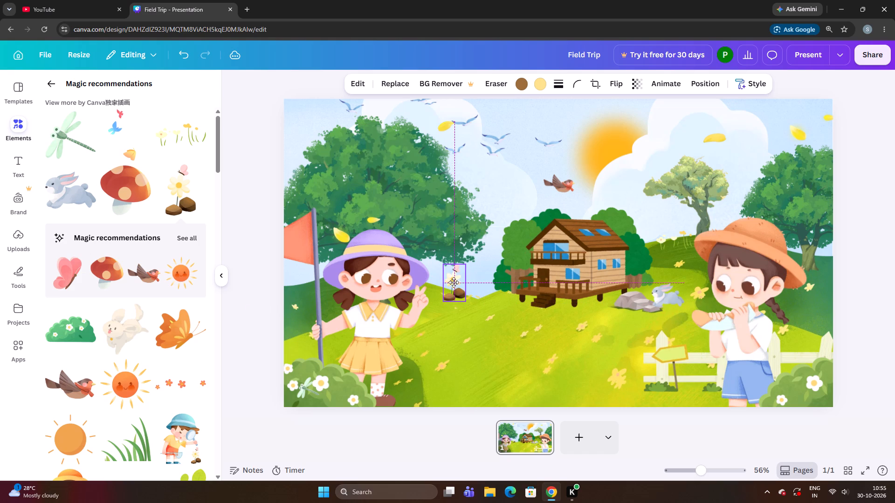
pyautogui.moveTo(454, 282); pyautogui.dragTo(497, 288)
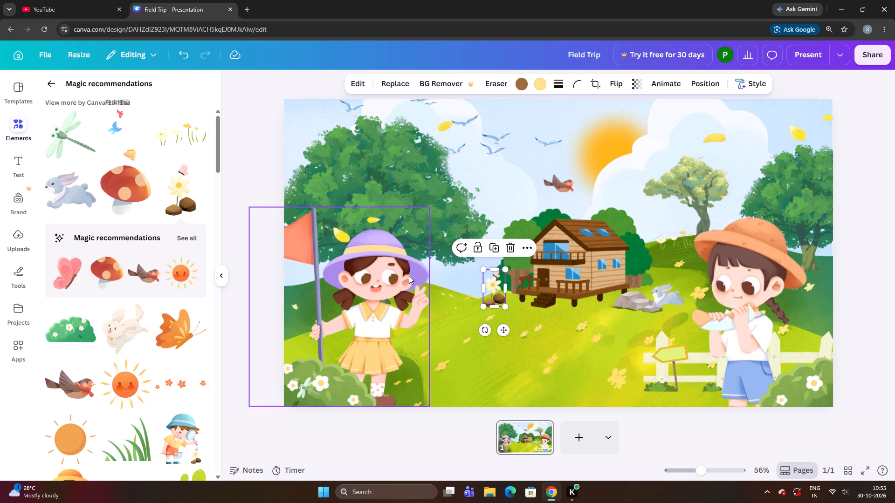
pyautogui.click(269, 316)
# Fine-tune the small flower's height on the grass beside the house's wooden fence with slight shifts.
pyautogui.click(484, 289)
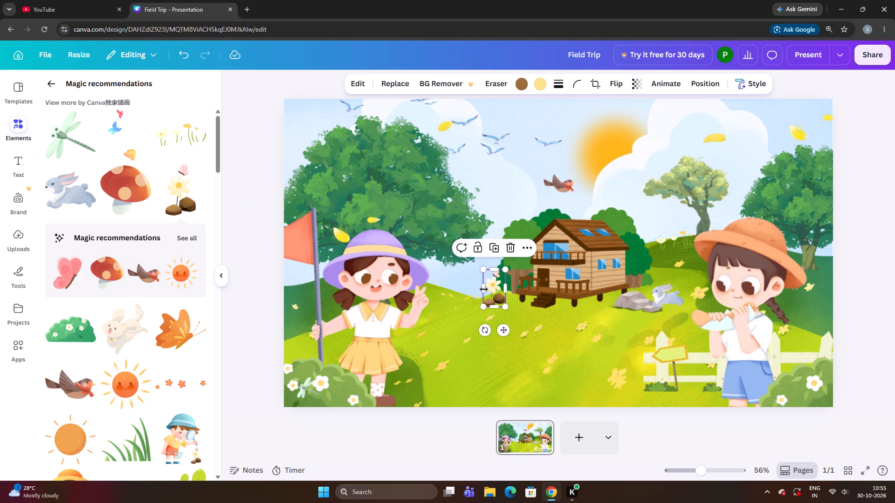
pyautogui.hotkey('ctrl', 'Down')
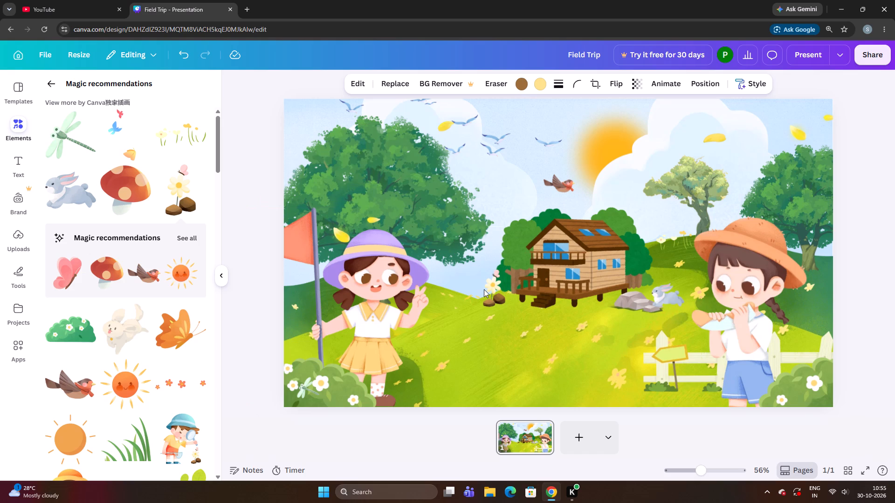
pyautogui.press('Up')
pyautogui.press('Up')
pyautogui.press('Up')
pyautogui.press('Left')
pyautogui.press('Left')
pyautogui.press('Down')
pyautogui.press('Down')
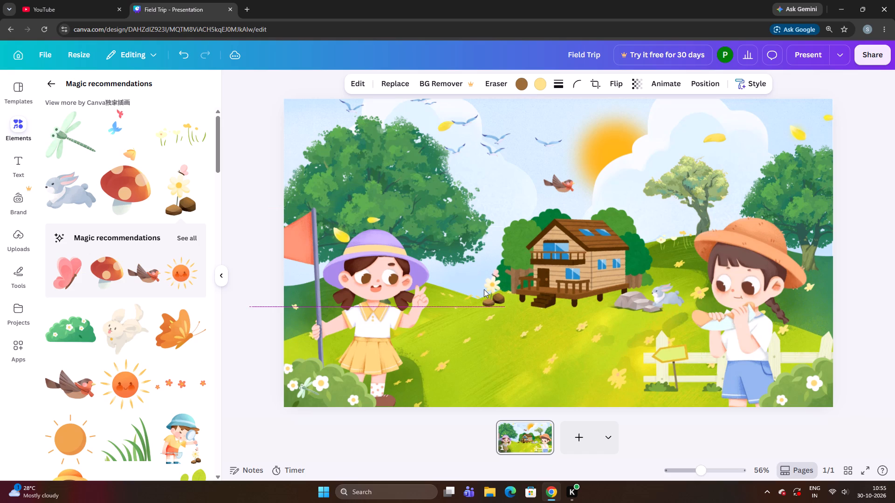
pyautogui.press('Down')
pyautogui.press('Down')
pyautogui.press('Up')
pyautogui.press('Up')
pyautogui.press('Up')
pyautogui.press('Right')
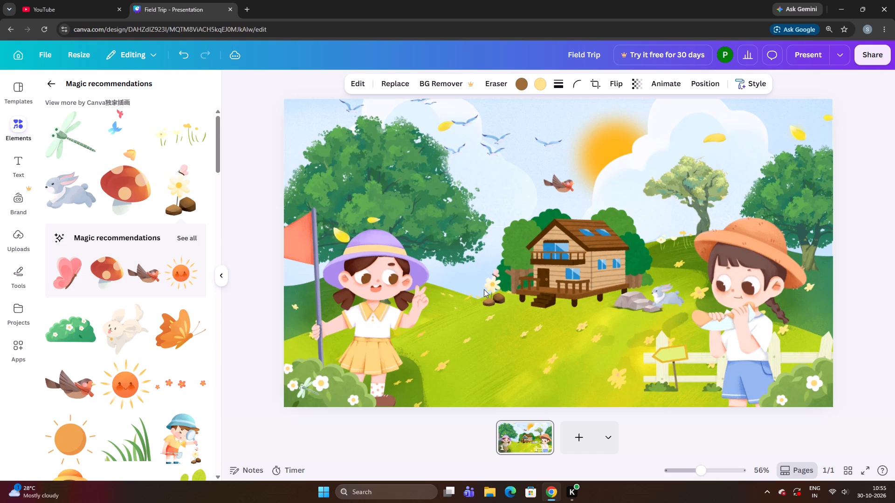
pyautogui.press('Right')
pyautogui.press('Up')
pyautogui.press('Up')
pyautogui.press('Up')
pyautogui.press('Down')
pyautogui.press('Down')
pyautogui.press('Down')
# Nudge the flower and stones a little closer to the house's wooden fence and slightly higher.
pyautogui.press('Right')
pyautogui.press('Right')
pyautogui.press('Right')
pyautogui.press('Right')
pyautogui.press('Right')
pyautogui.press('Right')
pyautogui.press('Right')
pyautogui.press('Up')
pyautogui.press('Up')
pyautogui.press('Left')
pyautogui.press('Left')
pyautogui.press('Left')
pyautogui.press('Left')
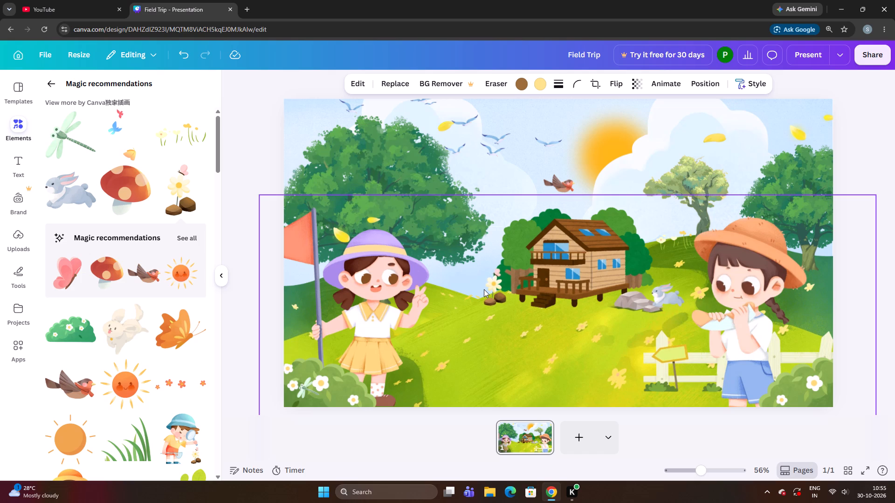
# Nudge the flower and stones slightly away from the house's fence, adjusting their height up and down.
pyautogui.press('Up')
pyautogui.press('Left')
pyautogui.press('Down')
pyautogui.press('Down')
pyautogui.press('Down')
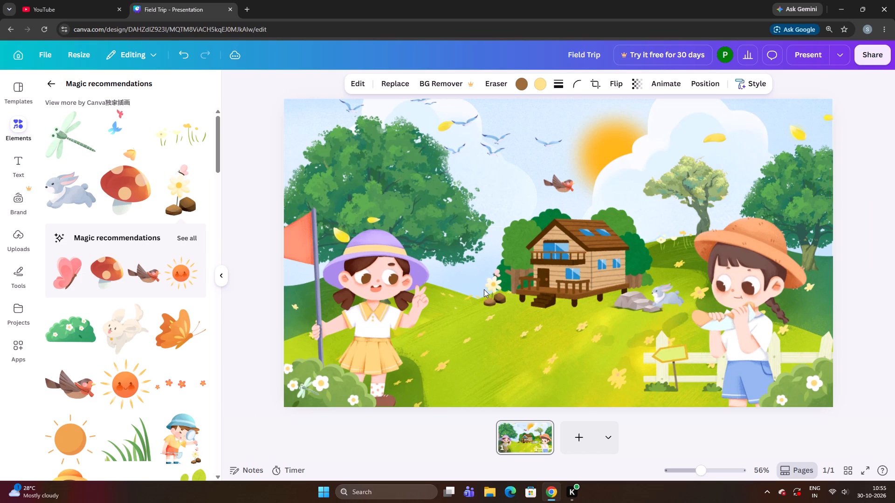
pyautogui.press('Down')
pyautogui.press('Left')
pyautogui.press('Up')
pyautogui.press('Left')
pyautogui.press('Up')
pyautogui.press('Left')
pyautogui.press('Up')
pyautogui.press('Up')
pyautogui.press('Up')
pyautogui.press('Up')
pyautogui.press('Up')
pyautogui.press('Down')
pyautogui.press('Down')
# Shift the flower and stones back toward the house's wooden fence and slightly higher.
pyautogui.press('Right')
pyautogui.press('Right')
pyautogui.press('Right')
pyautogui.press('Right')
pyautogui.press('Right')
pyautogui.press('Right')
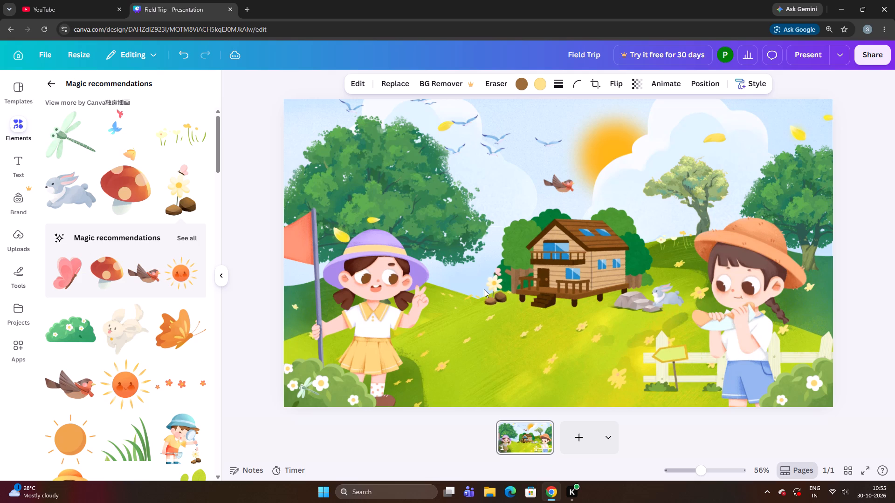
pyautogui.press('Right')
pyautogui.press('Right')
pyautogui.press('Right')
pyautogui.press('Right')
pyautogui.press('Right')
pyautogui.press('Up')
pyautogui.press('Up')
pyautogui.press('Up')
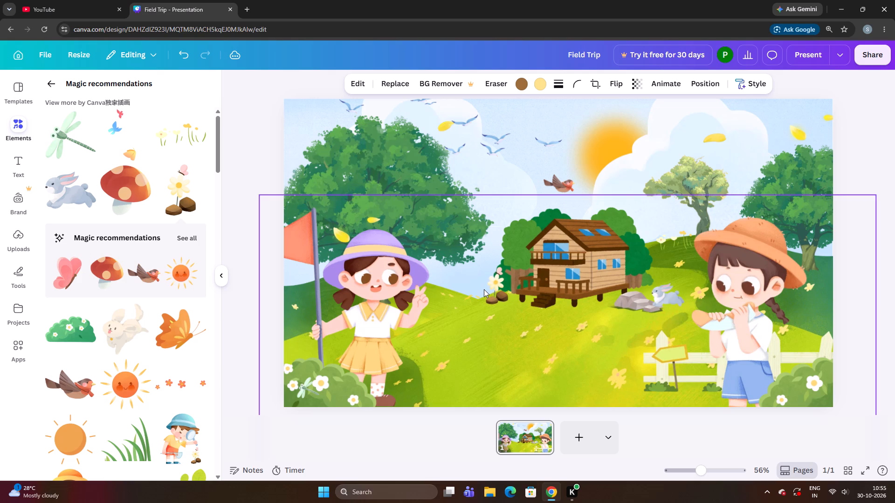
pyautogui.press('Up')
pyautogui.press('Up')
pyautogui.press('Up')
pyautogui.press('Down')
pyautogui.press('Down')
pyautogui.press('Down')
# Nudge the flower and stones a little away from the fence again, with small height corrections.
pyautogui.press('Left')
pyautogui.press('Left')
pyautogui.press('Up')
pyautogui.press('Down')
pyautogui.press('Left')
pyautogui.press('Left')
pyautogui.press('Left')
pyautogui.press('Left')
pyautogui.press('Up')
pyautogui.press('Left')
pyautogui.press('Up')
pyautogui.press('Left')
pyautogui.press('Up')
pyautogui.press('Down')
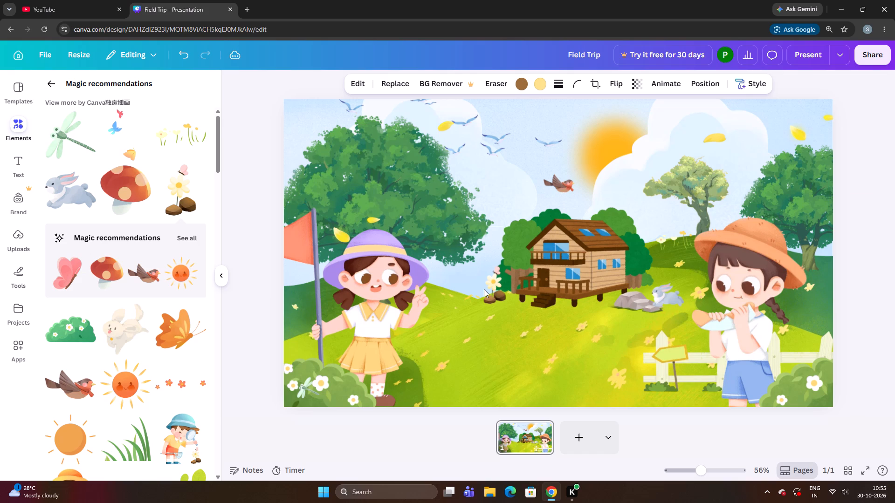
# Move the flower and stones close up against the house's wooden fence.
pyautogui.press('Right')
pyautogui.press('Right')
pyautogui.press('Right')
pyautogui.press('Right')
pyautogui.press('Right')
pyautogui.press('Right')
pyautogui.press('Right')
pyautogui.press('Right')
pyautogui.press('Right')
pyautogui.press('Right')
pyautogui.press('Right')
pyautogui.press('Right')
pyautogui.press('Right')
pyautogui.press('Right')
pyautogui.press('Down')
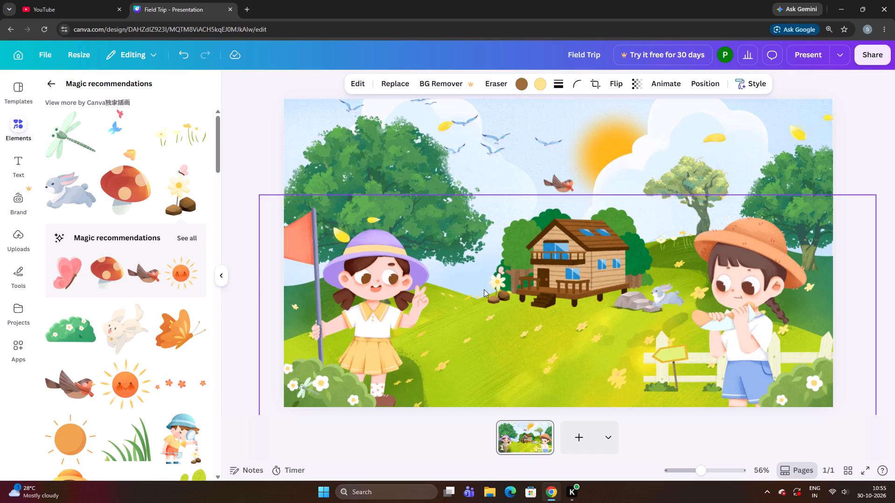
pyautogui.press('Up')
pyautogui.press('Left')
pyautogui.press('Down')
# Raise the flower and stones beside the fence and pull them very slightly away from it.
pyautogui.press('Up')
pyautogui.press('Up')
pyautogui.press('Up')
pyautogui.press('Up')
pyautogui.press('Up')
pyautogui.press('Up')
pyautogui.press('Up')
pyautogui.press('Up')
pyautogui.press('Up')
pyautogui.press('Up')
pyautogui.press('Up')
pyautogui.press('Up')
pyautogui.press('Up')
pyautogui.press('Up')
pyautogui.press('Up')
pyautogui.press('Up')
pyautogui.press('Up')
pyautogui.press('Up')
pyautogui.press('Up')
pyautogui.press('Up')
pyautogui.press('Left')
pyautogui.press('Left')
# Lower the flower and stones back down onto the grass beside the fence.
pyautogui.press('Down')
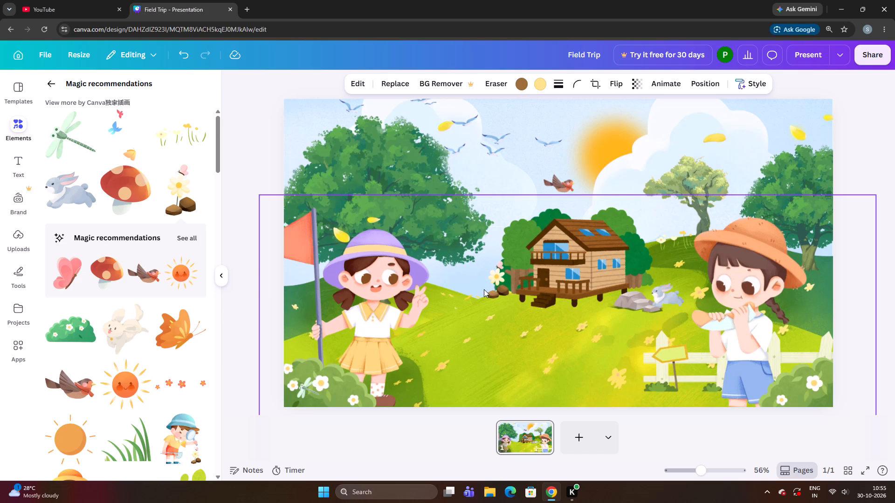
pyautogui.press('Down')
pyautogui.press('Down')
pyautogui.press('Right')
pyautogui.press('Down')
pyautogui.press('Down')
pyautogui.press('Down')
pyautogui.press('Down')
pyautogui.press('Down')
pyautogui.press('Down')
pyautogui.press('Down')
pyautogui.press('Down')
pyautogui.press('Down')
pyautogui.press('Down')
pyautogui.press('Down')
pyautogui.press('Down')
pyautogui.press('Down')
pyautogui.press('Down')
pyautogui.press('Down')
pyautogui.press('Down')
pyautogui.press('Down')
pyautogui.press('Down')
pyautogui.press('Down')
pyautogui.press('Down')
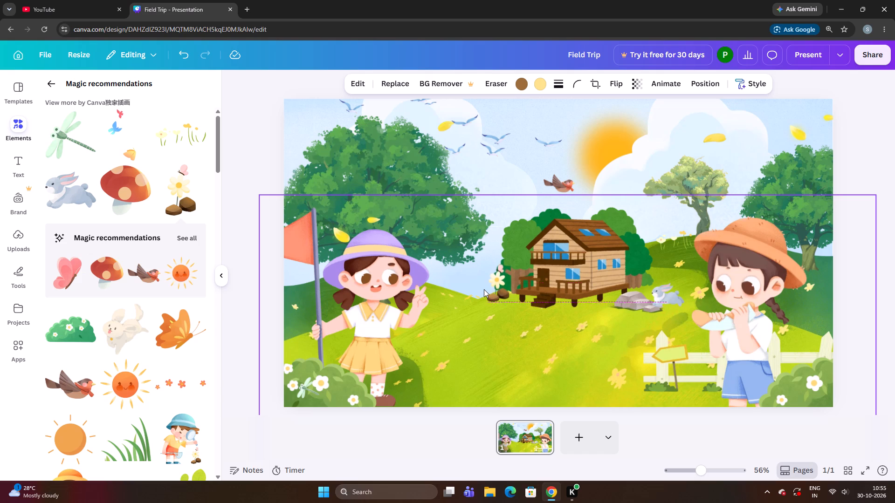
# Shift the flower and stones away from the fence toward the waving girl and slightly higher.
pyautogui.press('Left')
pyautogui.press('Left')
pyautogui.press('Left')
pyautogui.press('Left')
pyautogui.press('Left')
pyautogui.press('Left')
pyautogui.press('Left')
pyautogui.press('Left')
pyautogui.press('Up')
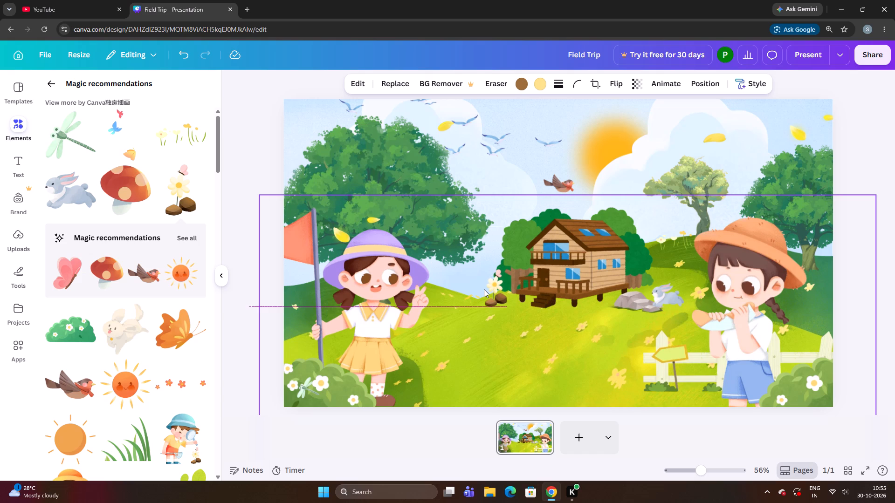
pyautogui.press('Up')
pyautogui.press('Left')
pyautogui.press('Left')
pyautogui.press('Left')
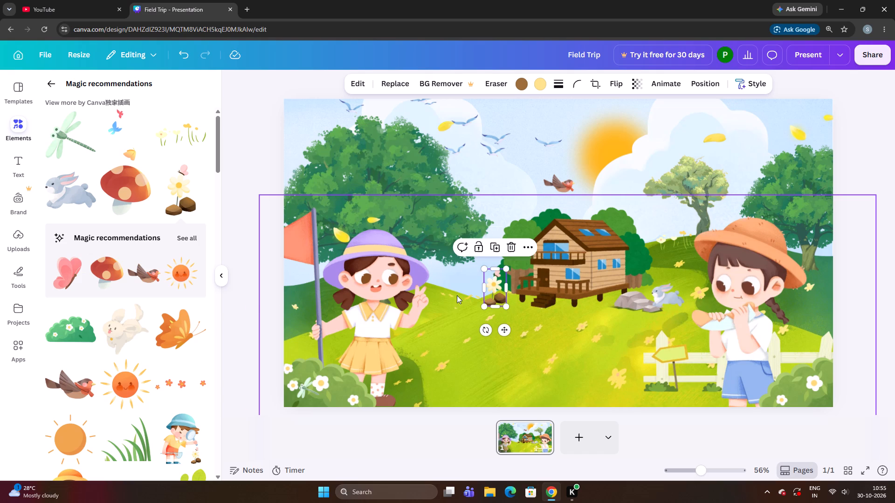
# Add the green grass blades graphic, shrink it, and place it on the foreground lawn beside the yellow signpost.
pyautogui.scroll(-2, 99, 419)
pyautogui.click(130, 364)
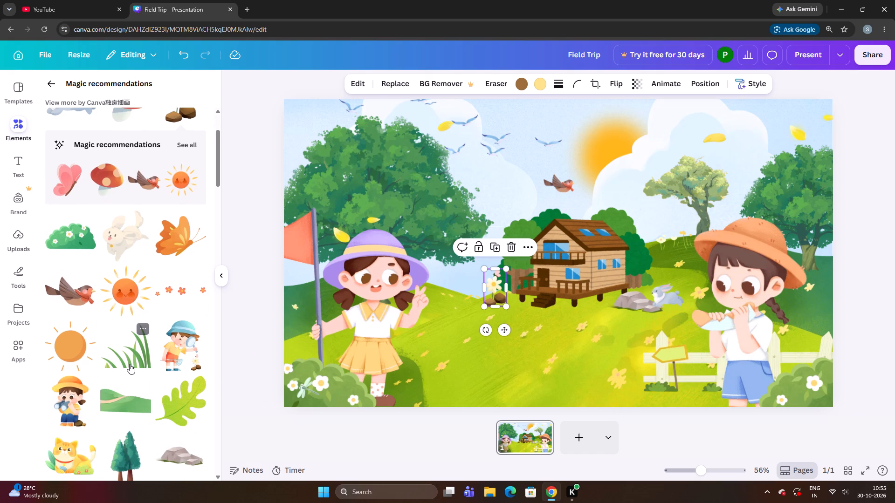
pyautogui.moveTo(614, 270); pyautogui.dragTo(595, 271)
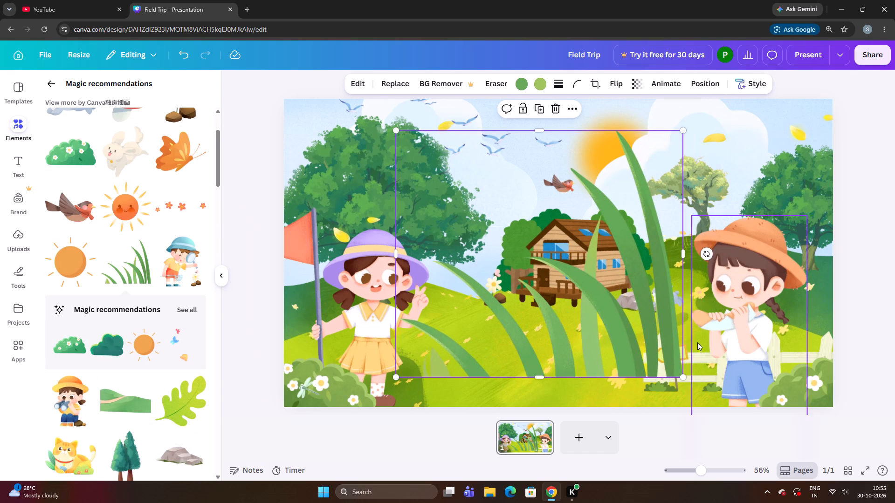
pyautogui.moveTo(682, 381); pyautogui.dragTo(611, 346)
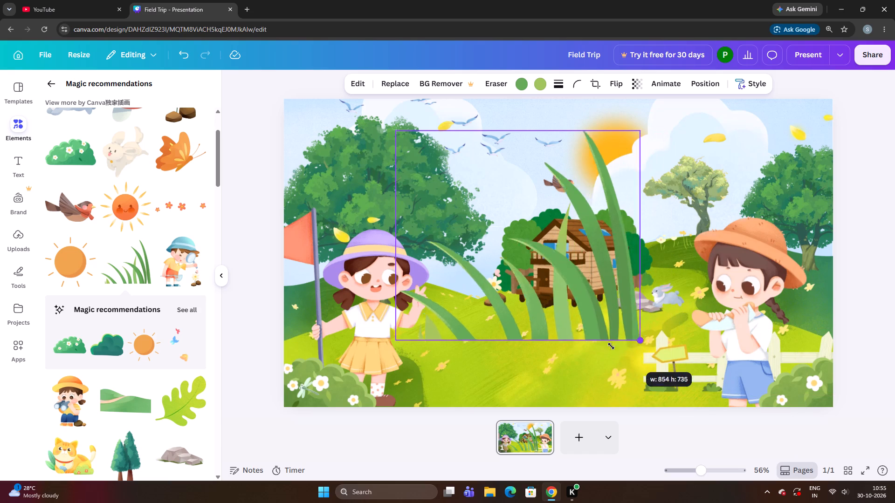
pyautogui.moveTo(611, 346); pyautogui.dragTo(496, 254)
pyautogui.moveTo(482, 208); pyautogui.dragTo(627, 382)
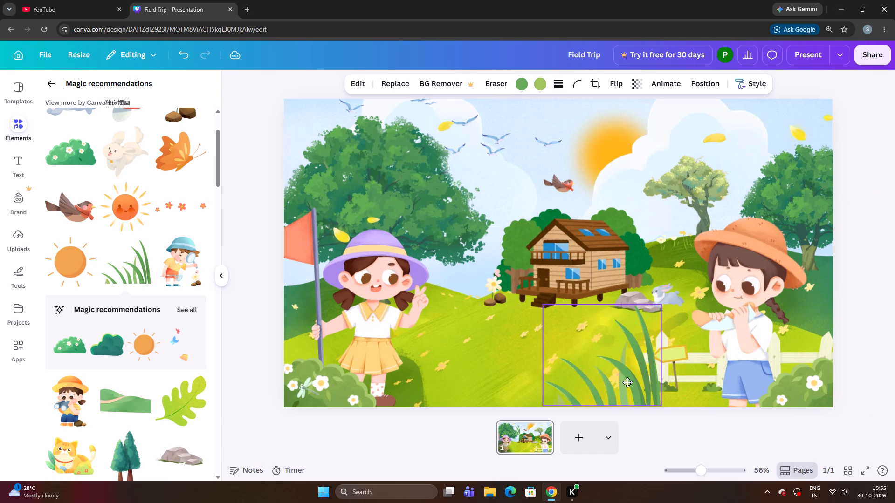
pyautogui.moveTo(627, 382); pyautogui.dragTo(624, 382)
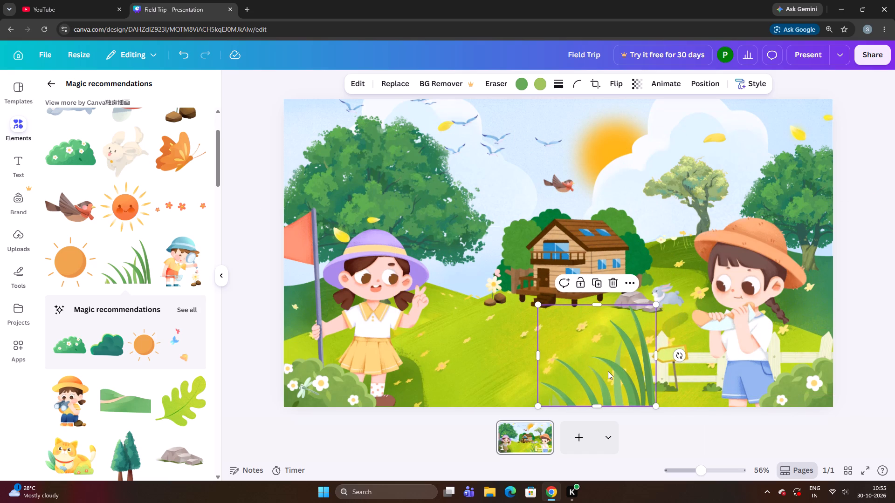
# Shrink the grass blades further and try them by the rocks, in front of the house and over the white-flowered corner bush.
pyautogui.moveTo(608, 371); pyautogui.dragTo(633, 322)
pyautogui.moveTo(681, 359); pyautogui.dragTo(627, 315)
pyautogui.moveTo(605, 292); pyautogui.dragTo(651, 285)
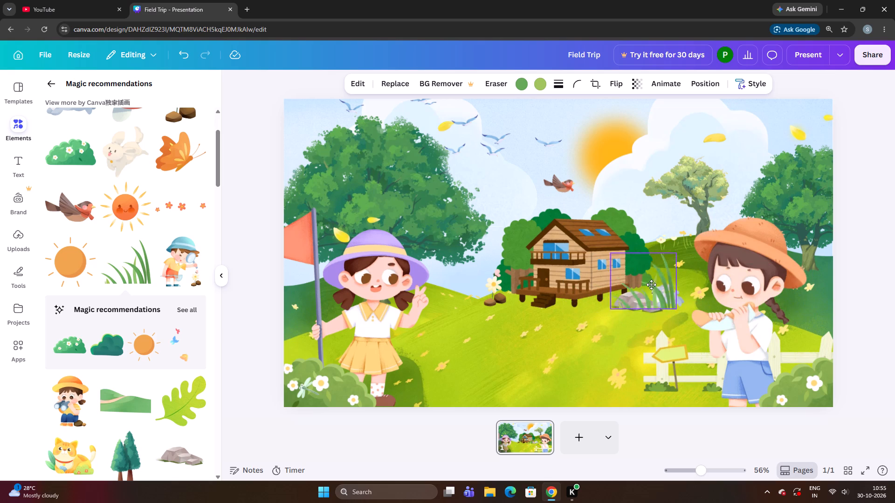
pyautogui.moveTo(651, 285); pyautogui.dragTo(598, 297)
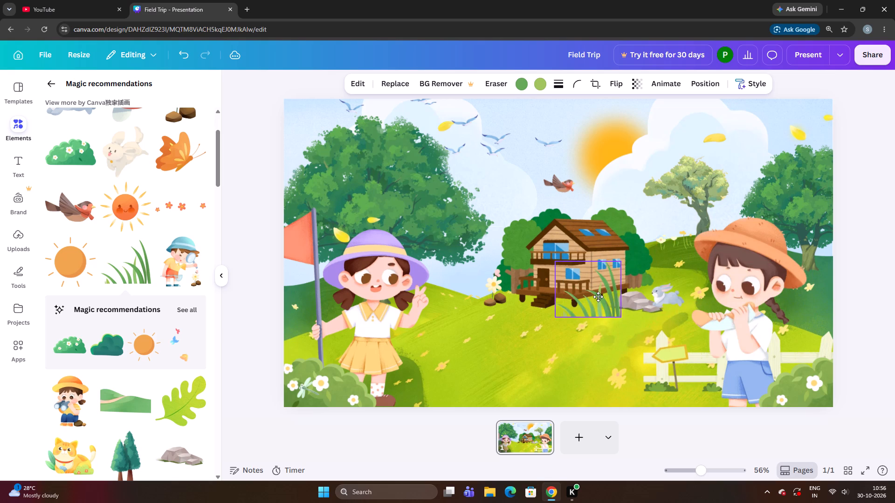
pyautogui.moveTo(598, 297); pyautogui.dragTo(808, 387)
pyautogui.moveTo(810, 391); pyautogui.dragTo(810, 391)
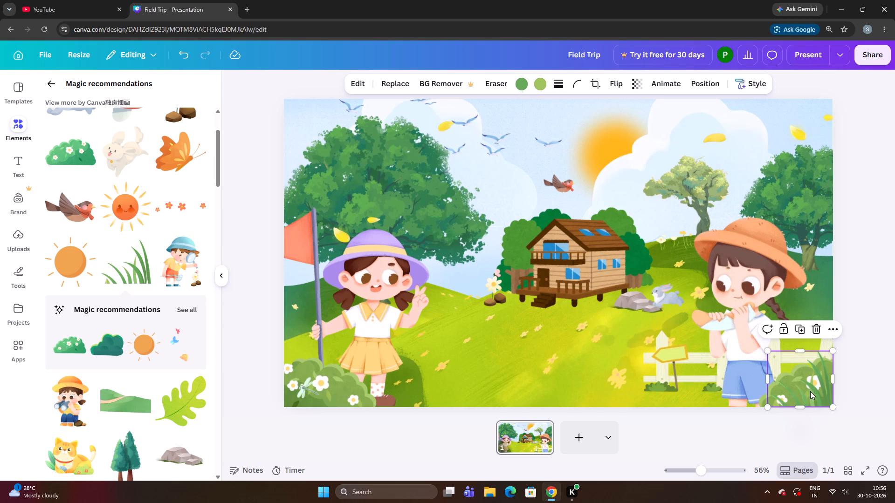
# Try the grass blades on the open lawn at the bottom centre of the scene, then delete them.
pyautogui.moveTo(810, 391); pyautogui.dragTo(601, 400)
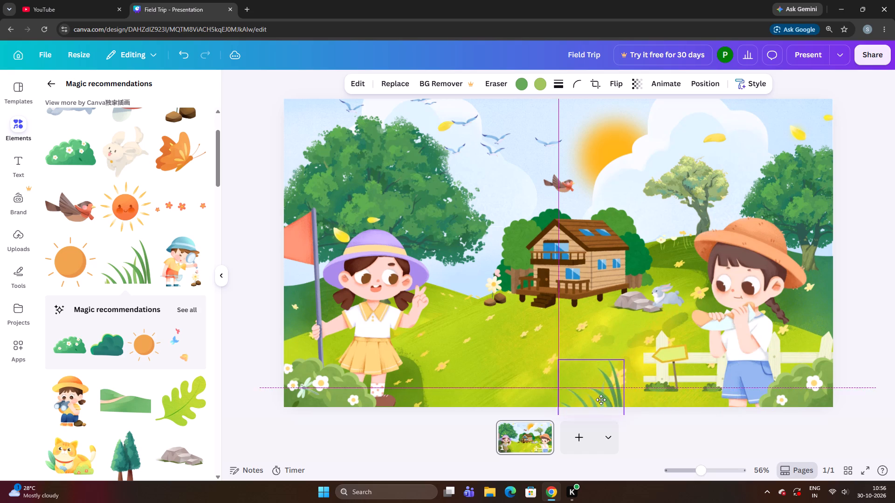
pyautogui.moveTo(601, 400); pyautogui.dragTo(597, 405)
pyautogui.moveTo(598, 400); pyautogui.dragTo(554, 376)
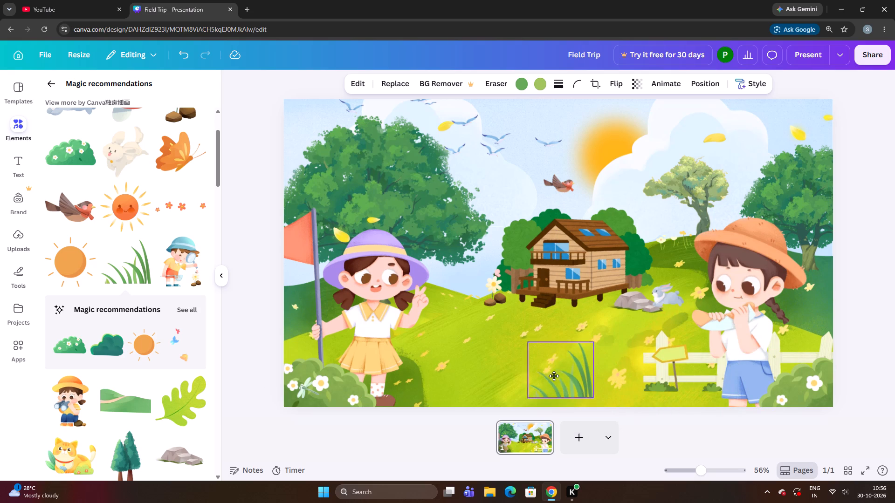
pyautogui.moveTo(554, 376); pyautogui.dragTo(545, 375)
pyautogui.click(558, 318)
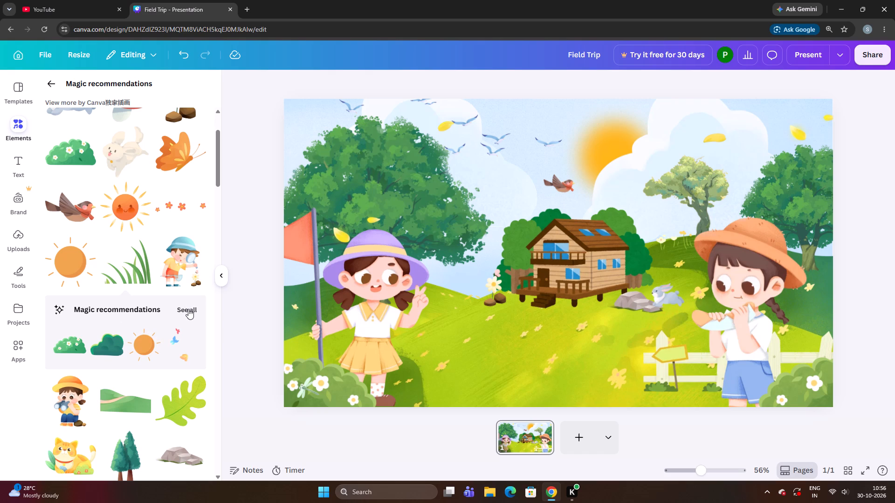
# Add the boy in a blue hat with a magnifying glass, shrink him, and move him down beside the waving girl.
pyautogui.click(180, 276)
pyautogui.moveTo(551, 266); pyautogui.dragTo(516, 250)
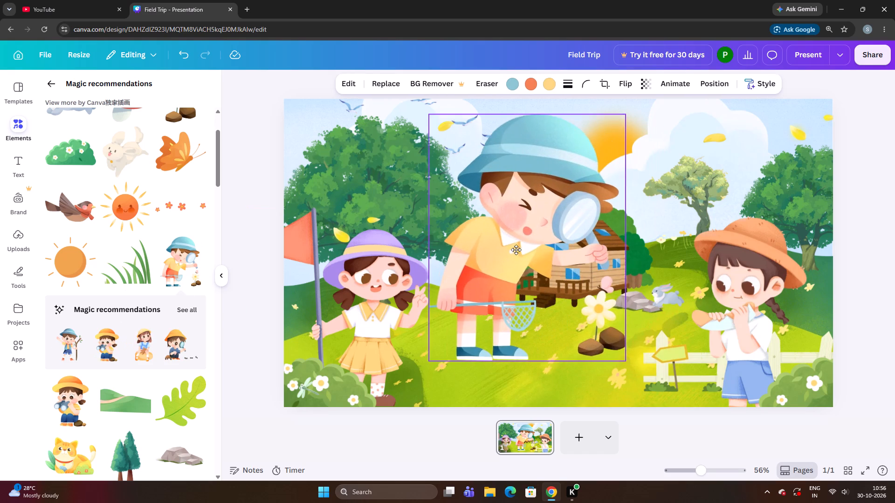
pyautogui.moveTo(516, 250); pyautogui.dragTo(511, 247)
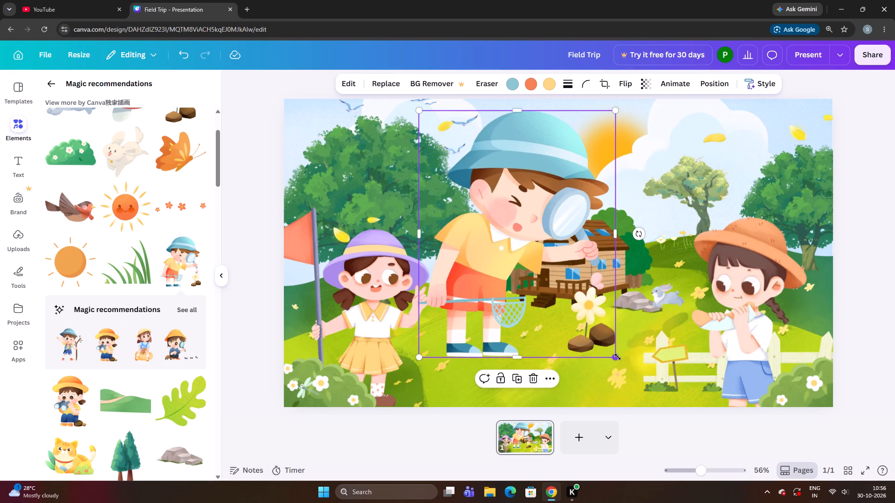
pyautogui.moveTo(614, 355); pyautogui.dragTo(501, 266)
pyautogui.moveTo(482, 226); pyautogui.dragTo(475, 273)
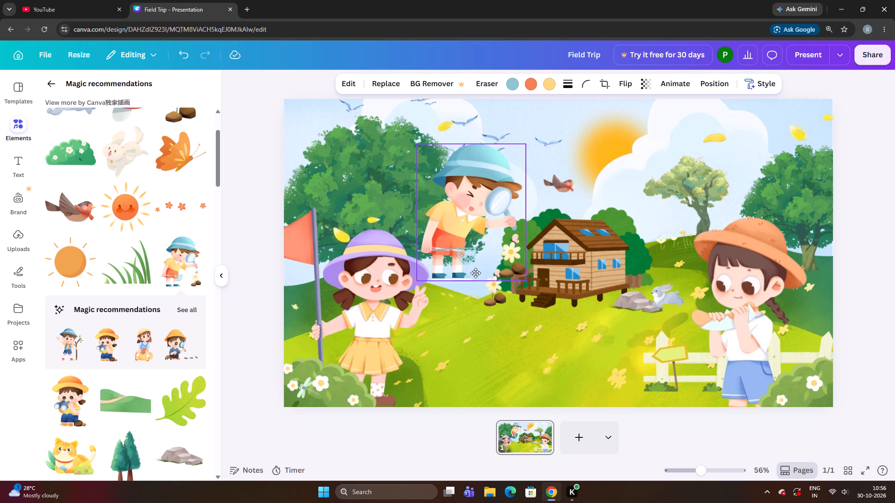
pyautogui.moveTo(475, 273); pyautogui.dragTo(426, 326)
# Delete the separate small flower and stones graphic beside the house's fence.
pyautogui.click(494, 295)
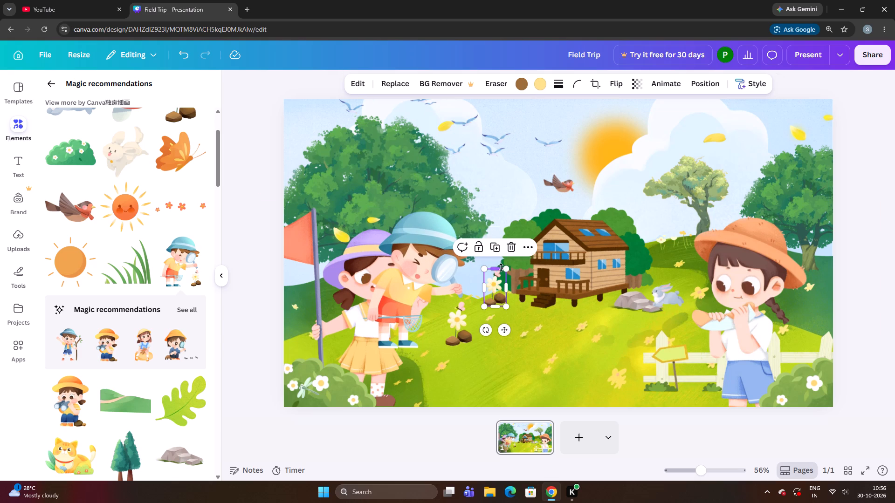
pyautogui.click(510, 250)
# Move the boy with the magnifying glass next to the house's fence, shrink him further, and stand him on the grass.
pyautogui.moveTo(413, 313); pyautogui.dragTo(497, 292)
pyautogui.moveTo(555, 324); pyautogui.dragTo(482, 271)
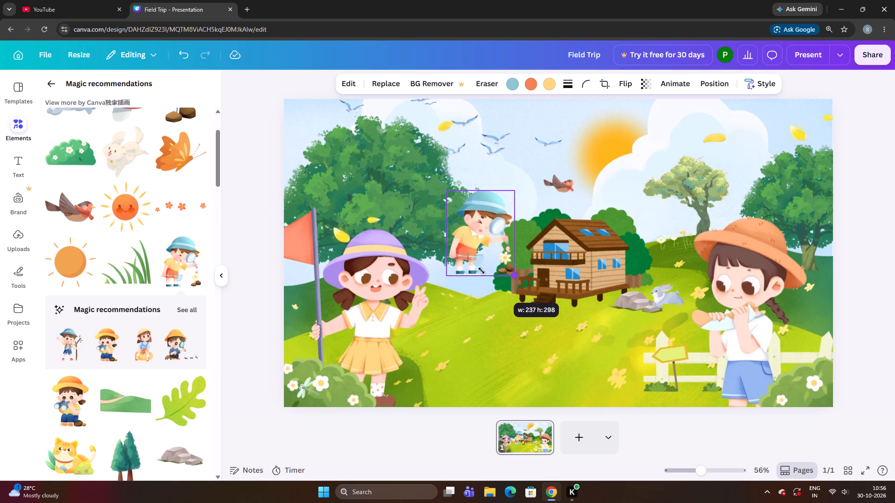
pyautogui.moveTo(482, 271); pyautogui.dragTo(473, 265)
pyautogui.moveTo(470, 238); pyautogui.dragTo(474, 291)
pyautogui.moveTo(474, 291); pyautogui.dragTo(477, 297)
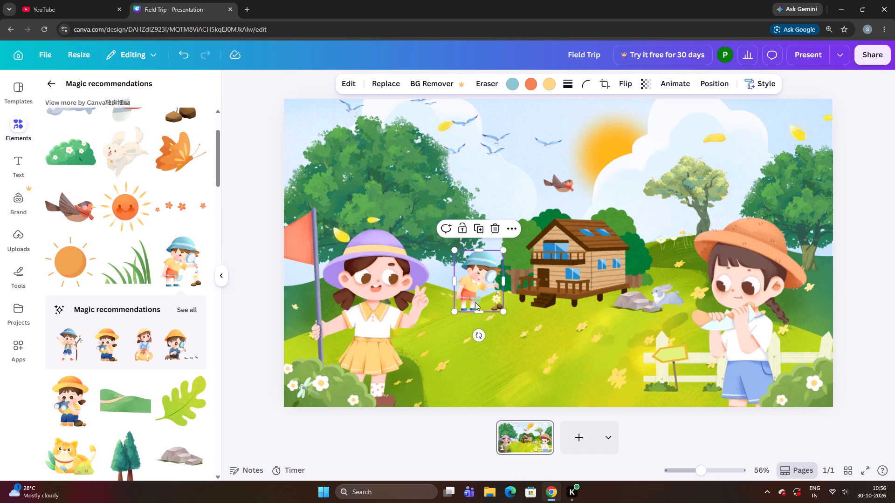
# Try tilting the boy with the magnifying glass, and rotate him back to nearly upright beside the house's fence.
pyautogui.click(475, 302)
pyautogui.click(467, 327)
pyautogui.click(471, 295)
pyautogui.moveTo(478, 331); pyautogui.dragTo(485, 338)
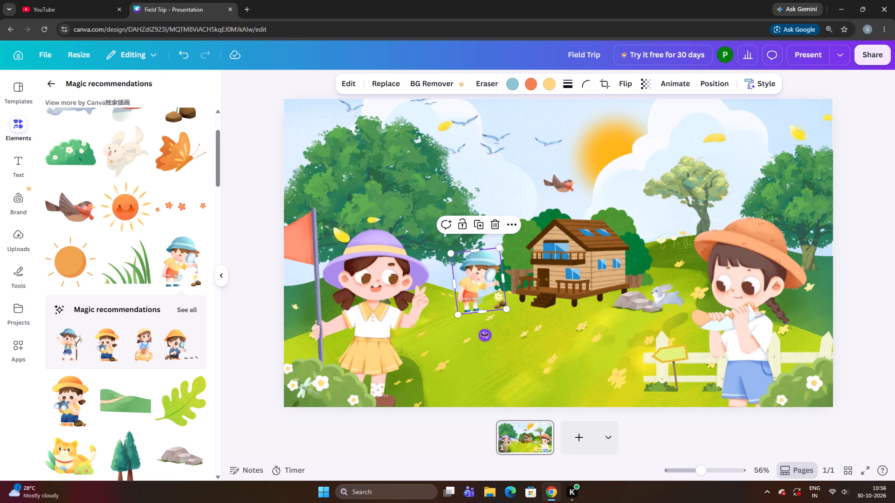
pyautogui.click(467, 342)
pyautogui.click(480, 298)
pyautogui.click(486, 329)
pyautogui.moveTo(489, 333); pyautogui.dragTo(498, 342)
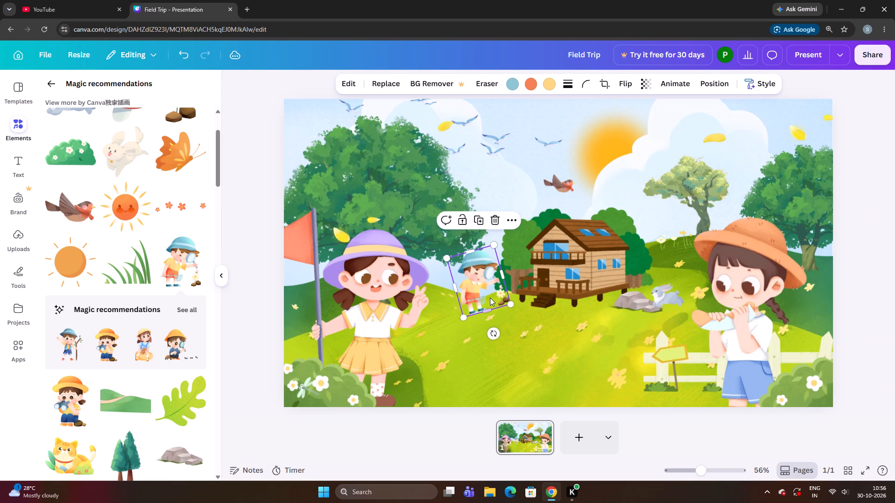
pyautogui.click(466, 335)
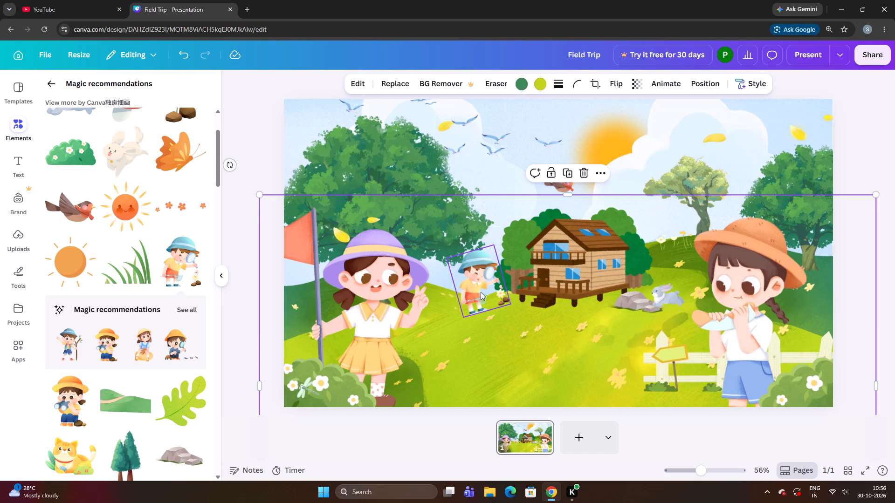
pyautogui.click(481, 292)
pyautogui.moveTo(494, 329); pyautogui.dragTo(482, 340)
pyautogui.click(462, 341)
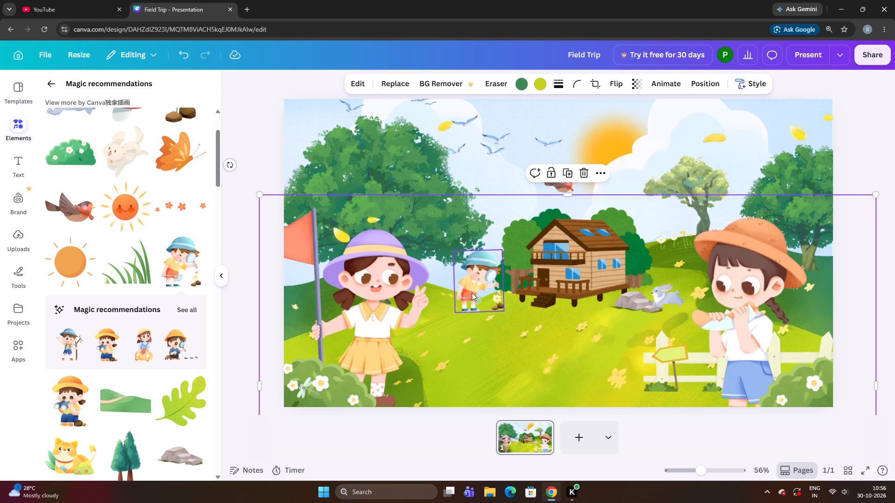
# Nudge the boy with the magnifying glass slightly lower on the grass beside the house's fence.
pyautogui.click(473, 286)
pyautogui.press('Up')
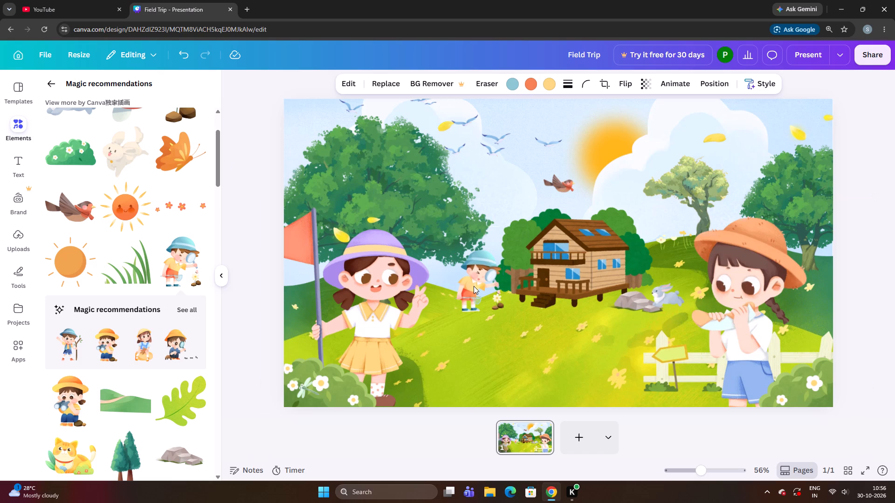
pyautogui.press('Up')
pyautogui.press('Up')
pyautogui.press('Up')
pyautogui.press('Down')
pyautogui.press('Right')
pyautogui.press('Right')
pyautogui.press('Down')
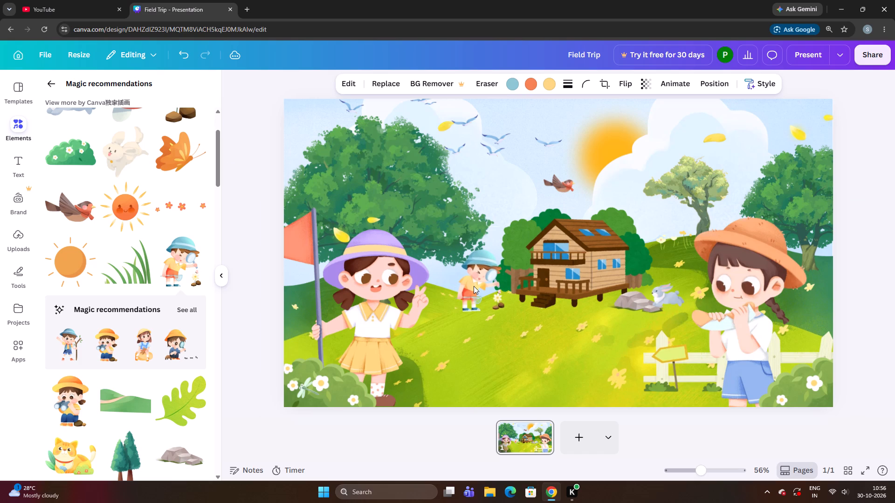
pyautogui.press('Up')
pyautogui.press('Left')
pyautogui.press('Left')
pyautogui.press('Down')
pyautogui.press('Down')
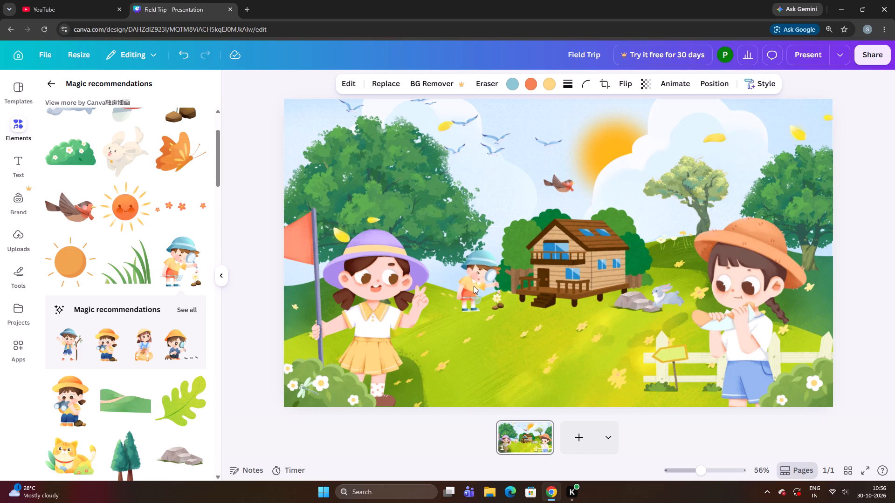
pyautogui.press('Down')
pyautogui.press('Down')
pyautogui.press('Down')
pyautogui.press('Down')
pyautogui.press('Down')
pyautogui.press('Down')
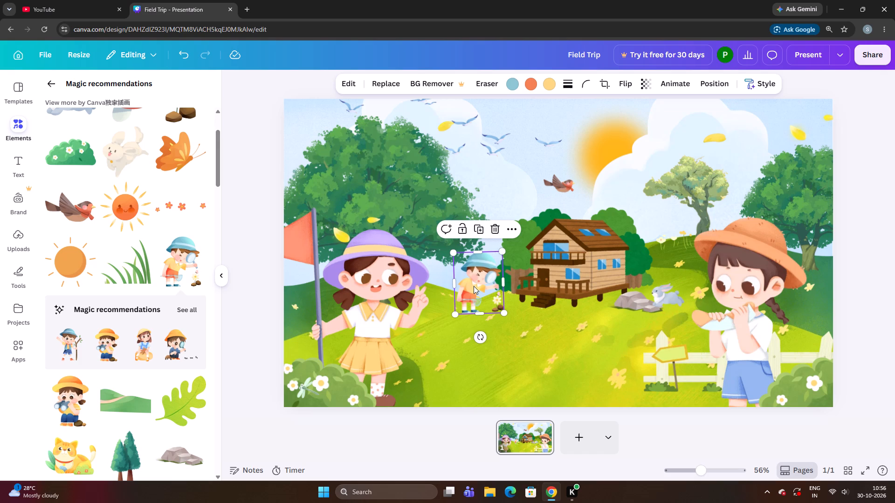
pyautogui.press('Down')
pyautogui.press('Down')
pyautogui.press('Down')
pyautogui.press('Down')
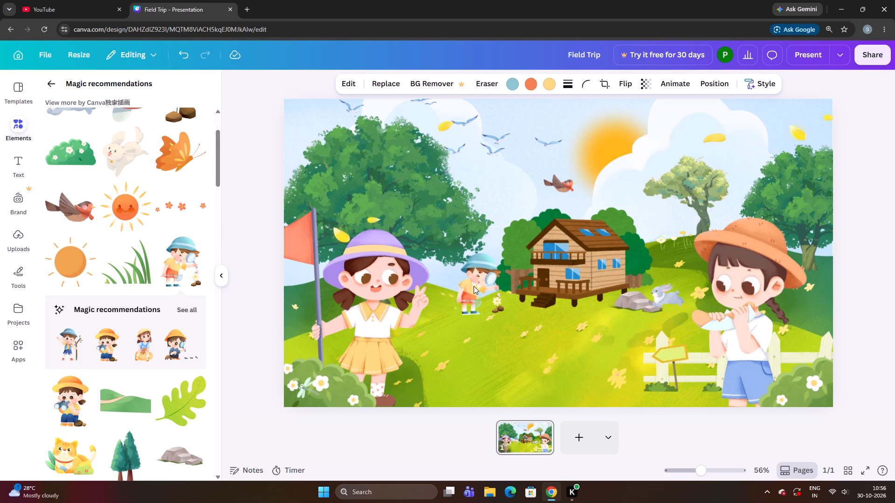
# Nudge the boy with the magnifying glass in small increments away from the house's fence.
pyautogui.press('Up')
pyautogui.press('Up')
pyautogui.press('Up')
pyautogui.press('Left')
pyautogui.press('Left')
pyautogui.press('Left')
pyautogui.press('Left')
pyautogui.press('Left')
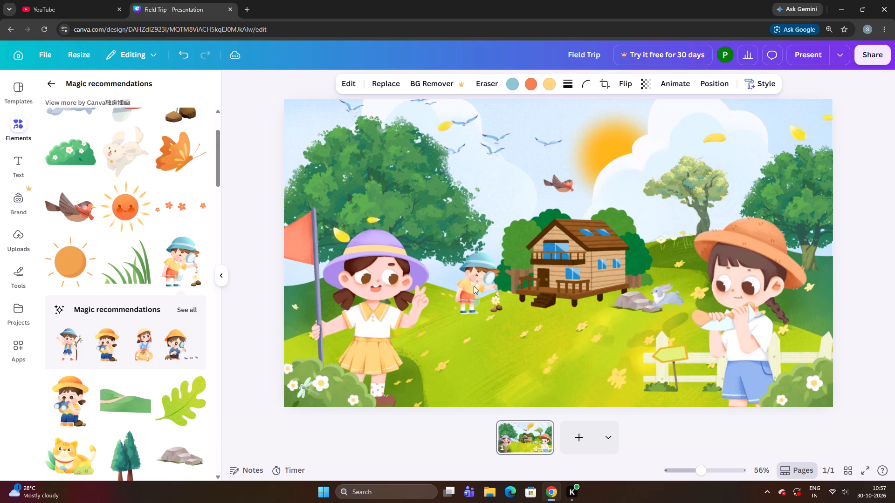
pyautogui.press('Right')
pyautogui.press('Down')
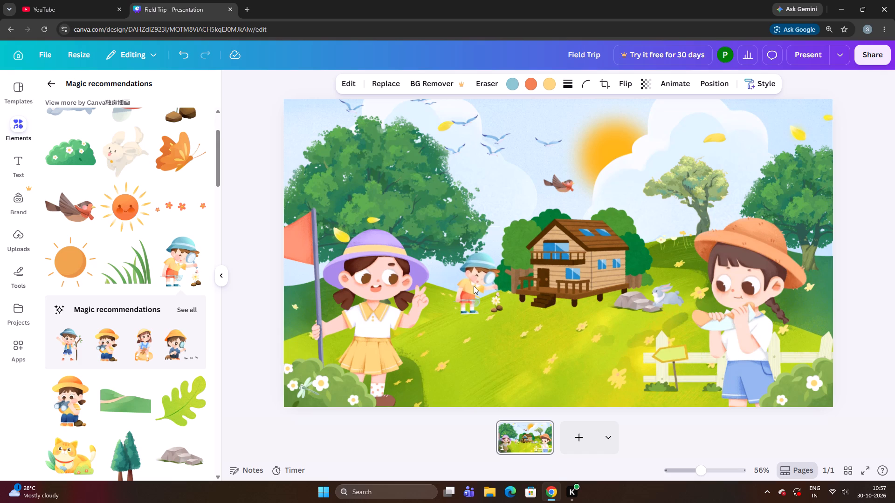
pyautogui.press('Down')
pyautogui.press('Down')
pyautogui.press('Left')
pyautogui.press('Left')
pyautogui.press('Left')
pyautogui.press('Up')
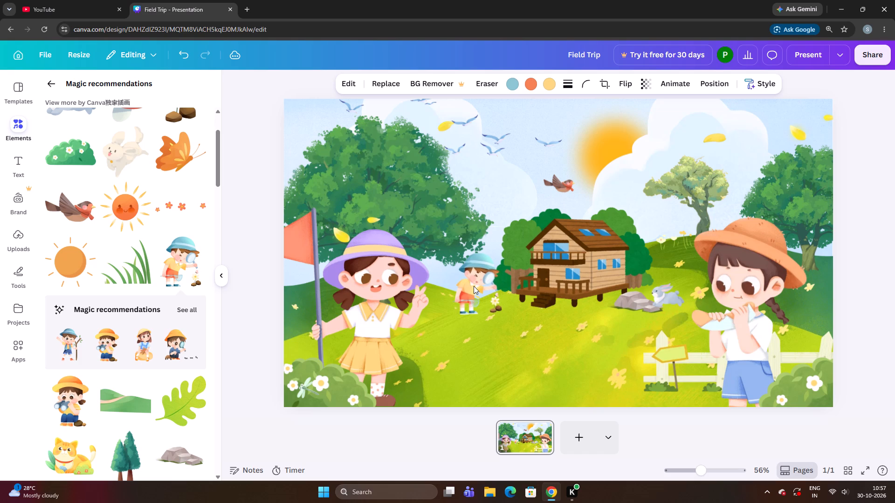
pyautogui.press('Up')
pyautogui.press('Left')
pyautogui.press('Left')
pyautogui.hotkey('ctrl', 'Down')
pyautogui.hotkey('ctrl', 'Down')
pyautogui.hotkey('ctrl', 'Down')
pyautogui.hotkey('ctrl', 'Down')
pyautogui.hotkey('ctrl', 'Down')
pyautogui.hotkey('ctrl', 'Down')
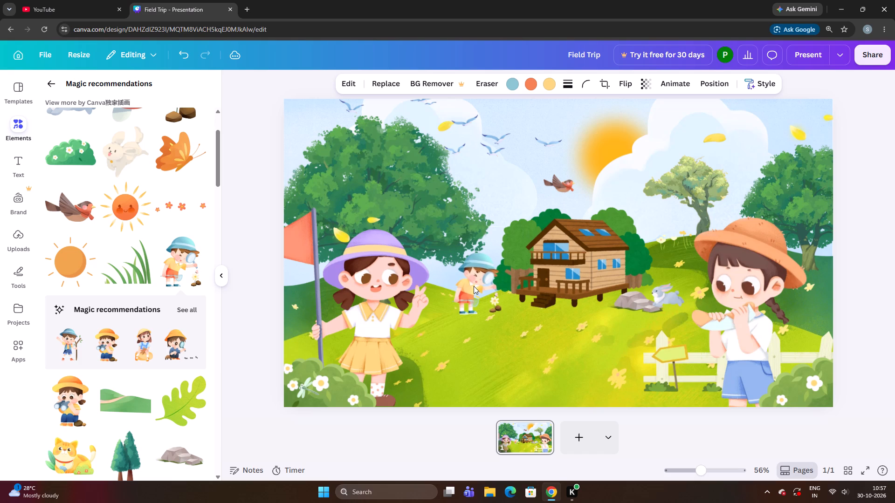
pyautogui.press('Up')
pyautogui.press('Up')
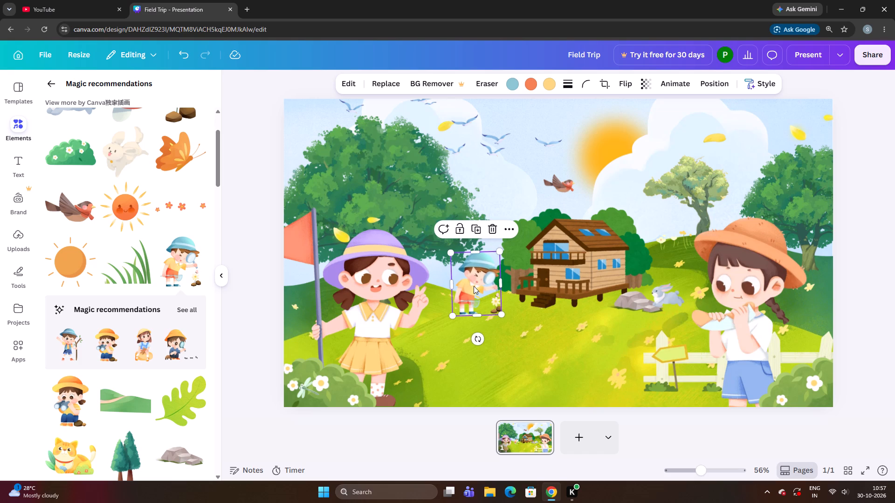
# Delete the slightly tilted boy with the magnifying glass beside the house's fence.
pyautogui.click(494, 235)
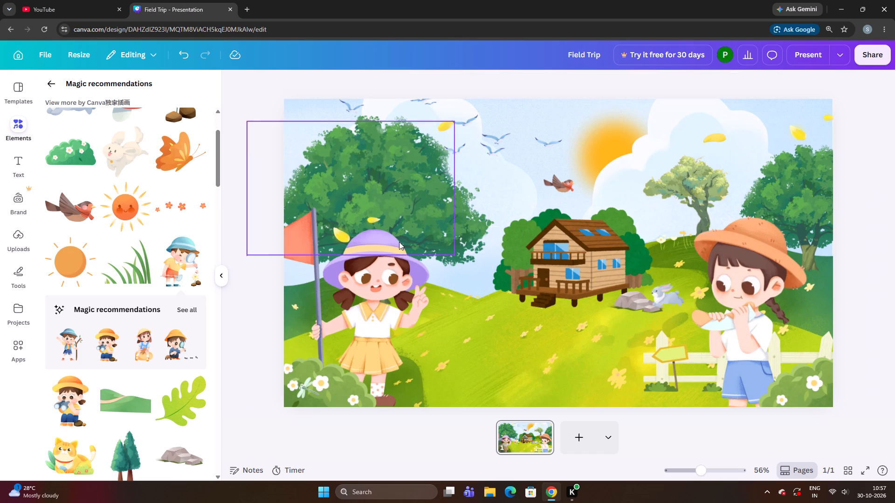
# Add a fresh copy of the boy in the blue hat, shrink him, and move him between the waving girl and house.
pyautogui.click(195, 266)
pyautogui.moveTo(520, 277); pyautogui.dragTo(494, 271)
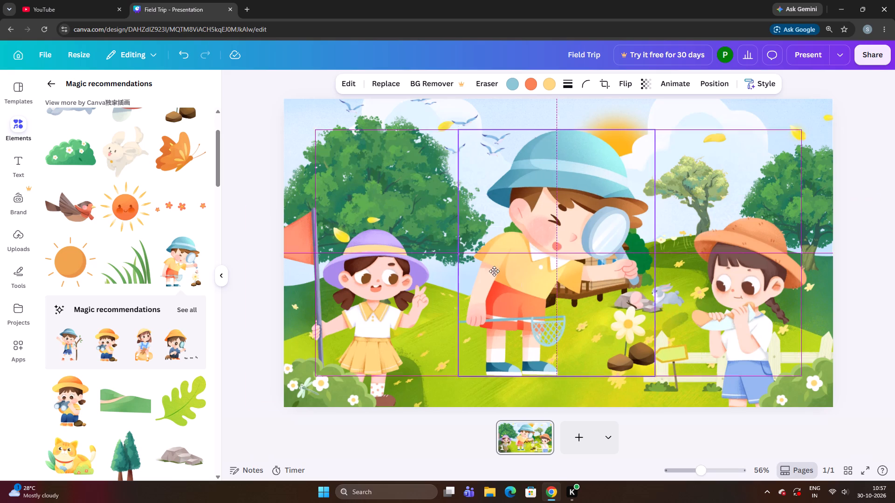
pyautogui.moveTo(494, 271); pyautogui.dragTo(489, 269)
pyautogui.moveTo(626, 367); pyautogui.dragTo(603, 361)
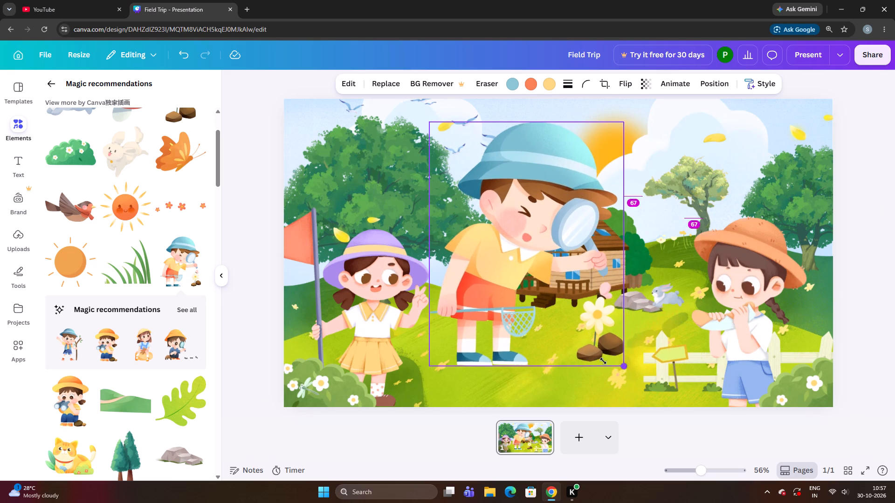
pyautogui.moveTo(603, 361); pyautogui.dragTo(490, 260)
pyautogui.moveTo(479, 211); pyautogui.dragTo(485, 284)
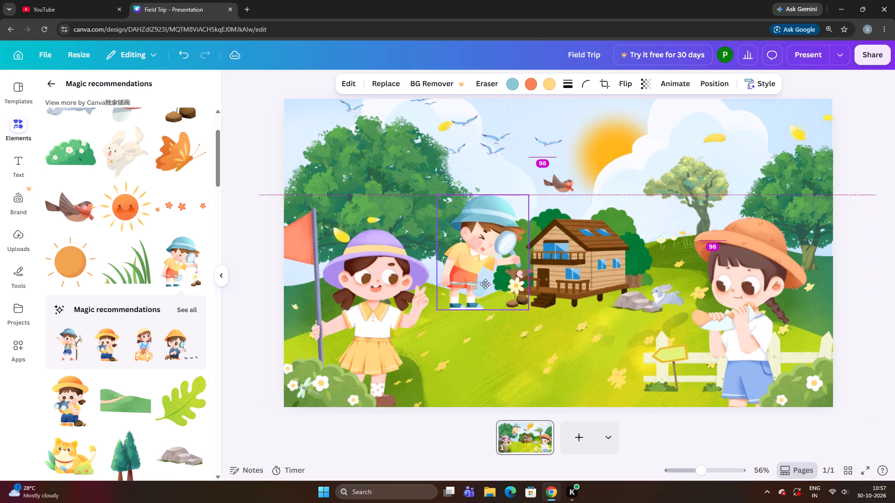
pyautogui.moveTo(485, 284); pyautogui.dragTo(485, 285)
# Shrink the new boy further in stages and stand him on the grass next to the house's fence.
pyautogui.moveTo(525, 313); pyautogui.dragTo(503, 282)
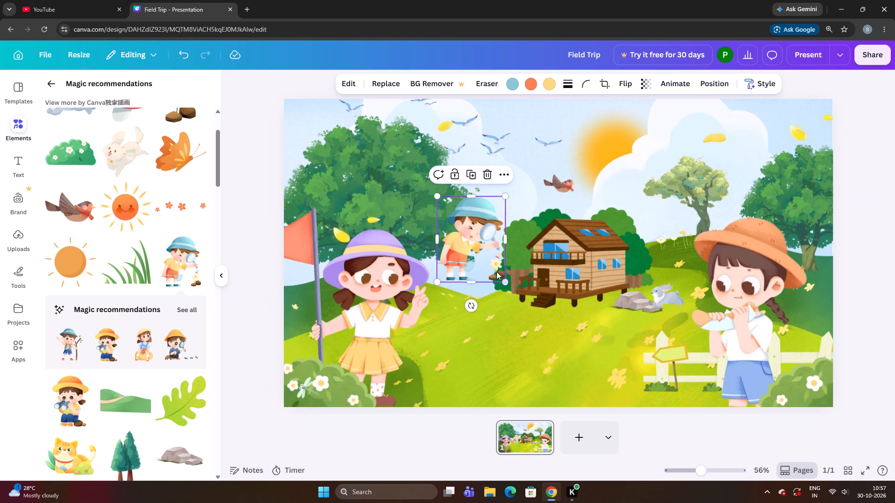
pyautogui.moveTo(487, 256); pyautogui.dragTo(496, 287)
pyautogui.moveTo(515, 313); pyautogui.dragTo(501, 299)
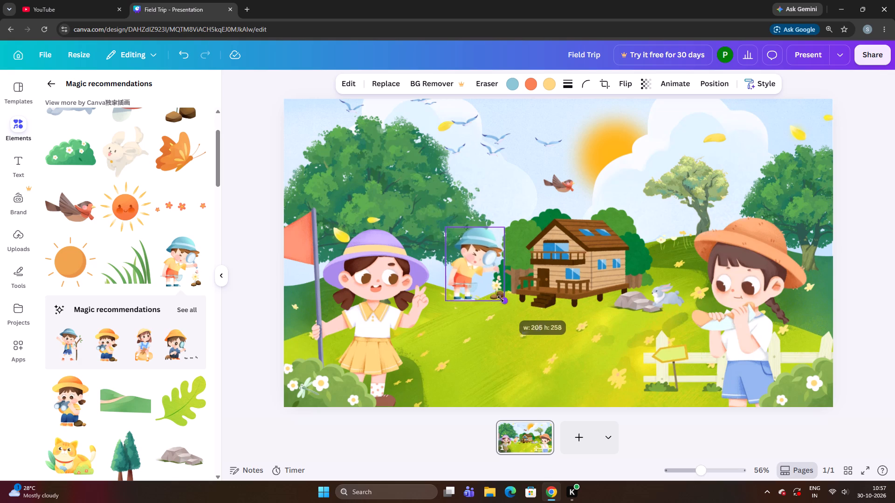
pyautogui.moveTo(501, 299); pyautogui.dragTo(499, 297)
pyautogui.moveTo(485, 277); pyautogui.dragTo(492, 294)
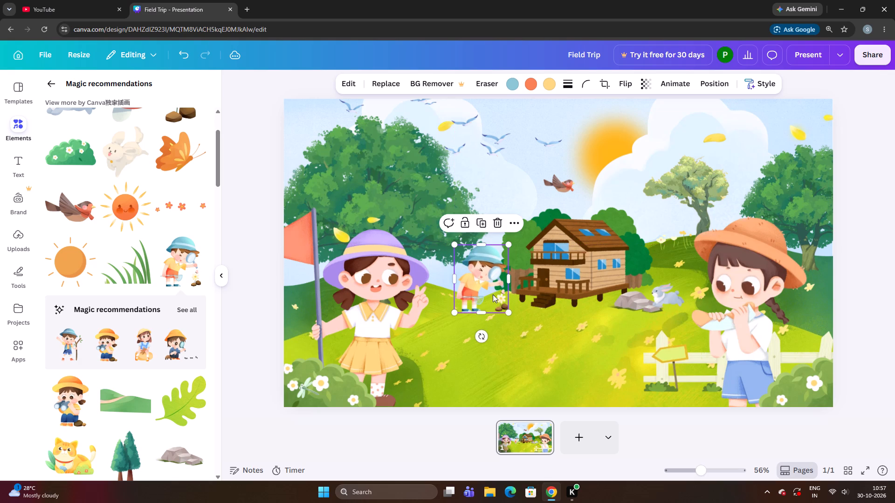
pyautogui.moveTo(510, 313); pyautogui.dragTo(499, 304)
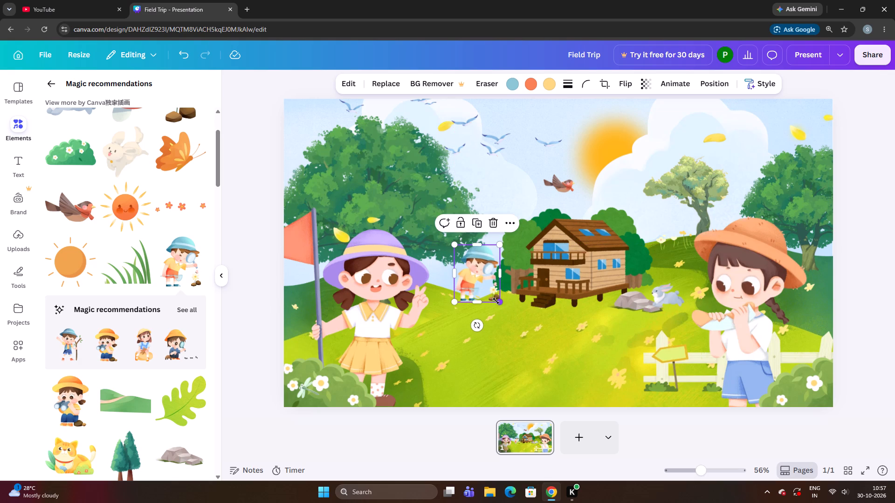
pyautogui.moveTo(485, 282); pyautogui.dragTo(494, 292)
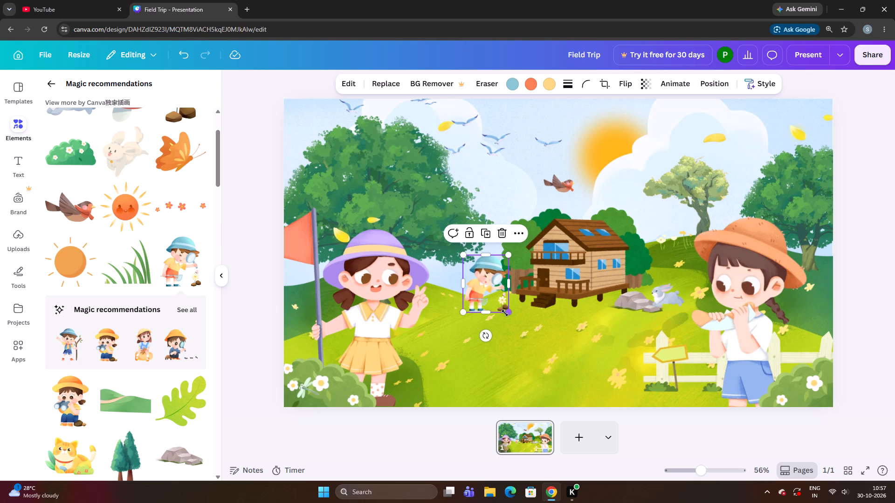
# Fine-tune the boy's size and position so he stands upright on the grass just beside the house's fence.
pyautogui.moveTo(507, 313); pyautogui.dragTo(515, 326)
pyautogui.moveTo(505, 310); pyautogui.dragTo(499, 295)
pyautogui.moveTo(499, 295); pyautogui.dragTo(497, 301)
pyautogui.moveTo(497, 301); pyautogui.dragTo(496, 297)
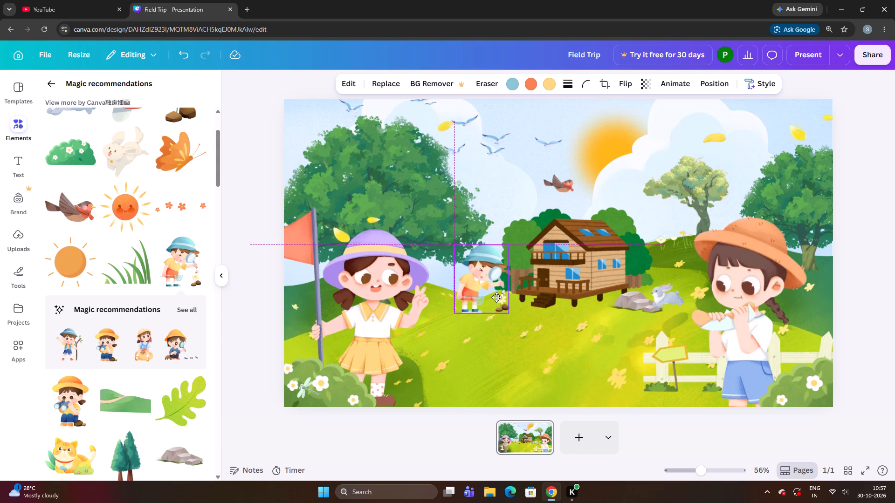
pyautogui.moveTo(496, 297); pyautogui.dragTo(497, 292)
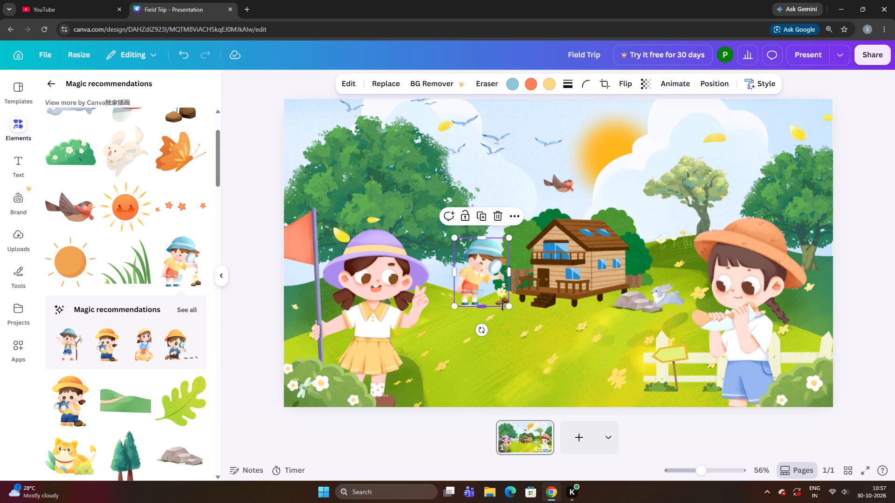
pyautogui.moveTo(510, 306); pyautogui.dragTo(503, 298)
pyautogui.moveTo(492, 281); pyautogui.dragTo(493, 285)
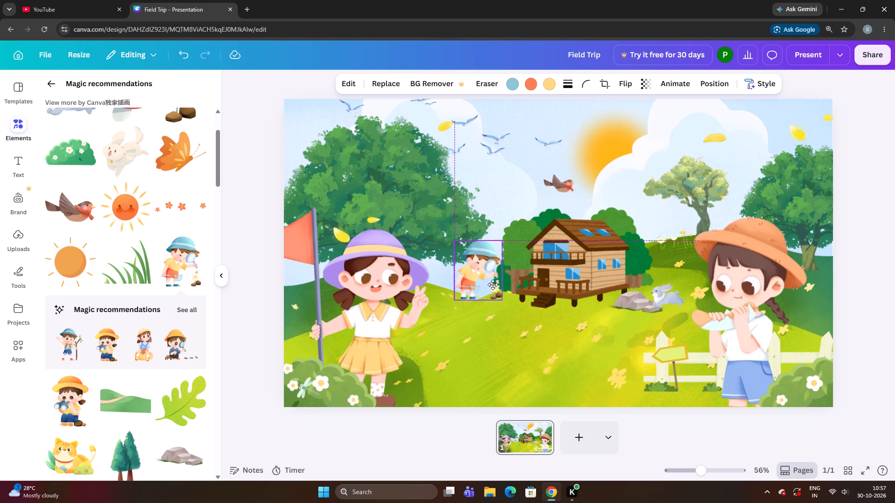
pyautogui.moveTo(493, 285); pyautogui.dragTo(495, 290)
pyautogui.click(486, 289)
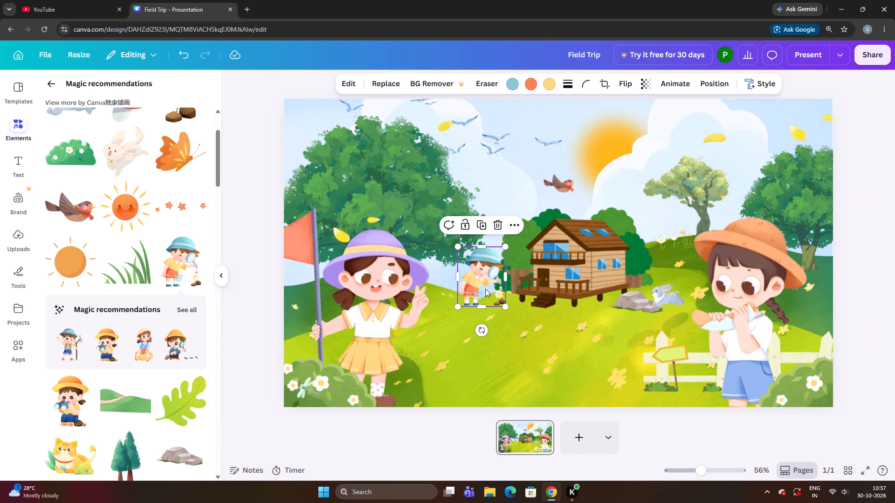
pyautogui.click(255, 242)
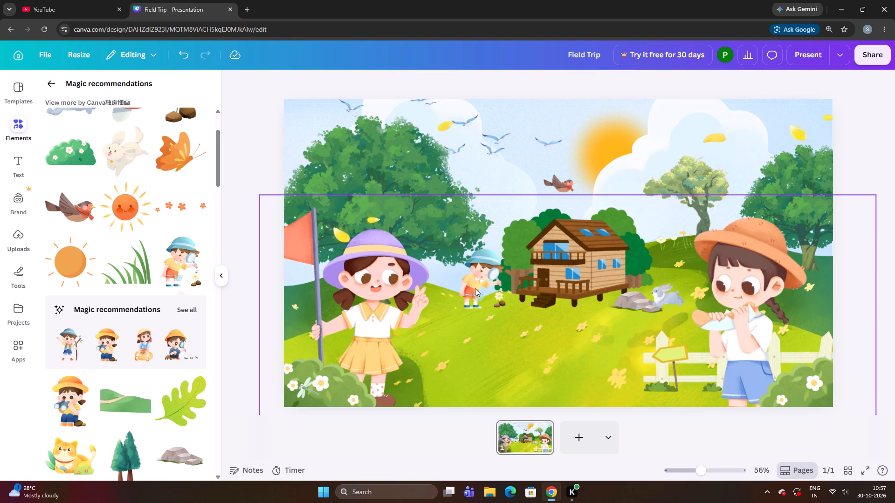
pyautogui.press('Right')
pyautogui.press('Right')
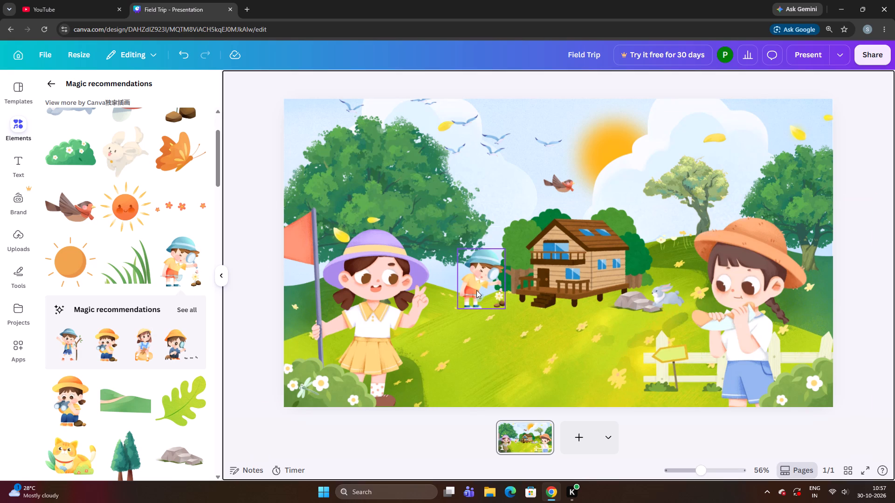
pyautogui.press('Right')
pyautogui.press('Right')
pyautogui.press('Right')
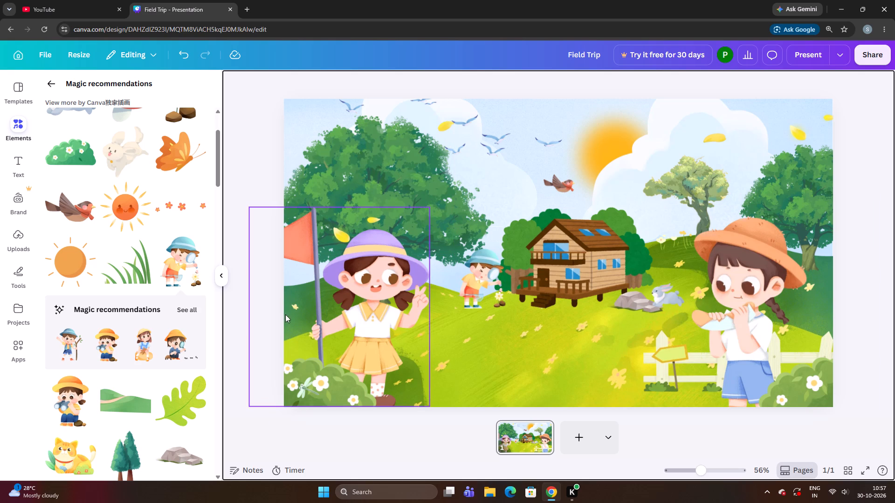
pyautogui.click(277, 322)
# Nudge the boy with the magnifying glass slightly closer to the house's fence, adjusting his height on the grass.
pyautogui.click(476, 296)
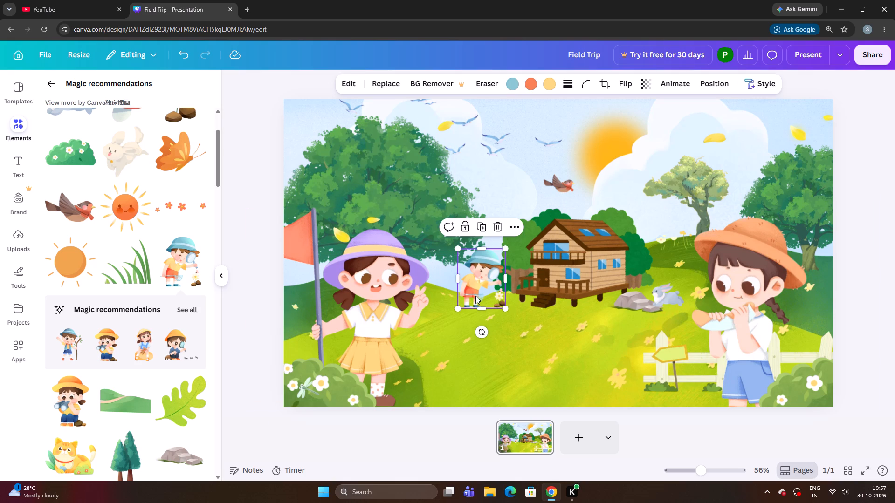
pyautogui.press('Right')
pyautogui.press('Right')
pyautogui.press('Right')
pyautogui.press('Right')
pyautogui.press('Right')
pyautogui.press('Right')
pyautogui.press('Right')
pyautogui.press('Right')
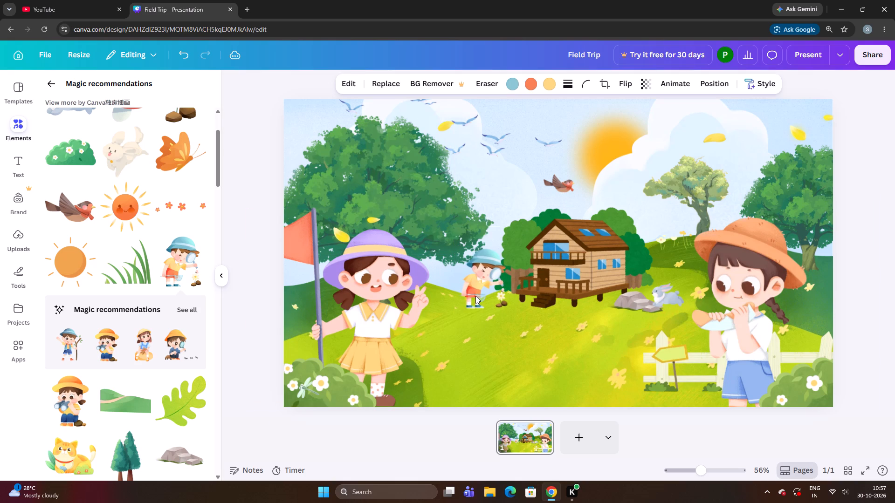
pyautogui.press('Down')
pyautogui.press('Up')
pyautogui.press('Up')
pyautogui.press('Right')
pyautogui.press('Down')
pyautogui.press('Up')
pyautogui.press('Left')
pyautogui.press('Left')
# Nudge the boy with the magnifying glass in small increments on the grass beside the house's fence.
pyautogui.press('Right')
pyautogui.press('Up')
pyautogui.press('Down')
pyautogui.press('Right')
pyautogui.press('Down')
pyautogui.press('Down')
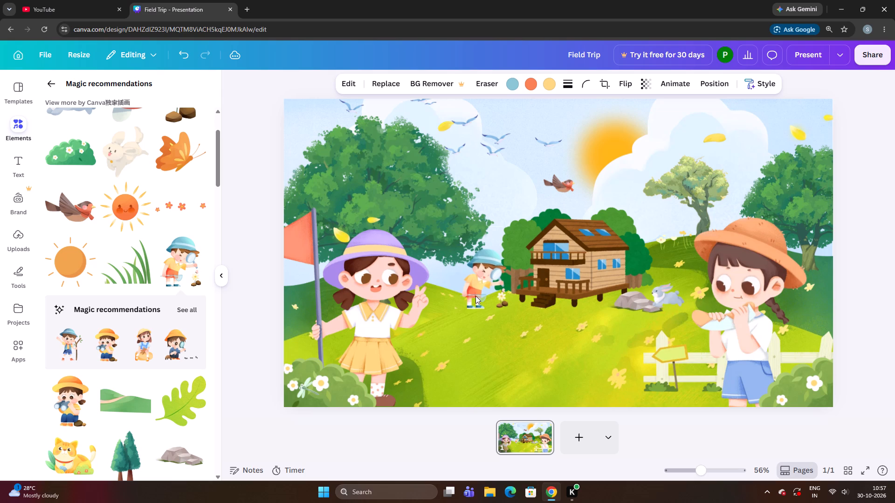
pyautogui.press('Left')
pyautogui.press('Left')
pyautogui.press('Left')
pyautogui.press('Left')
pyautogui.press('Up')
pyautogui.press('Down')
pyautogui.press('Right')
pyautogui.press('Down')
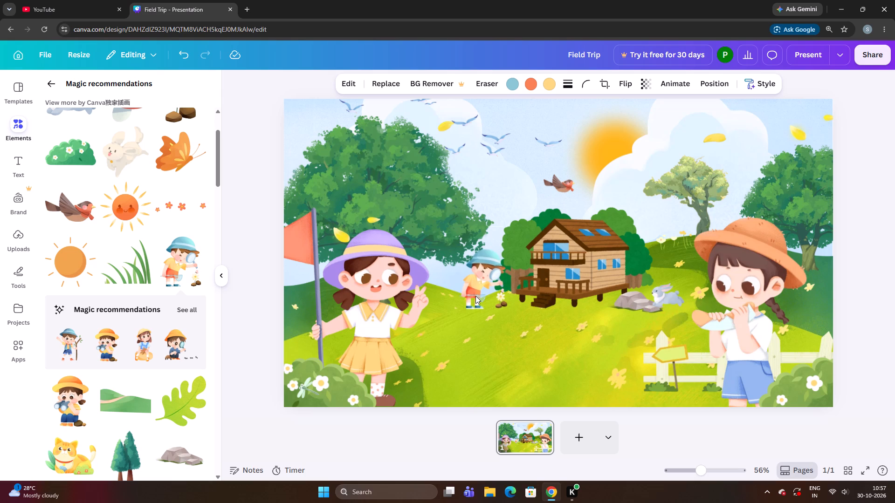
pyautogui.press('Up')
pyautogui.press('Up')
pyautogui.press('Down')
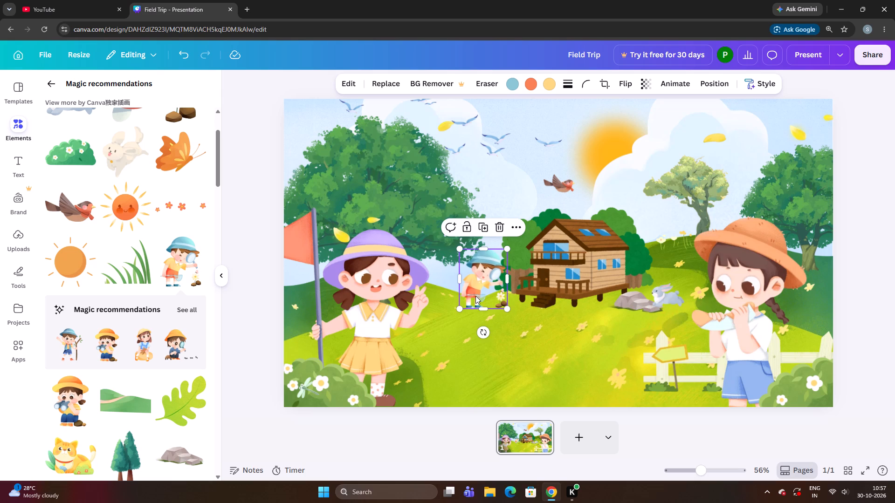
# Move the boy with the magnifying glass away from the house to just beside the waving girl and enlarge him slightly.
pyautogui.moveTo(479, 284); pyautogui.dragTo(452, 277)
pyautogui.moveTo(479, 298); pyautogui.dragTo(485, 309)
pyautogui.click(477, 296)
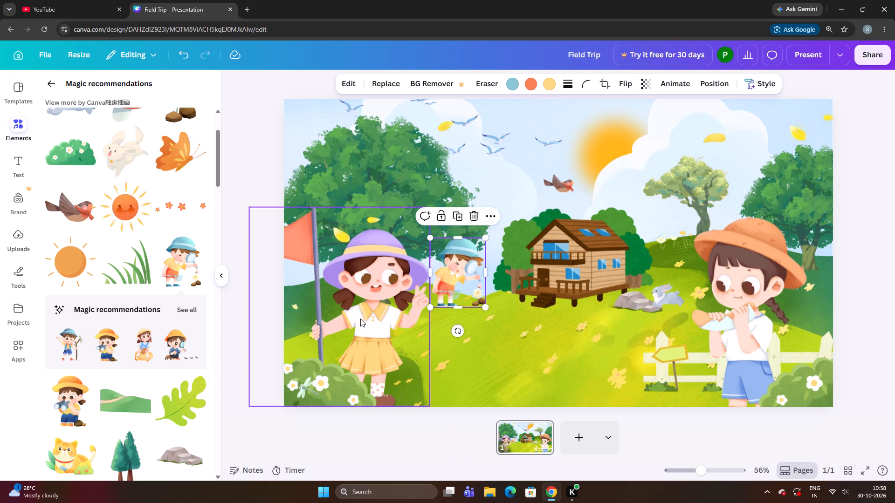
pyautogui.click(261, 306)
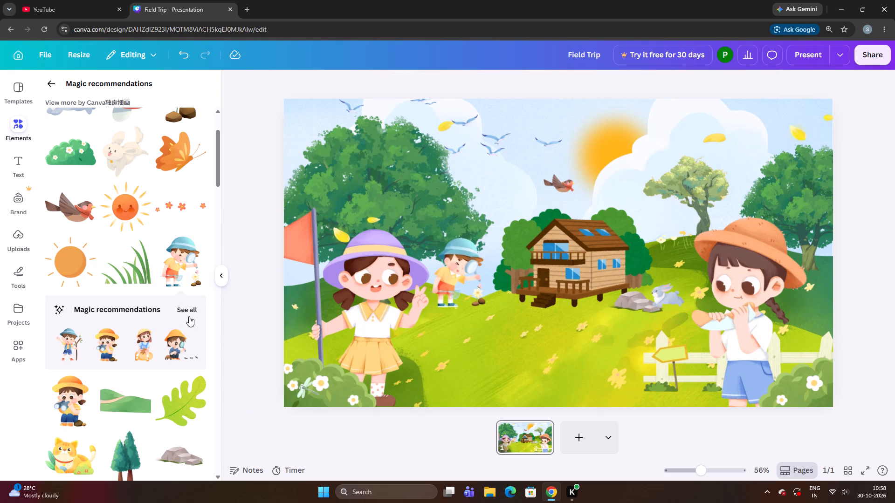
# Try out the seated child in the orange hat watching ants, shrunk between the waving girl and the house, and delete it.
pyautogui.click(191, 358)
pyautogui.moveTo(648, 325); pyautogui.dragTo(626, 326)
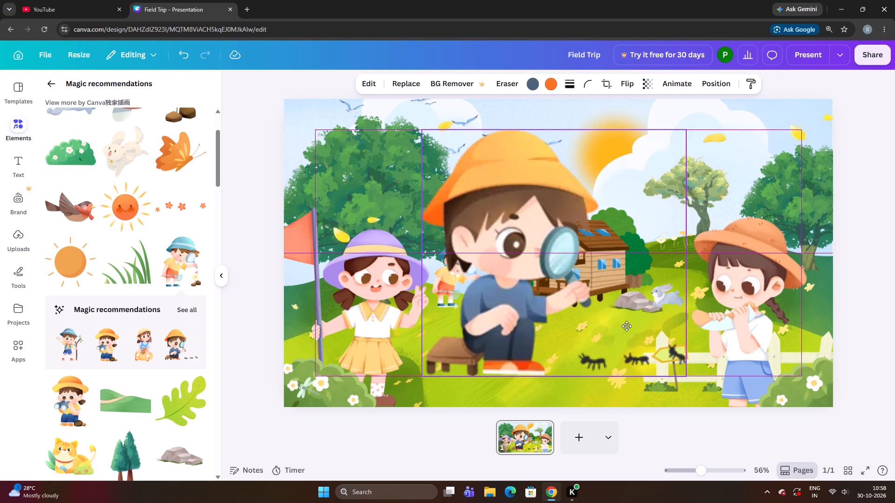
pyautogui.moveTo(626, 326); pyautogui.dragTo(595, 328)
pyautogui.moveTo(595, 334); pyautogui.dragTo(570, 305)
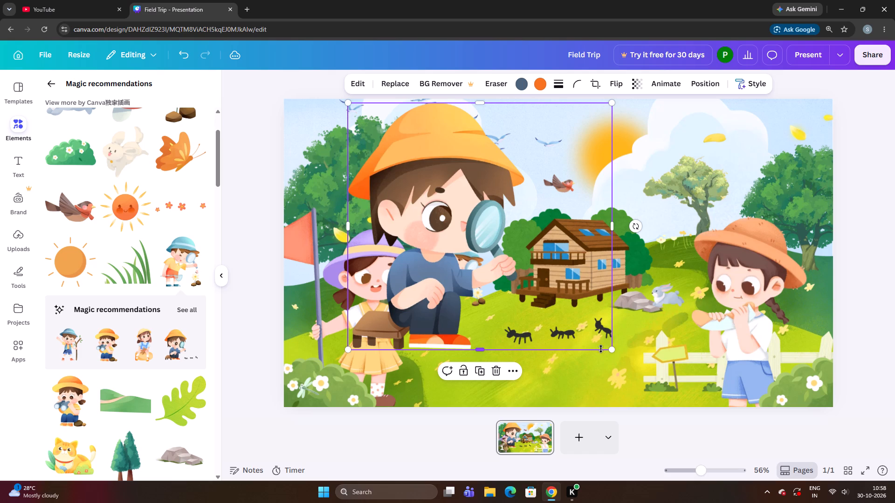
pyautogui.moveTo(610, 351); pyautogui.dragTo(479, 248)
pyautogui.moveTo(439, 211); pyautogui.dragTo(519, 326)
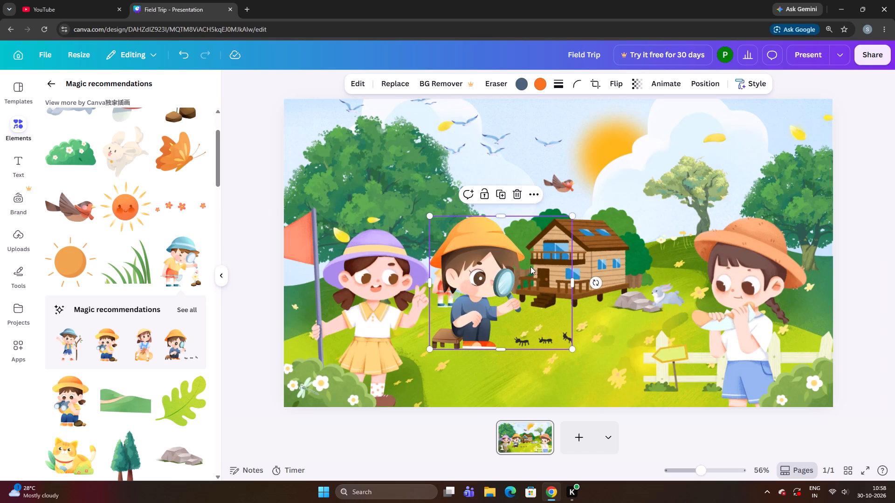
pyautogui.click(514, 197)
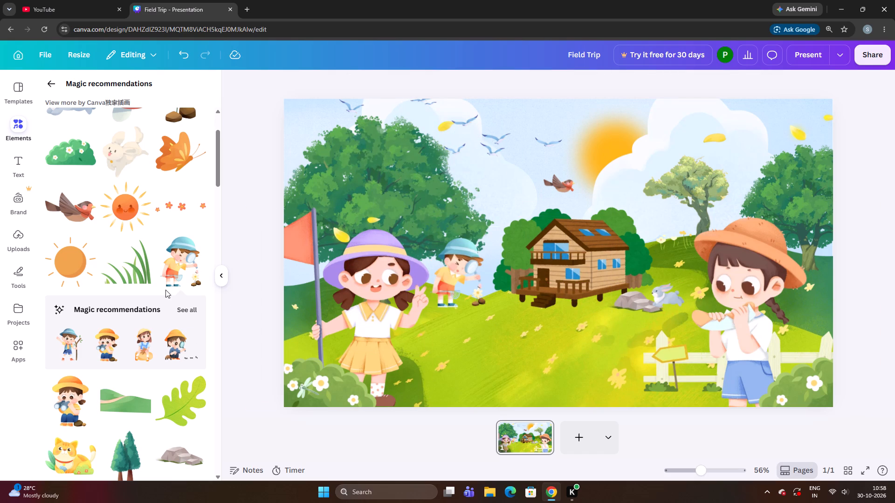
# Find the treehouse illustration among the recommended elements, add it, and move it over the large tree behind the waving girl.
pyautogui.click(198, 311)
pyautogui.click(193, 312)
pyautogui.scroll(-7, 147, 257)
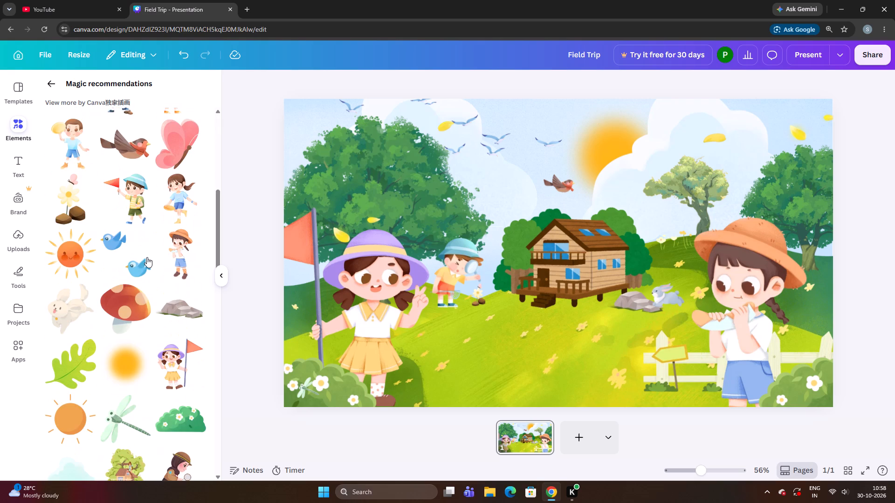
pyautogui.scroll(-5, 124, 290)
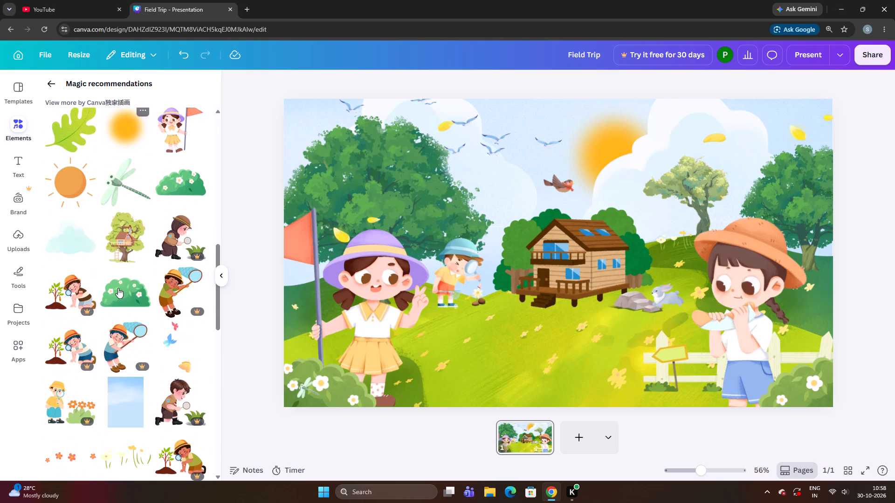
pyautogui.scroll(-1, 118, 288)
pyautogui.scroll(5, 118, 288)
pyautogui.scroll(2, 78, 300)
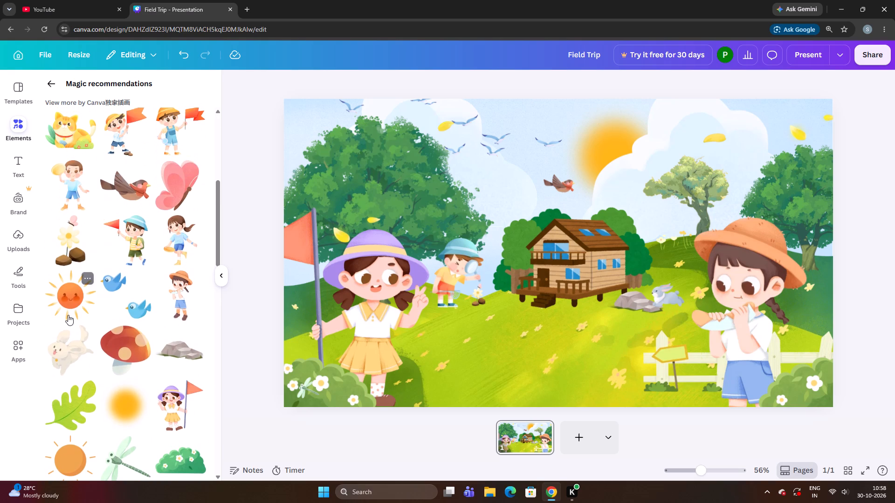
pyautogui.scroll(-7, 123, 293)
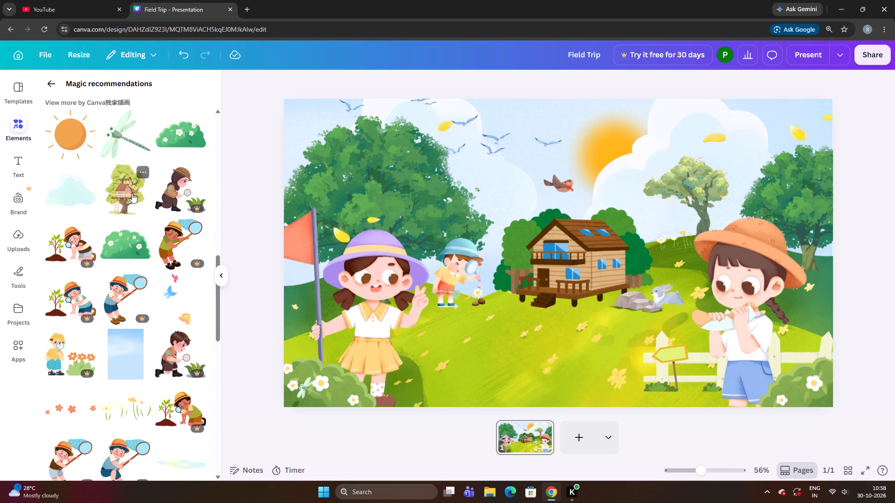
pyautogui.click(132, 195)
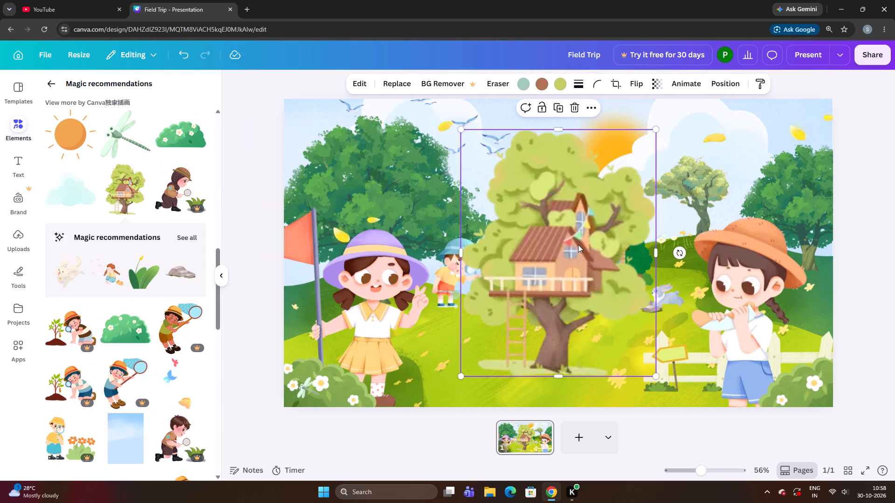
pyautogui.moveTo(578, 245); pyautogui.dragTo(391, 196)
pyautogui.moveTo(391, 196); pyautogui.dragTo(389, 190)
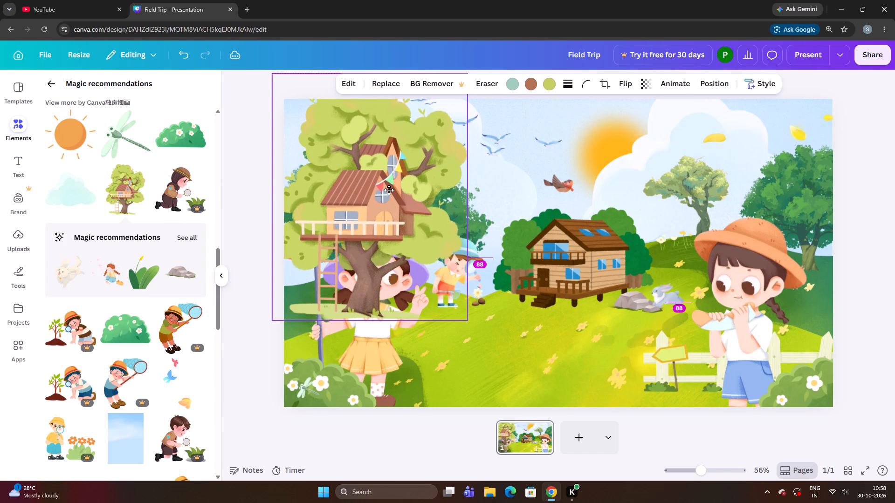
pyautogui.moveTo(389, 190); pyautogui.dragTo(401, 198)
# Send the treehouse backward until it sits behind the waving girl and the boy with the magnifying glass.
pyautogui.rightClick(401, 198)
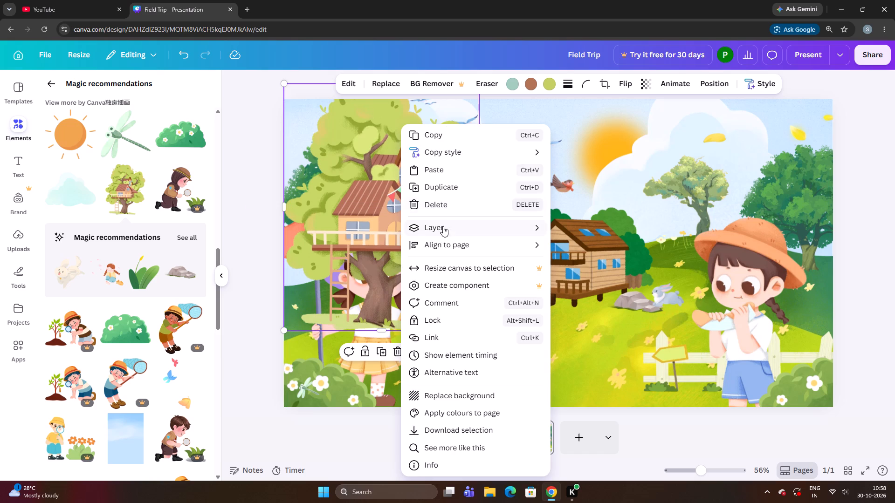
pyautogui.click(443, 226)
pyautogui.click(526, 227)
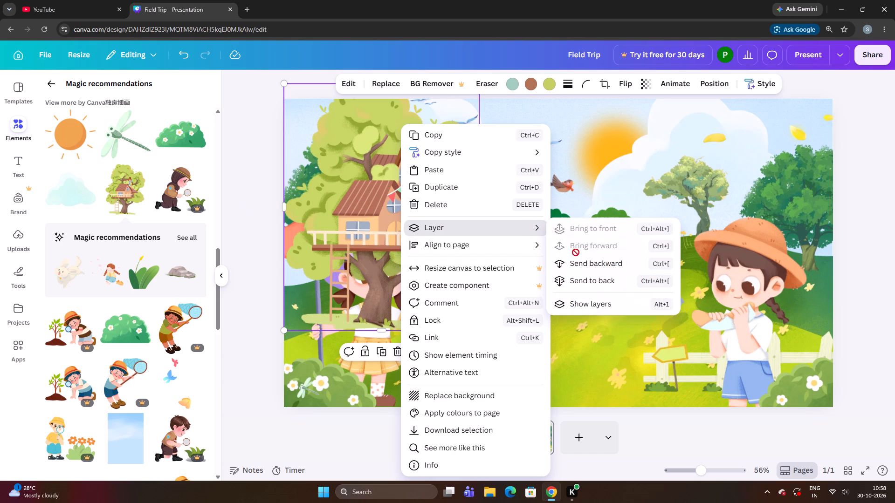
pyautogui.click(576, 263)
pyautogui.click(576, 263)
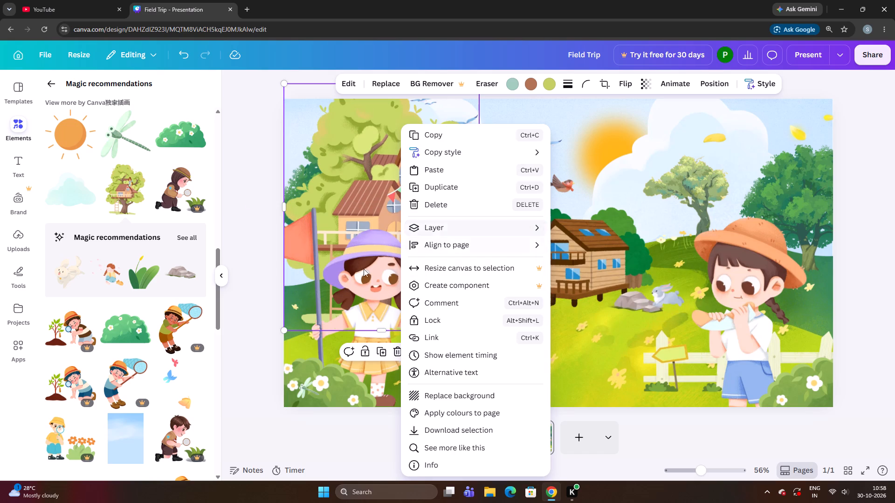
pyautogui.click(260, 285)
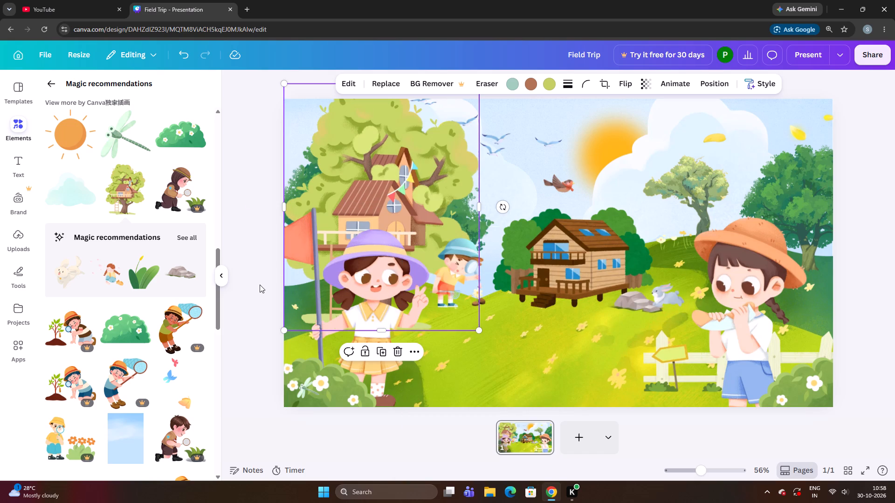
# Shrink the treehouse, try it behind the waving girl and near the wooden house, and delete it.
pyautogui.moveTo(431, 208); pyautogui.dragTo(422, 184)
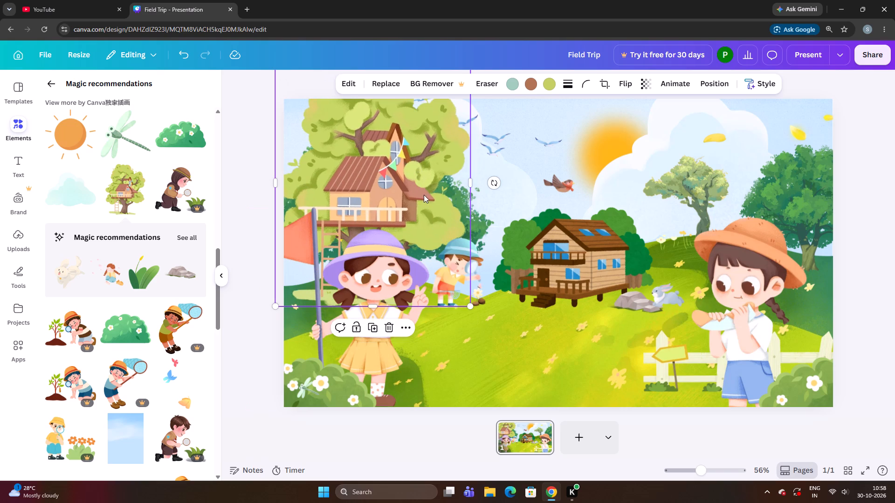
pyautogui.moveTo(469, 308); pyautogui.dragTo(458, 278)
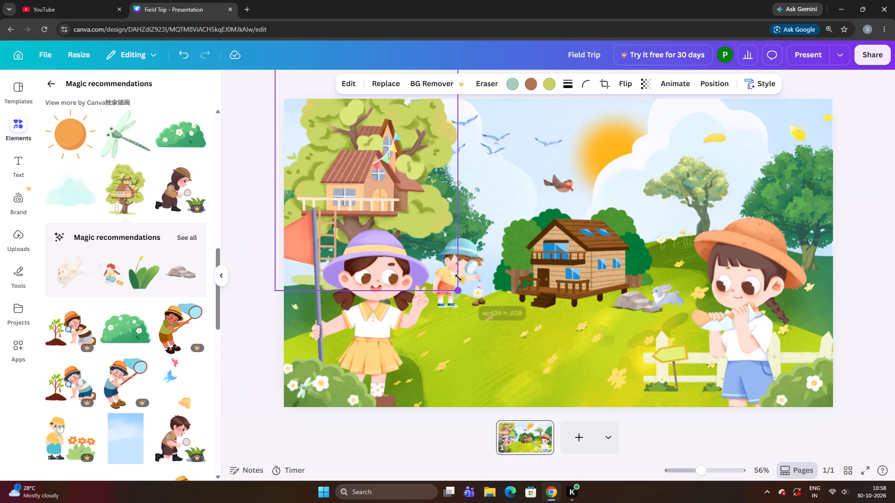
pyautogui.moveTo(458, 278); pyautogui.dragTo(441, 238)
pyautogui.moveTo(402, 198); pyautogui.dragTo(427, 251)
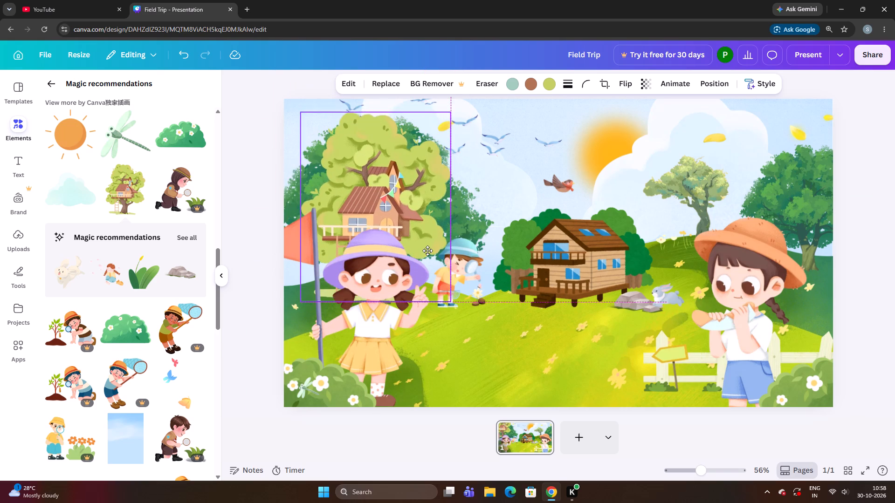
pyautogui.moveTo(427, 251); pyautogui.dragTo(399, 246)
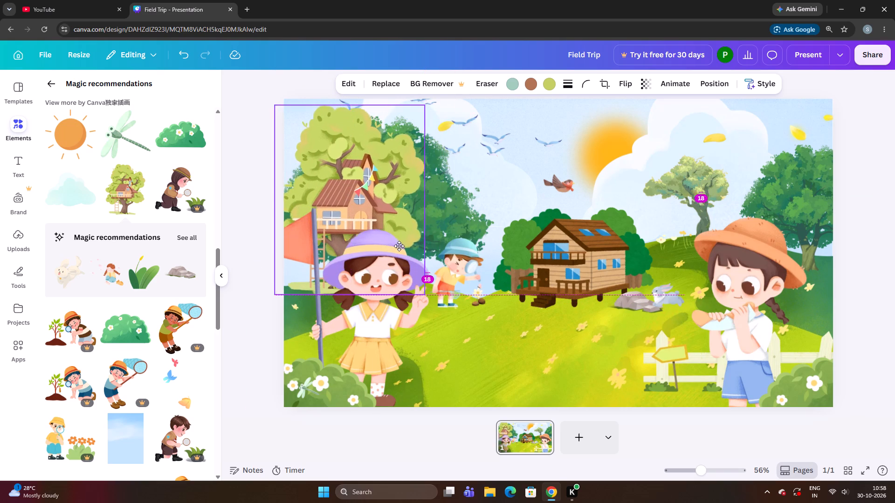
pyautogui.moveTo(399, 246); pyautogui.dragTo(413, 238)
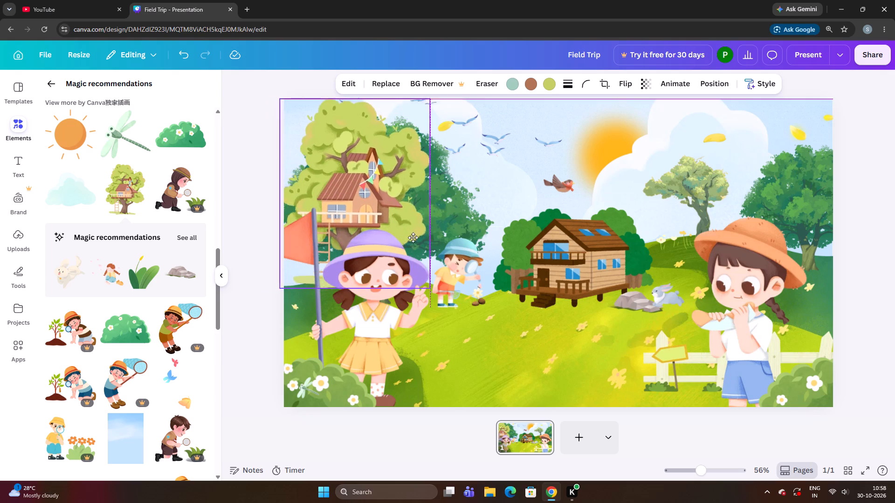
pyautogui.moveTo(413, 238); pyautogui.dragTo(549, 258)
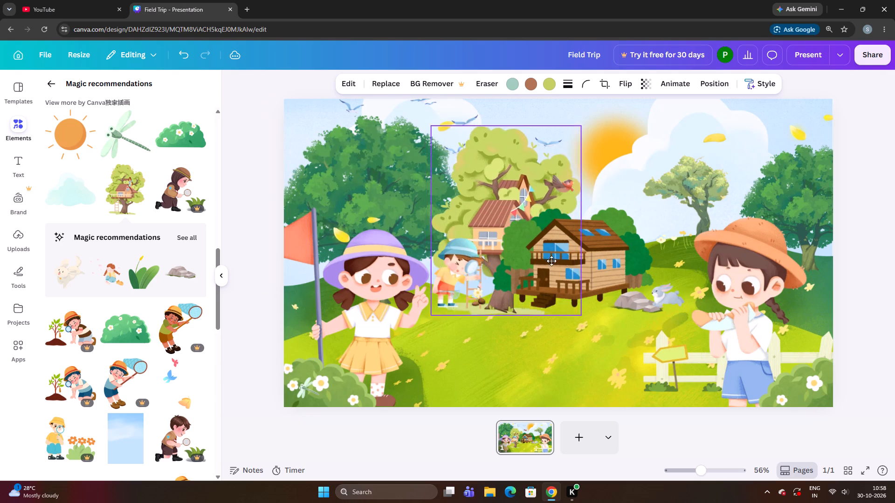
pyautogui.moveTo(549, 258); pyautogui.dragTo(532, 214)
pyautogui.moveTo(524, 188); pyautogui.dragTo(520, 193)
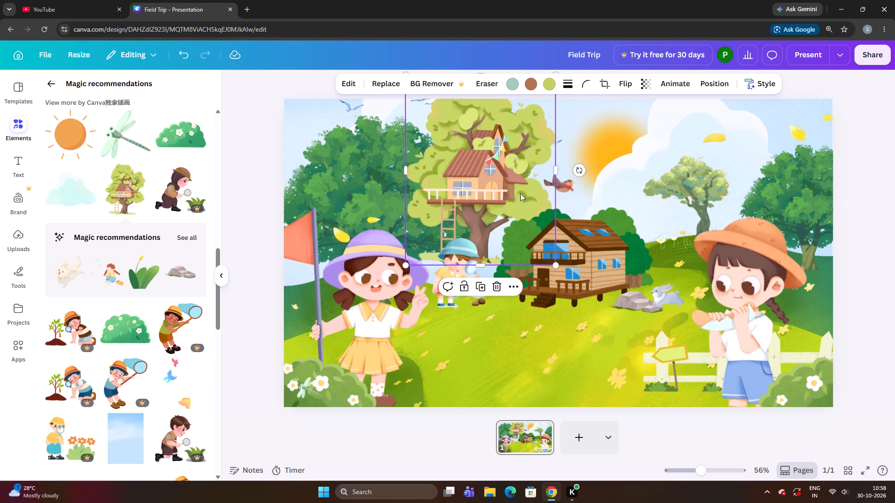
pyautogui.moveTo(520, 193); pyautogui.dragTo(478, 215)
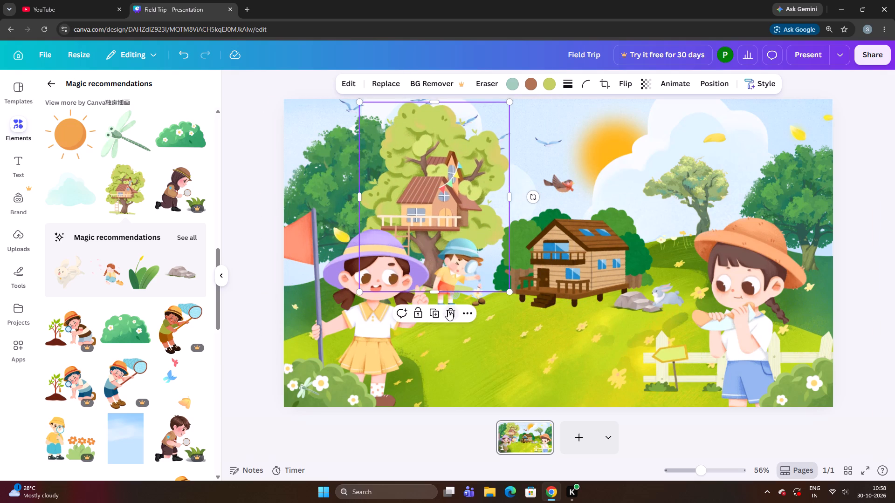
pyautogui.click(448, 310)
# Add the row of orange flowers, shrink it, and place it on the foreground grass between the two girls.
pyautogui.scroll(-4, 124, 317)
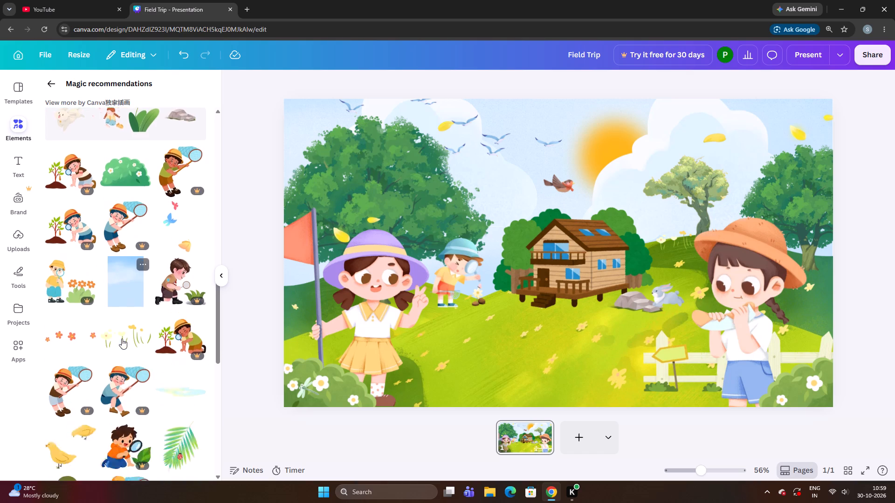
pyautogui.scroll(2, 122, 339)
pyautogui.click(56, 403)
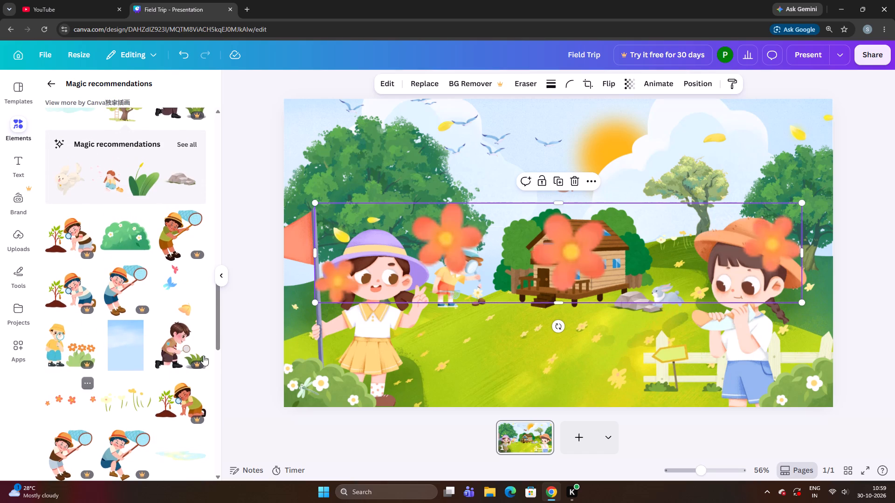
pyautogui.moveTo(530, 265); pyautogui.dragTo(482, 272)
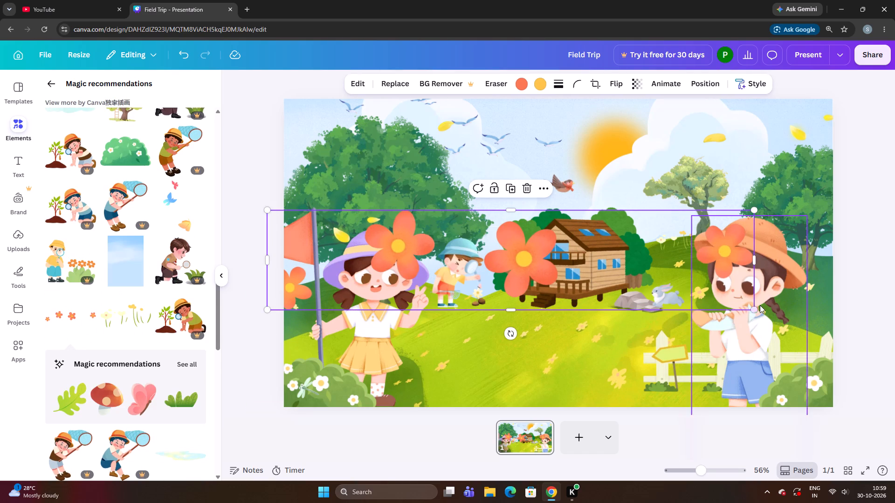
pyautogui.moveTo(756, 310); pyautogui.dragTo(454, 225)
pyautogui.moveTo(398, 225); pyautogui.dragTo(408, 226)
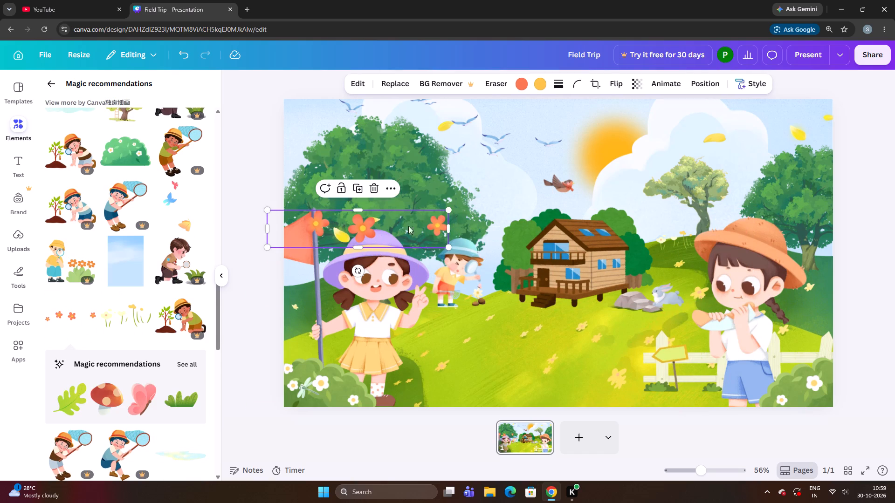
pyautogui.moveTo(408, 226); pyautogui.dragTo(560, 375)
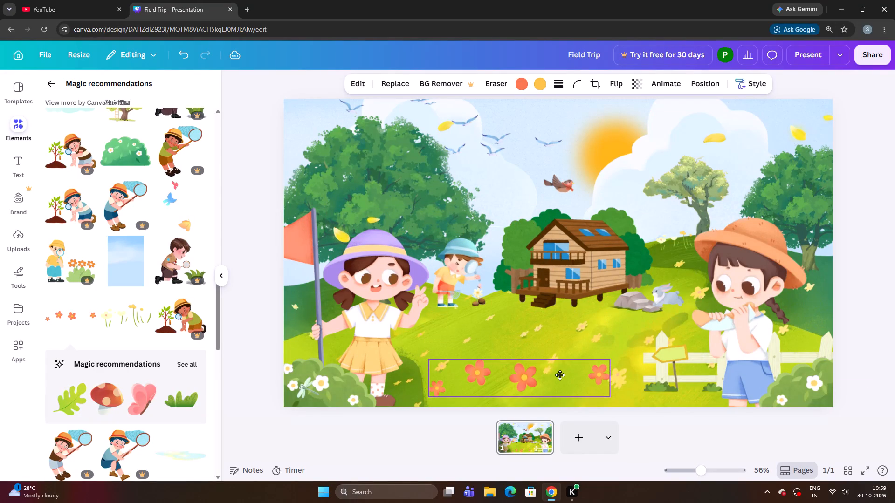
pyautogui.moveTo(560, 375); pyautogui.dragTo(560, 376)
pyautogui.moveTo(608, 398); pyautogui.dragTo(581, 365)
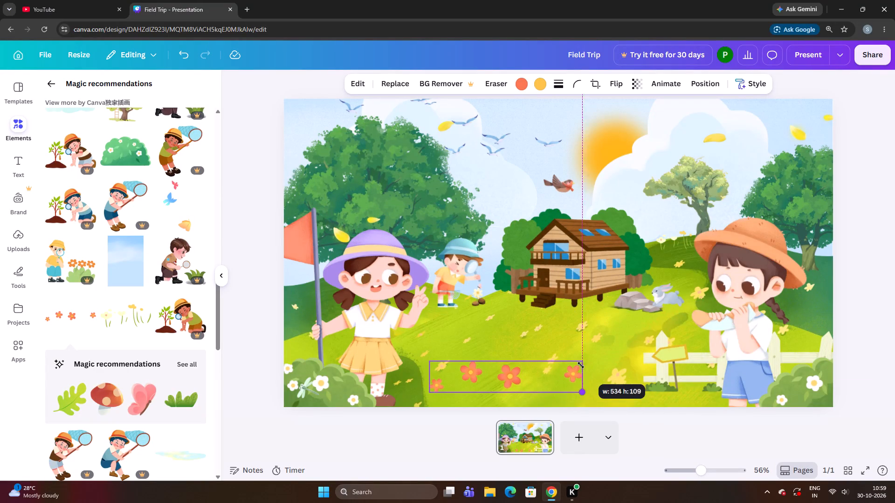
pyautogui.moveTo(581, 365); pyautogui.dragTo(572, 362)
pyautogui.moveTo(544, 381); pyautogui.dragTo(562, 390)
pyautogui.click(562, 390)
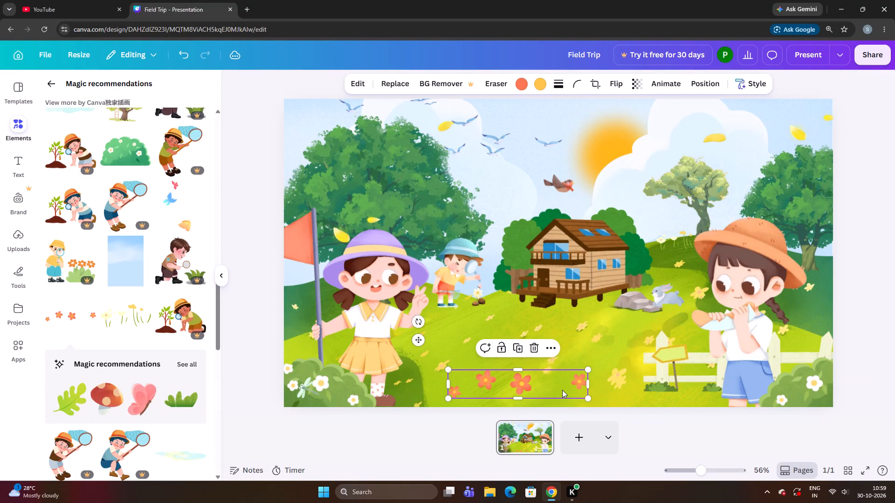
# Shrink the row of orange flowers slightly and reposition it on the foreground grass between the two girls.
pyautogui.click(577, 391)
pyautogui.moveTo(586, 399); pyautogui.dragTo(574, 382)
pyautogui.moveTo(556, 380); pyautogui.dragTo(559, 384)
# Nudge the orange flower row a little further to the right and slightly upward on the foreground grass.
pyautogui.press('Right')
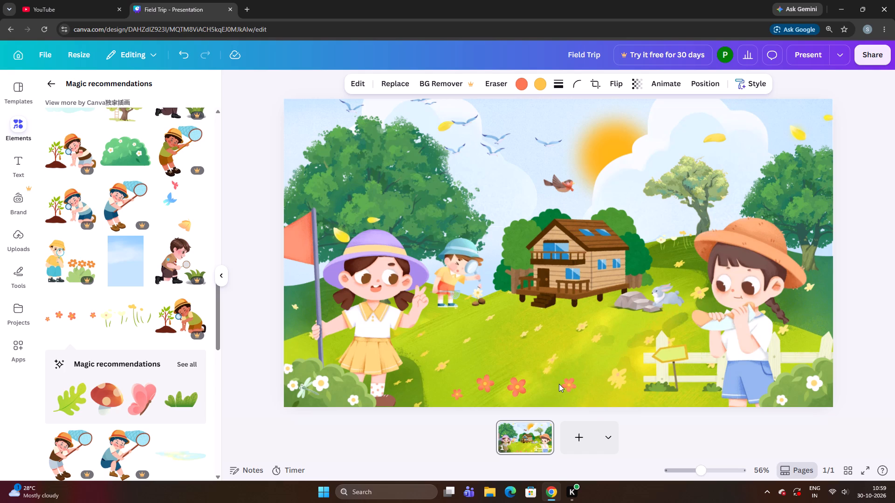
pyautogui.press('Right')
pyautogui.press('Right')
pyautogui.press('Right')
pyautogui.press('Right')
pyautogui.press('Right')
pyautogui.press('Right')
pyautogui.press('Right')
pyautogui.press('Right')
pyautogui.press('Right')
pyautogui.press('Right')
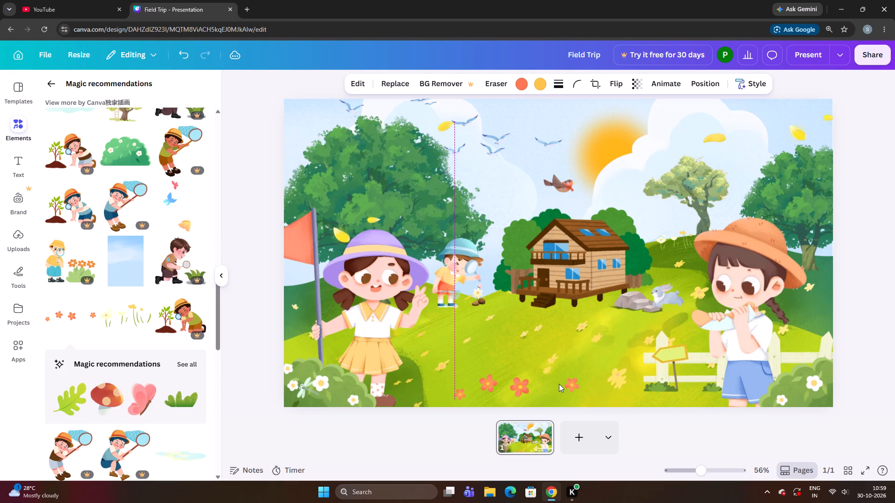
pyautogui.press('Right')
pyautogui.press('Right')
pyautogui.press('Right')
pyautogui.press('Right')
pyautogui.press('Right')
pyautogui.press('Up')
pyautogui.press('Up')
pyautogui.press('Up')
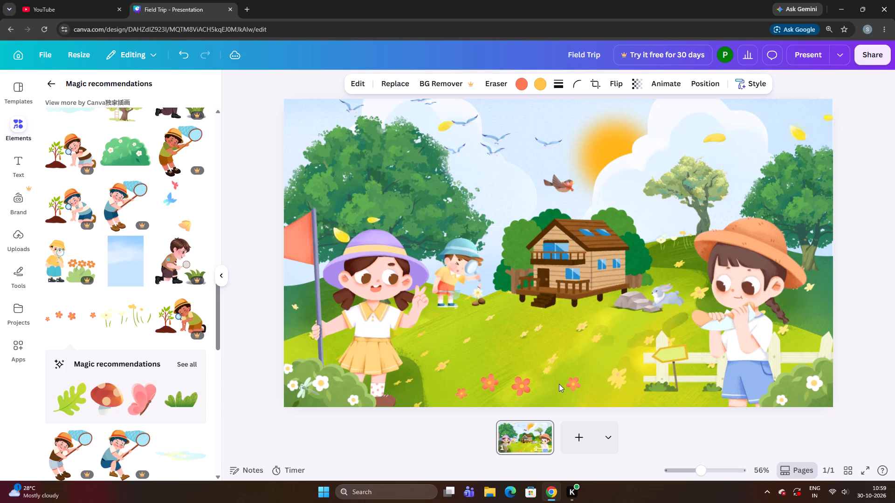
pyautogui.press('Up')
pyautogui.press('Up')
pyautogui.press('Up')
pyautogui.press('Up')
pyautogui.press('Up')
pyautogui.press('Down')
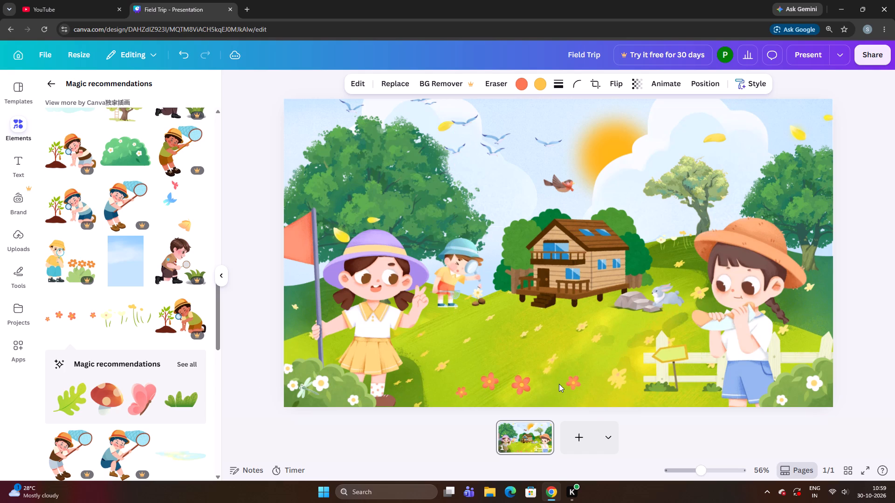
pyautogui.press('Right')
pyautogui.press('Right')
pyautogui.press('Up')
pyautogui.press('Up')
pyautogui.press('Down')
pyautogui.press('Down')
pyautogui.press('Left')
pyautogui.press('Left')
pyautogui.press('Left')
pyautogui.press('Left')
# Find the illustration of a mother duck with four ducklings among the recommended elements and add it to the scene.
pyautogui.scroll(4, 303, 239)
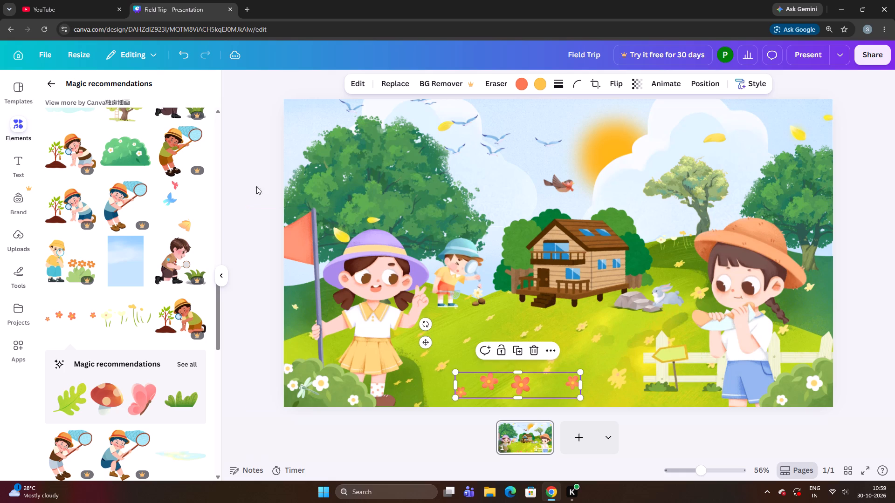
pyautogui.click(54, 88)
pyautogui.scroll(-4, 71, 221)
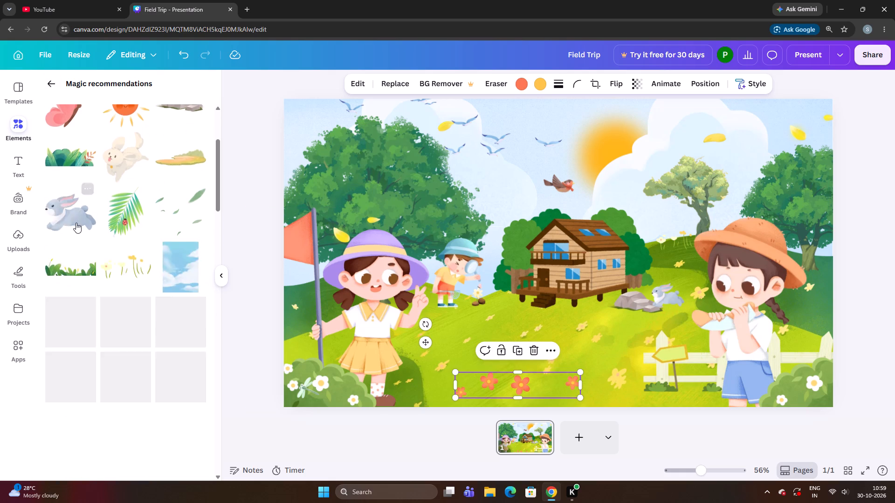
pyautogui.scroll(-10, 76, 223)
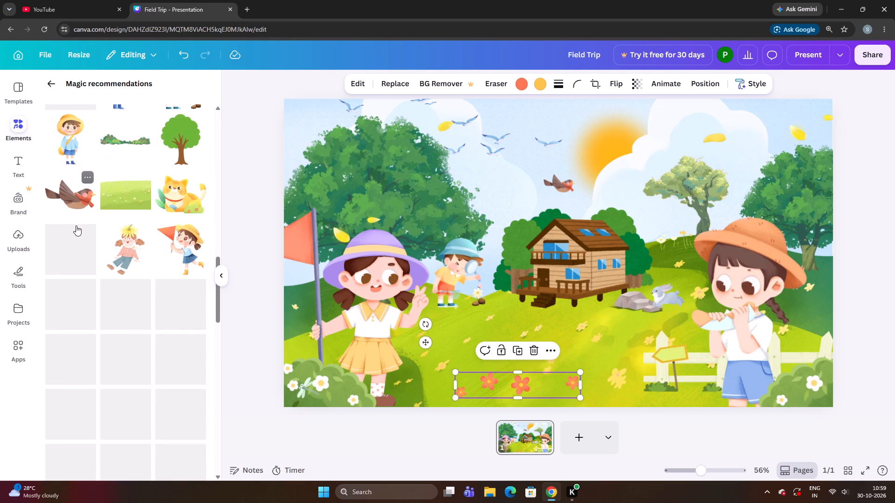
pyautogui.scroll(-4, 140, 306)
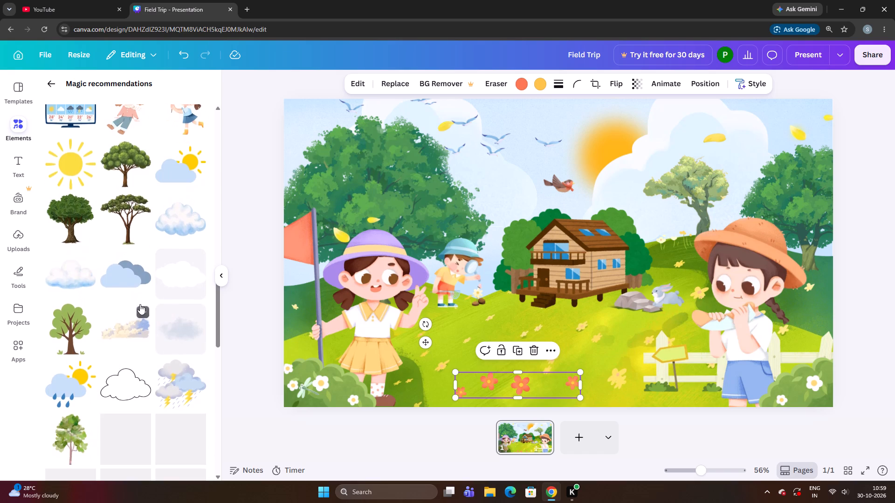
pyautogui.scroll(-2, 140, 304)
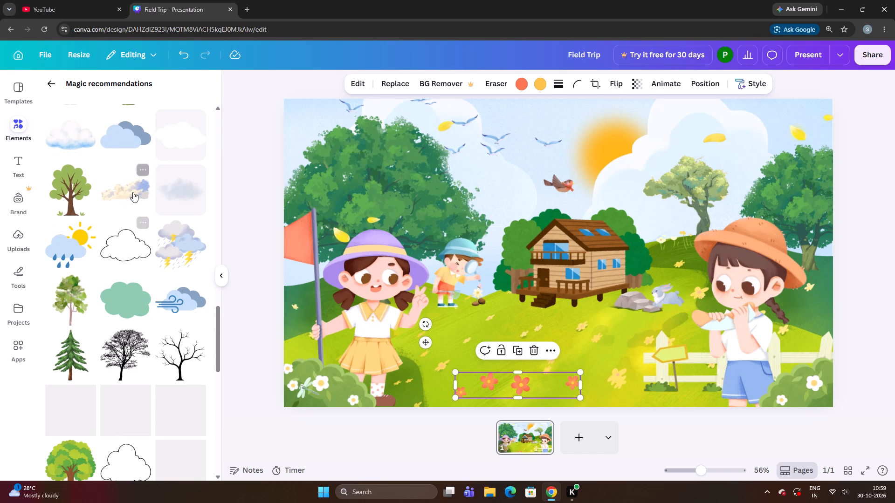
pyautogui.scroll(-5, 73, 255)
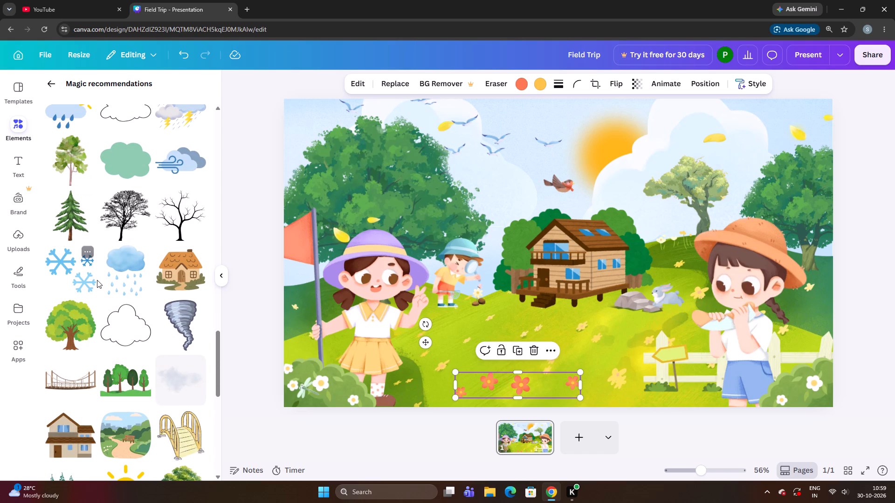
pyautogui.scroll(-4, 97, 280)
pyautogui.scroll(-1, 110, 340)
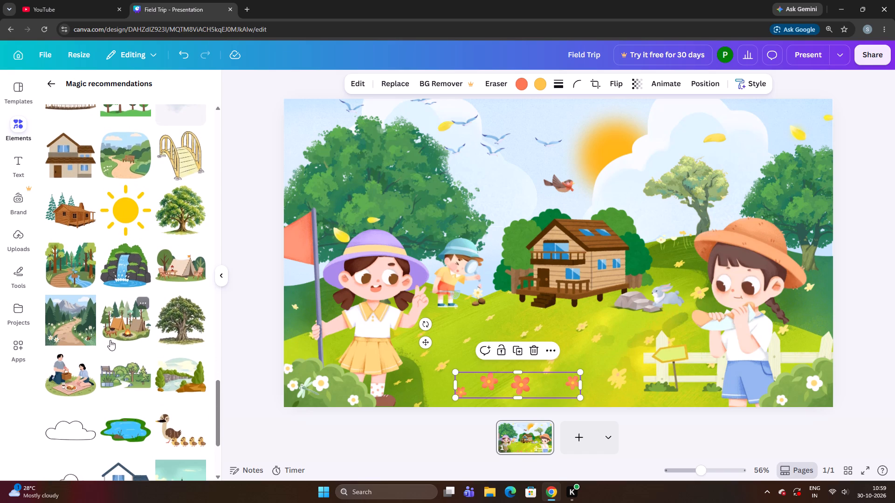
pyautogui.scroll(-1, 133, 350)
pyautogui.click(182, 340)
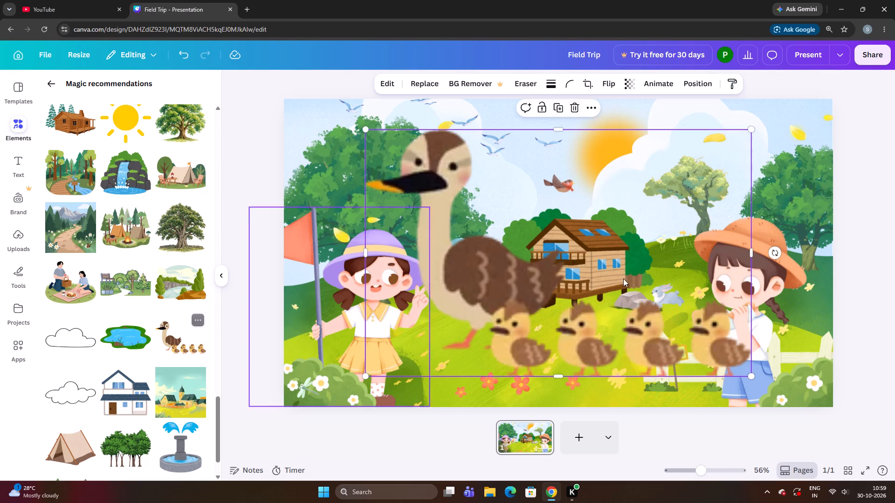
# Shrink the duck family to a small size and move it beside the waving girl, over her flagpole.
pyautogui.moveTo(725, 272); pyautogui.dragTo(650, 271)
pyautogui.moveTo(676, 375); pyautogui.dragTo(671, 374)
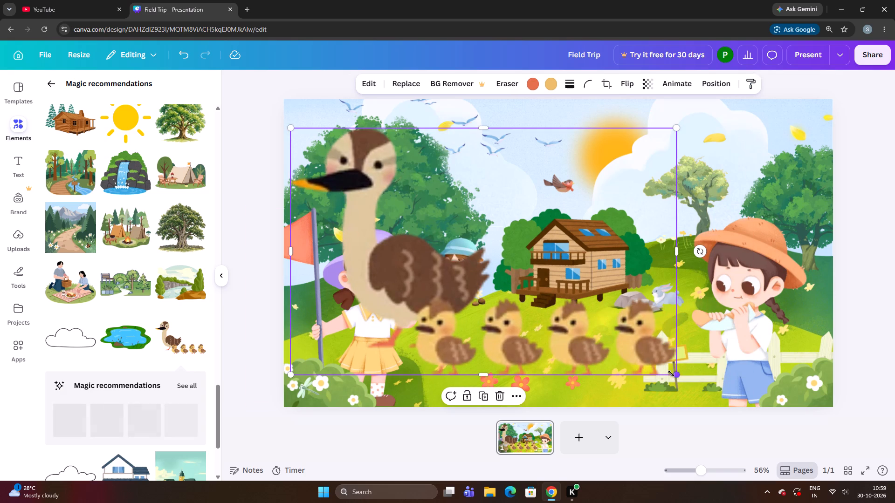
pyautogui.moveTo(671, 374); pyautogui.dragTo(630, 347)
pyautogui.moveTo(608, 328); pyautogui.dragTo(539, 271)
pyautogui.moveTo(498, 250); pyautogui.dragTo(579, 331)
pyautogui.moveTo(642, 365); pyautogui.dragTo(406, 204)
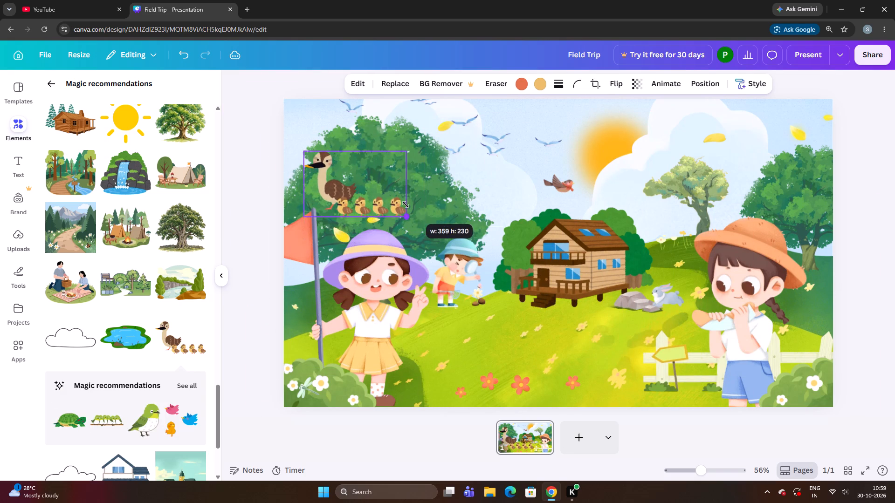
pyautogui.moveTo(406, 204); pyautogui.dragTo(393, 188)
pyautogui.moveTo(371, 168); pyautogui.dragTo(350, 274)
pyautogui.moveTo(349, 274); pyautogui.dragTo(343, 273)
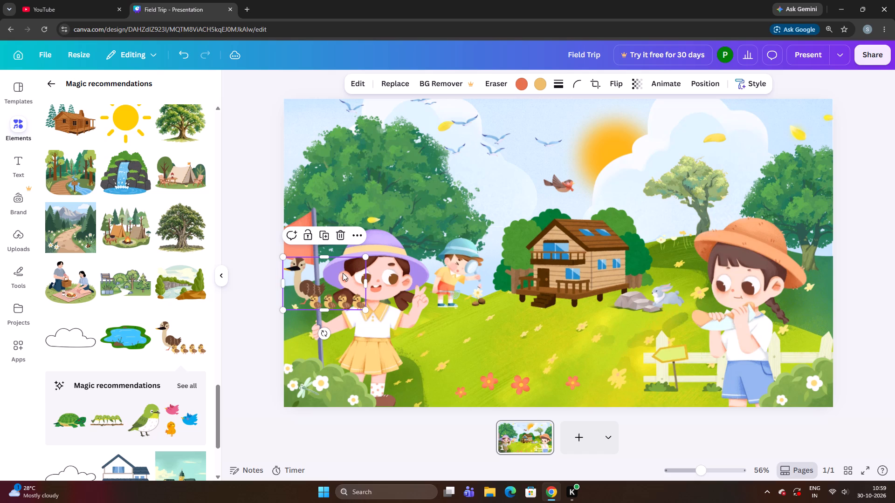
pyautogui.moveTo(343, 273); pyautogui.dragTo(339, 290)
pyautogui.moveTo(363, 311); pyautogui.dragTo(351, 300)
pyautogui.moveTo(344, 286); pyautogui.dragTo(341, 305)
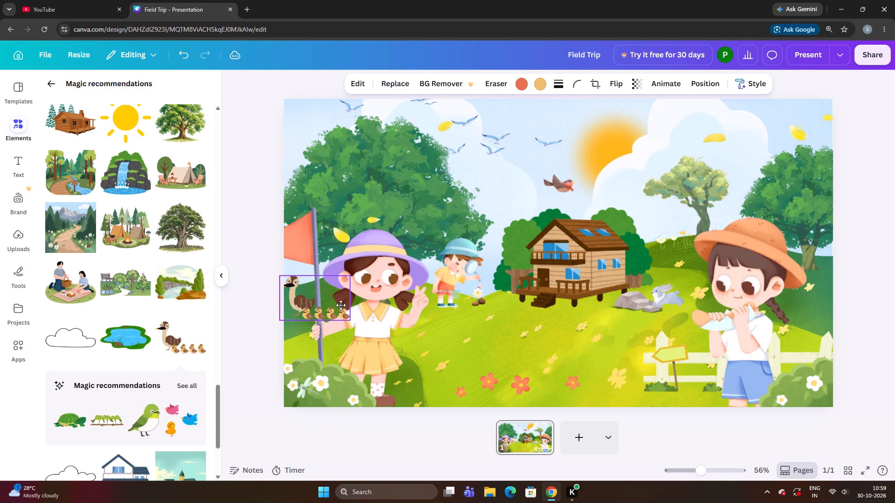
pyautogui.moveTo(341, 305); pyautogui.dragTo(341, 295)
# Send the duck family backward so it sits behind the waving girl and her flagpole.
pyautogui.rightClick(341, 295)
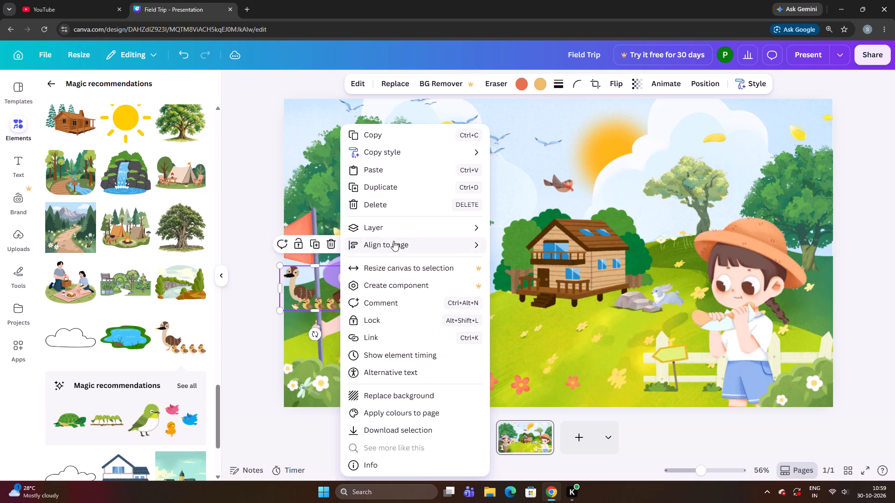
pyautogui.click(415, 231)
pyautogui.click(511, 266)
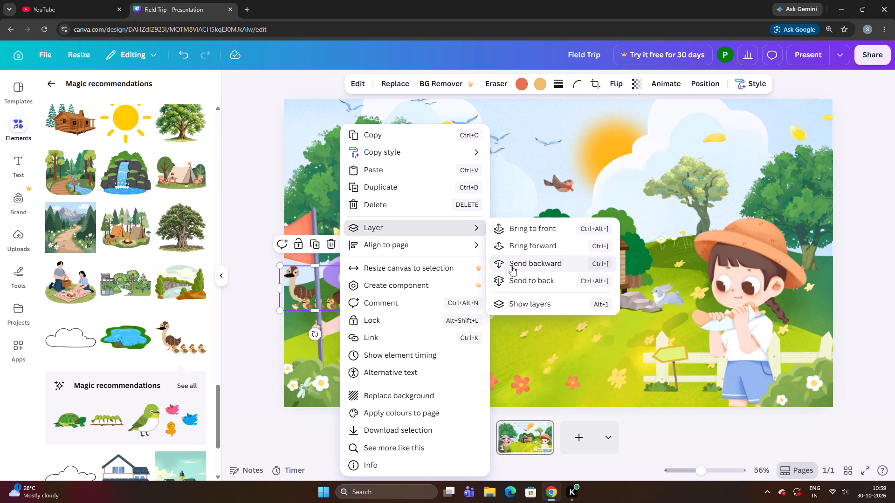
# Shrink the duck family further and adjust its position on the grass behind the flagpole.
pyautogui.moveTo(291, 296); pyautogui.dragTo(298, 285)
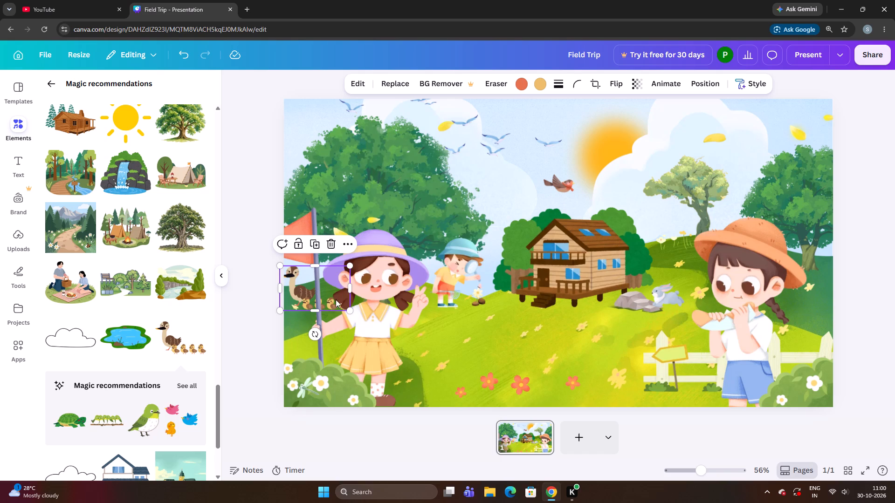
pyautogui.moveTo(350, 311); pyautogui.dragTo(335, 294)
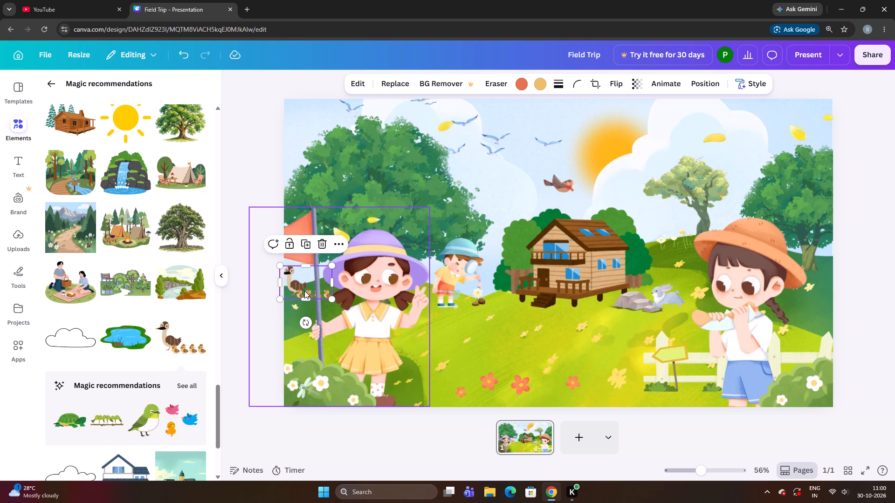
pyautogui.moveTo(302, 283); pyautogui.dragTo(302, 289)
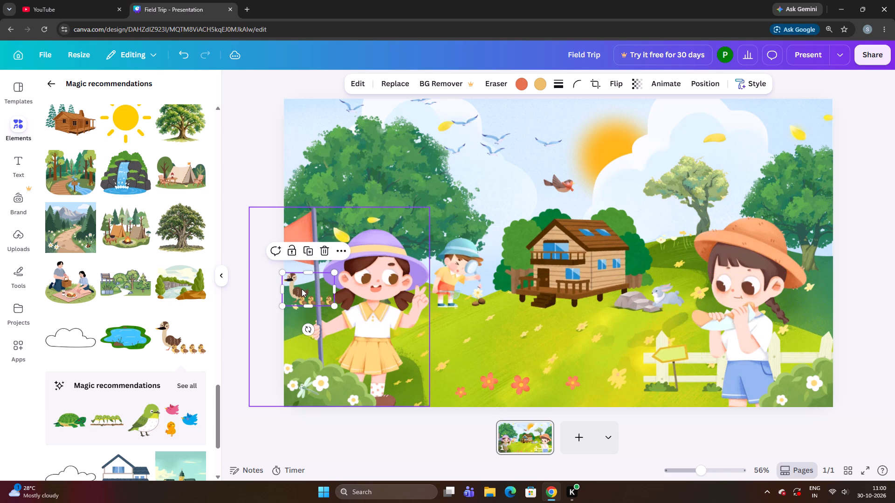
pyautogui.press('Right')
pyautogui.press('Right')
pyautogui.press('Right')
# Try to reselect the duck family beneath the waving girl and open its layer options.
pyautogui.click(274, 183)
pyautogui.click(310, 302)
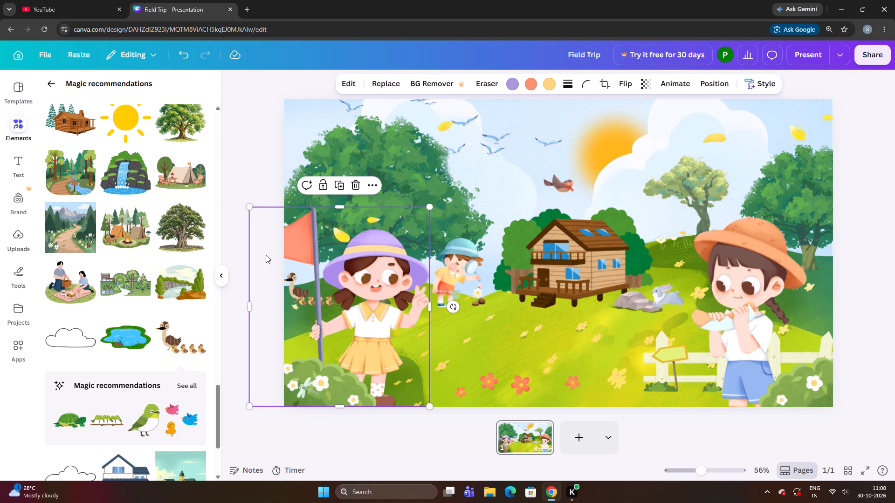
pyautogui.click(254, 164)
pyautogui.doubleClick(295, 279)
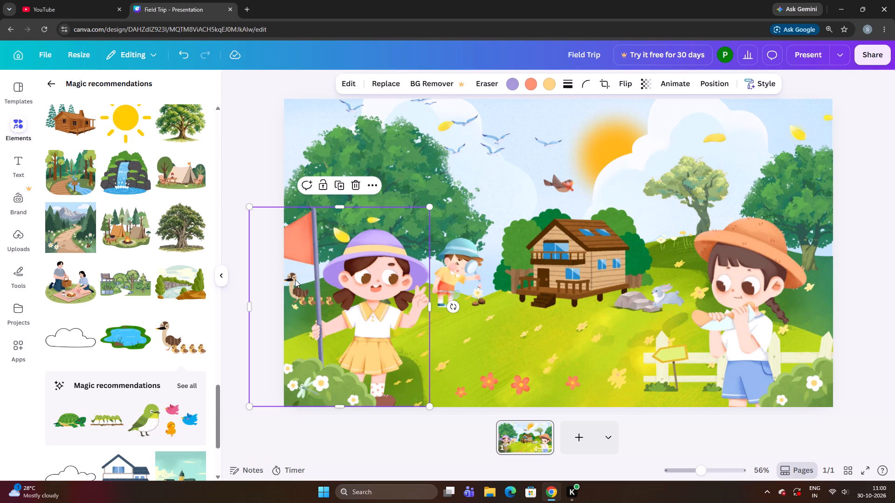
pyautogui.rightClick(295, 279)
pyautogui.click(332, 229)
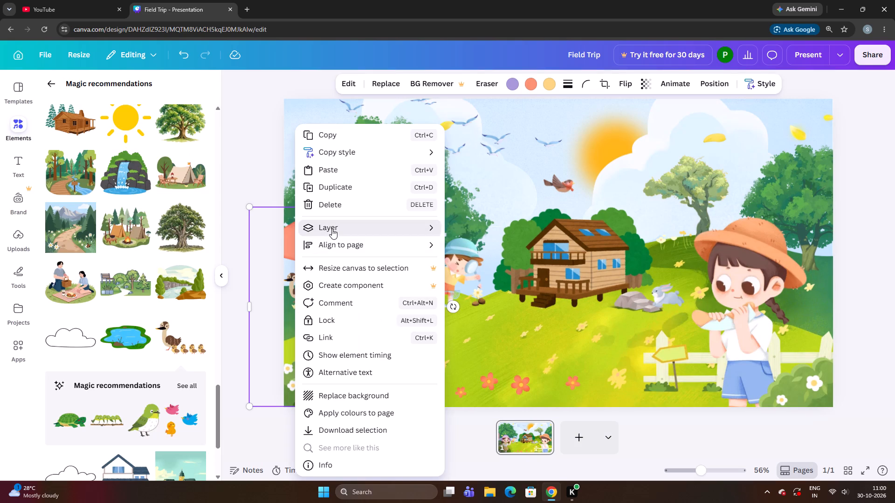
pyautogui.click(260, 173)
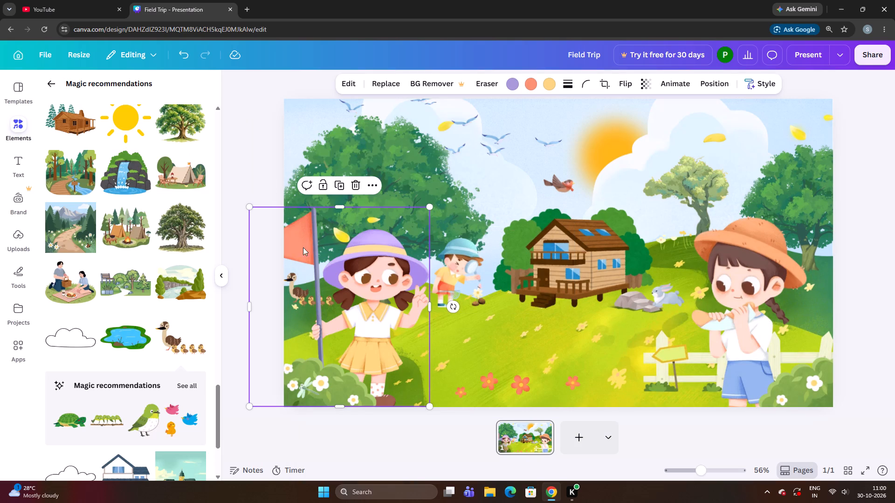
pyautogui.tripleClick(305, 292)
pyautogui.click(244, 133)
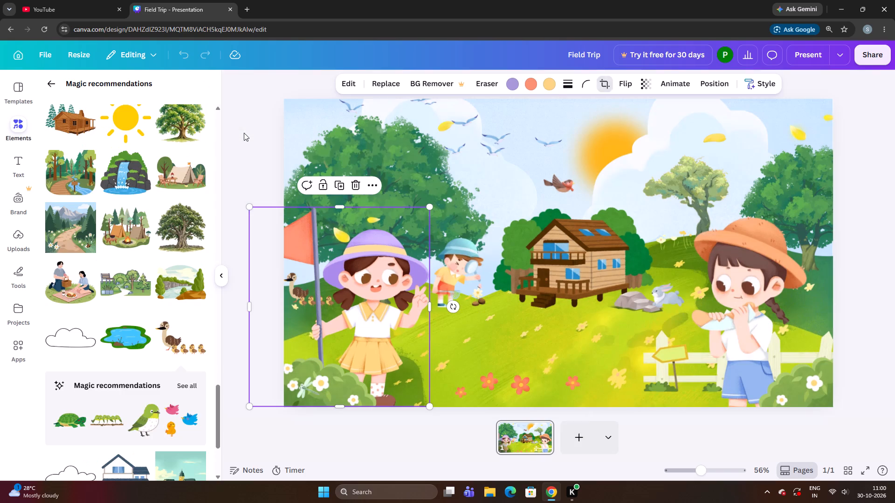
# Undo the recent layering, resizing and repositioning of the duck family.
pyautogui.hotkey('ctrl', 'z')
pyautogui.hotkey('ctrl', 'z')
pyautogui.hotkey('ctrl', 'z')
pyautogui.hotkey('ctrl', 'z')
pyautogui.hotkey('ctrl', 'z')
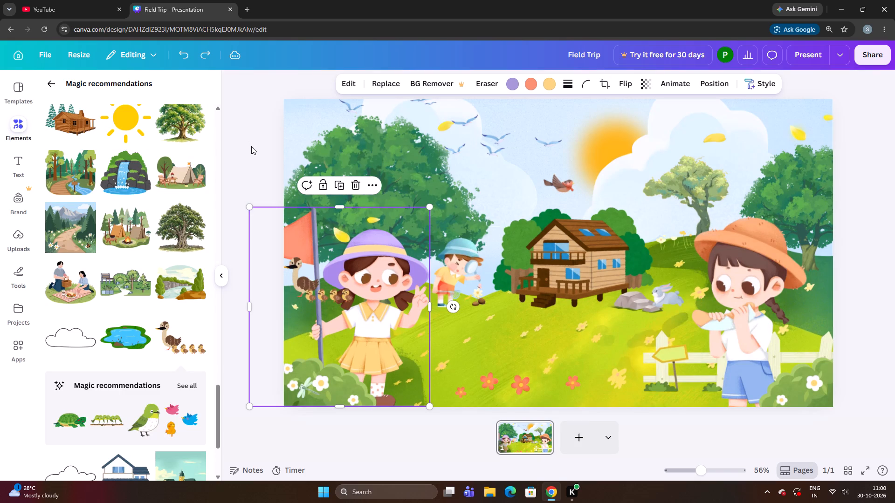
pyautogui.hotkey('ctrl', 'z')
# Move the duck family to the hillside between the wooden house and the flute-playing girl, scaled down to fit just above the rabbit.
pyautogui.moveTo(324, 305); pyautogui.dragTo(777, 286)
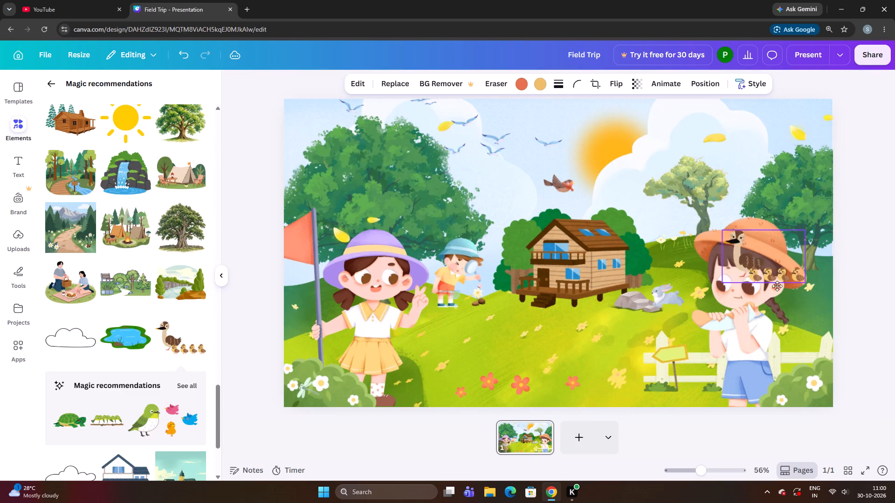
pyautogui.moveTo(777, 286); pyautogui.dragTo(657, 270)
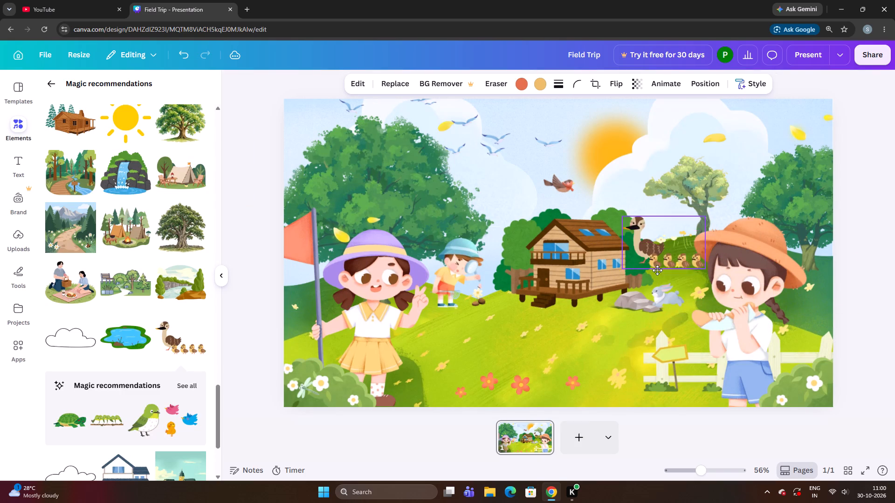
pyautogui.moveTo(657, 270); pyautogui.dragTo(655, 279)
pyautogui.moveTo(698, 282); pyautogui.dragTo(672, 257)
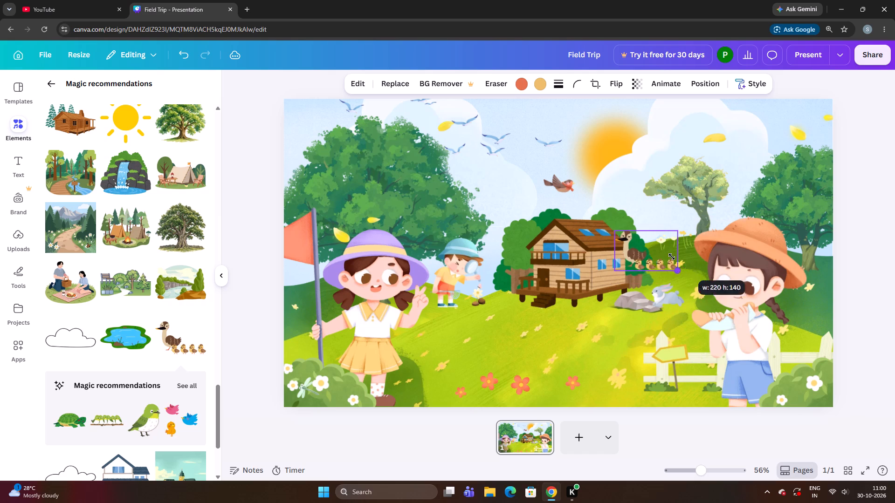
pyautogui.moveTo(672, 257); pyautogui.dragTo(652, 238)
pyautogui.moveTo(633, 238); pyautogui.dragTo(680, 265)
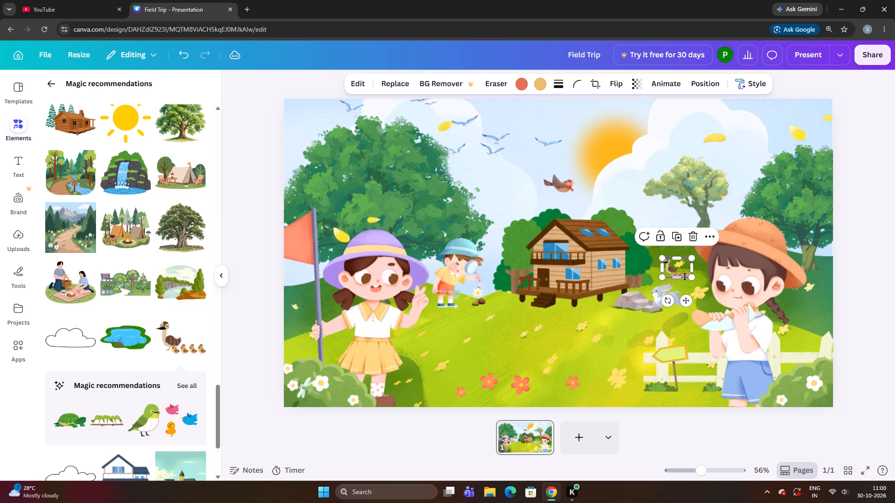
pyautogui.moveTo(692, 278); pyautogui.dragTo(697, 287)
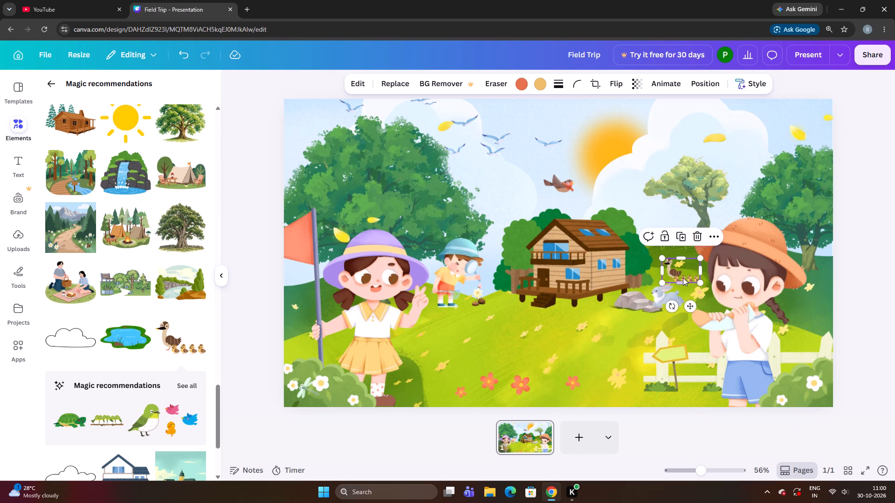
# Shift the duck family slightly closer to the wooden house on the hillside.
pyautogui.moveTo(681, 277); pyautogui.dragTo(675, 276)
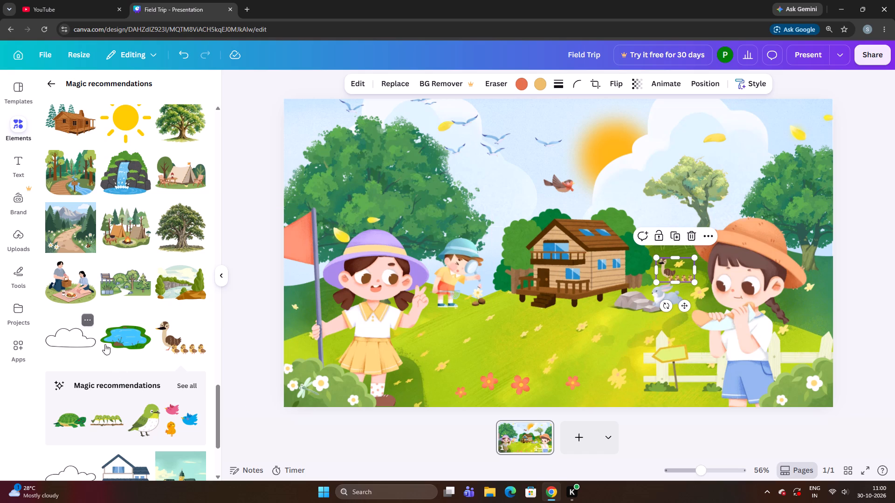
# Add the blue pond with a green bank around the flagpole and send it backward behind the waving girl and exploring boy.
pyautogui.click(109, 333)
pyautogui.moveTo(536, 276); pyautogui.dragTo(374, 311)
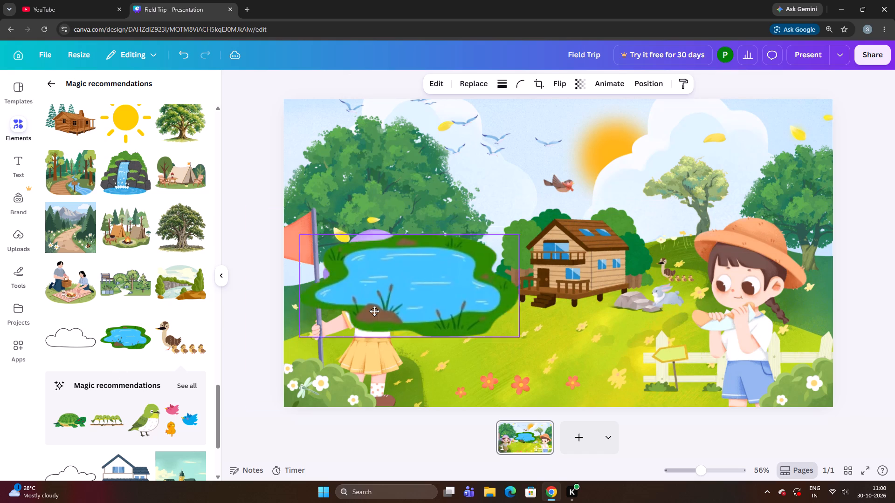
pyautogui.moveTo(374, 311); pyautogui.dragTo(342, 336)
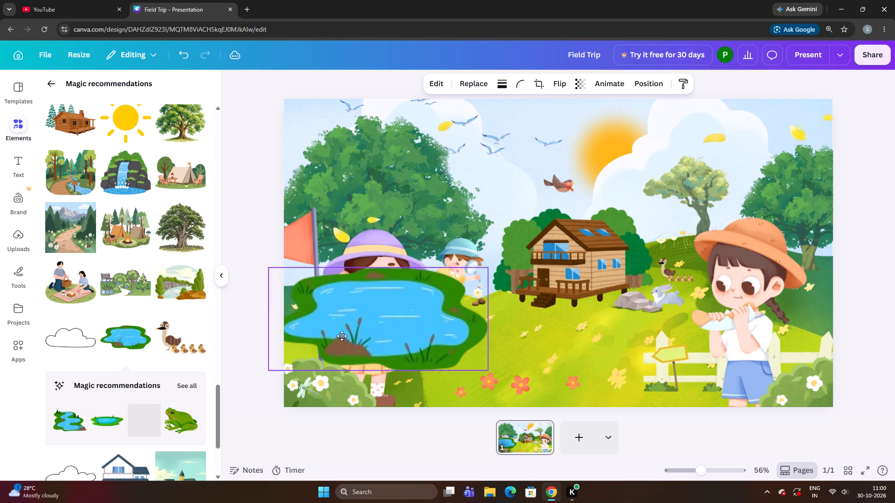
pyautogui.moveTo(342, 336); pyautogui.dragTo(334, 328)
pyautogui.rightClick(334, 328)
pyautogui.click(417, 262)
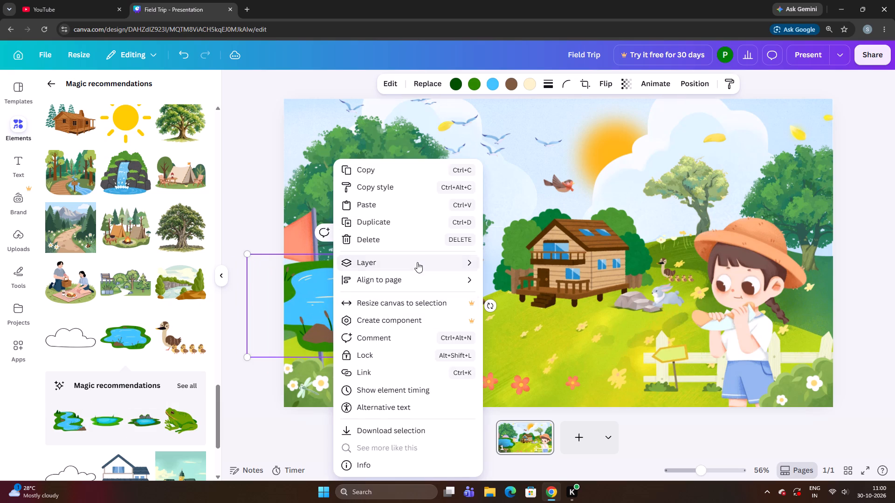
pyautogui.click(447, 268)
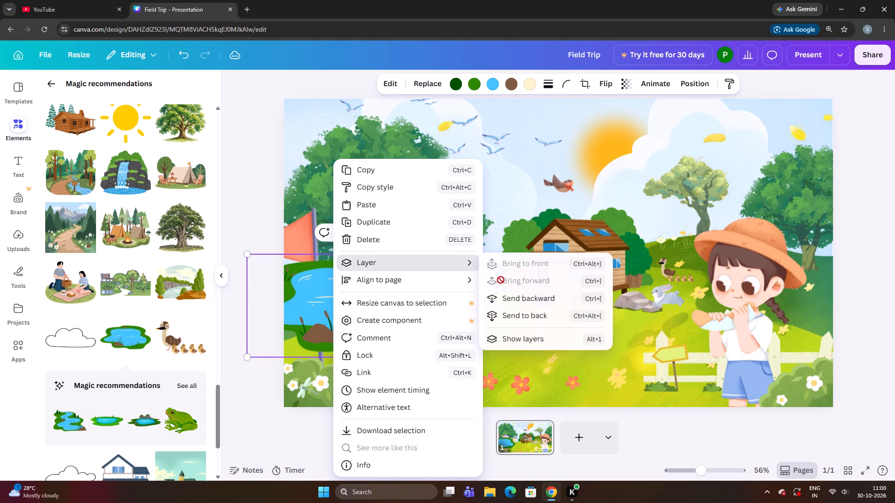
pyautogui.click(502, 302)
pyautogui.click(502, 302)
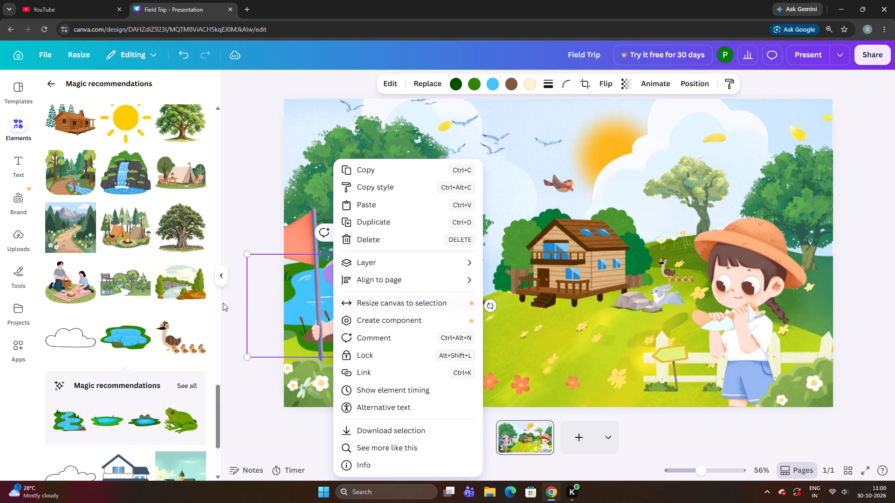
pyautogui.click(229, 304)
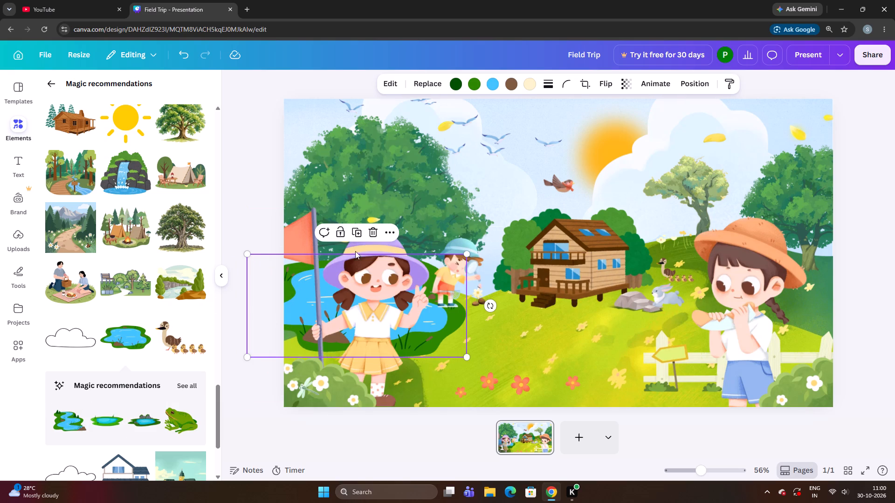
# Scale the pond down and reposition it on the grass behind the waving girl, clear of the exploring boy.
pyautogui.click(452, 336)
pyautogui.moveTo(450, 333); pyautogui.dragTo(444, 340)
pyautogui.moveTo(460, 361); pyautogui.dragTo(446, 352)
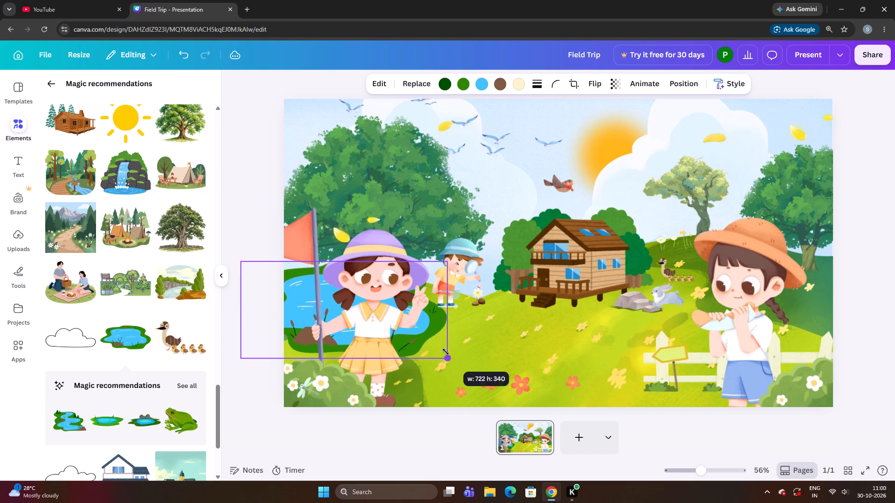
pyautogui.moveTo(446, 352); pyautogui.dragTo(428, 337)
pyautogui.moveTo(419, 325); pyautogui.dragTo(414, 339)
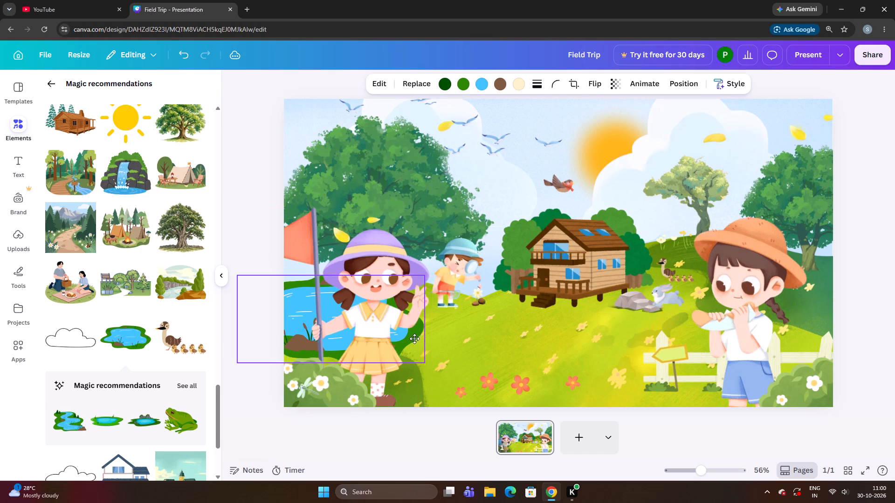
pyautogui.moveTo(414, 339); pyautogui.dragTo(410, 333)
pyautogui.moveTo(418, 358); pyautogui.dragTo(403, 350)
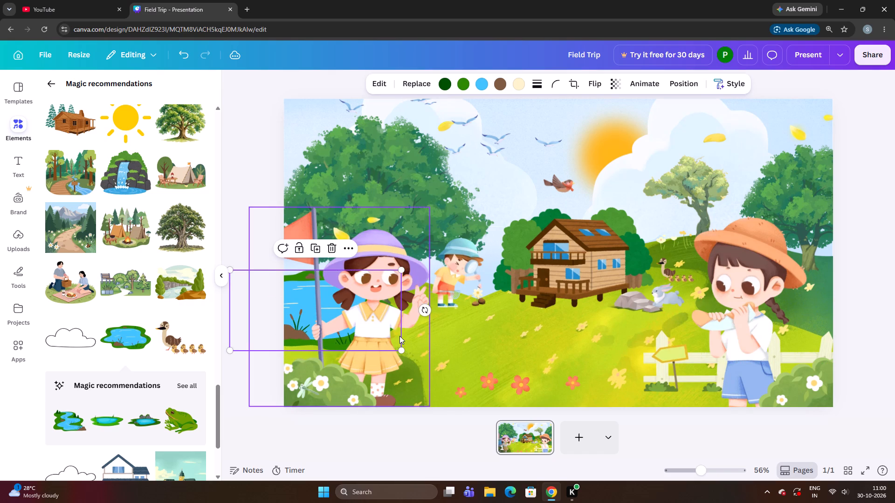
# Nudge the pond slightly right and down so it sits on the grass just above the white-flowered bush.
pyautogui.press('Right')
pyautogui.press('Right')
pyautogui.press('Right')
pyautogui.press('Right')
pyautogui.press('Right')
pyautogui.press('Right')
pyautogui.press('Right')
pyautogui.press('Right')
pyautogui.press('Right')
pyautogui.press('Right')
pyautogui.press('Right')
pyautogui.press('Right')
pyautogui.press('Right')
pyautogui.press('Right')
pyautogui.press('Right')
pyautogui.press('Right')
pyautogui.press('Right')
pyautogui.press('Right')
pyautogui.press('Right')
pyautogui.press('Right')
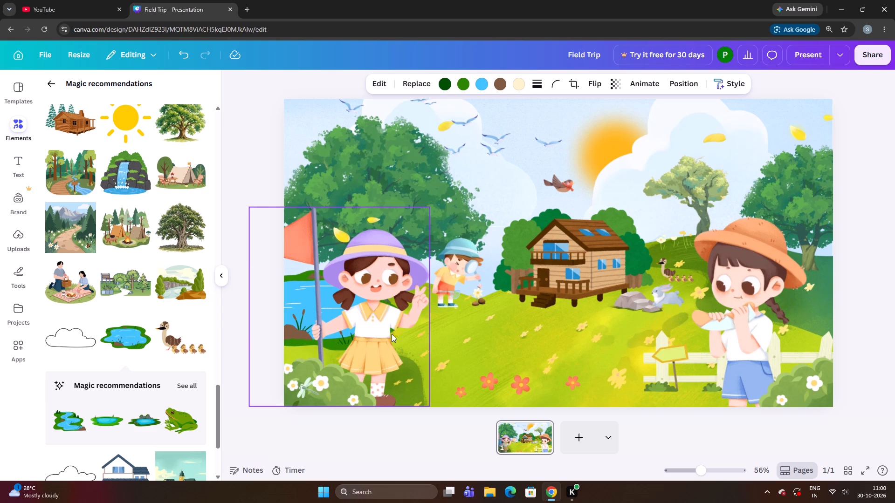
pyautogui.press('Down')
pyautogui.press('Down')
pyautogui.press('Down')
pyautogui.press('Down')
pyautogui.press('Down')
pyautogui.press('Down')
pyautogui.press('Down')
pyautogui.press('Down')
pyautogui.press('Down')
pyautogui.press('Down')
pyautogui.press('Down')
pyautogui.press('Down')
pyautogui.press('Down')
pyautogui.press('Down')
pyautogui.press('Down')
pyautogui.press('Down')
pyautogui.press('Down')
pyautogui.press('Down')
pyautogui.press('Down')
pyautogui.press('Down')
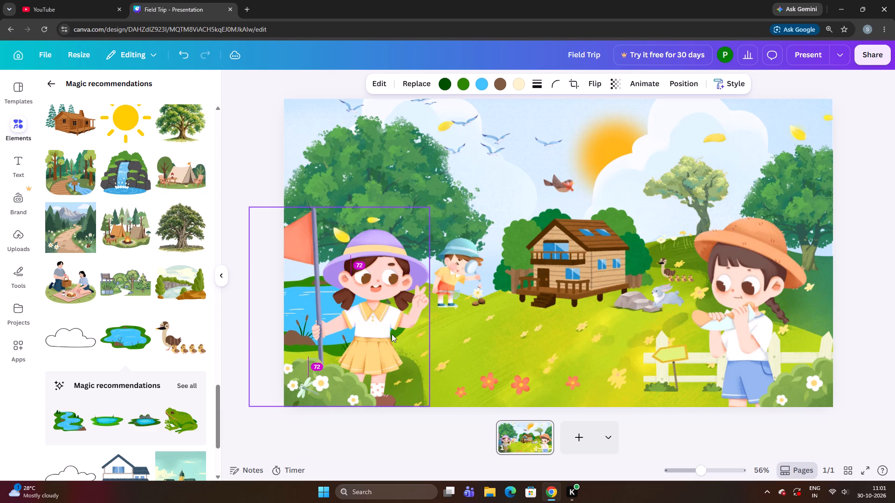
pyautogui.press('Down')
pyautogui.press('Down')
pyautogui.press('Down')
pyautogui.press('Down')
pyautogui.press('Down')
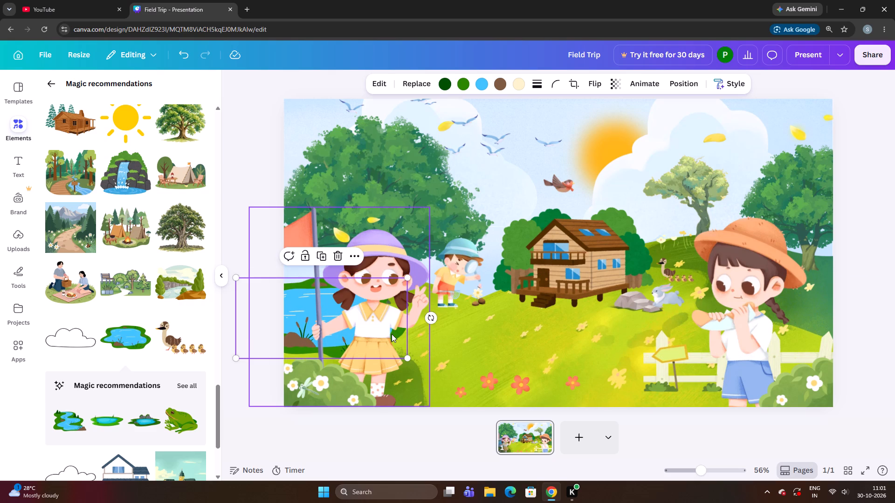
pyautogui.press('Down')
pyautogui.press('Right')
pyautogui.press('Right')
pyautogui.press('Right')
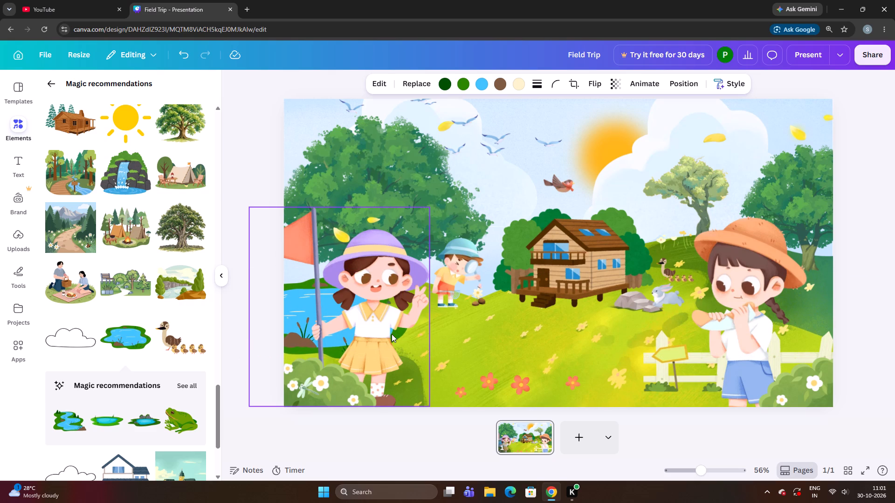
pyautogui.press('Right')
pyautogui.press('Right')
pyautogui.press('Right')
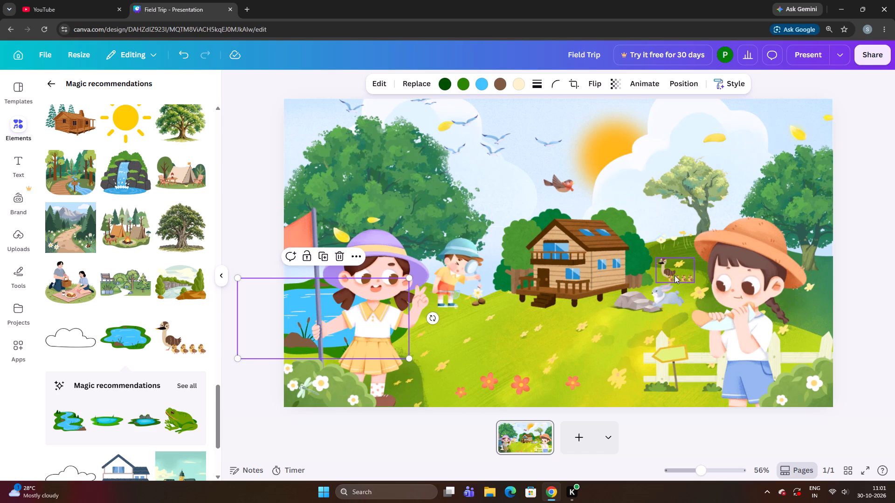
# Move the duck family from the hillside to the pond's far edge and send it backward behind the waving girl's flagpole.
pyautogui.moveTo(675, 275); pyautogui.dragTo(319, 342)
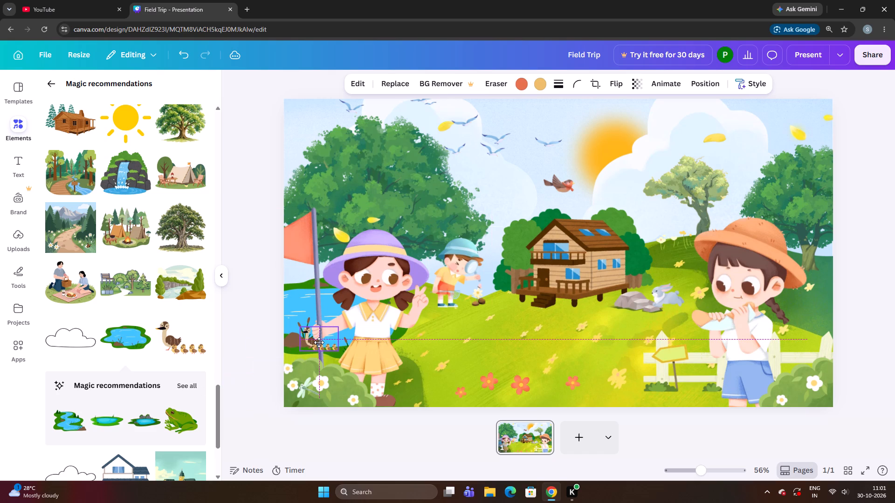
pyautogui.moveTo(319, 342); pyautogui.dragTo(318, 344)
pyautogui.moveTo(318, 344); pyautogui.dragTo(305, 310)
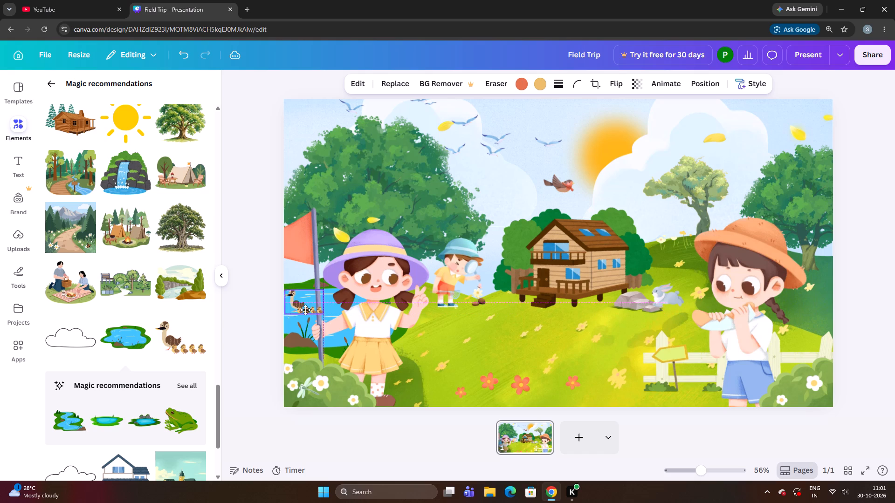
pyautogui.moveTo(305, 310); pyautogui.dragTo(304, 285)
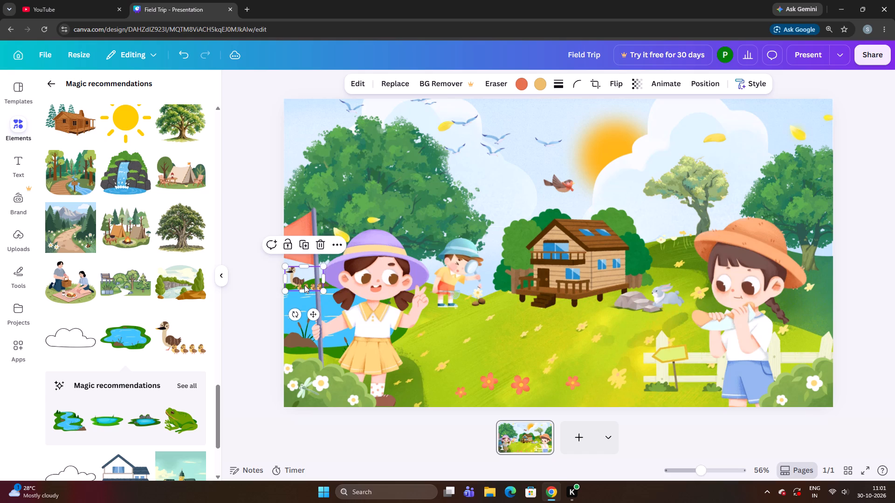
pyautogui.rightClick(304, 285)
pyautogui.click(359, 223)
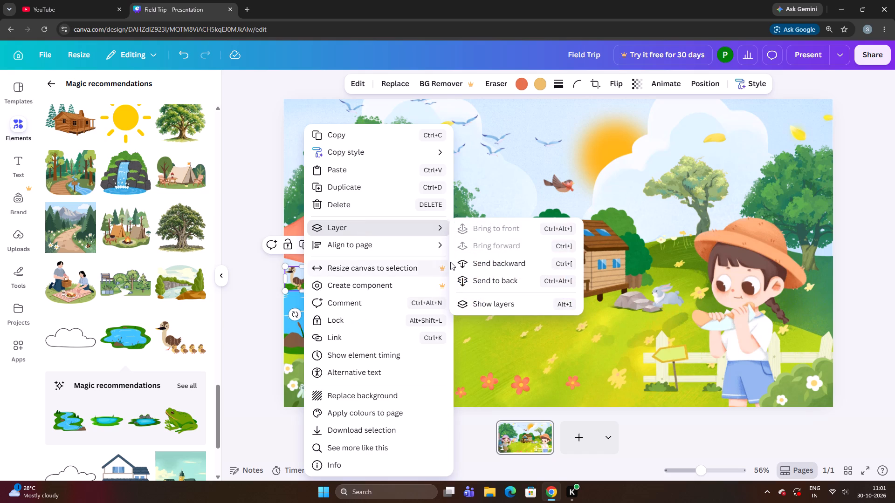
pyautogui.click(463, 266)
pyautogui.click(249, 187)
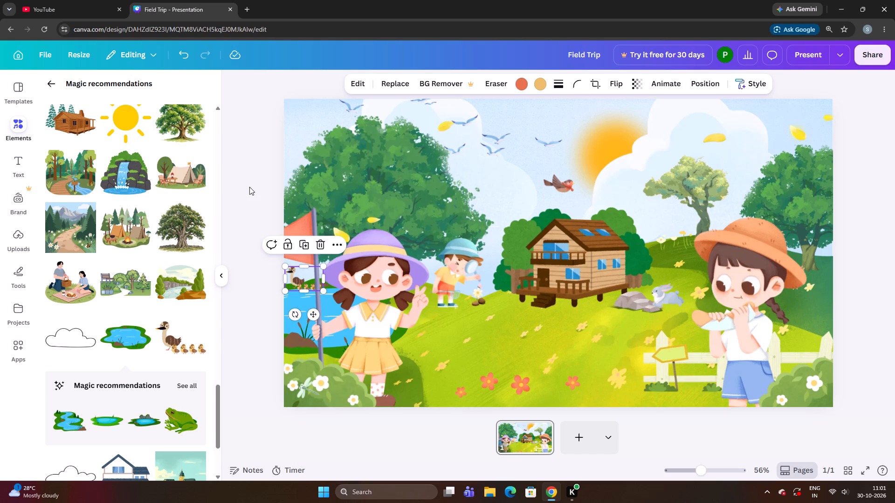
# Place the duck family beside the reeds on the pond's near bank, behind the flagpole.
pyautogui.moveTo(305, 280); pyautogui.dragTo(305, 286)
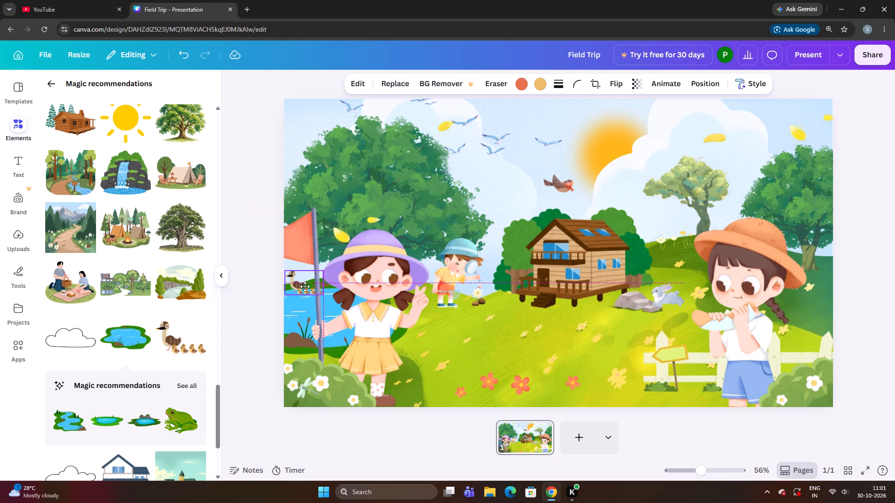
pyautogui.moveTo(305, 286); pyautogui.dragTo(313, 341)
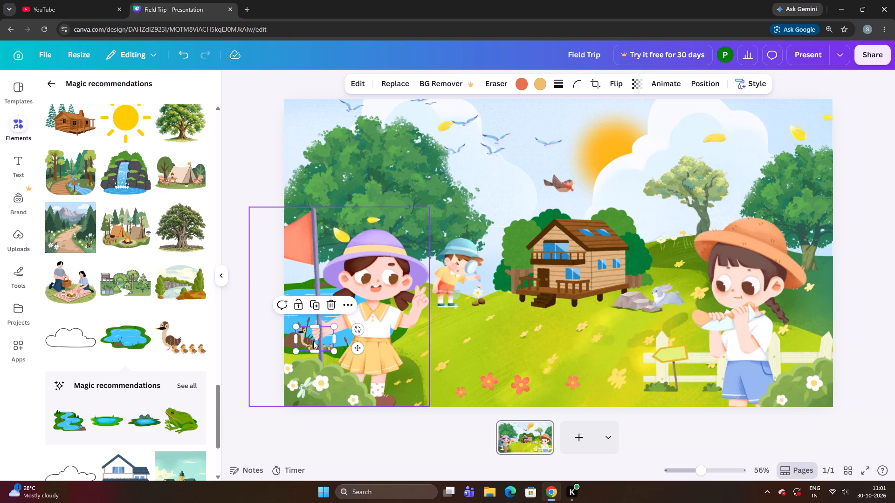
pyautogui.press('Right')
pyautogui.press('Right')
pyautogui.press('Right')
pyautogui.press('Right')
pyautogui.press('Right')
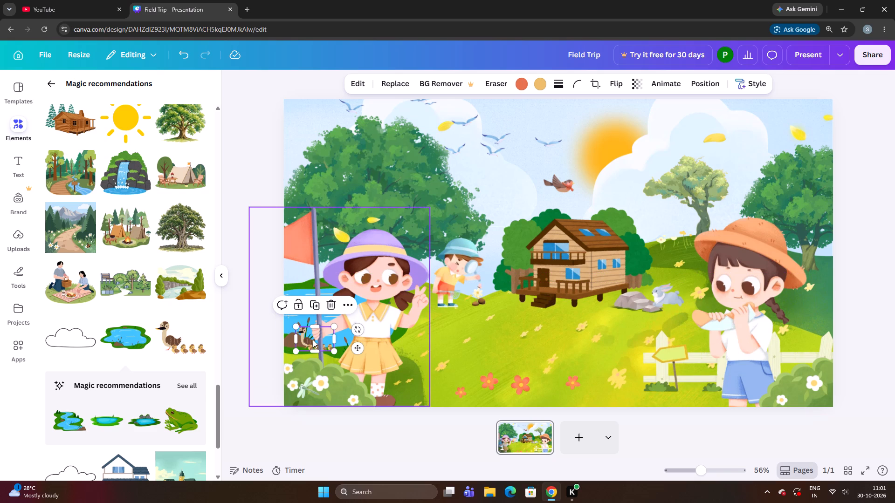
pyautogui.click(312, 342)
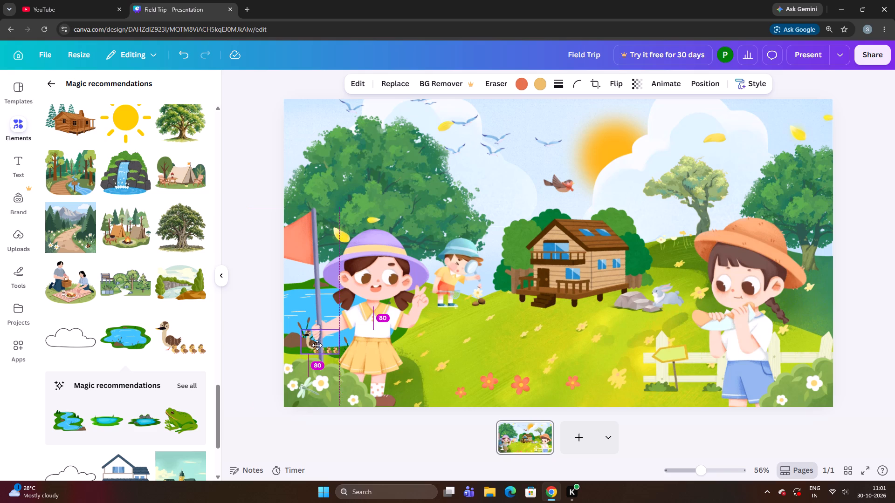
pyautogui.press('Right')
pyautogui.press('Right')
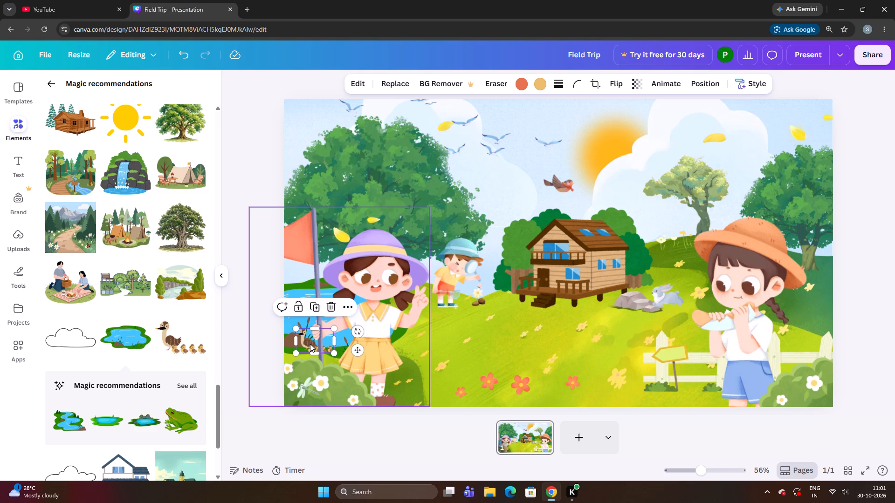
pyautogui.click(301, 344)
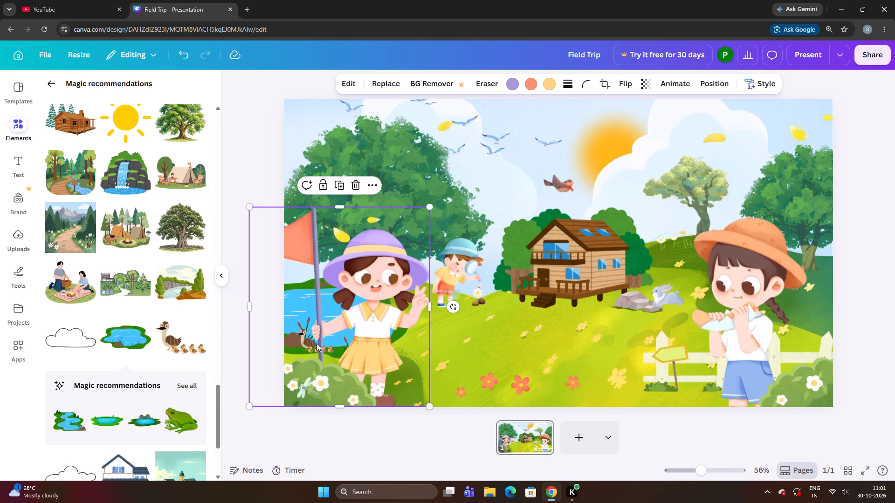
pyautogui.click(317, 343)
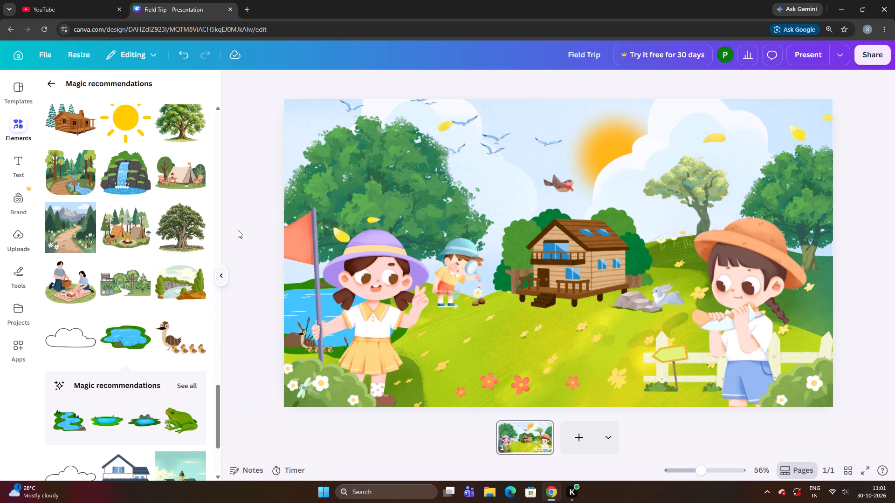
# Add the forest campsite graphic with two tents and a campfire, and position it over the large tree behind the waving girl.
pyautogui.click(133, 233)
pyautogui.moveTo(621, 276); pyautogui.dragTo(551, 208)
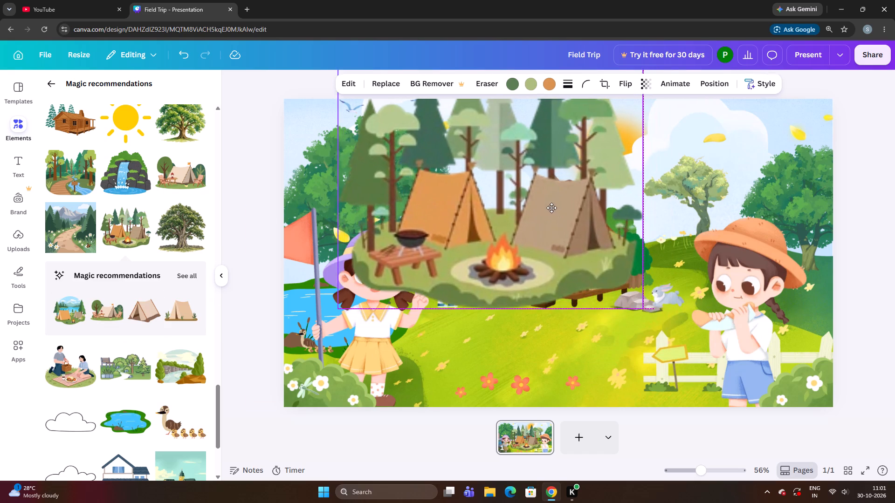
pyautogui.moveTo(551, 208); pyautogui.dragTo(620, 193)
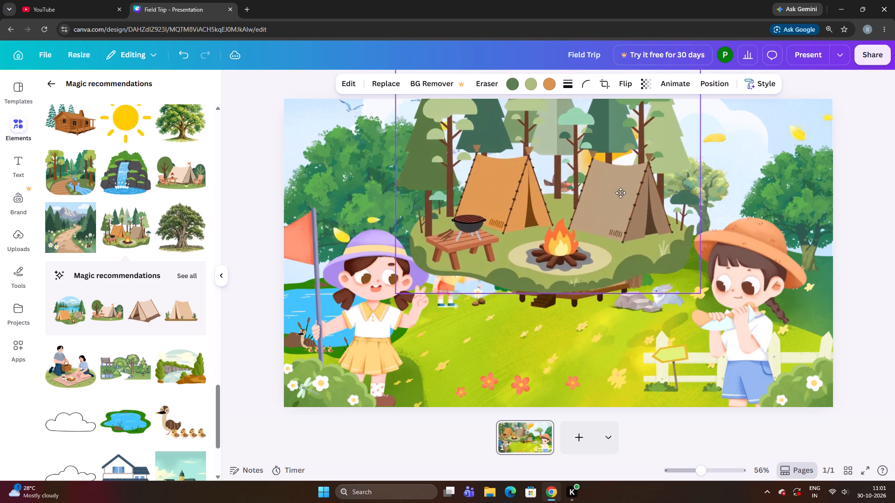
pyautogui.moveTo(620, 193); pyautogui.dragTo(478, 193)
pyautogui.moveTo(479, 194); pyautogui.dragTo(490, 201)
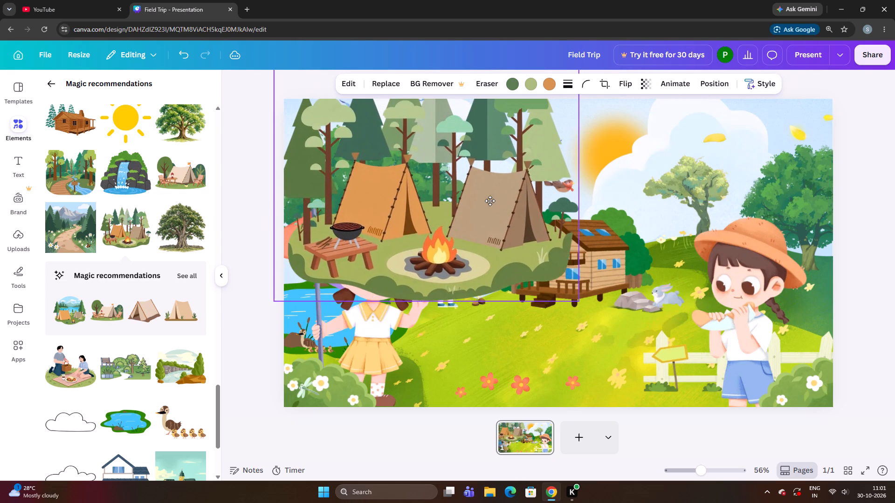
pyautogui.moveTo(490, 201); pyautogui.dragTo(490, 196)
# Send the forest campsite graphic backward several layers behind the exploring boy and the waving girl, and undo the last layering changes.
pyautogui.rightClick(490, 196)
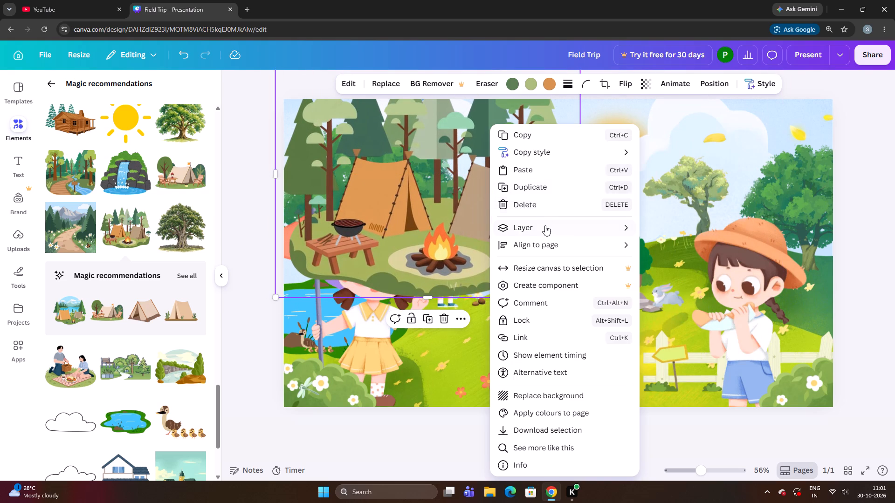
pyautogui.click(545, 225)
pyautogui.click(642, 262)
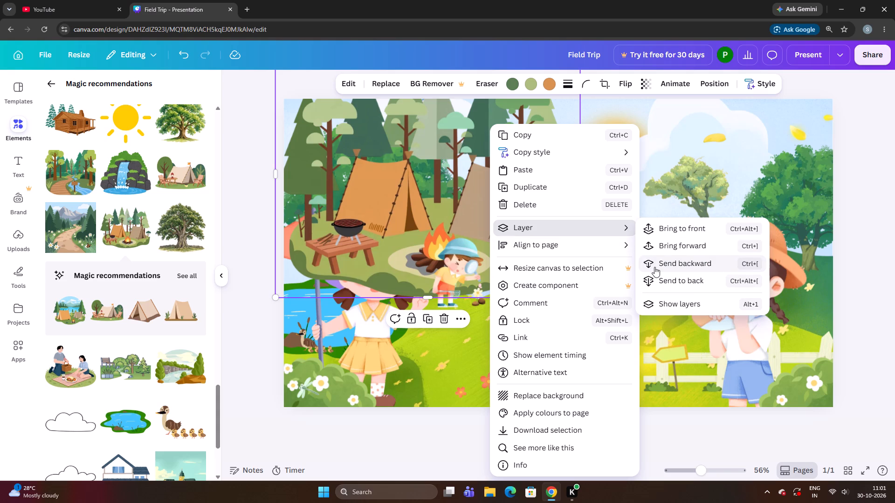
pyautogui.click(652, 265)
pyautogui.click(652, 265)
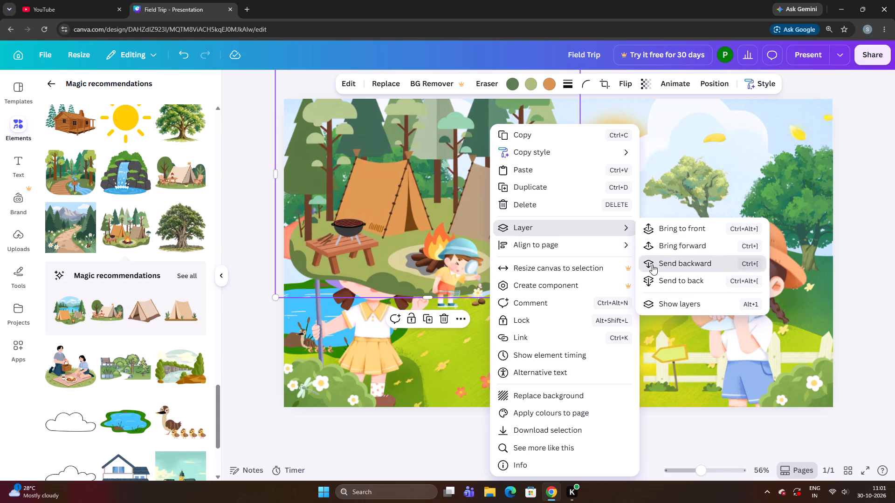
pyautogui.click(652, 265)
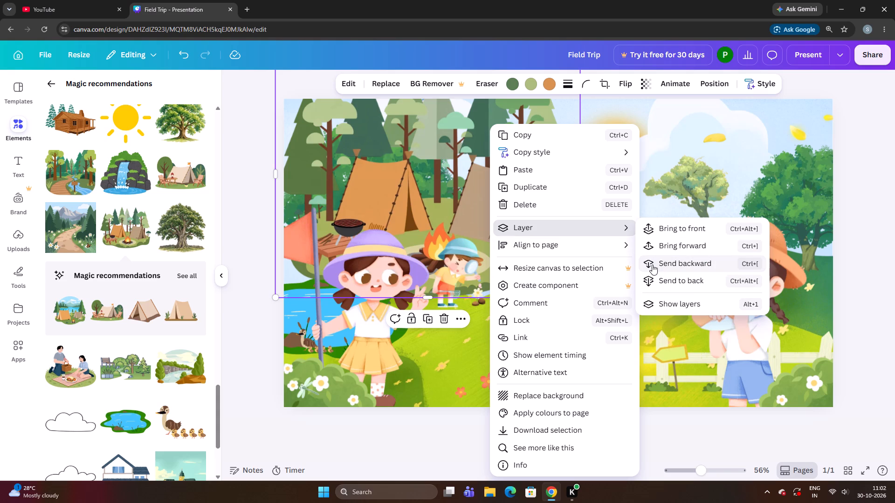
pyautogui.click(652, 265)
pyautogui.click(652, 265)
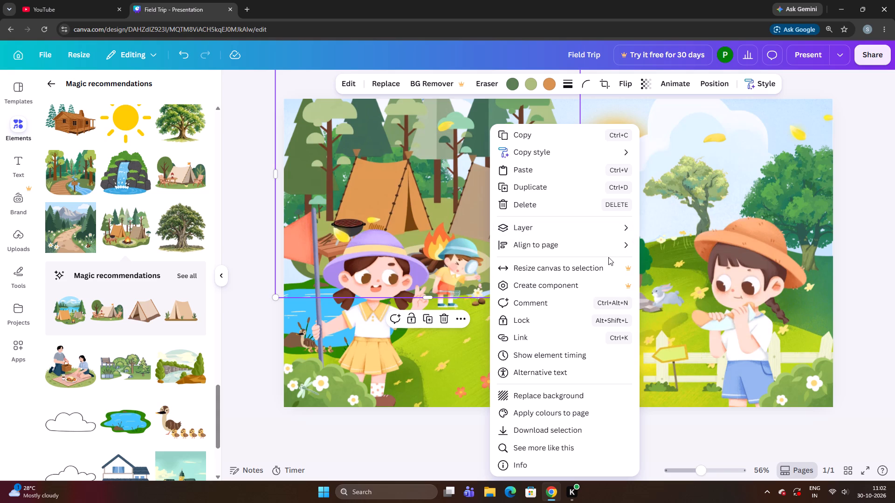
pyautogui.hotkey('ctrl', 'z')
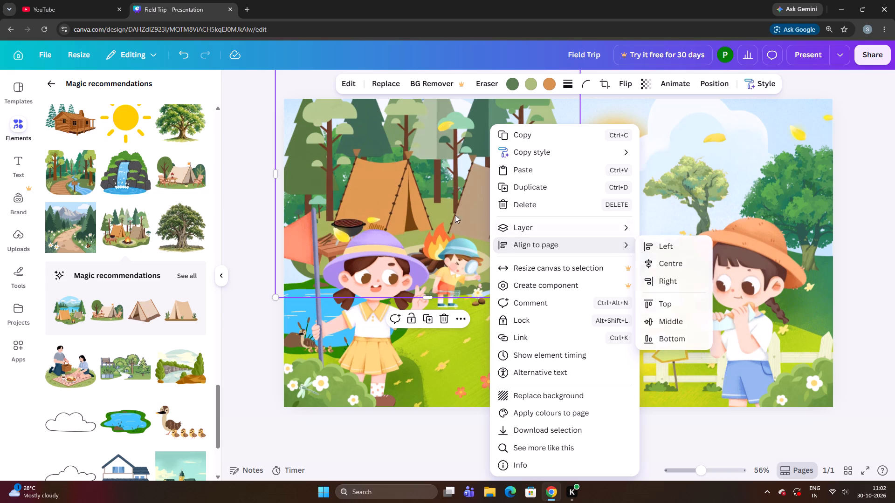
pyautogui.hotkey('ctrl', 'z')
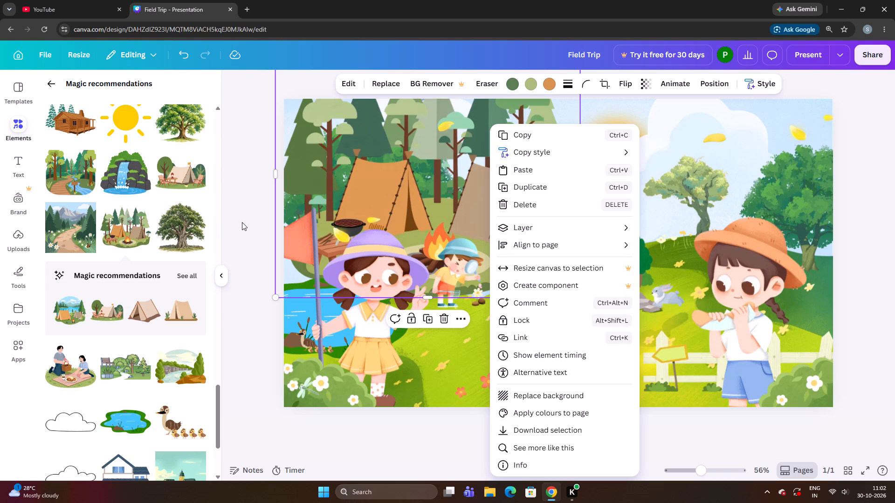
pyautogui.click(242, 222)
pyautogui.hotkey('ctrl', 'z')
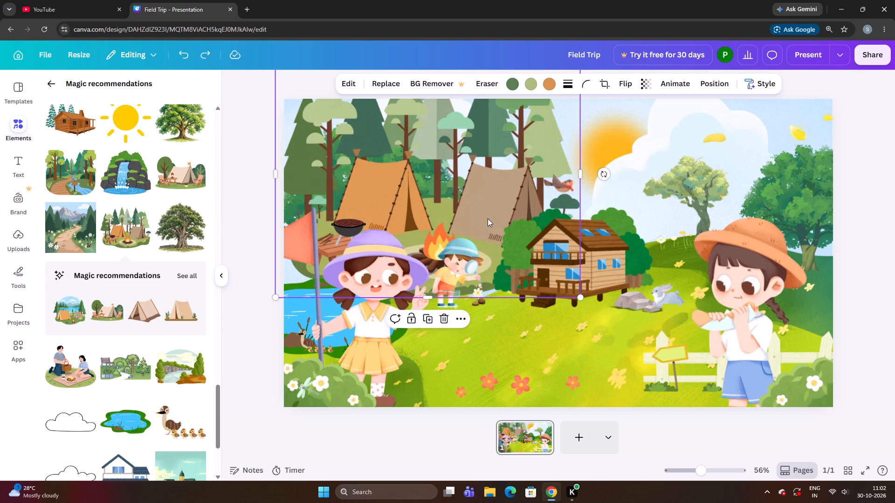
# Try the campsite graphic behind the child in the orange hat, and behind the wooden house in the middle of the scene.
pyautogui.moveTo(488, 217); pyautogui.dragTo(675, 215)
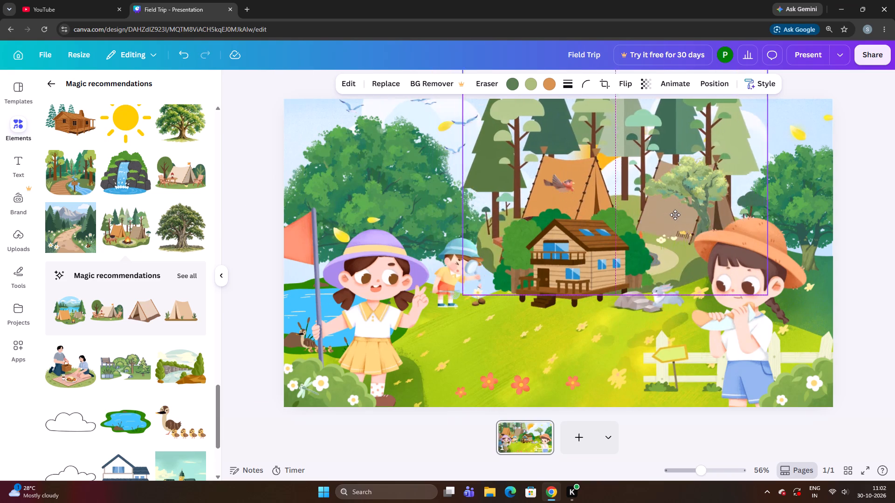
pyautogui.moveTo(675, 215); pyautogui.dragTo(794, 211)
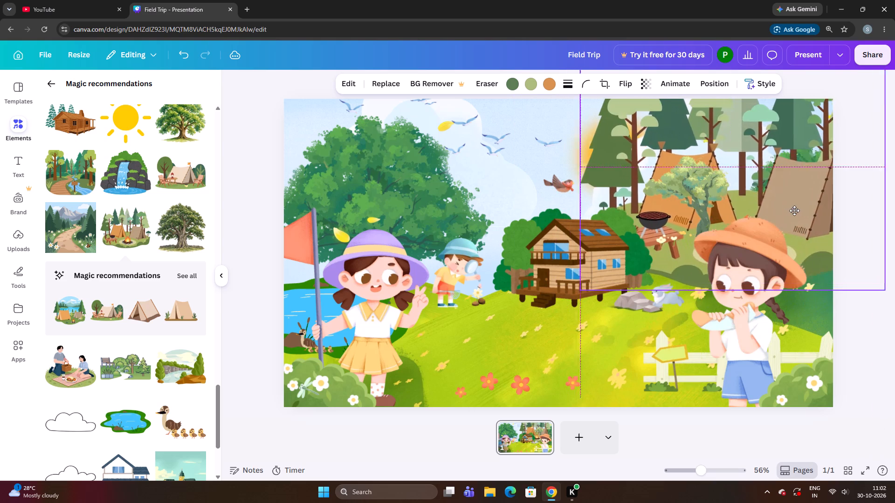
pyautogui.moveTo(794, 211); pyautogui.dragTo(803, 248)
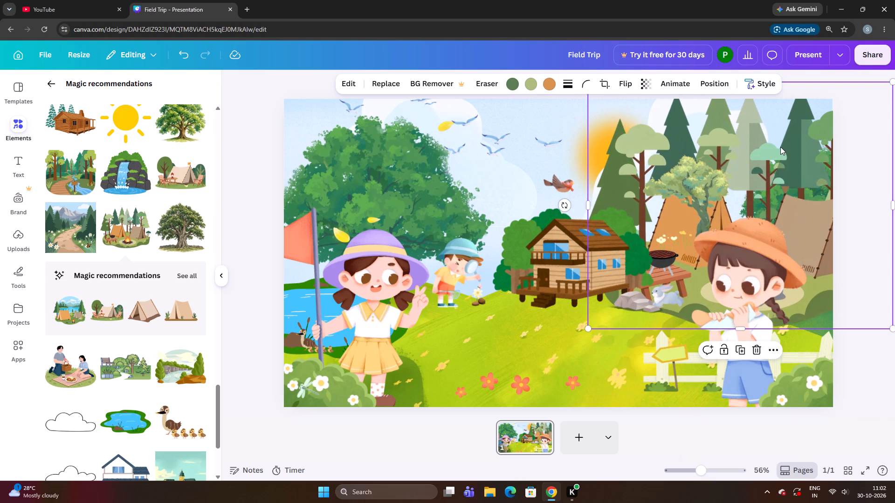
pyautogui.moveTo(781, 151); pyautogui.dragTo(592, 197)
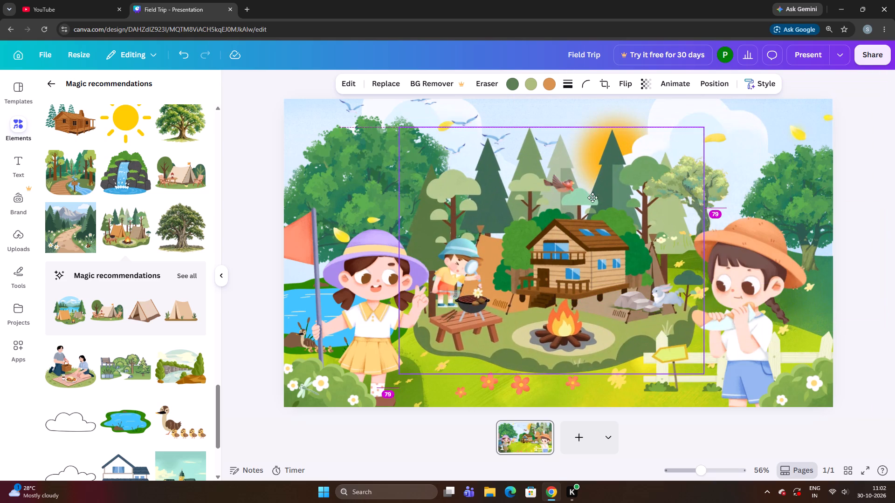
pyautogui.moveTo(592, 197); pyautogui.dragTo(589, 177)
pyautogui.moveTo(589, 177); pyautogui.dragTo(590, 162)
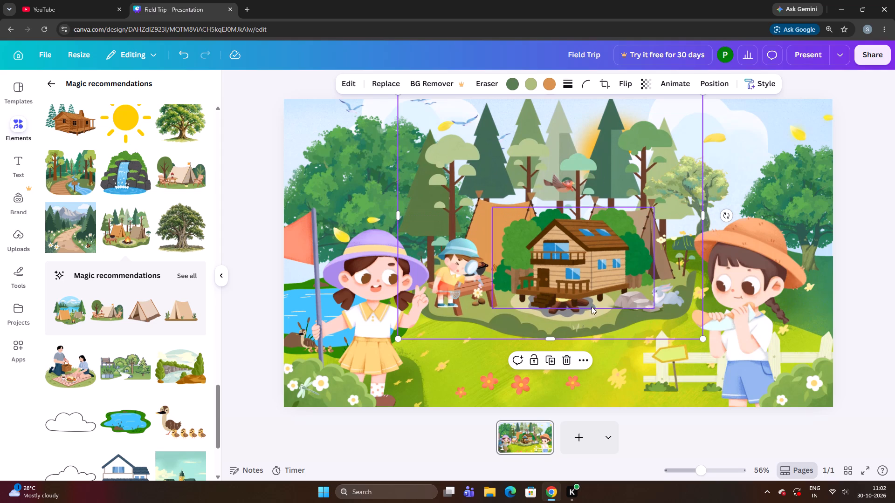
# Delete the forest campsite graphic from the scene.
pyautogui.click(565, 363)
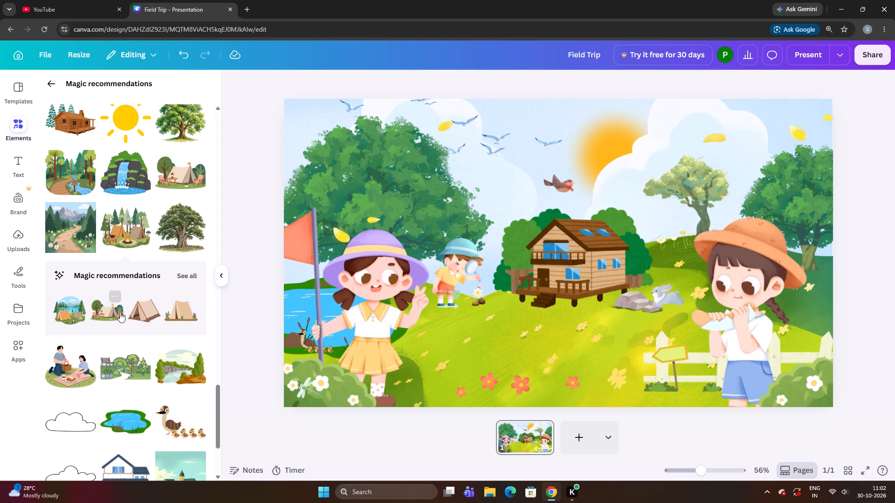
# Show all camping-related recommendations and add the wooden signpost with blue and red arrow boards.
pyautogui.click(179, 278)
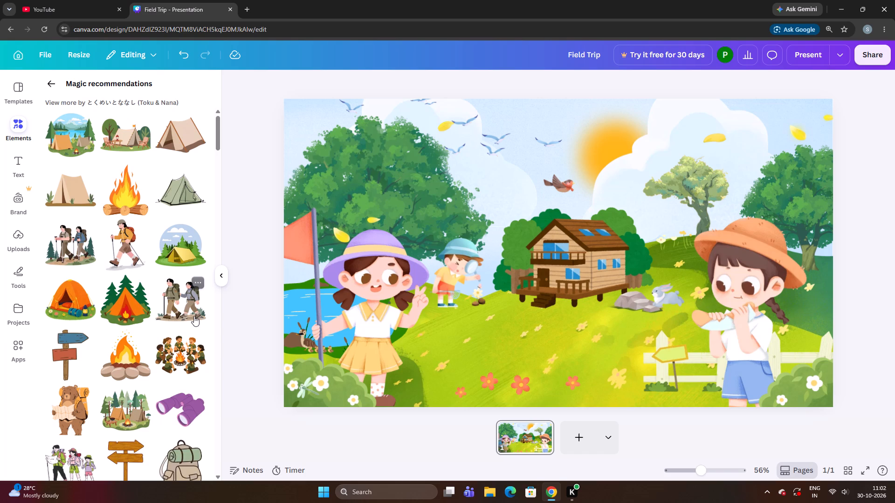
pyautogui.click(57, 355)
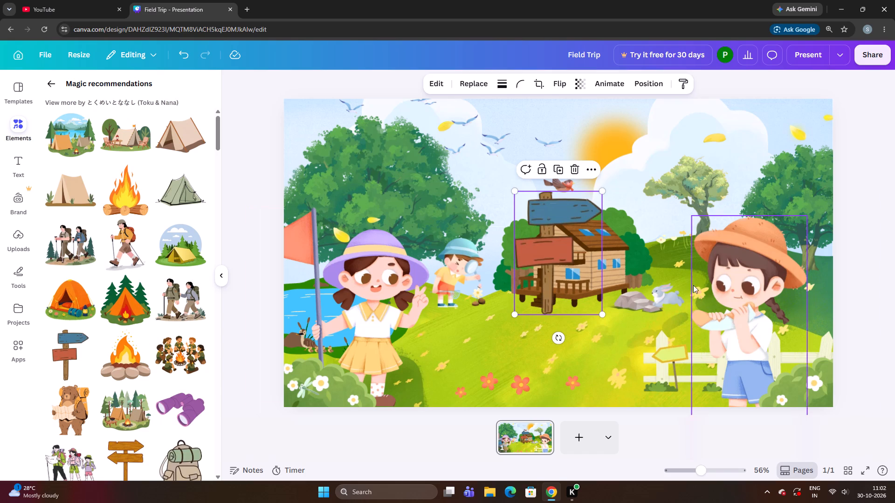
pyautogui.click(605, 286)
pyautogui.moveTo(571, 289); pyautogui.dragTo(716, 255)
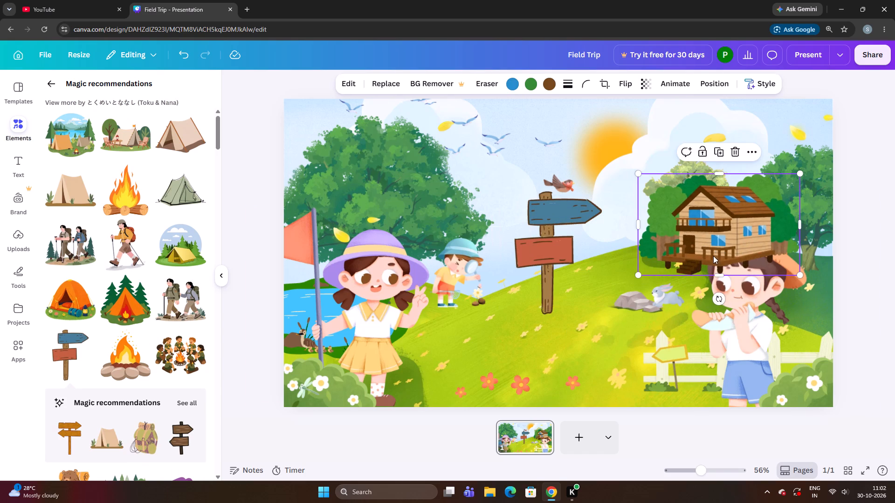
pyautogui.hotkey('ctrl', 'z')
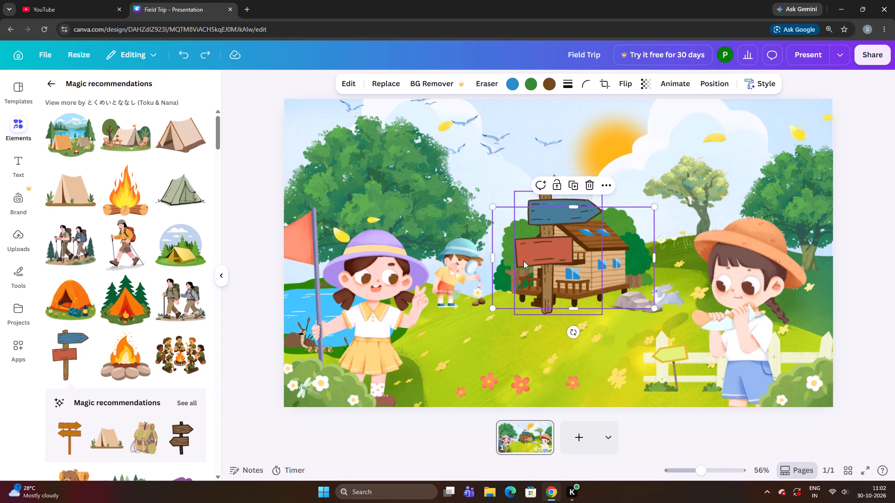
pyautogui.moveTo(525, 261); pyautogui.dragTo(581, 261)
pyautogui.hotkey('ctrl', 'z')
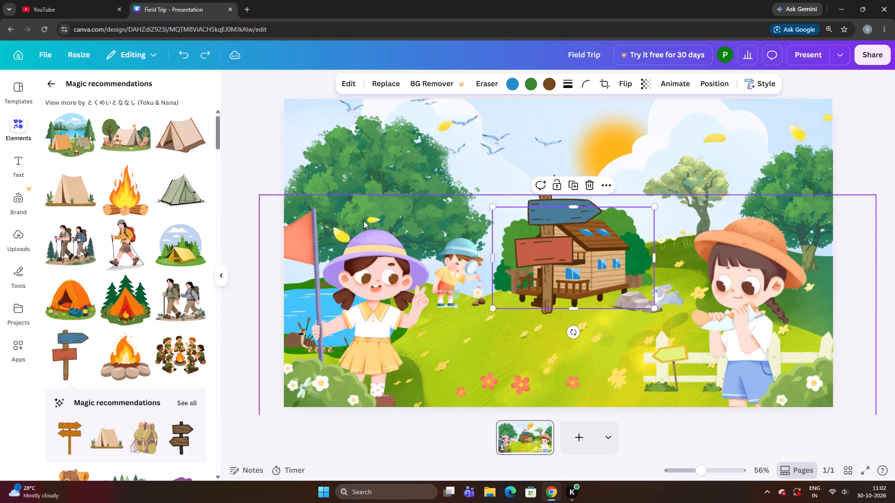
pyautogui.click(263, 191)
# Move the signpost down in front of the wooden house and shrink it to about half its size.
pyautogui.moveTo(543, 264); pyautogui.dragTo(541, 312)
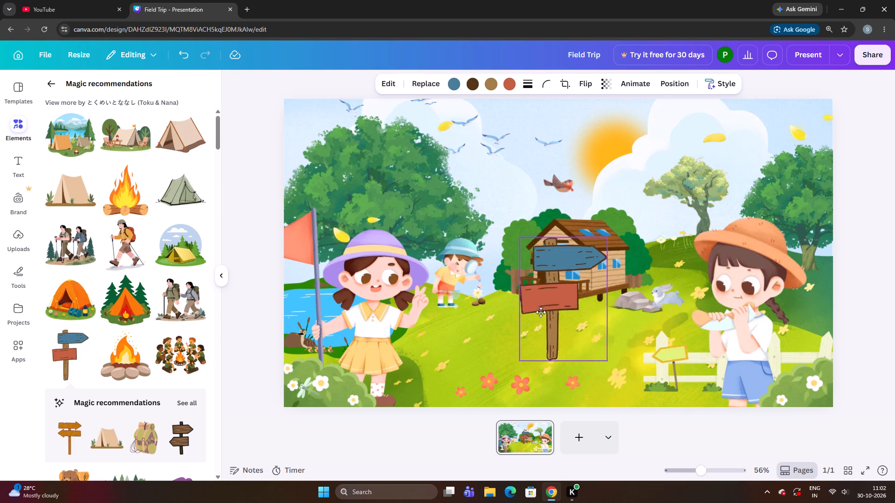
pyautogui.moveTo(541, 312); pyautogui.dragTo(537, 312)
pyautogui.moveTo(595, 364); pyautogui.dragTo(551, 311)
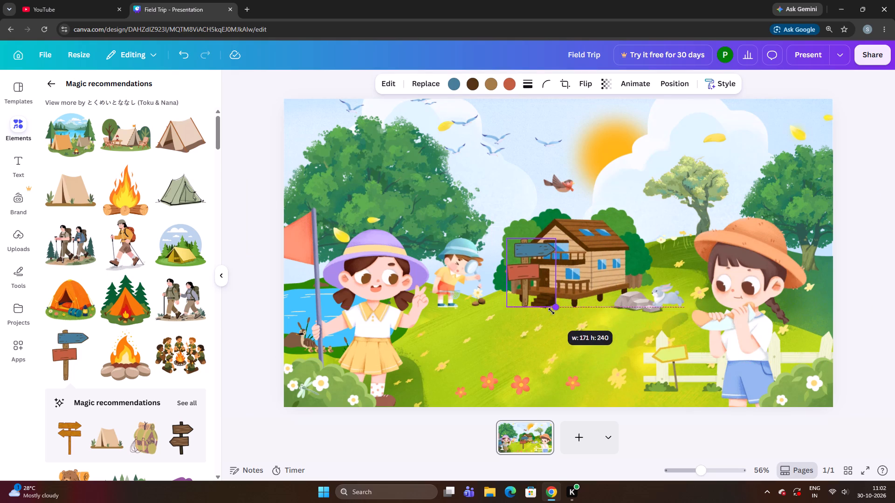
pyautogui.moveTo(551, 311); pyautogui.dragTo(545, 304)
# Place the signpost on the hillside below the small tree, between the house and the orange-hatted child, and shrink it further.
pyautogui.moveTo(530, 280); pyautogui.dragTo(683, 244)
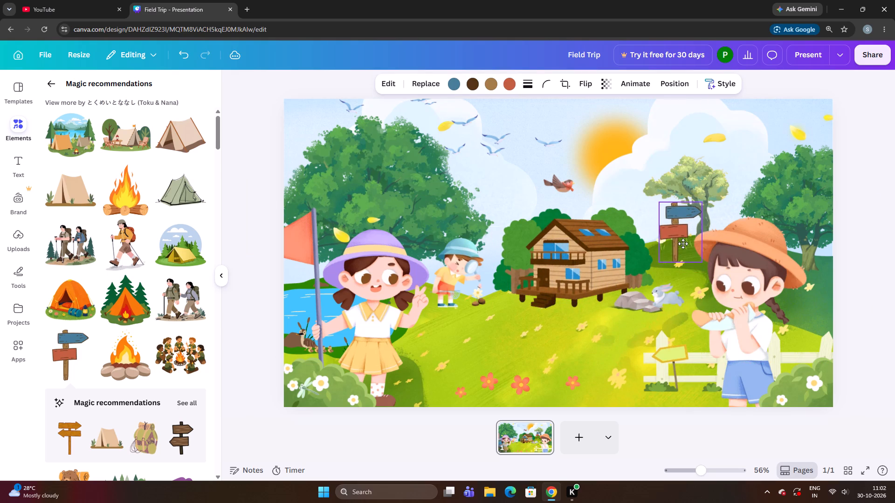
pyautogui.moveTo(683, 244); pyautogui.dragTo(675, 251)
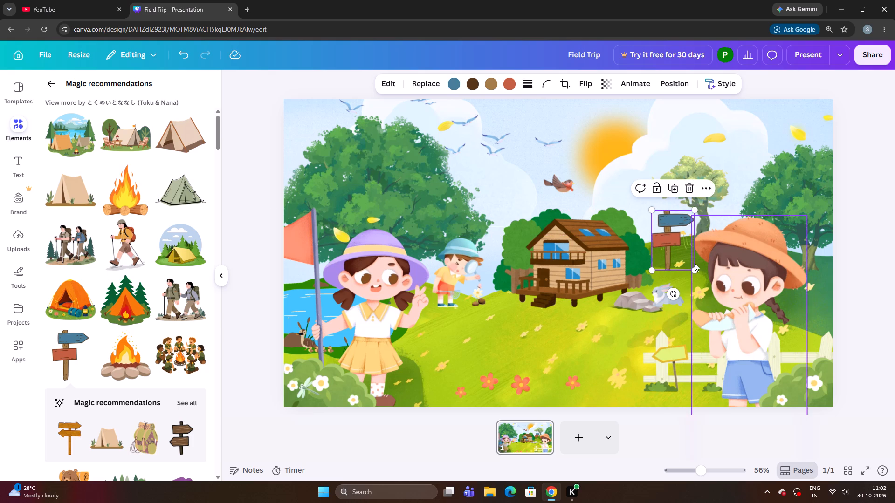
pyautogui.moveTo(694, 268); pyautogui.dragTo(679, 253)
pyautogui.moveTo(668, 241); pyautogui.dragTo(670, 244)
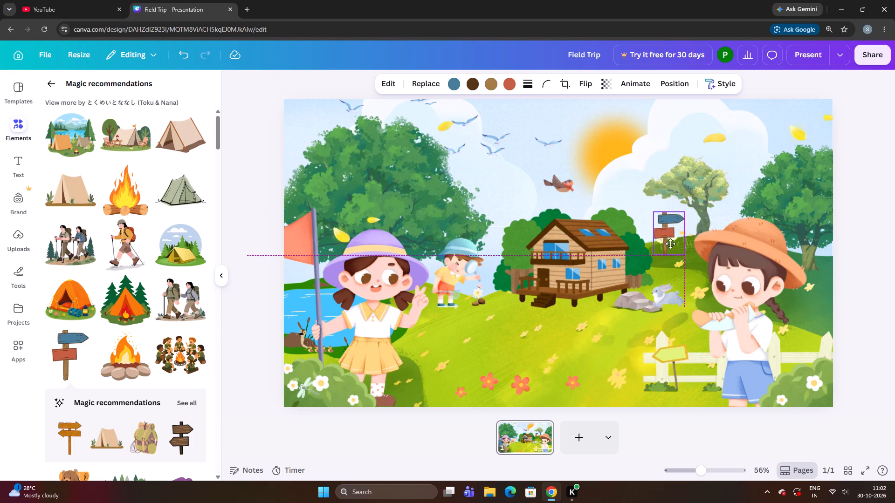
pyautogui.moveTo(670, 244); pyautogui.dragTo(670, 245)
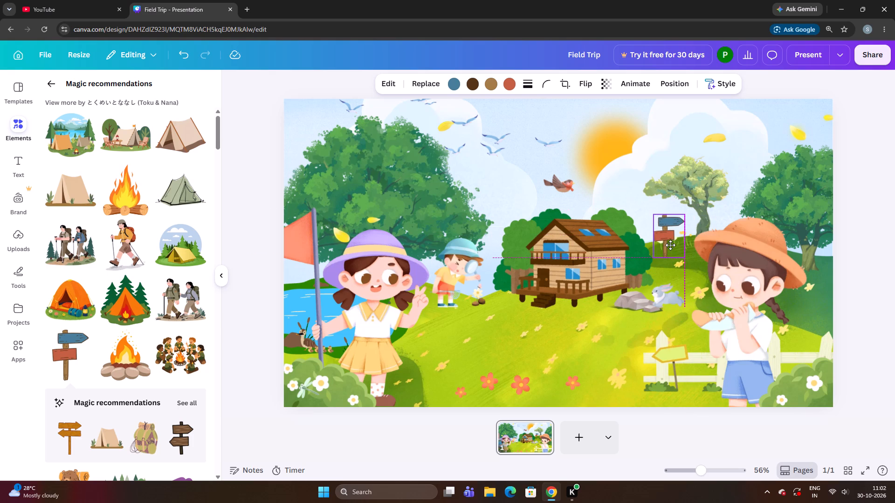
pyautogui.moveTo(670, 245); pyautogui.dragTo(673, 250)
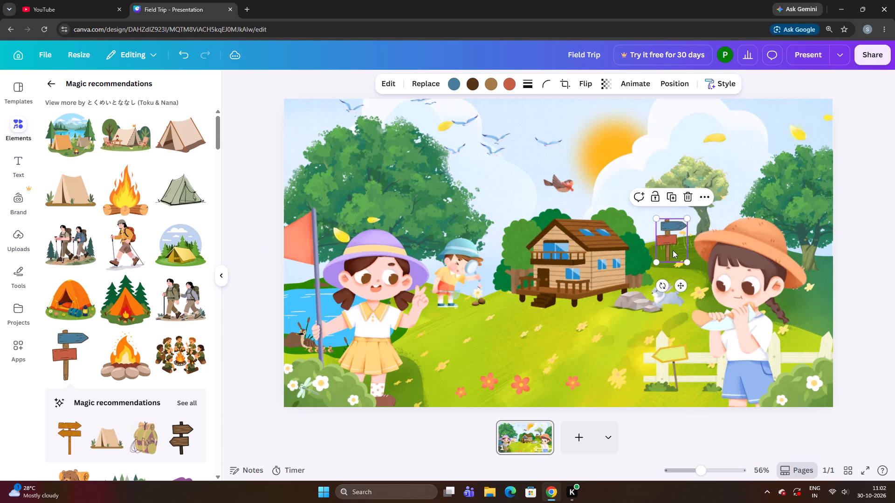
# Nudge the signpost slightly left and down so it stands on the hill slope between the house and the small tree.
pyautogui.press('Right')
pyautogui.press('Right')
pyautogui.press('Right')
pyautogui.press('Right')
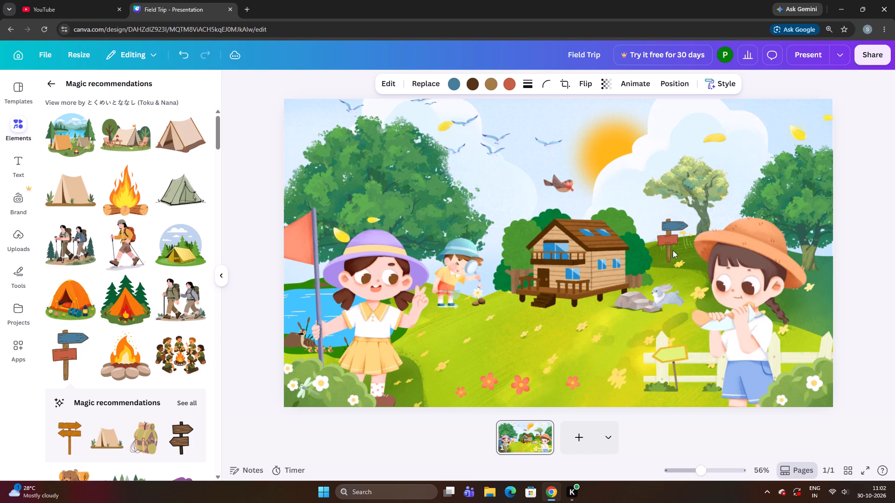
pyautogui.press('Right')
pyautogui.press('Right')
pyautogui.press('Right')
pyautogui.press('Right')
pyautogui.press('Right')
pyautogui.press('Right')
pyautogui.press('Right')
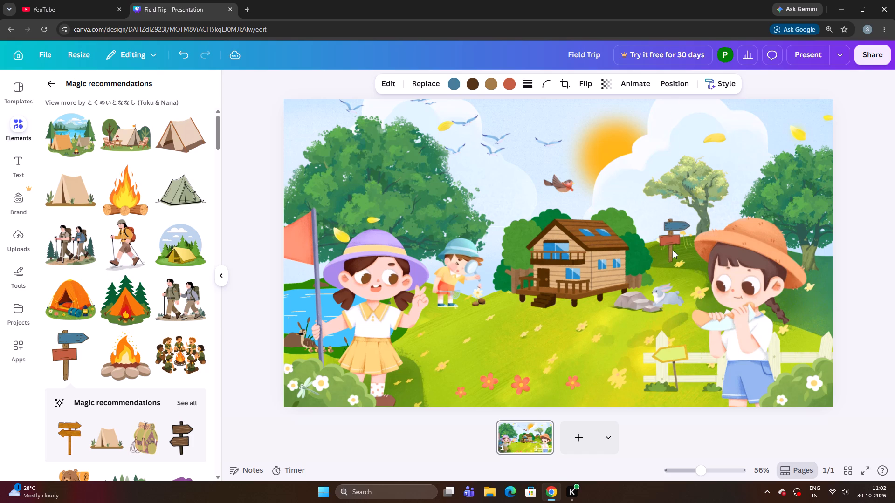
pyautogui.press('Down')
pyautogui.press('Left')
pyautogui.press('Left')
pyautogui.press('Left')
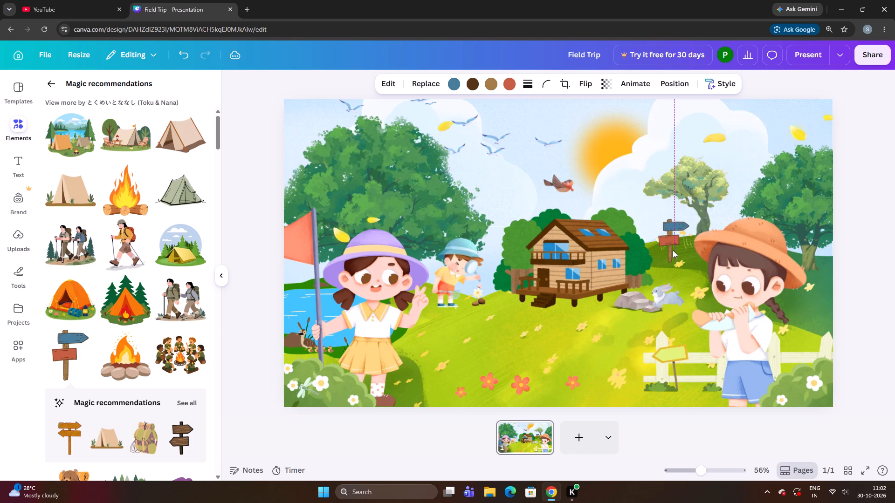
pyautogui.press('Left')
pyautogui.press('Left')
pyautogui.press('Left')
pyautogui.press('Left')
pyautogui.press('Left')
pyautogui.press('Left')
pyautogui.press('Down')
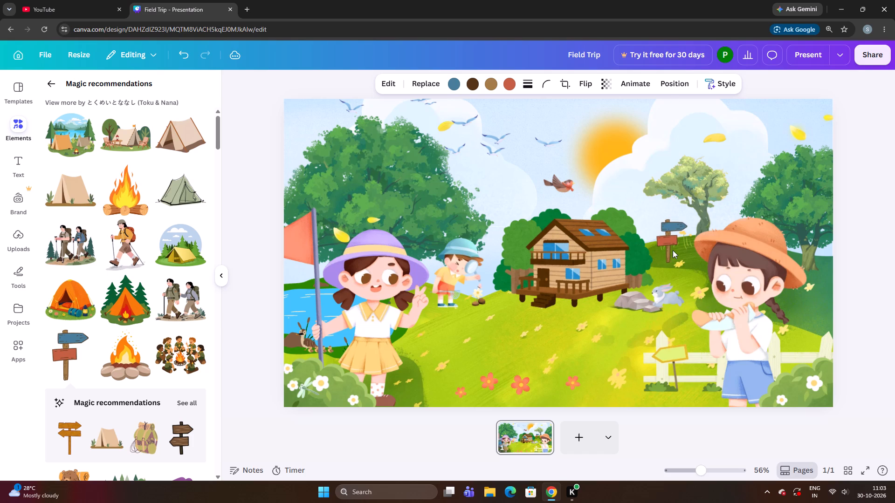
pyautogui.press('Down')
pyautogui.press('Down')
pyautogui.press('Down')
pyautogui.press('Down')
pyautogui.press('Up')
pyautogui.press('Left')
pyautogui.press('Left')
pyautogui.press('Left')
pyautogui.press('Left')
pyautogui.press('Left')
pyautogui.press('Left')
pyautogui.press('Left')
pyautogui.press('Left')
pyautogui.press('Left')
pyautogui.press('Left')
pyautogui.press('Left')
pyautogui.press('Left')
pyautogui.press('Left')
pyautogui.press('Left')
pyautogui.press('Left')
pyautogui.press('Left')
pyautogui.press('Left')
pyautogui.press('Left')
pyautogui.press('Left')
pyautogui.press('Left')
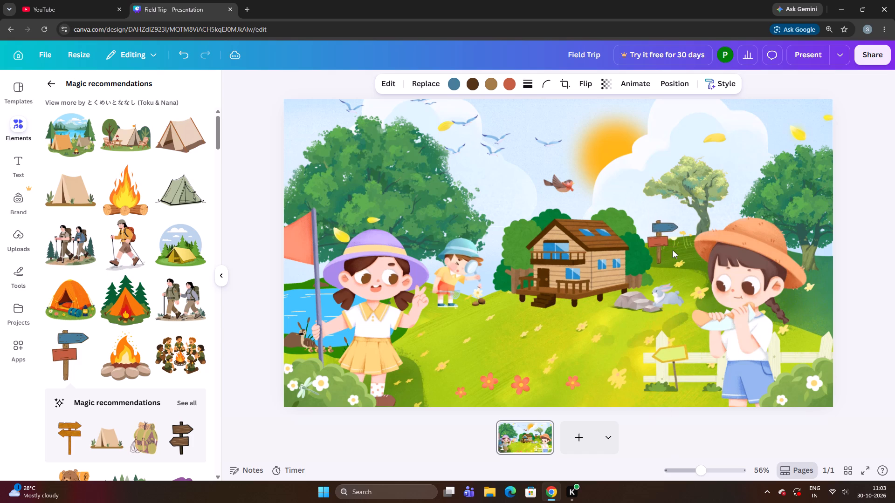
pyautogui.press('Down')
pyautogui.press('Down')
pyautogui.press('Down')
pyautogui.press('Right')
pyautogui.press('Right')
pyautogui.press('Right')
pyautogui.press('Right')
pyautogui.press('Right')
pyautogui.press('Right')
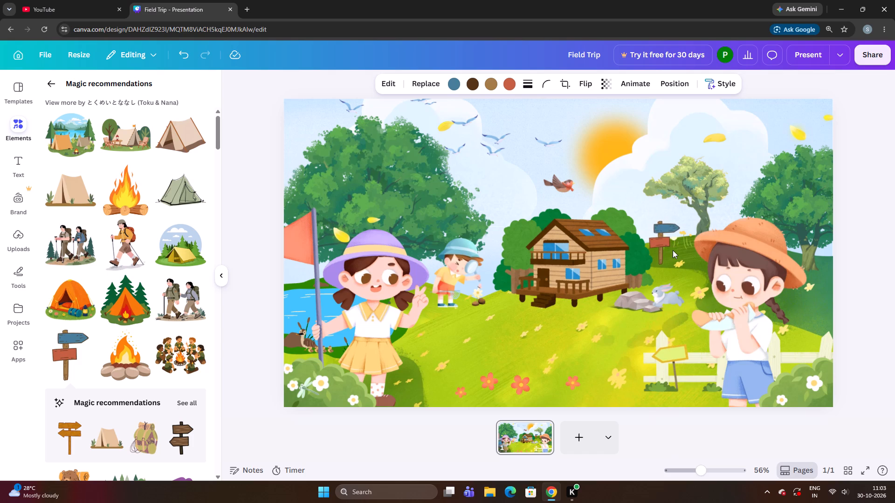
pyautogui.press('Right')
pyautogui.press('Right')
pyautogui.press('Down')
pyautogui.press('Down')
pyautogui.press('Right')
pyautogui.press('Right')
pyautogui.press('Down')
pyautogui.press('Down')
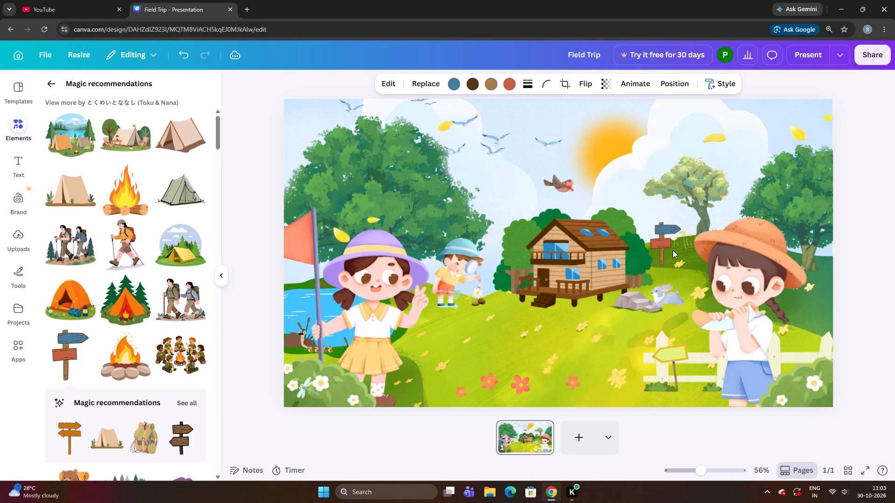
pyautogui.press('Right')
pyautogui.press('Right')
pyautogui.press('Right')
pyautogui.press('Right')
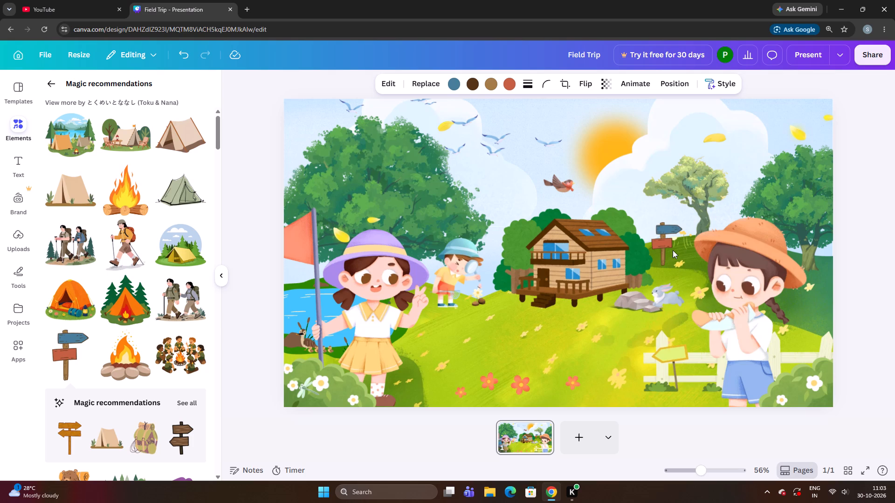
# Nudge the signpost slightly right along the hill slope, away from the wooden house.
pyautogui.press('Right')
pyautogui.press('Right')
pyautogui.press('Right')
pyautogui.press('Right')
pyautogui.press('Right')
pyautogui.press('Right')
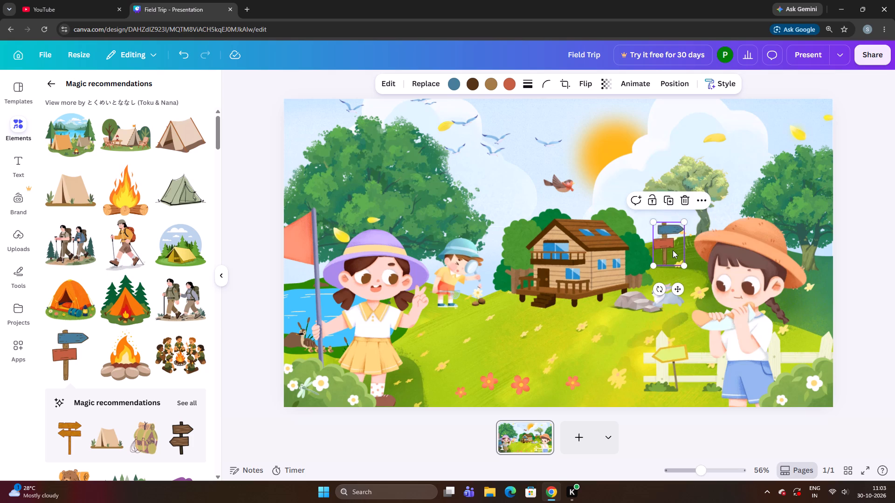
pyautogui.press('Right')
pyautogui.press('Right')
pyautogui.press('Right')
pyautogui.press('Right')
pyautogui.press('Right')
pyautogui.press('Right')
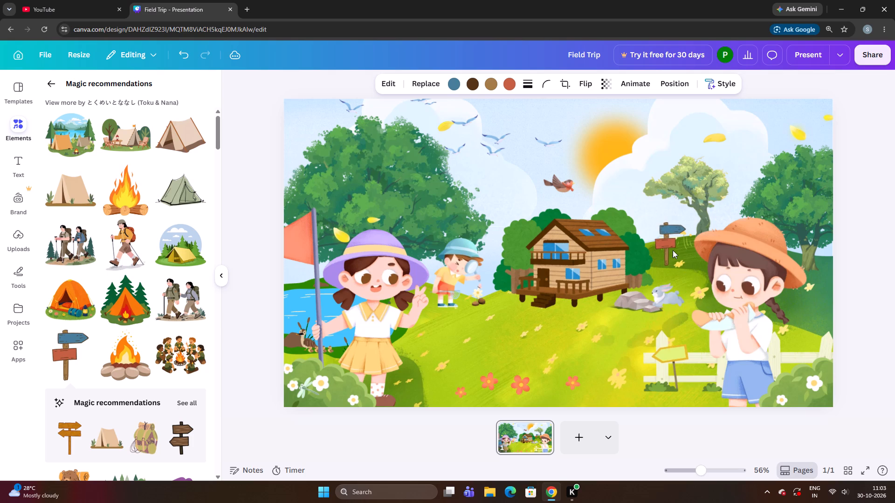
# Adjust the signpost's height in small nudges down and up, settling it slightly lower on the hill slope.
pyautogui.press('Down')
pyautogui.press('Down')
pyautogui.press('Down')
pyautogui.press('Down')
pyautogui.press('Down')
pyautogui.press('Down')
pyautogui.press('Up')
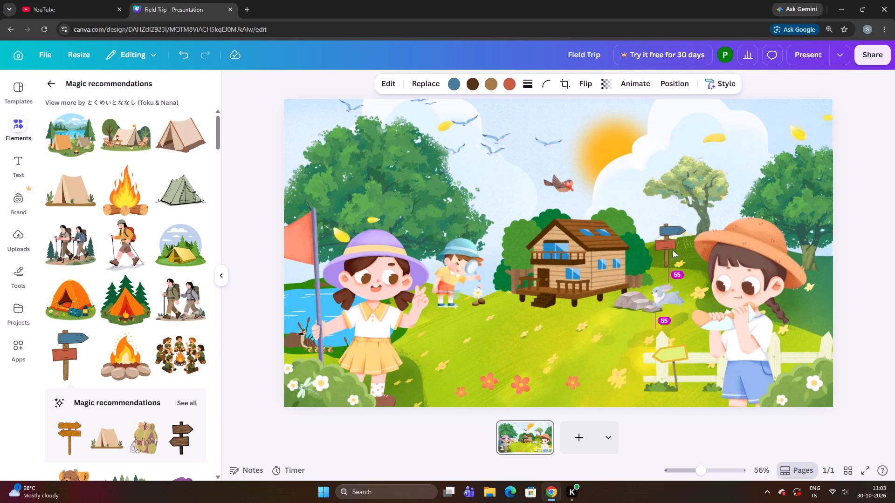
pyautogui.press('Up')
pyautogui.press('Up')
pyautogui.press('Up')
pyautogui.press('Up')
pyautogui.press('Up')
pyautogui.press('Up')
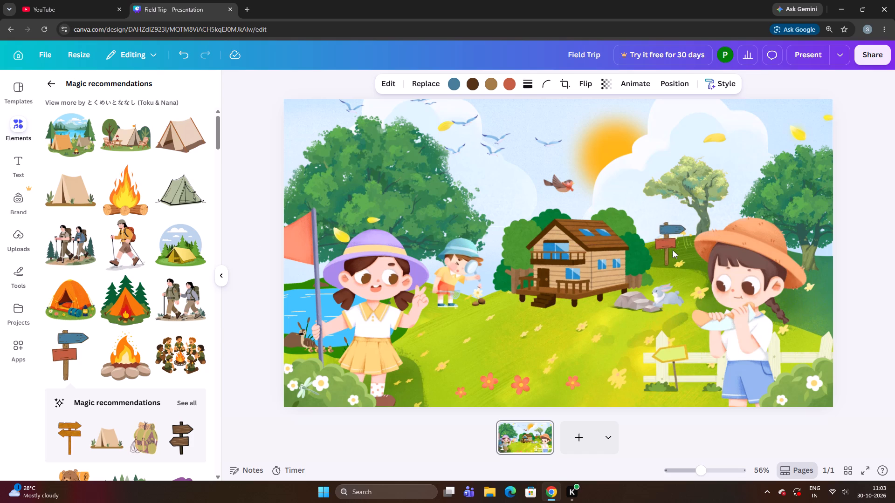
pyautogui.press('Up')
pyautogui.press('Up')
pyautogui.press('Up')
pyautogui.press('Up')
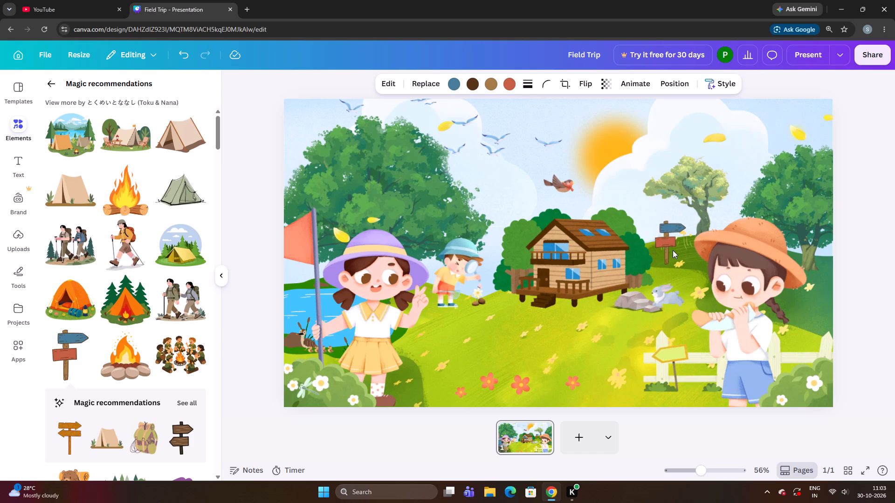
pyautogui.press('Down')
pyautogui.press('Down')
pyautogui.press('Down')
pyautogui.press('Down')
pyautogui.press('Down')
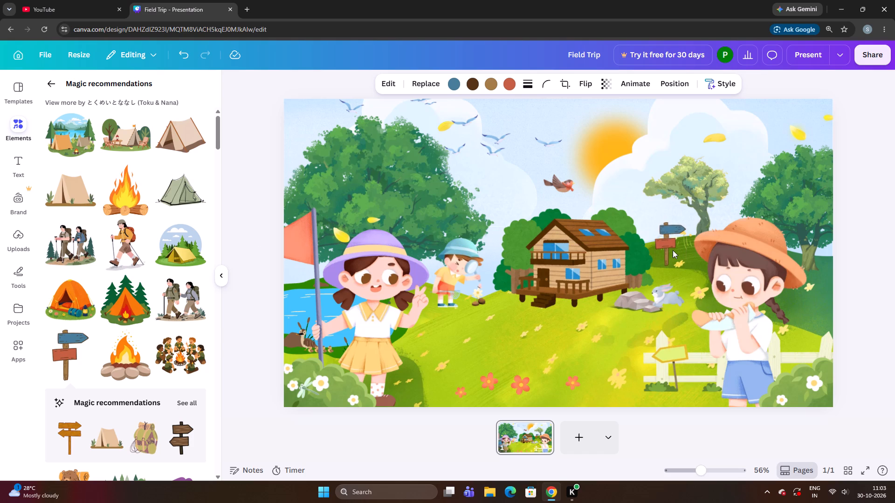
pyautogui.press('Down')
pyautogui.press('Down')
pyautogui.press('Down')
pyautogui.press('Down')
pyautogui.press('Down')
pyautogui.press('Down')
pyautogui.press('Down')
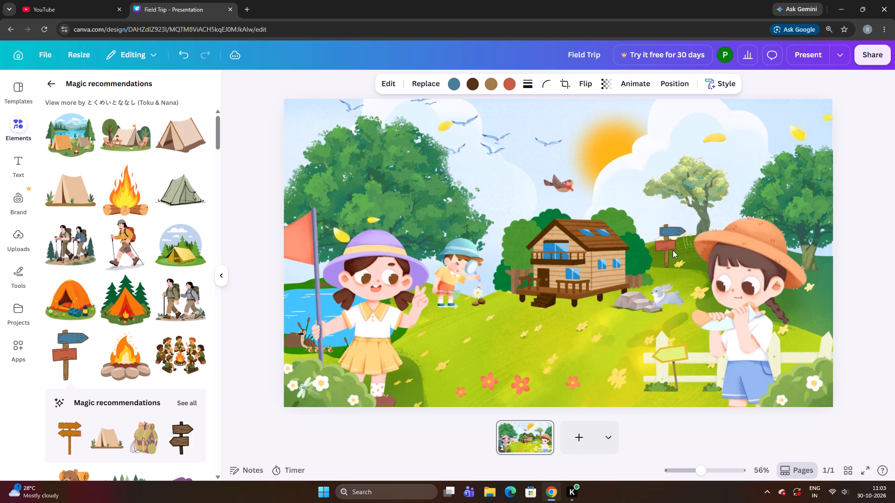
pyautogui.press('Down')
pyautogui.press('Down')
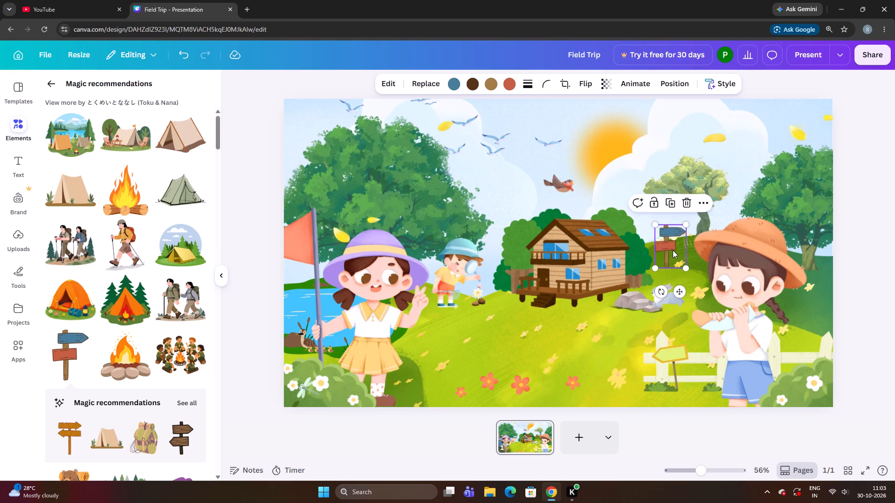
# Fine-tune the signpost a touch further right and slightly higher on the slope below the small tree.
pyautogui.press('Right')
pyautogui.press('Right')
pyautogui.press('Right')
pyautogui.press('Up')
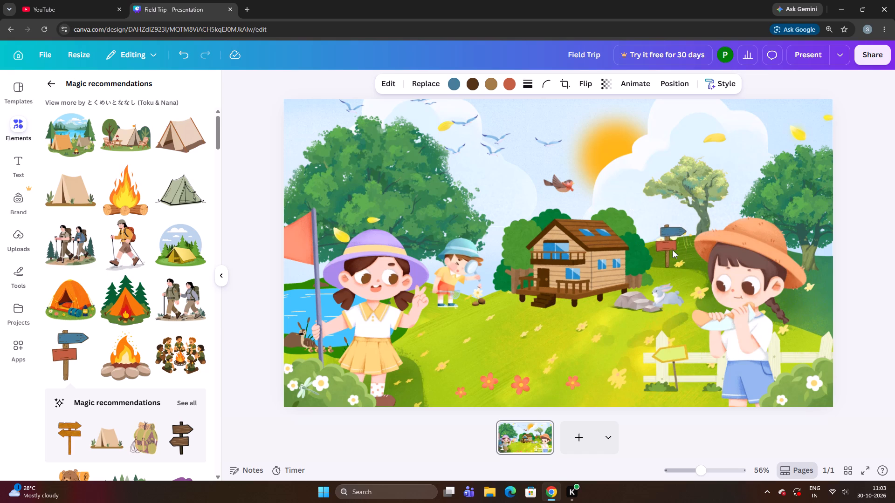
pyautogui.press('Up')
pyautogui.press('Up')
pyautogui.press('Up')
pyautogui.press('Up')
pyautogui.press('Left')
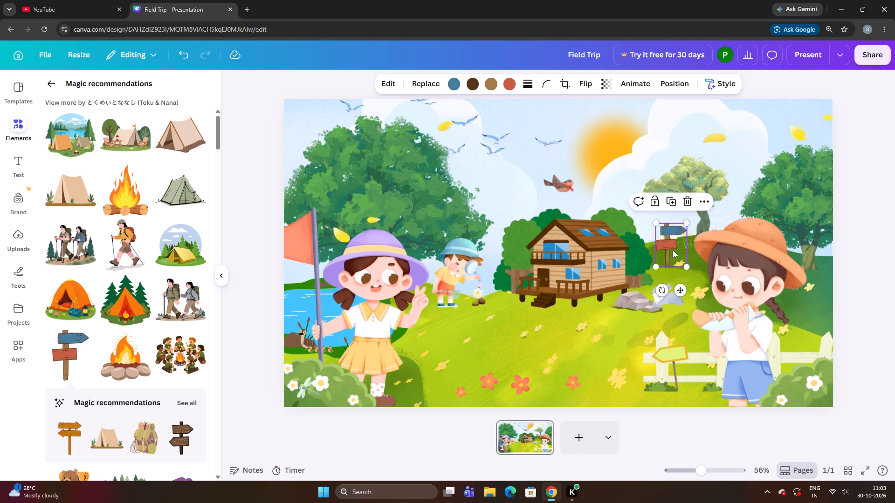
pyautogui.press('Left')
pyautogui.press('Left')
pyautogui.press('Up')
pyautogui.press('Up')
pyautogui.press('Up')
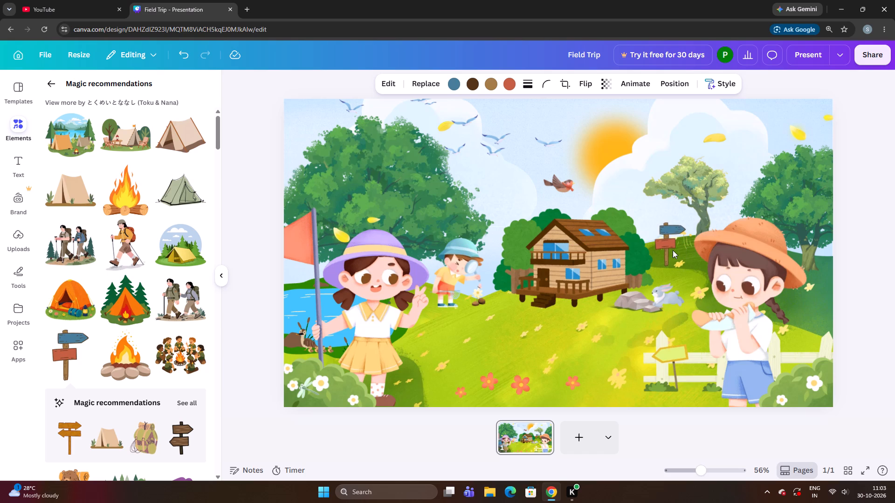
pyautogui.press('Down')
pyautogui.press('Right')
pyautogui.press('Up')
pyautogui.press('Up')
pyautogui.press('Down')
pyautogui.press('Up')
pyautogui.press('Right')
pyautogui.press('Right')
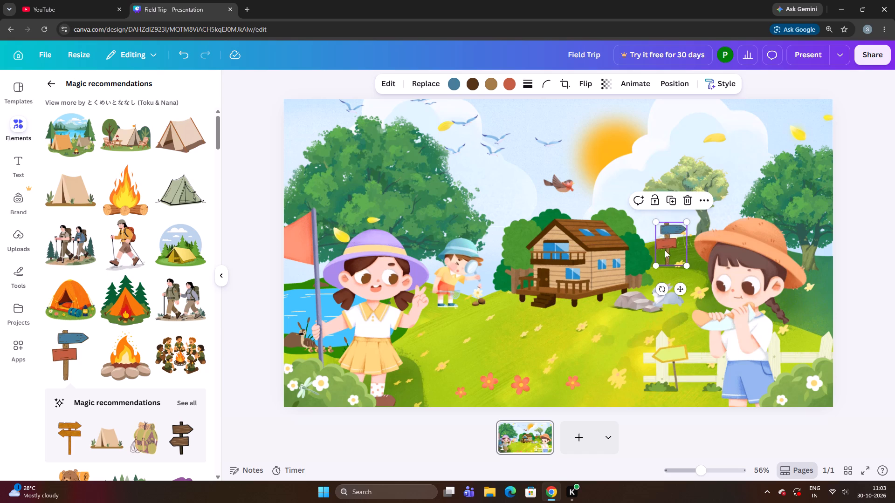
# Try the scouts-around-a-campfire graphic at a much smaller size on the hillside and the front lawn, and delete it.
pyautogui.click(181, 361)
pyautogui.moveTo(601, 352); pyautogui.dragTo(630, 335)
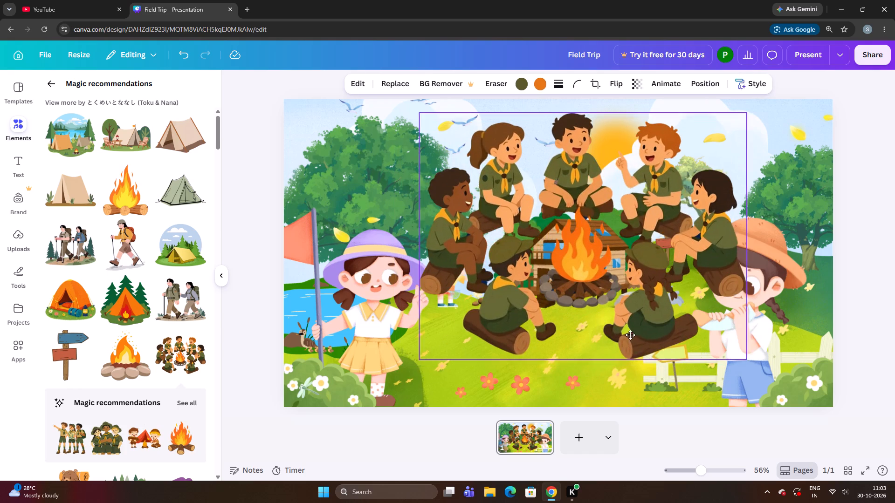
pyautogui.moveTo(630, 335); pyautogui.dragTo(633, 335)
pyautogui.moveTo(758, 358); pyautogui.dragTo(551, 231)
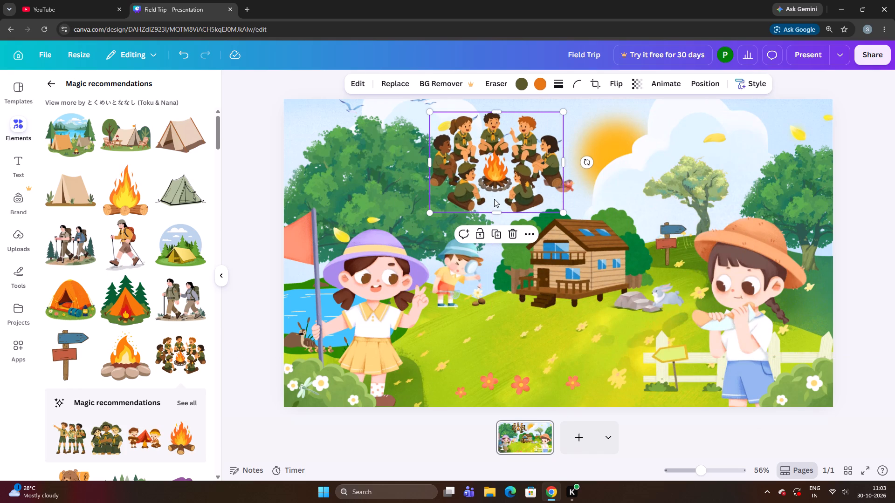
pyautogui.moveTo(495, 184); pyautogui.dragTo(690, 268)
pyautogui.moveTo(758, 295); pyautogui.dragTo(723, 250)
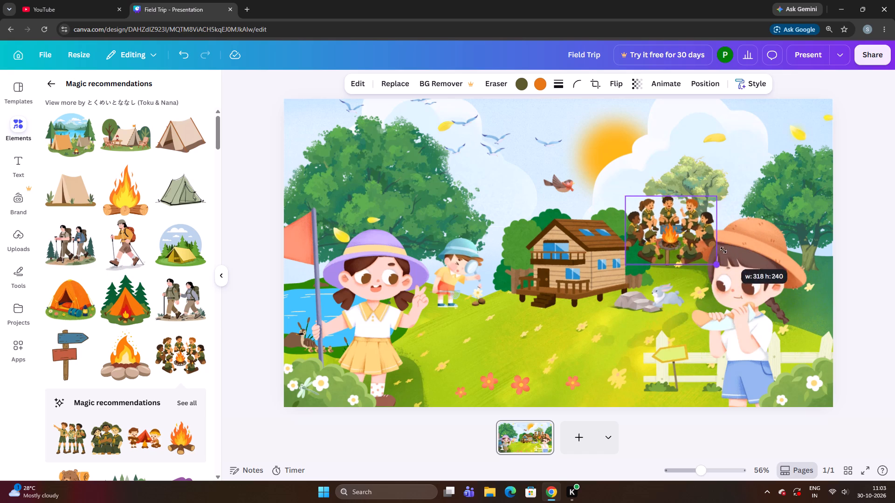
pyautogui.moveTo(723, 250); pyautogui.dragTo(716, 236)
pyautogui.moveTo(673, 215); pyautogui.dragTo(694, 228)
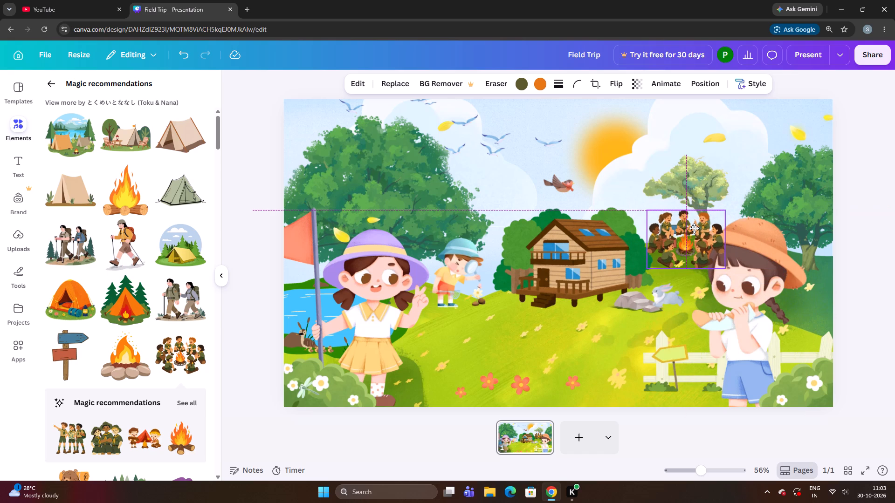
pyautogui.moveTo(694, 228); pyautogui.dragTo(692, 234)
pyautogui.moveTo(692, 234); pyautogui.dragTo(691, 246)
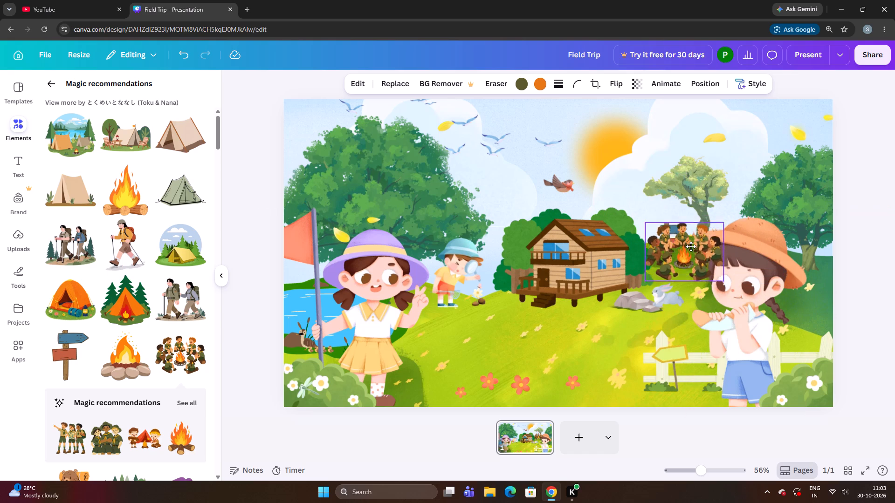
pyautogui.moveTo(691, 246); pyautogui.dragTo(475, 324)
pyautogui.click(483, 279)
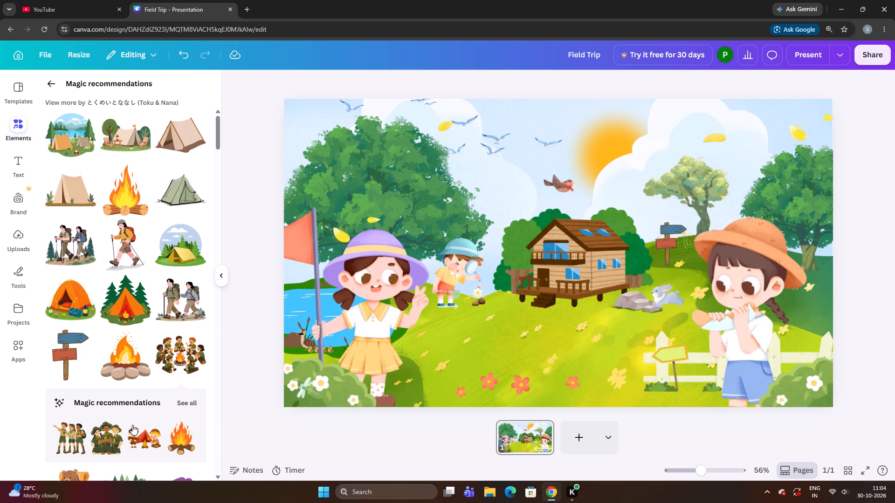
# Return to the previous recommendations, add the black-outlined white cloud, move it up into the sky and shrink it.
pyautogui.scroll(-4, 137, 440)
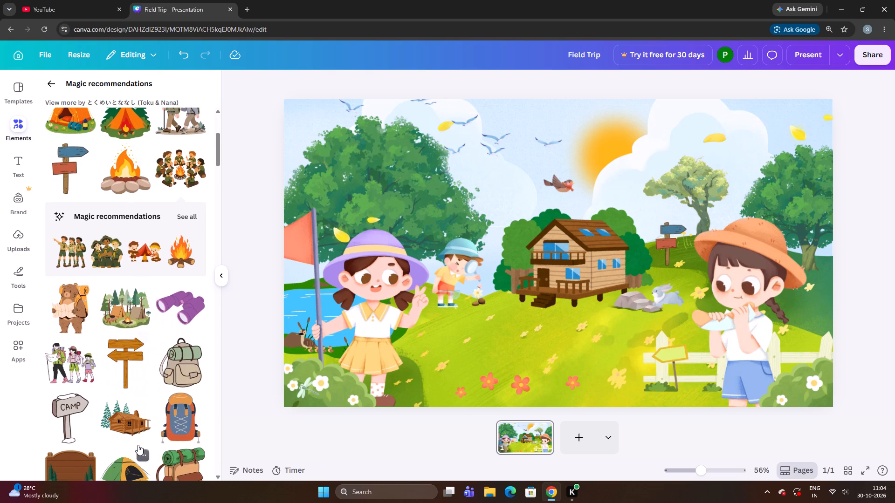
pyautogui.scroll(-1, 138, 445)
pyautogui.scroll(-2, 169, 403)
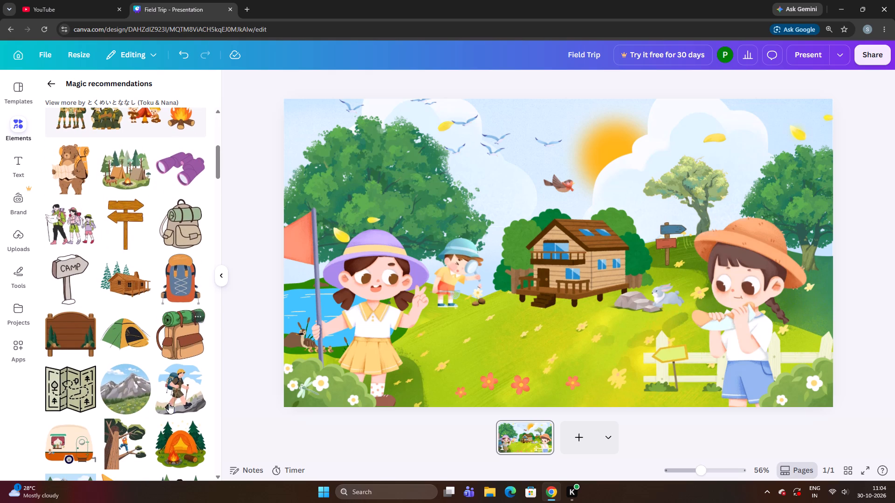
pyautogui.click(46, 85)
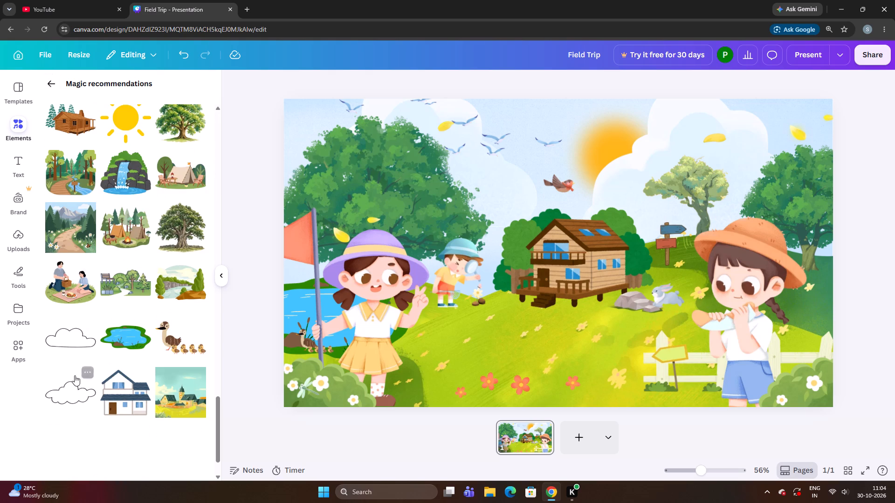
pyautogui.click(71, 394)
pyautogui.moveTo(644, 275); pyautogui.dragTo(633, 163)
pyautogui.moveTo(655, 189); pyautogui.dragTo(559, 141)
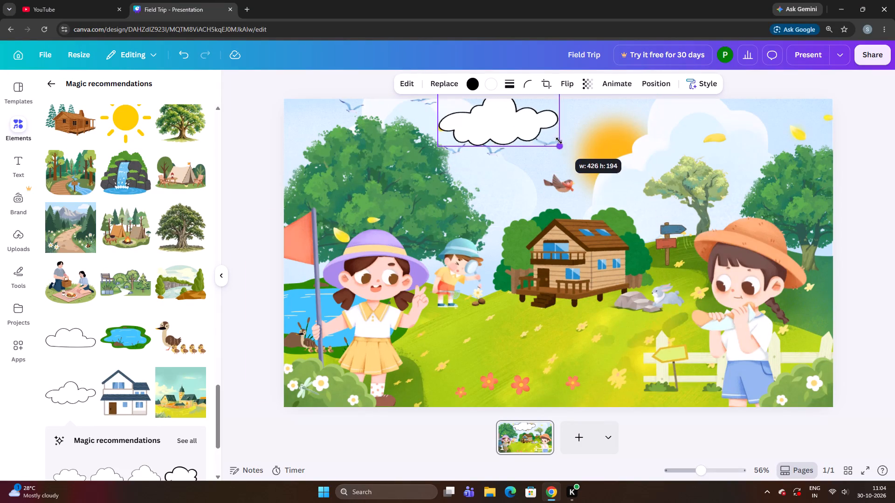
pyautogui.moveTo(559, 141); pyautogui.dragTo(545, 131)
# Shrink the outlined cloud further and place it among the birds between the big tree and the sun.
pyautogui.moveTo(518, 116); pyautogui.dragTo(549, 116)
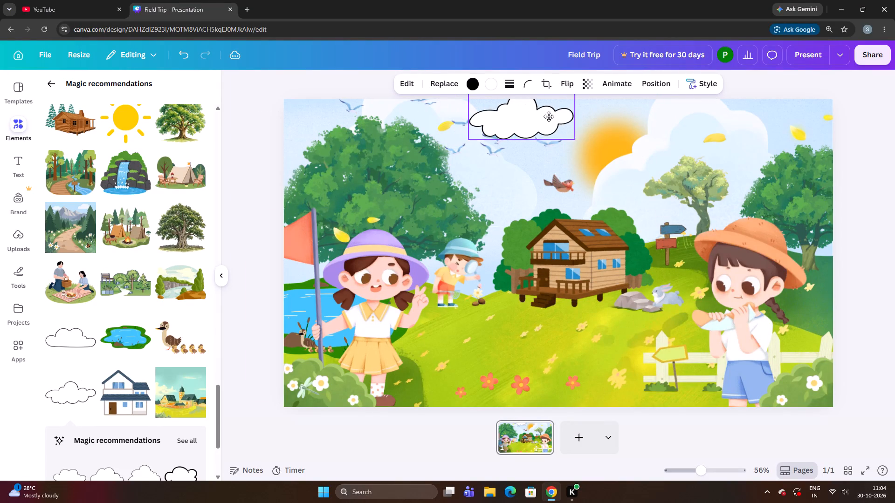
pyautogui.moveTo(549, 116); pyautogui.dragTo(556, 120)
pyautogui.moveTo(583, 141); pyautogui.dragTo(584, 142)
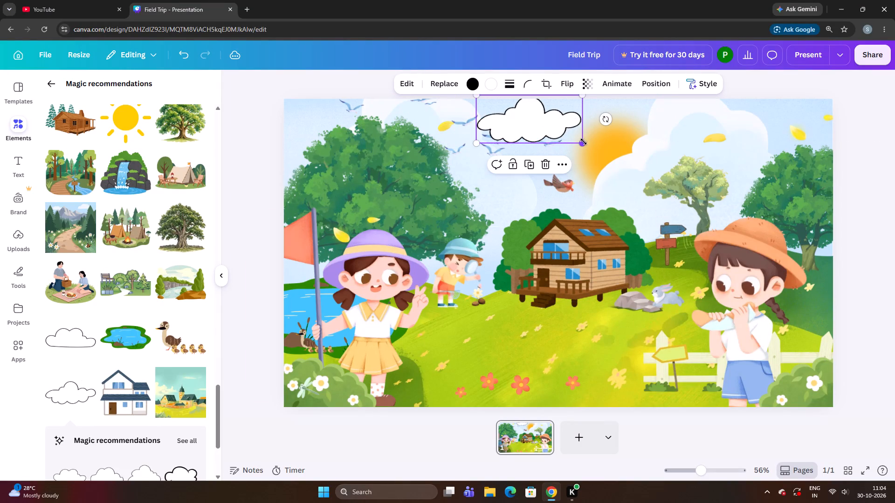
pyautogui.moveTo(584, 142); pyautogui.dragTo(548, 119)
pyautogui.moveTo(520, 110); pyautogui.dragTo(526, 116)
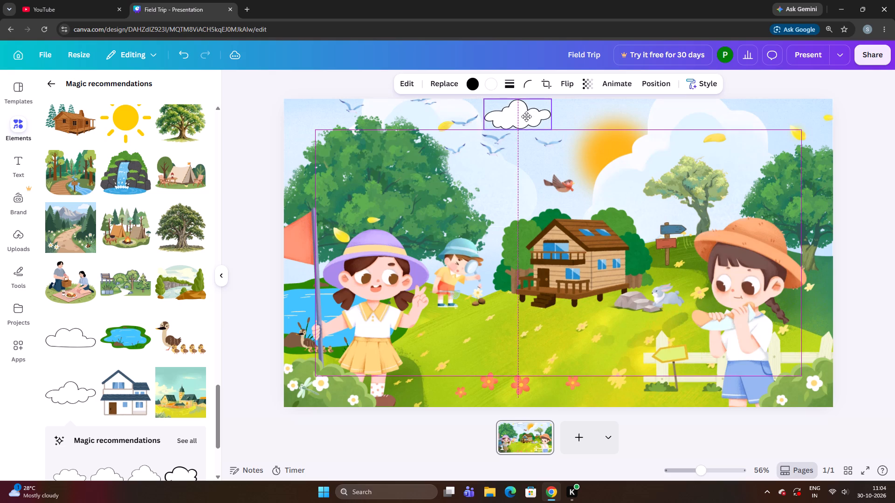
pyautogui.moveTo(526, 116); pyautogui.dragTo(531, 116)
pyautogui.moveTo(532, 116); pyautogui.dragTo(530, 125)
# Send the outlined cloud backward two layers and deselect it.
pyautogui.rightClick(530, 125)
pyautogui.click(574, 229)
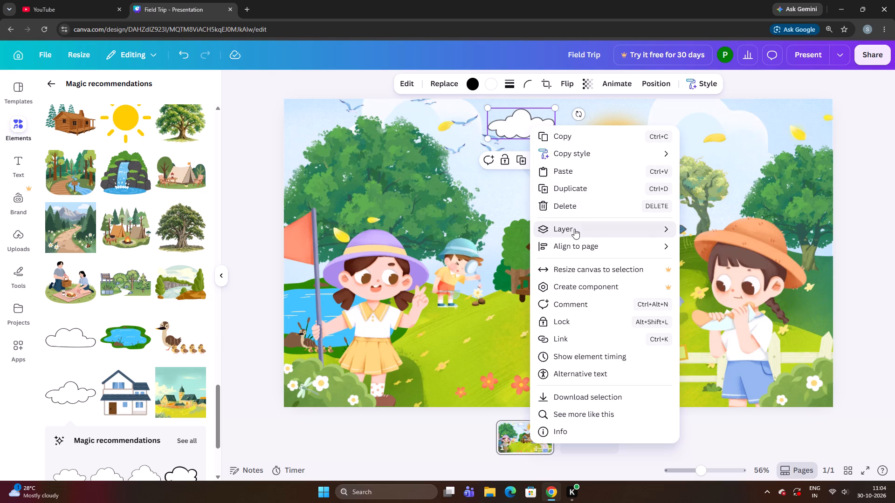
pyautogui.click(648, 227)
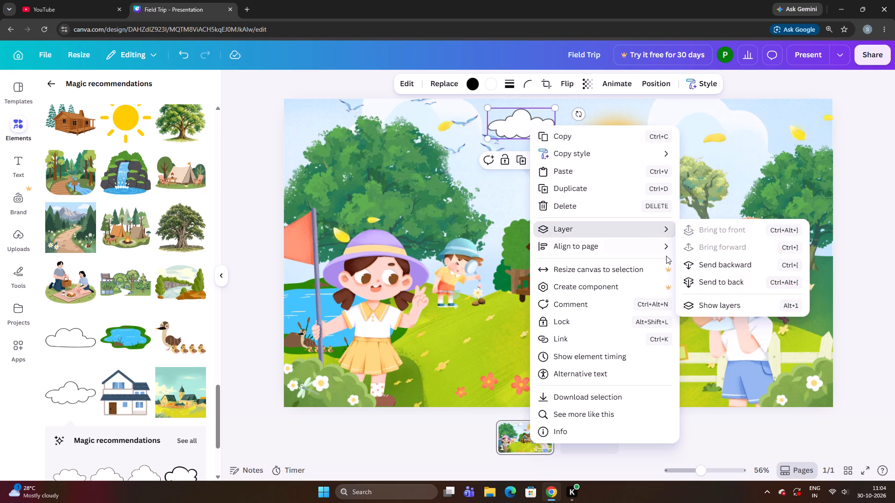
pyautogui.click(666, 224)
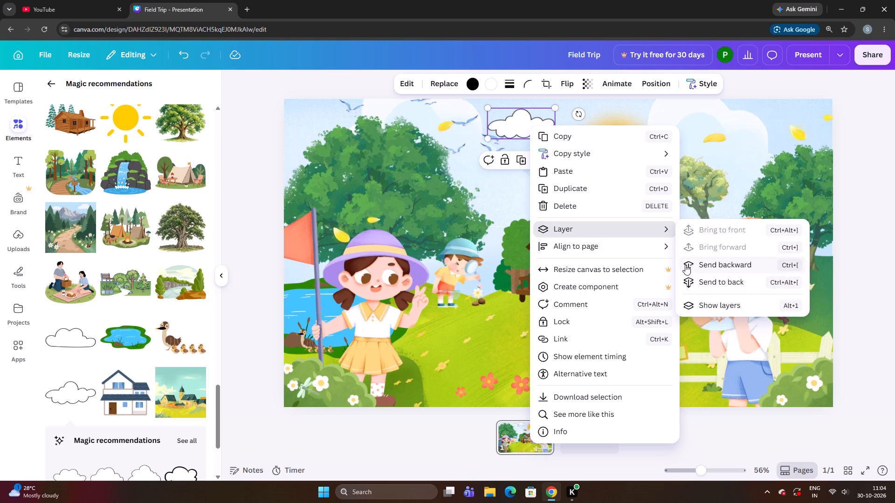
pyautogui.click(685, 265)
pyautogui.click(292, 227)
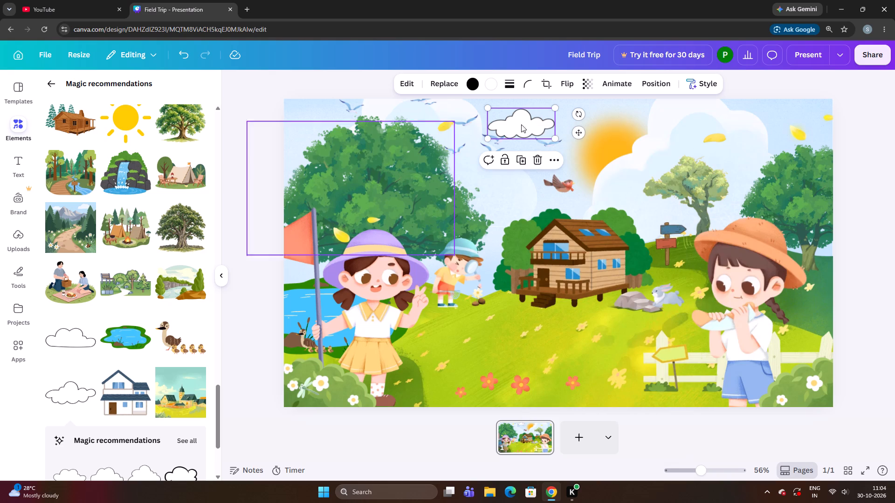
pyautogui.click(517, 128)
pyautogui.rightClick(519, 126)
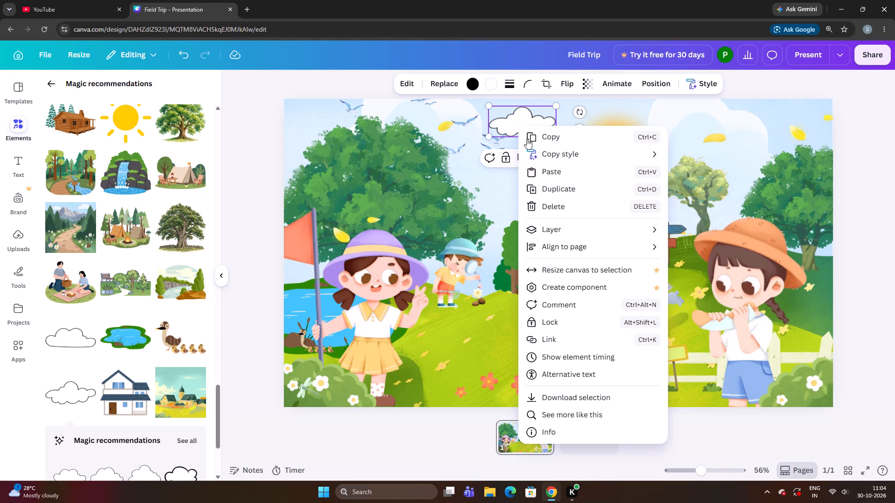
pyautogui.click(561, 229)
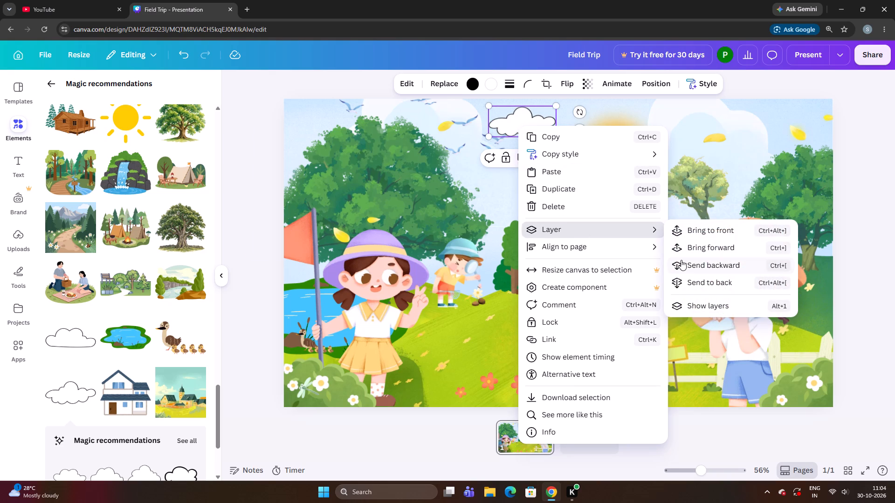
pyautogui.click(681, 260)
pyautogui.click(258, 138)
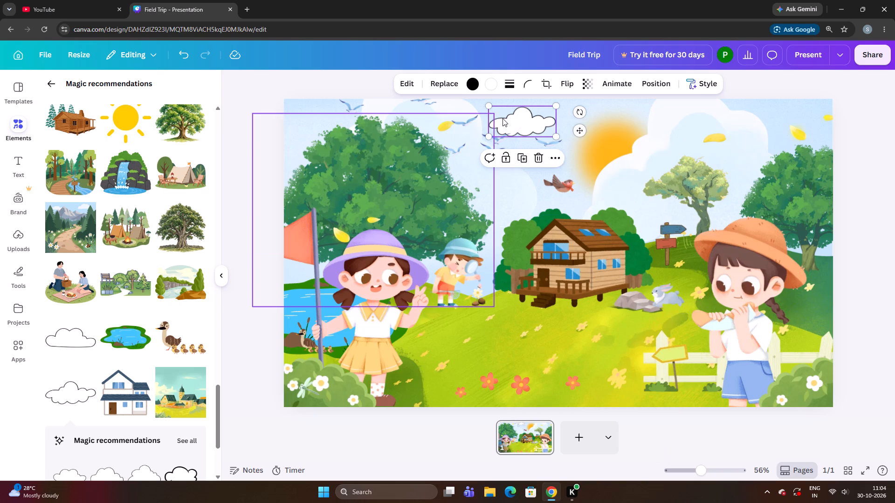
pyautogui.click(506, 118)
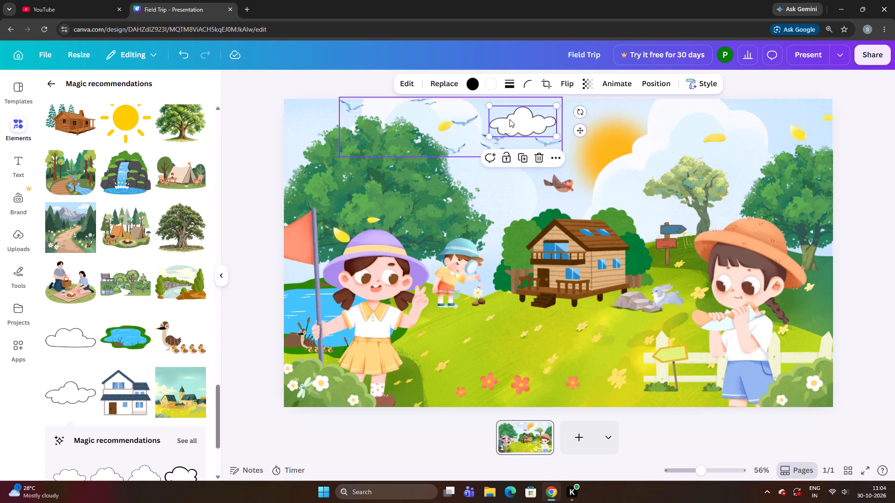
pyautogui.click(635, 430)
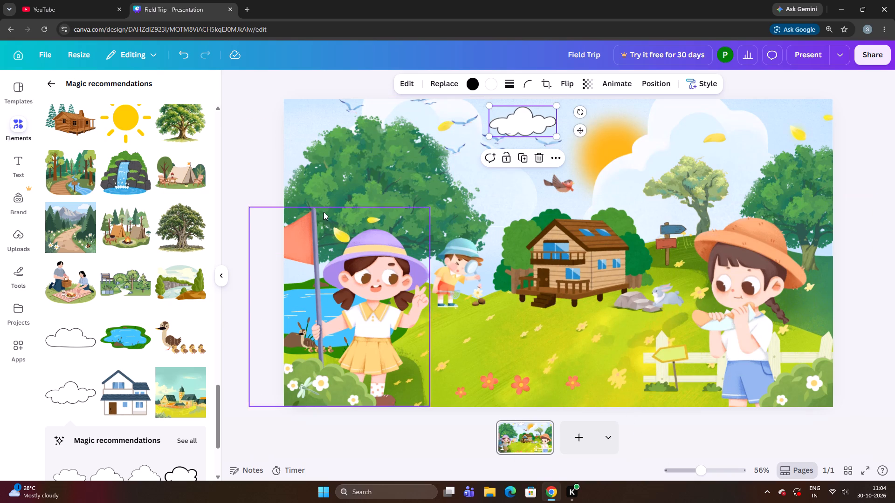
pyautogui.click(272, 162)
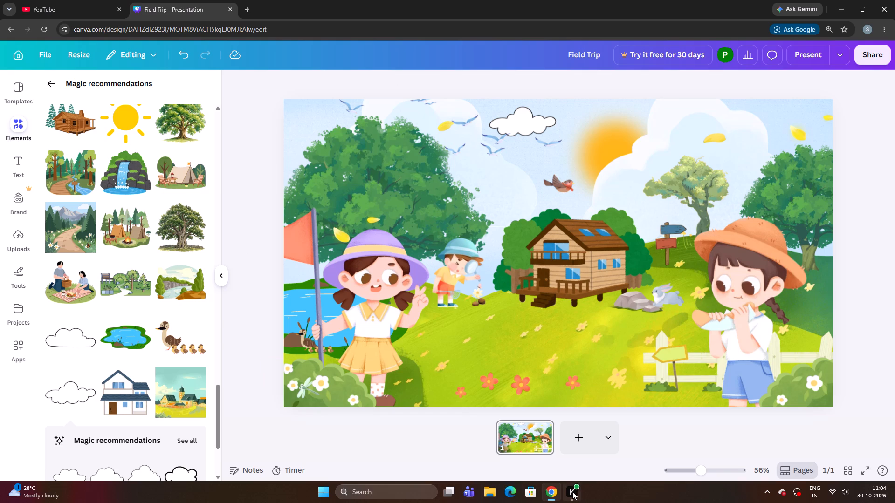
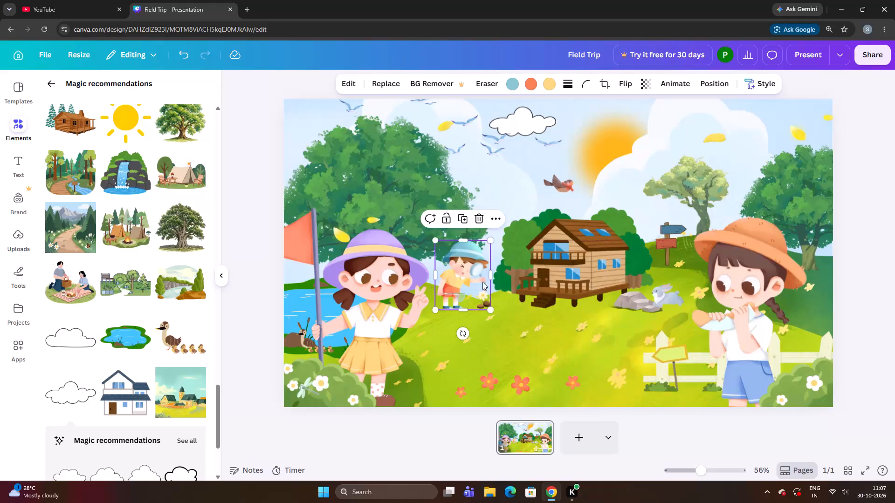
# Delete the wooden house illustration from the middle of the scene.
pyautogui.click(544, 269)
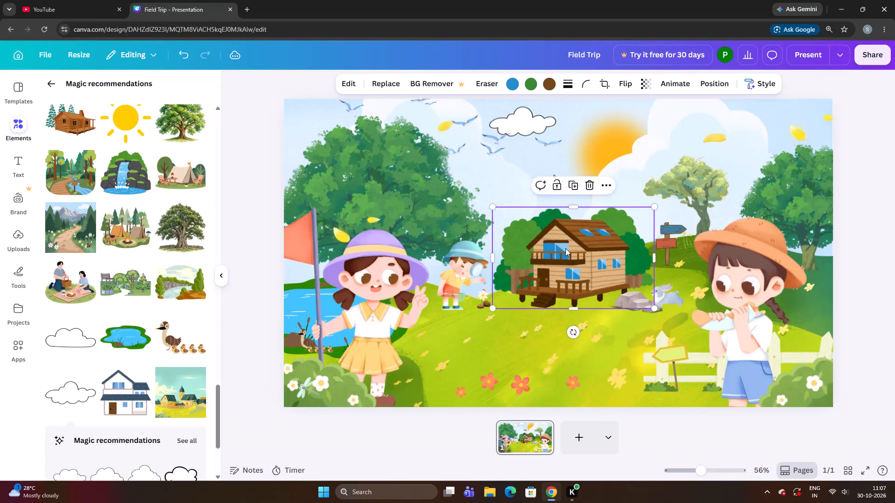
pyautogui.click(592, 187)
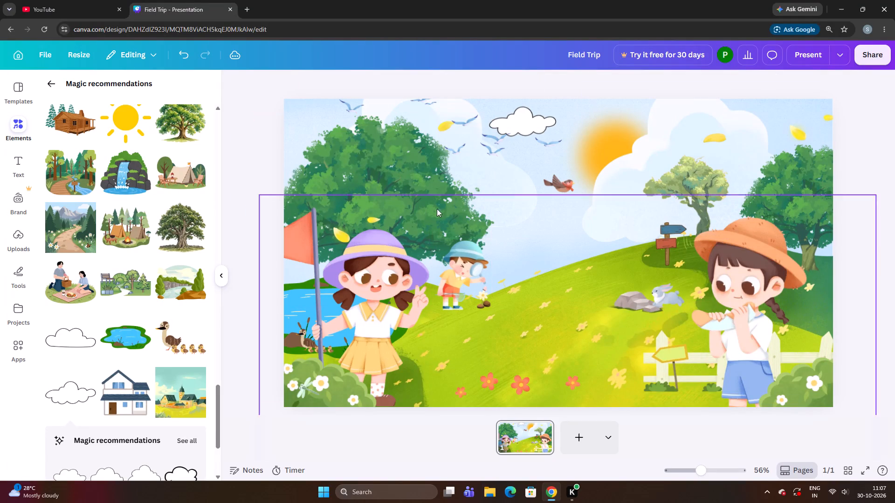
# Add the recommended park graphic with bench and trees, and enlarge it across the area between the two large girls.
pyautogui.click(111, 281)
pyautogui.moveTo(510, 231); pyautogui.dragTo(506, 227)
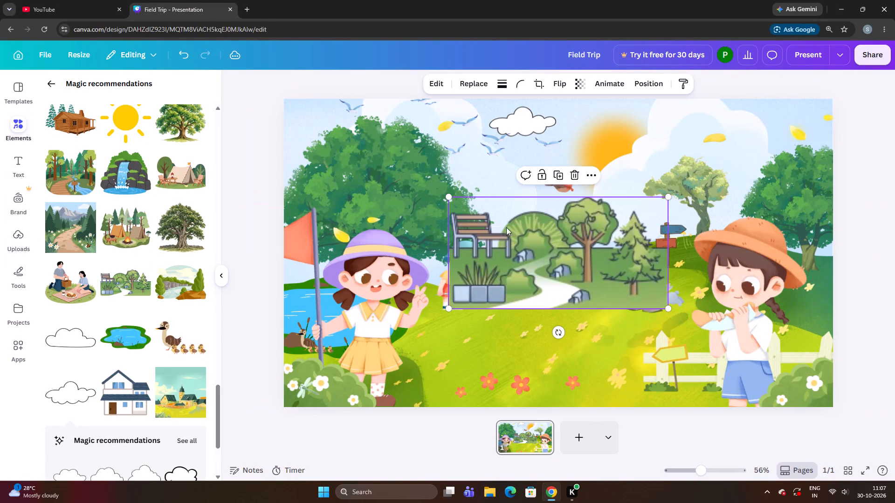
pyautogui.moveTo(506, 227); pyautogui.dragTo(441, 204)
pyautogui.moveTo(505, 246); pyautogui.dragTo(512, 258)
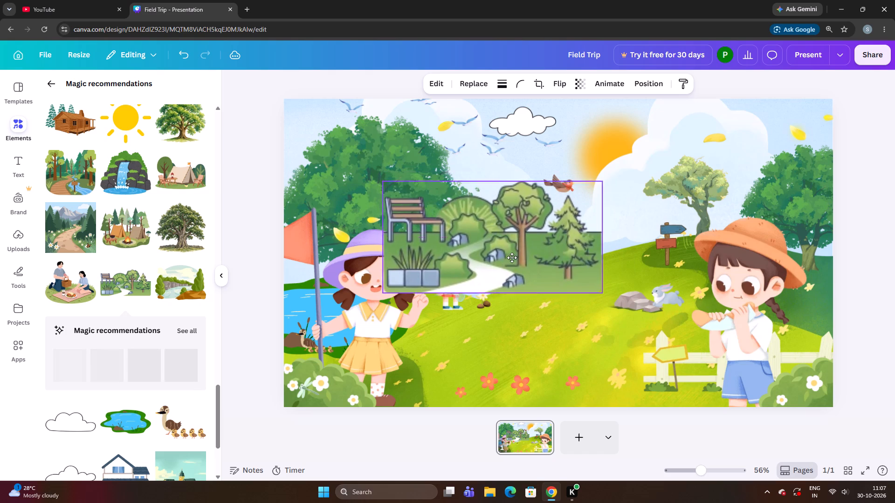
pyautogui.moveTo(512, 258); pyautogui.dragTo(516, 266)
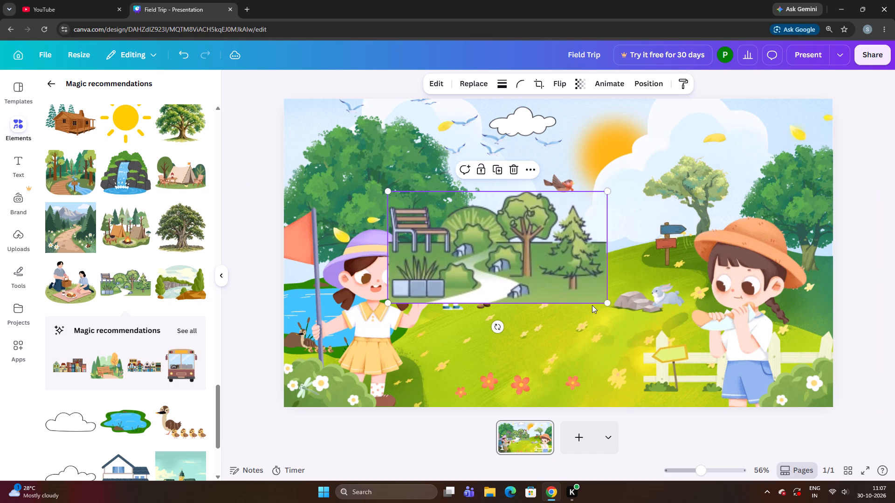
pyautogui.moveTo(605, 304); pyautogui.dragTo(661, 299)
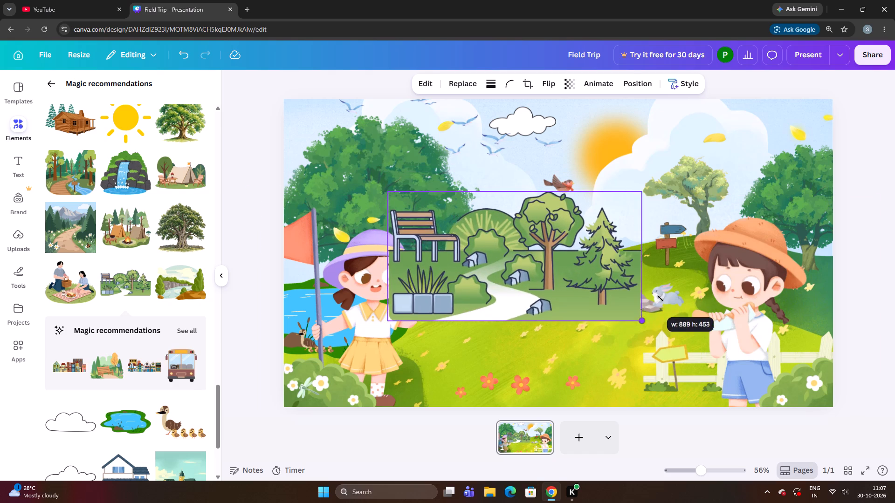
pyautogui.moveTo(661, 299); pyautogui.dragTo(696, 296)
pyautogui.moveTo(582, 306); pyautogui.dragTo(579, 270)
# Send the park graphic backward repeatedly until it sits behind the children, the bird, the large tree and the grassy hill.
pyautogui.rightClick(579, 270)
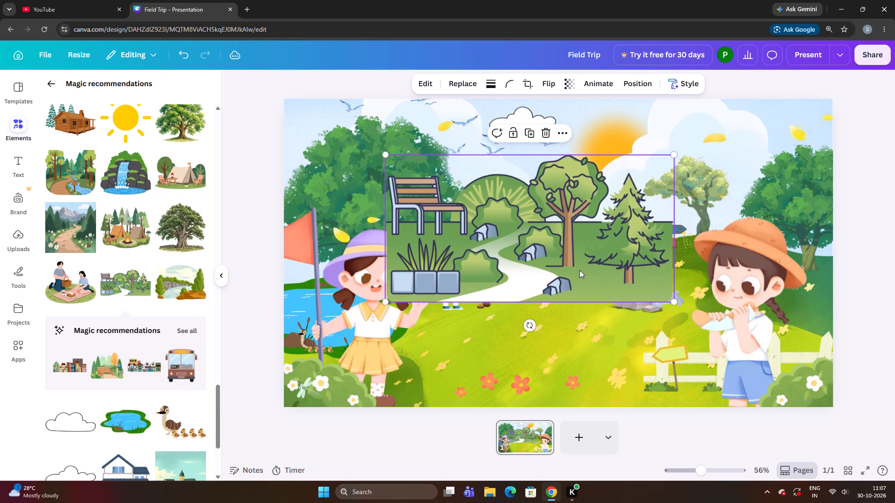
pyautogui.click(614, 267)
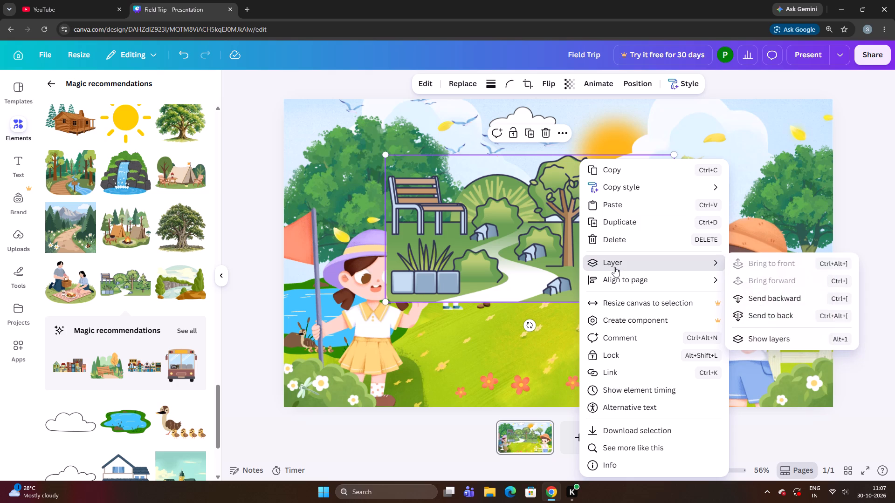
pyautogui.click(718, 257)
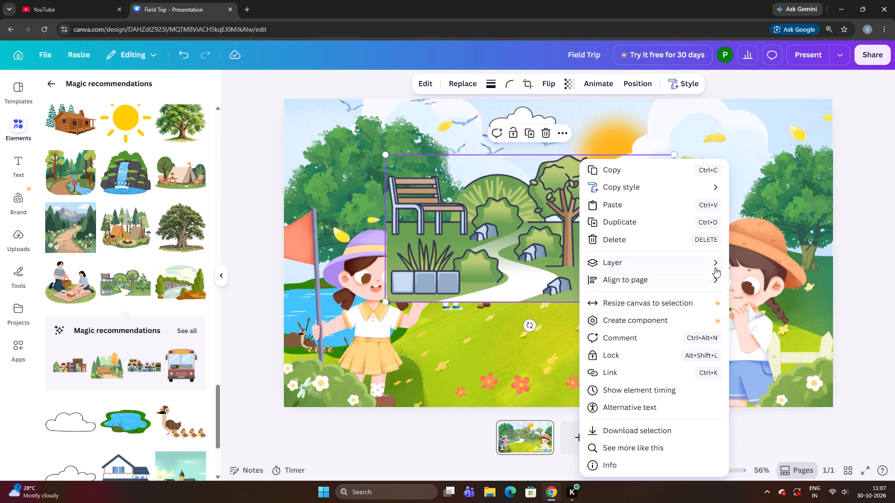
pyautogui.click(715, 267)
pyautogui.click(716, 267)
pyautogui.click(714, 261)
pyautogui.click(762, 295)
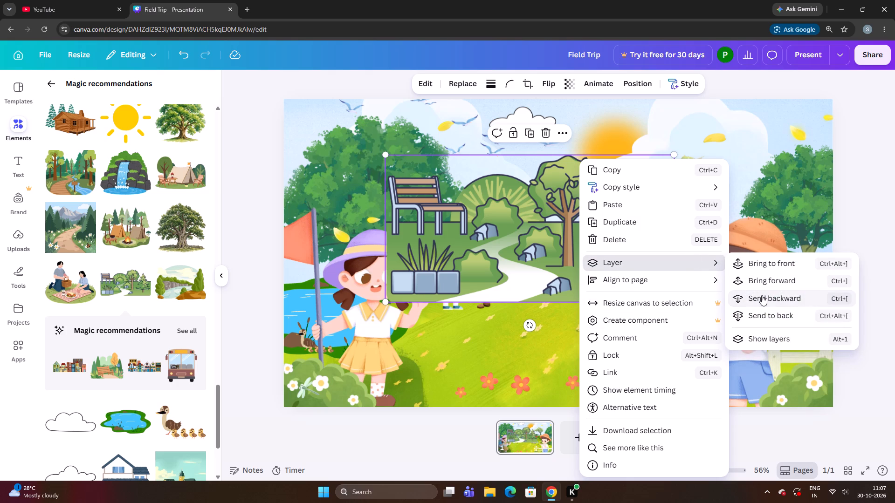
pyautogui.click(762, 295)
pyautogui.click(762, 295)
pyautogui.click(762, 295)
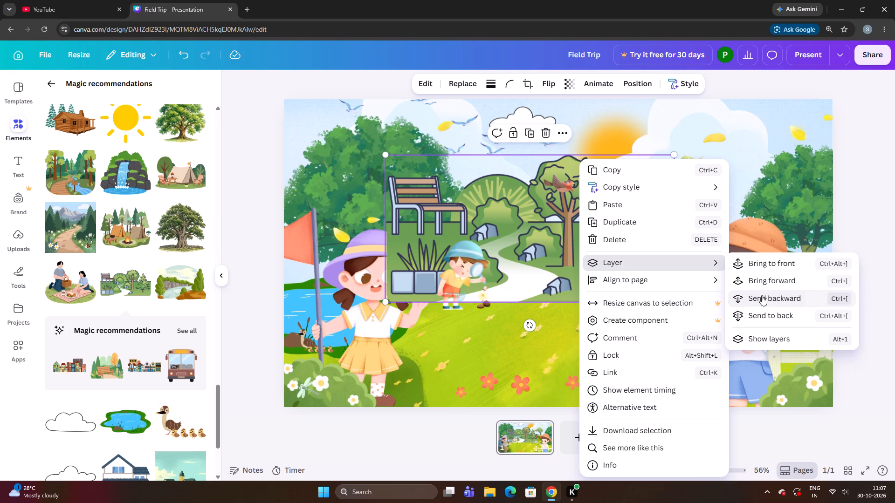
pyautogui.click(762, 295)
pyautogui.click(762, 295)
pyautogui.click(762, 295)
pyautogui.doubleClick(762, 295)
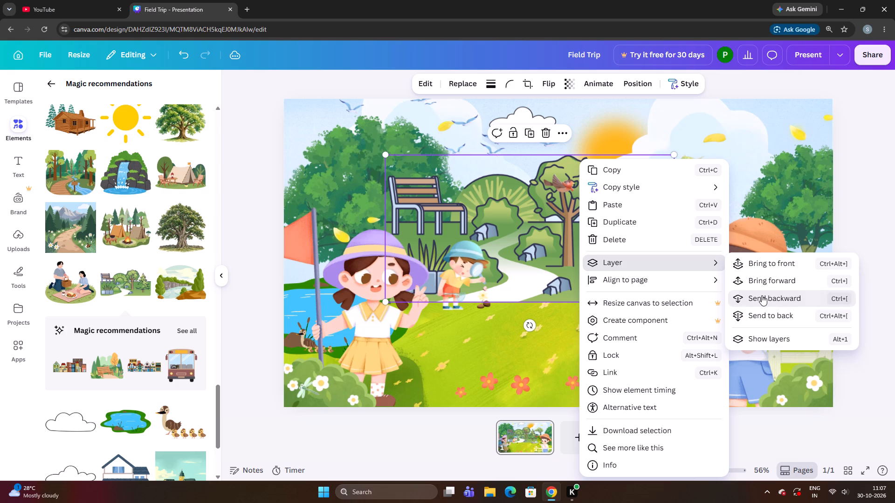
pyautogui.click(762, 295)
pyautogui.click(762, 295)
pyautogui.click(762, 295)
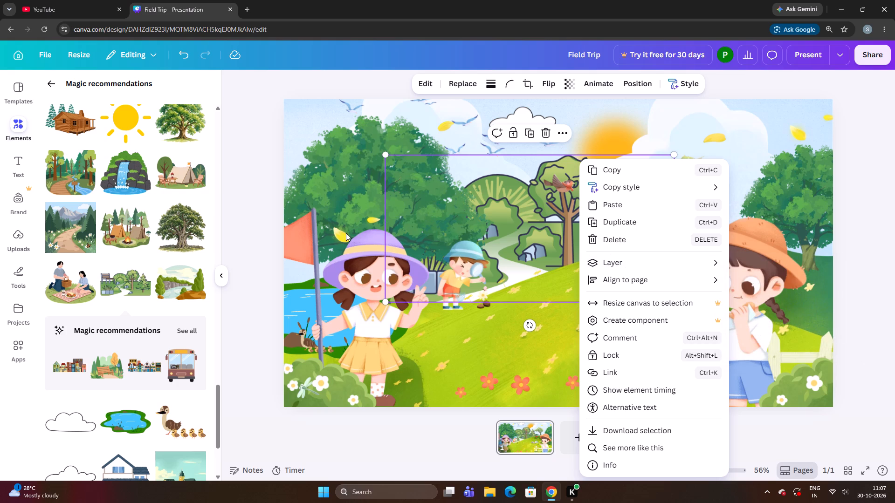
pyautogui.click(265, 246)
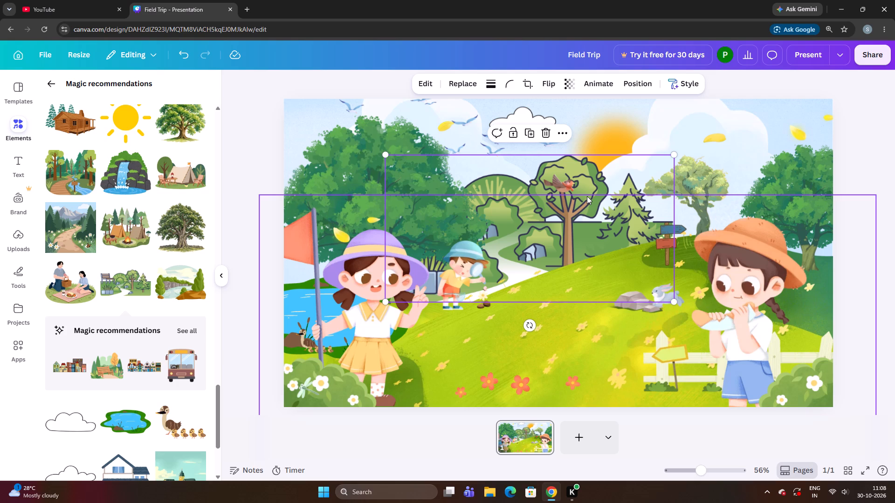
# Nudge the park graphic slightly downward and fine-tune its vertical position against the hill.
pyautogui.click(592, 191)
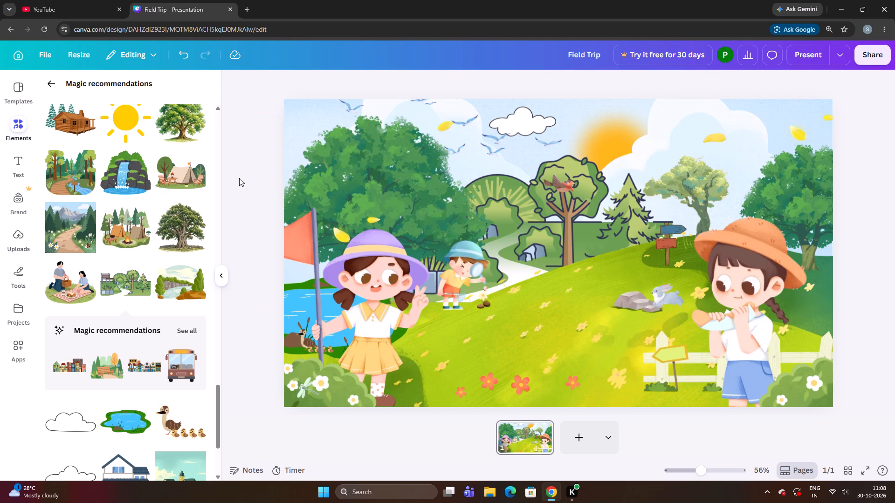
pyautogui.press('Down')
pyautogui.press('Down')
pyautogui.press('Down')
pyautogui.press('Down')
pyautogui.press('Down')
pyautogui.press('Down')
pyautogui.click(533, 168)
pyautogui.press('Down')
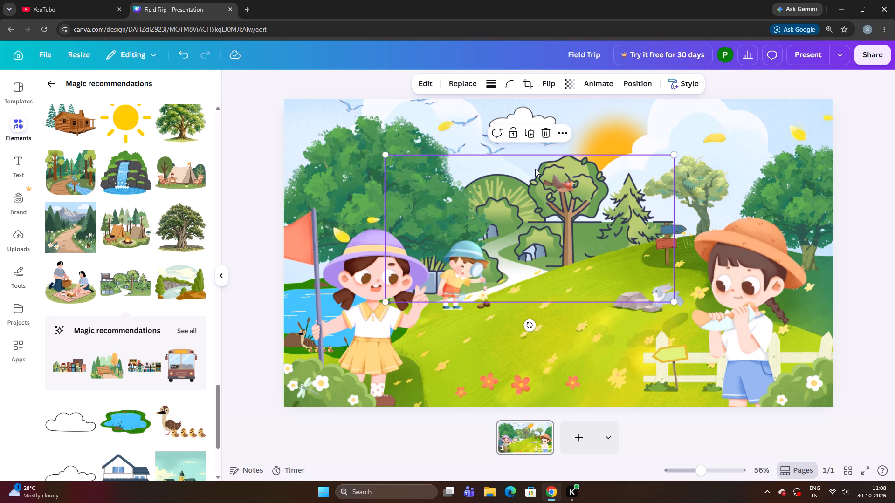
pyautogui.press('Down')
pyautogui.press('Down')
pyautogui.press('Down')
pyautogui.press('Down')
pyautogui.press('Down')
pyautogui.press('Down')
pyautogui.press('Down')
pyautogui.press('Down')
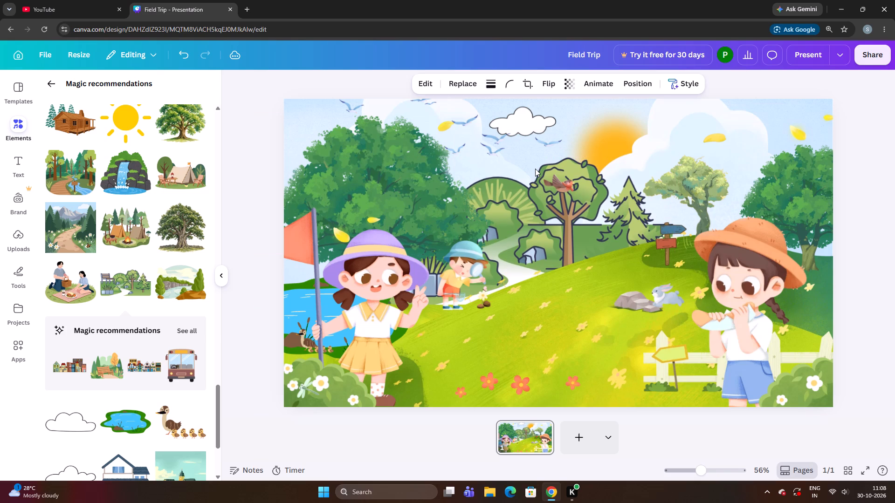
pyautogui.press('Down')
pyautogui.press('Down')
pyautogui.press('Down')
pyautogui.press('Down')
pyautogui.press('Down')
pyautogui.press('Down')
pyautogui.press('Down')
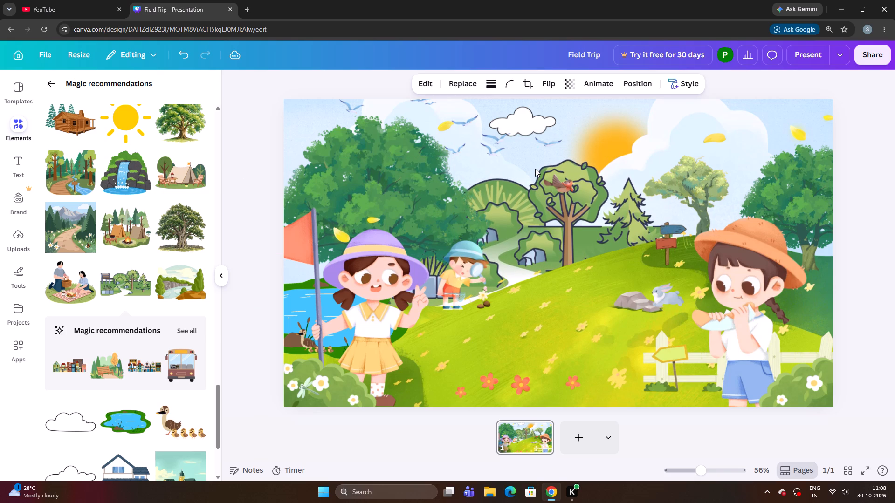
pyautogui.press('Up')
pyautogui.press('Down')
pyautogui.press('Down')
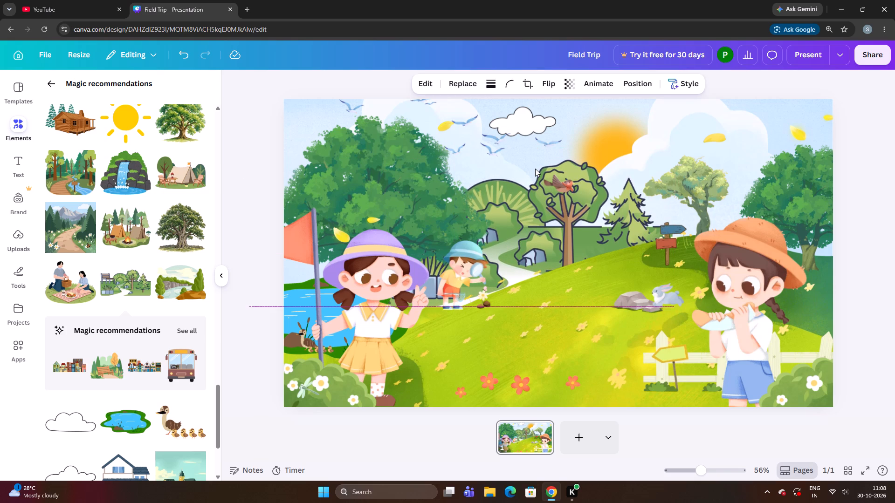
pyautogui.press('Down')
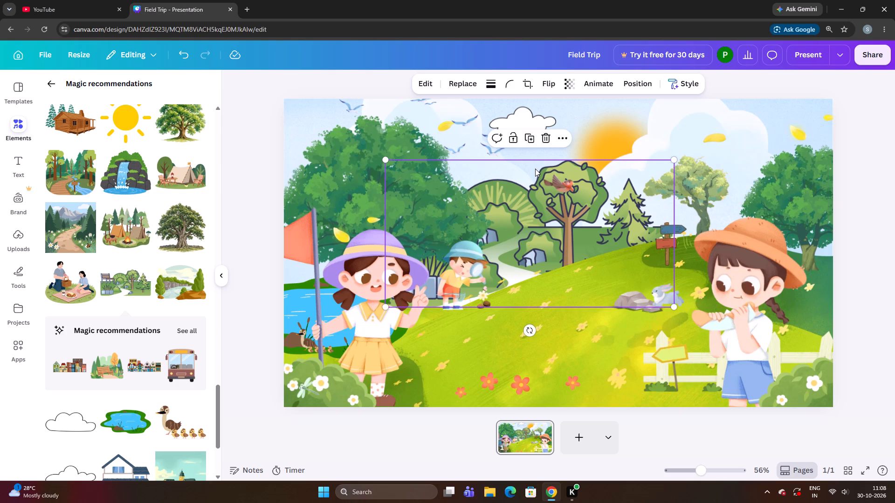
pyautogui.press('Up')
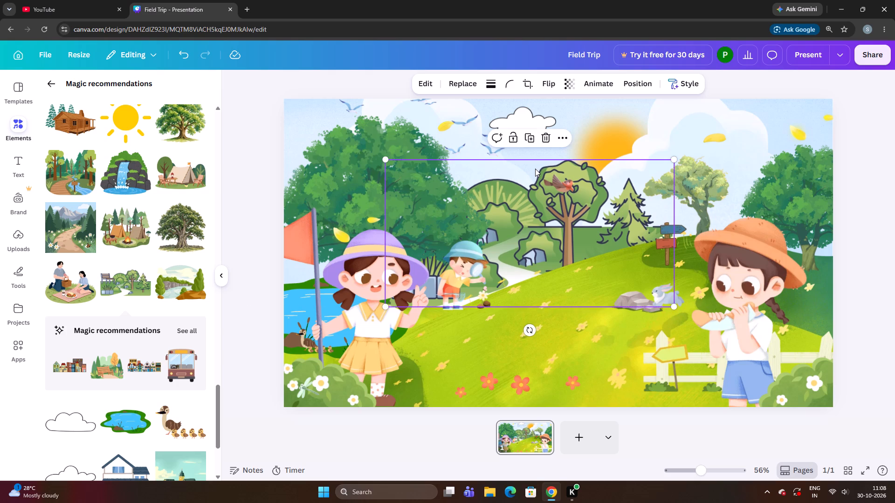
pyautogui.press('Down')
pyautogui.press('Up')
pyautogui.press('Up')
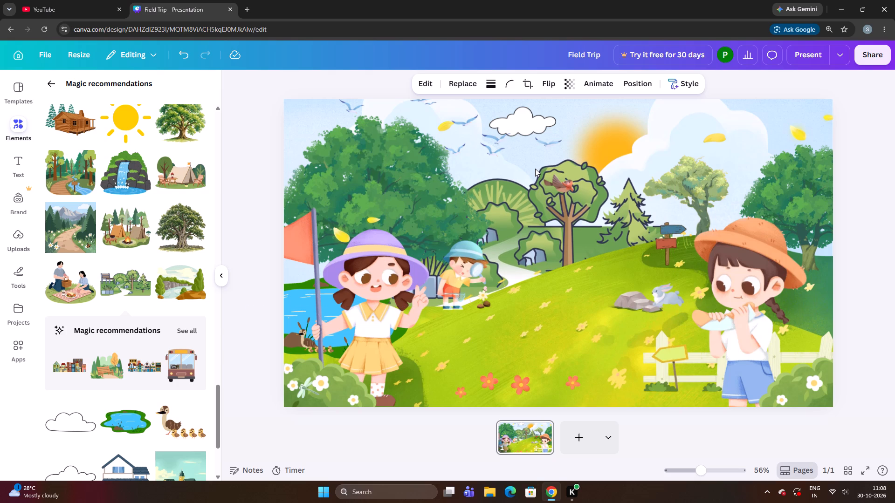
pyautogui.press('Down')
pyautogui.press('Up')
pyautogui.press('Down')
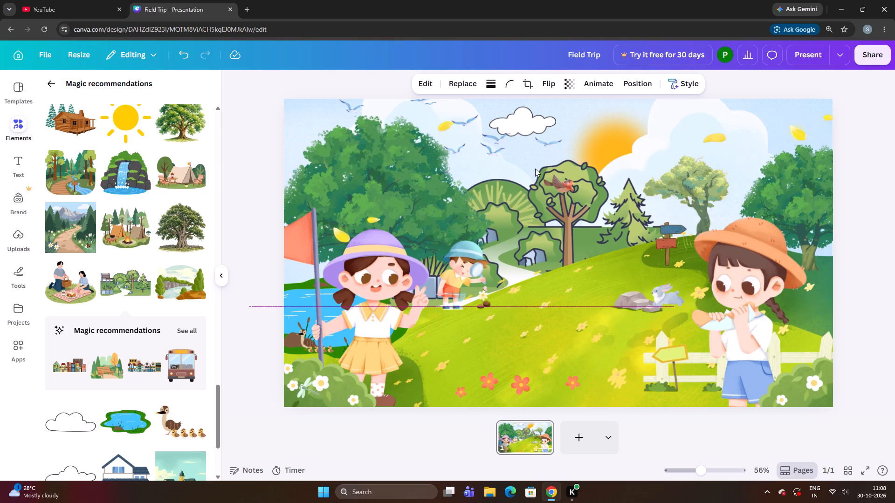
pyautogui.press('Down')
pyautogui.press('Up')
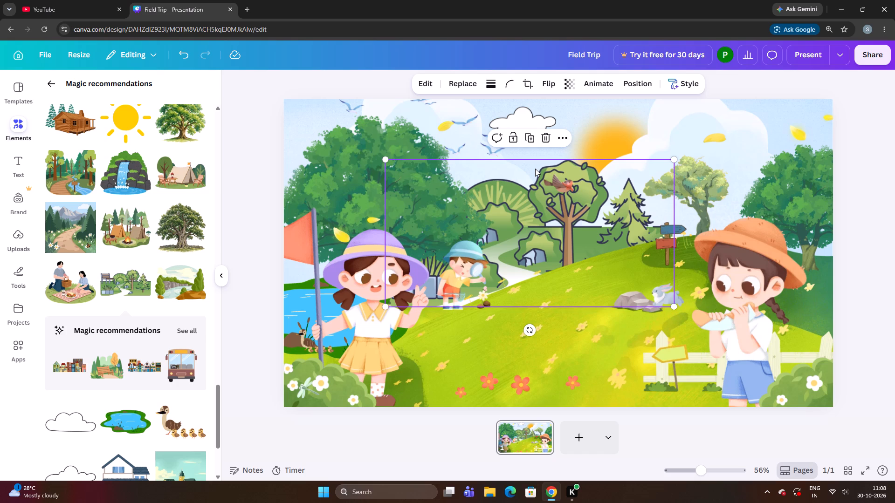
# Fine-tune the park graphic's horizontal position, nudging it very slightly left overall.
pyautogui.press('Right')
pyautogui.press('Right')
pyautogui.press('Left')
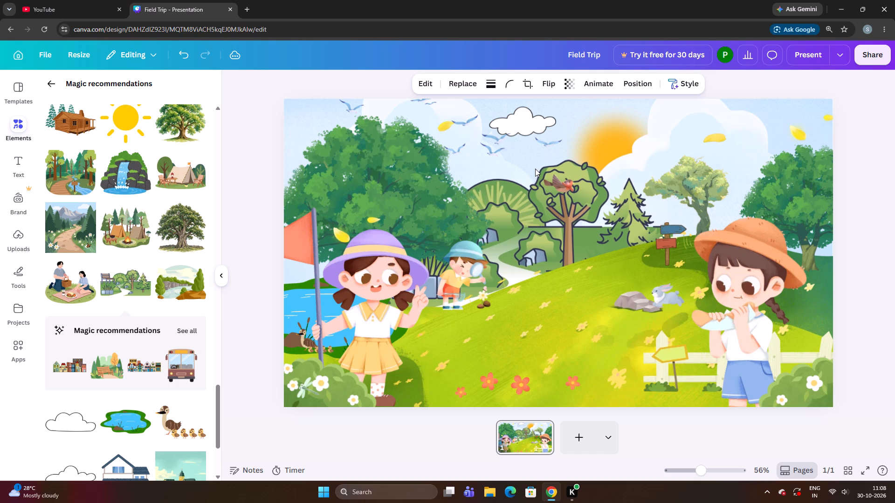
pyautogui.press('Left')
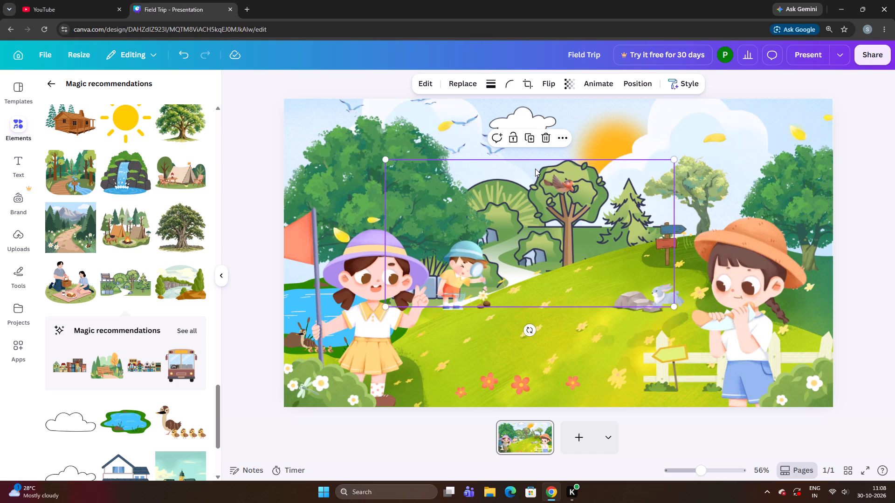
pyautogui.press('Left')
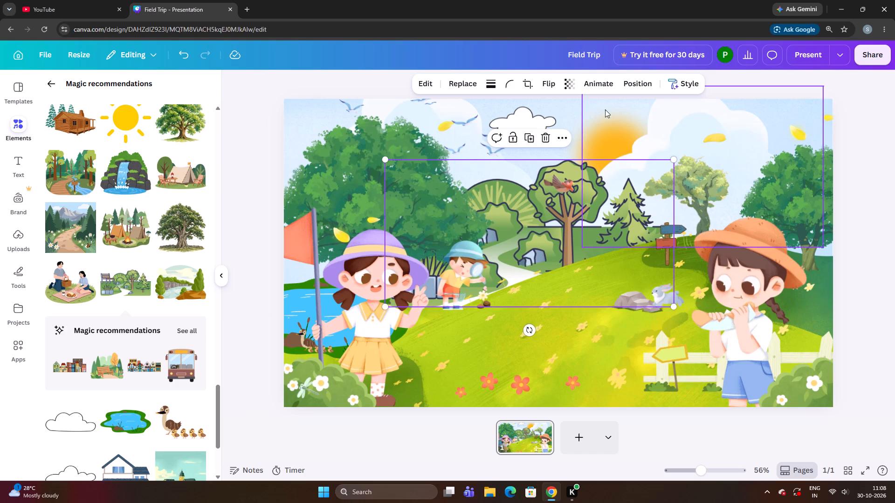
# Remove the small brown bird overlapping the park graphic's outlined tree.
pyautogui.click(549, 188)
pyautogui.moveTo(555, 183); pyautogui.dragTo(508, 171)
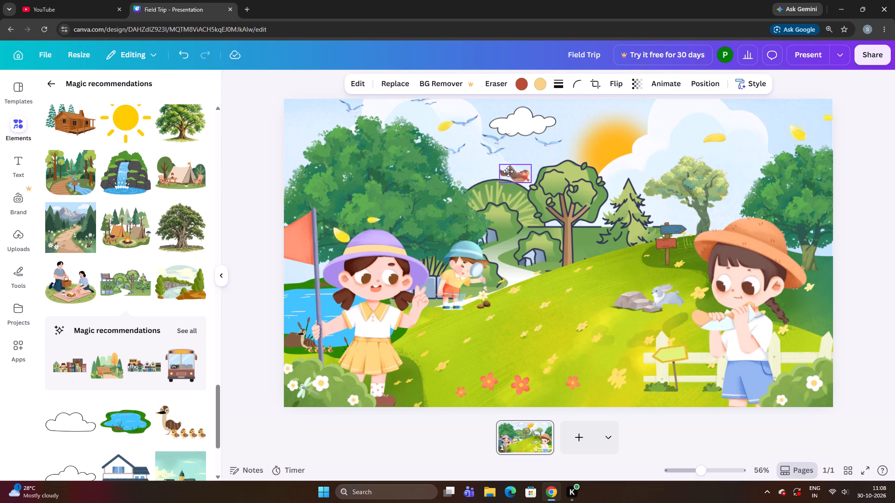
pyautogui.moveTo(508, 171); pyautogui.dragTo(614, 182)
pyautogui.click(619, 190)
pyautogui.moveTo(620, 194); pyautogui.dragTo(611, 380)
pyautogui.click(630, 151)
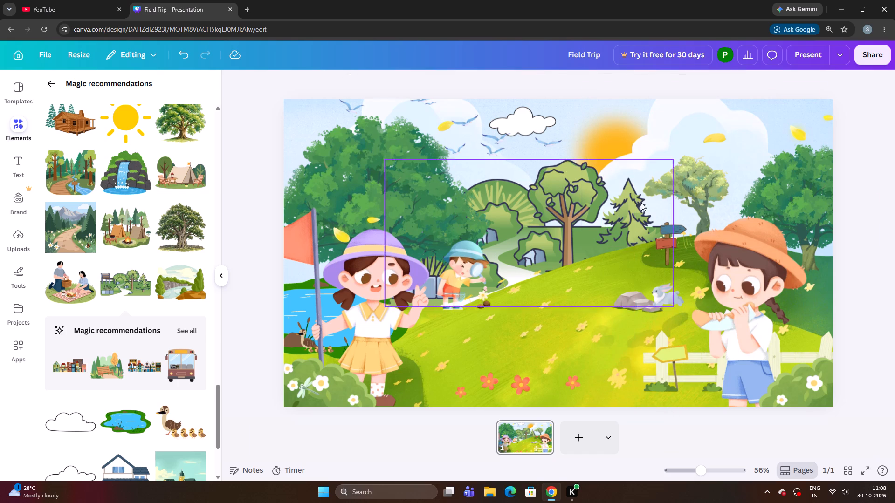
pyautogui.click(249, 197)
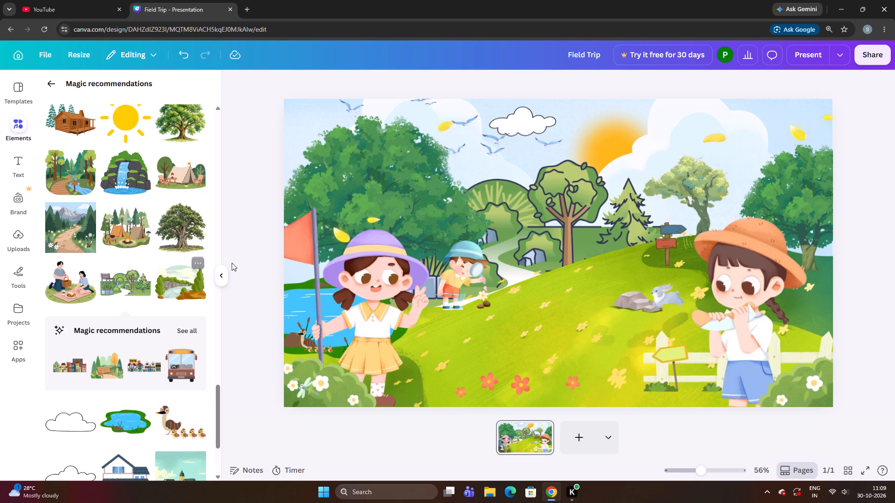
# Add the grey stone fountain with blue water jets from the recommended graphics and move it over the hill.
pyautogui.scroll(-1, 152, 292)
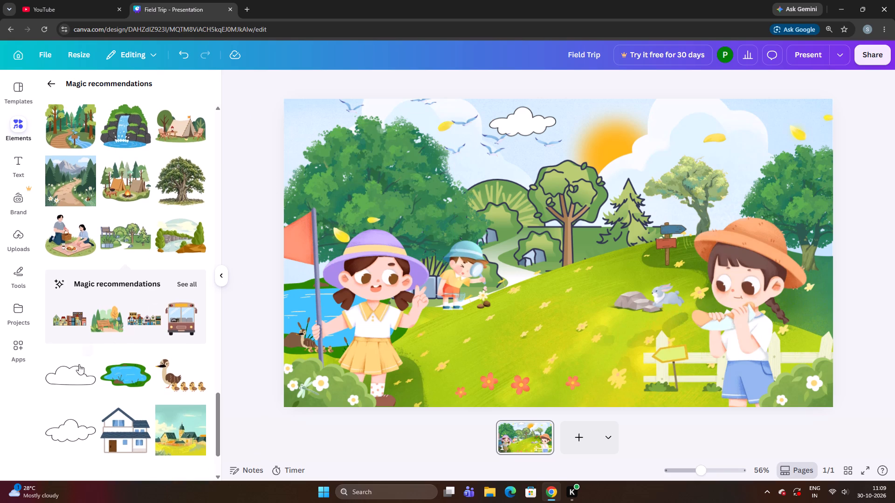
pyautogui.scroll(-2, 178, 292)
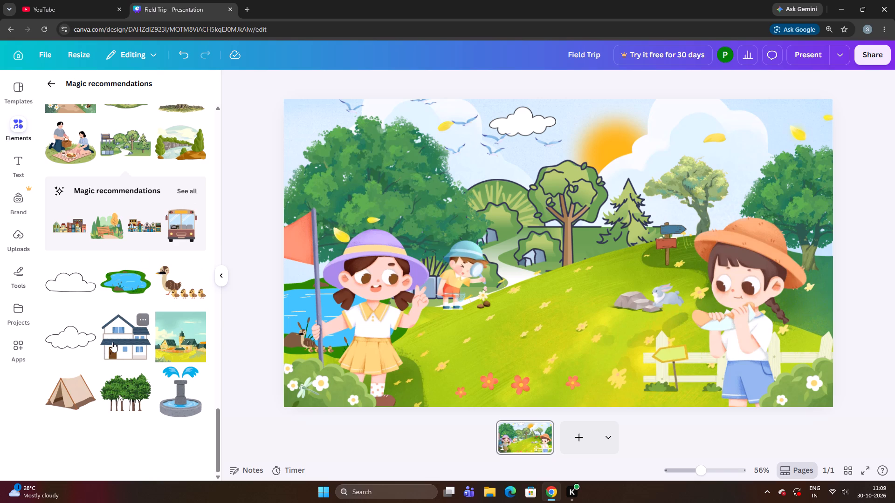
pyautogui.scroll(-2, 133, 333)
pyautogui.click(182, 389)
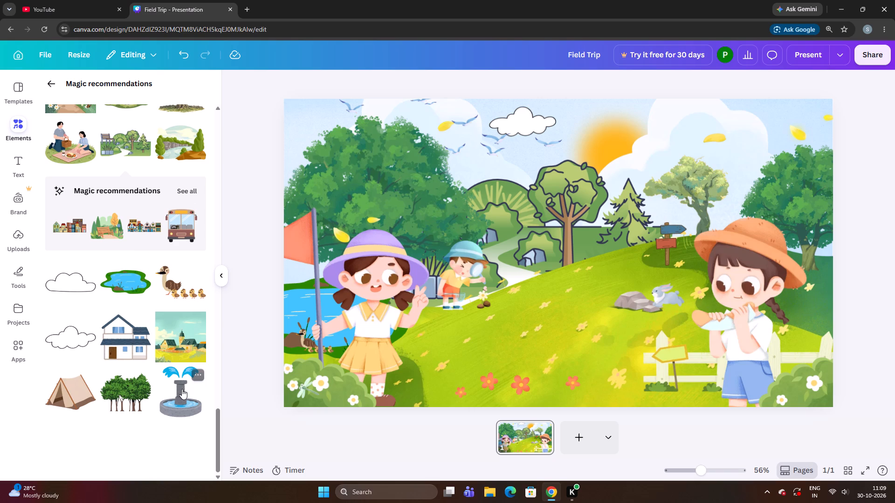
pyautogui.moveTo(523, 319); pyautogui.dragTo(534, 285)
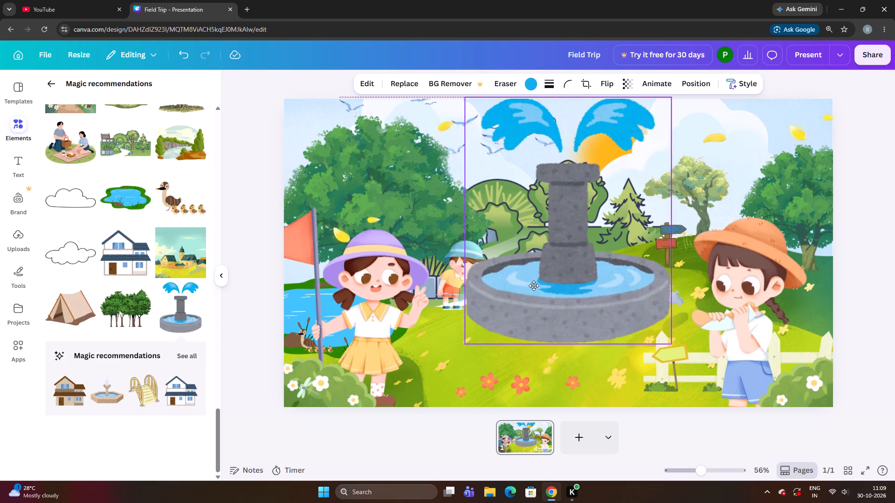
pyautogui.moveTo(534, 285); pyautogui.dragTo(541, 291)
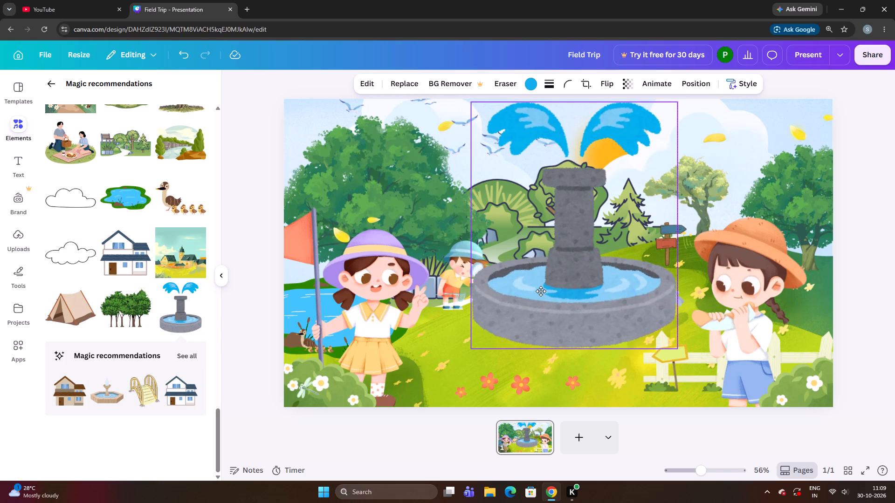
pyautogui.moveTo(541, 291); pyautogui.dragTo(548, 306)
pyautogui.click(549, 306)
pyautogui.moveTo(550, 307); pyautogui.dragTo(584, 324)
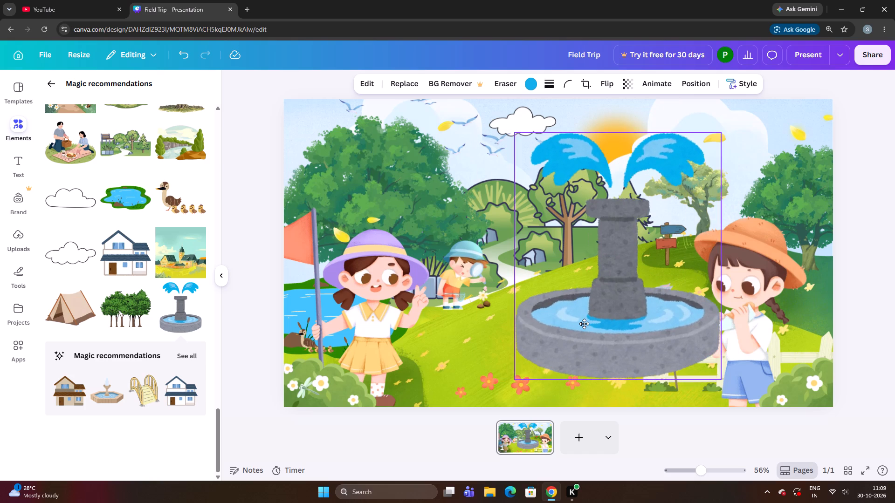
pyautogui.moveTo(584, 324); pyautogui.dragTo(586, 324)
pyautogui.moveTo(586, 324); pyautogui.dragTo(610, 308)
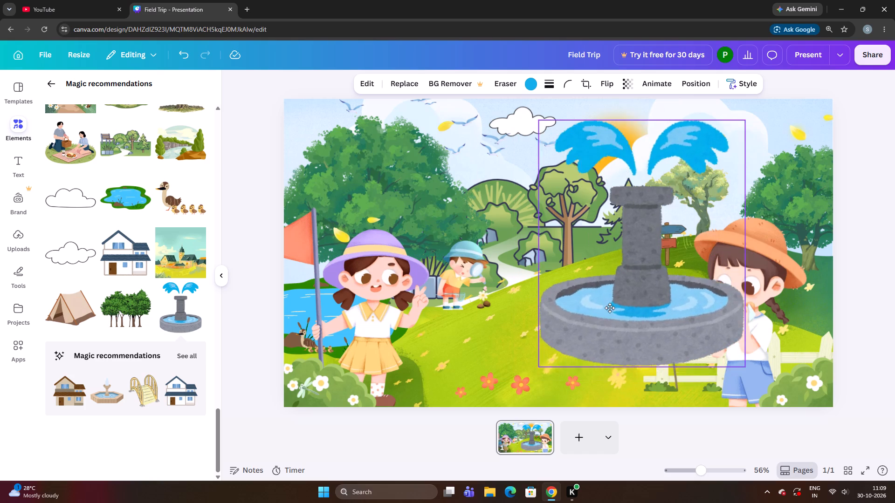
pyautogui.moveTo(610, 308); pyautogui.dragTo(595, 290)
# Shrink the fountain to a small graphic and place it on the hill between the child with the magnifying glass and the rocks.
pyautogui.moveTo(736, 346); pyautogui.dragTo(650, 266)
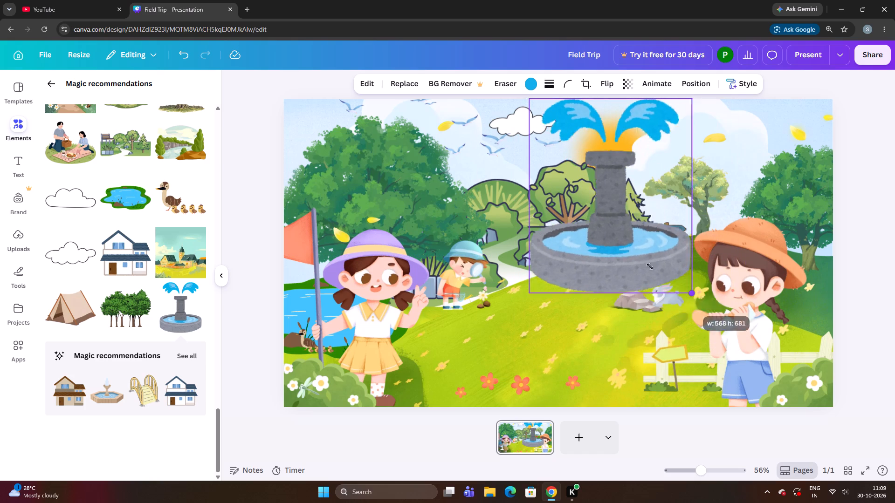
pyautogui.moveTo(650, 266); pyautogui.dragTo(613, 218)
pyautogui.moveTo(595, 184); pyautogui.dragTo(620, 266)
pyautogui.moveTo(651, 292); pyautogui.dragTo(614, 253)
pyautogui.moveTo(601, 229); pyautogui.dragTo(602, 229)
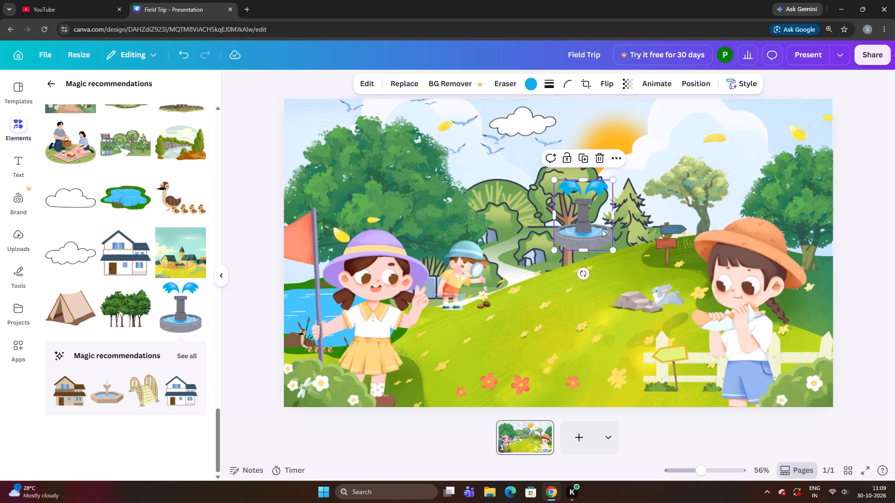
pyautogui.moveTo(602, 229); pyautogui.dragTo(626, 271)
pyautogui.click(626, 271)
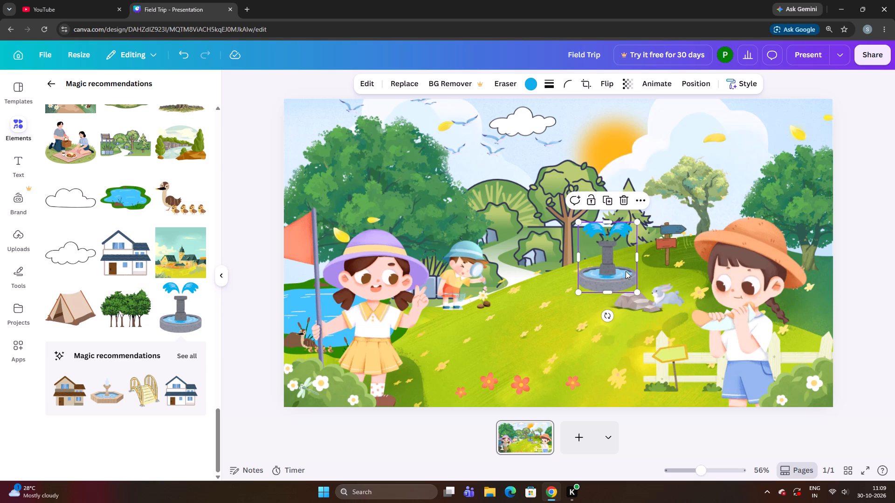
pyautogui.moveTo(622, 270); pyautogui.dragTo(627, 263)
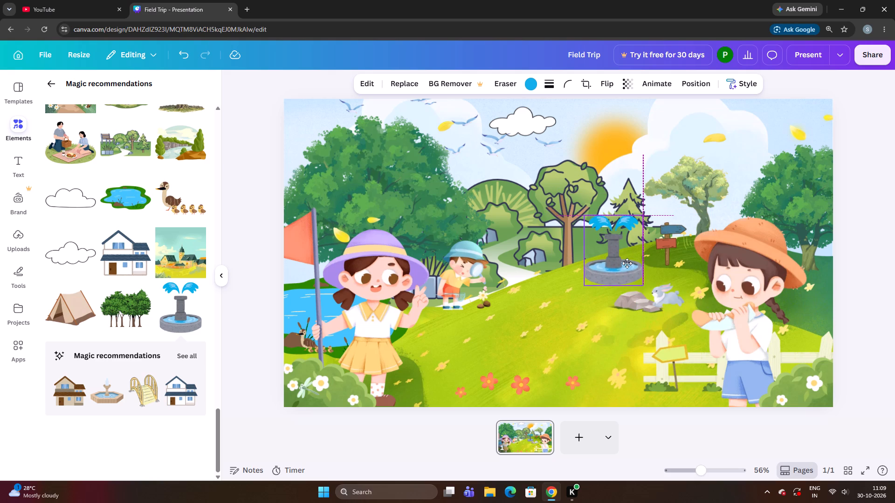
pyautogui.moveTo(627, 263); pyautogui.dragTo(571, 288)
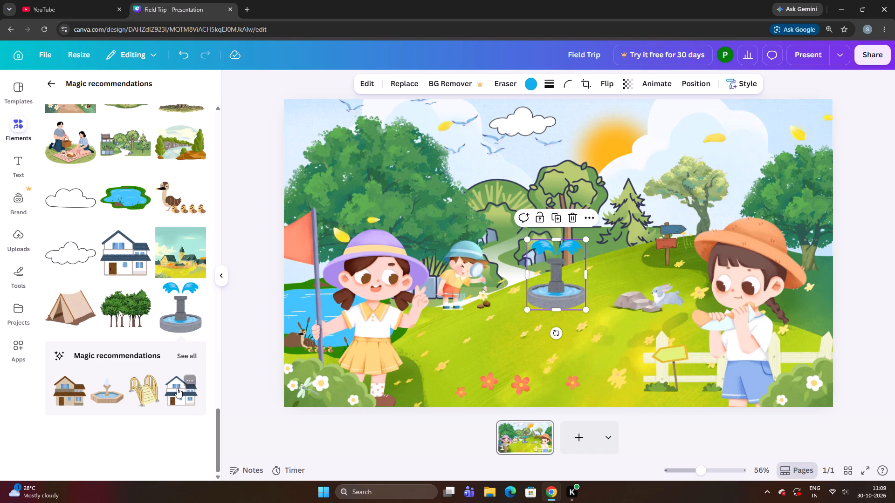
# Open the full set of graphics recommended for the fountain and look through it for other park items.
pyautogui.scroll(-3, 177, 388)
pyautogui.click(192, 352)
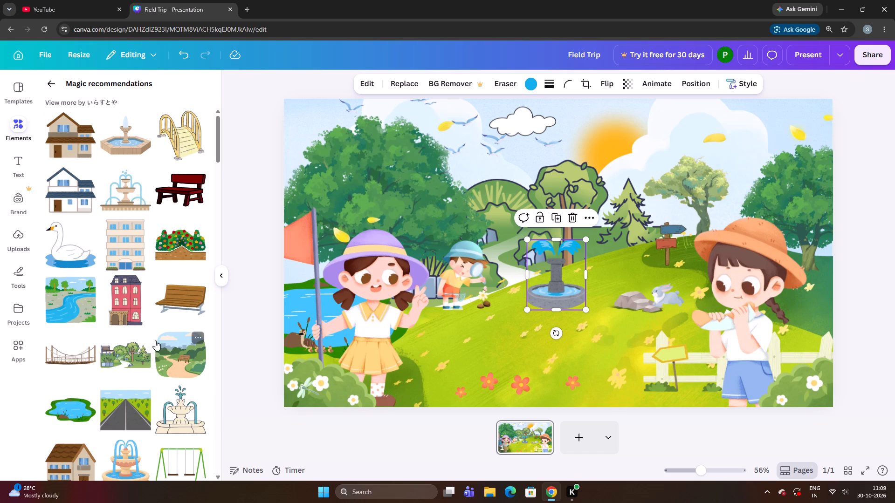
pyautogui.scroll(-4, 154, 335)
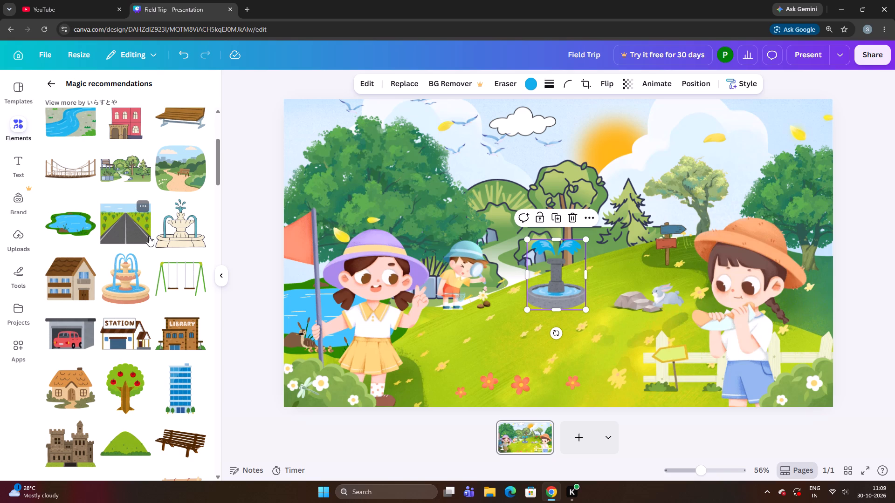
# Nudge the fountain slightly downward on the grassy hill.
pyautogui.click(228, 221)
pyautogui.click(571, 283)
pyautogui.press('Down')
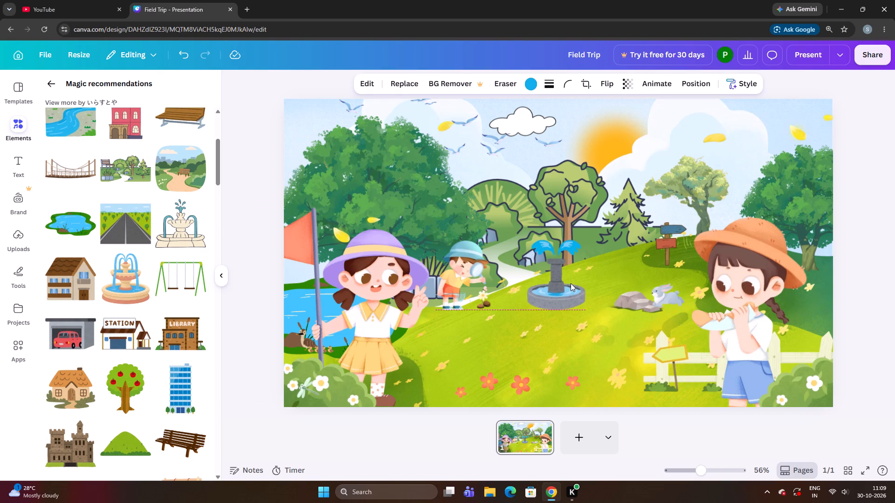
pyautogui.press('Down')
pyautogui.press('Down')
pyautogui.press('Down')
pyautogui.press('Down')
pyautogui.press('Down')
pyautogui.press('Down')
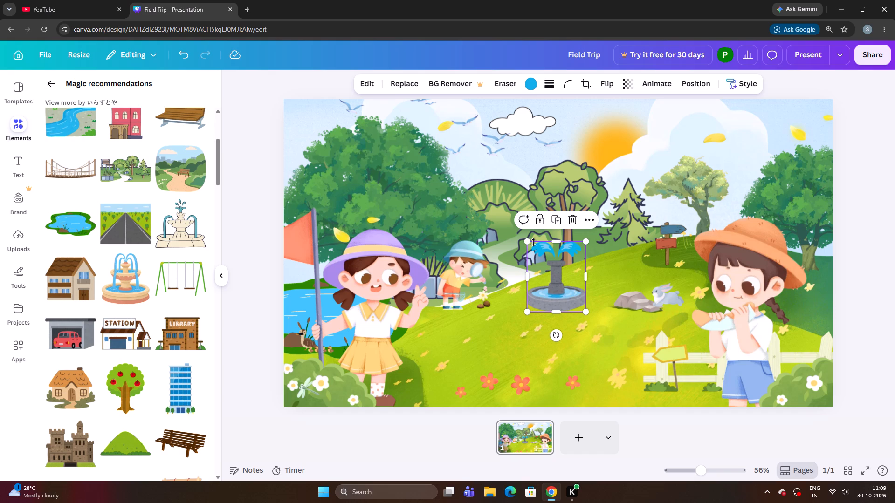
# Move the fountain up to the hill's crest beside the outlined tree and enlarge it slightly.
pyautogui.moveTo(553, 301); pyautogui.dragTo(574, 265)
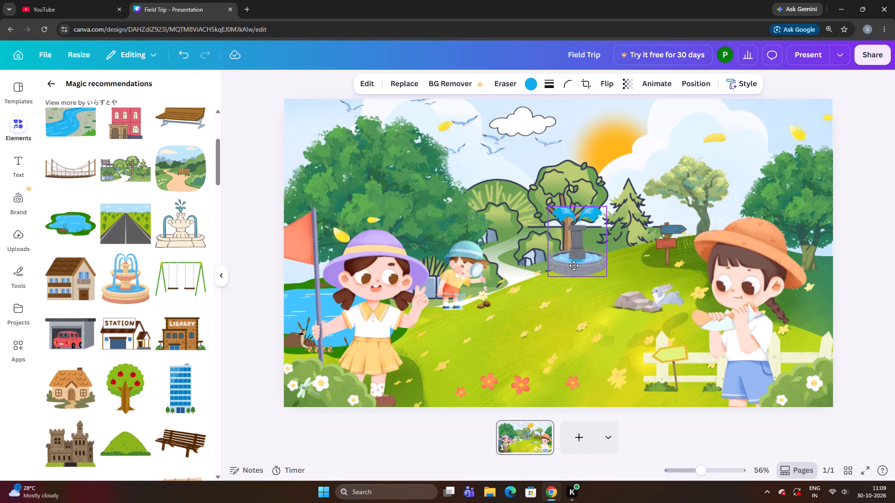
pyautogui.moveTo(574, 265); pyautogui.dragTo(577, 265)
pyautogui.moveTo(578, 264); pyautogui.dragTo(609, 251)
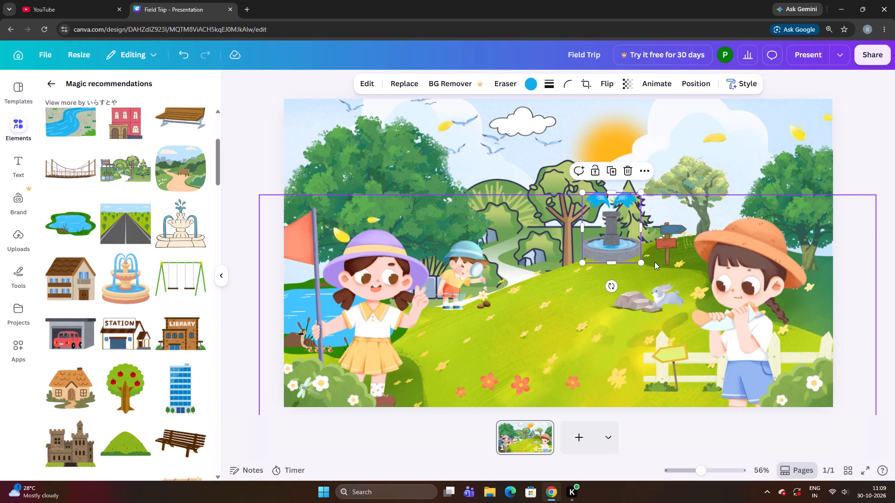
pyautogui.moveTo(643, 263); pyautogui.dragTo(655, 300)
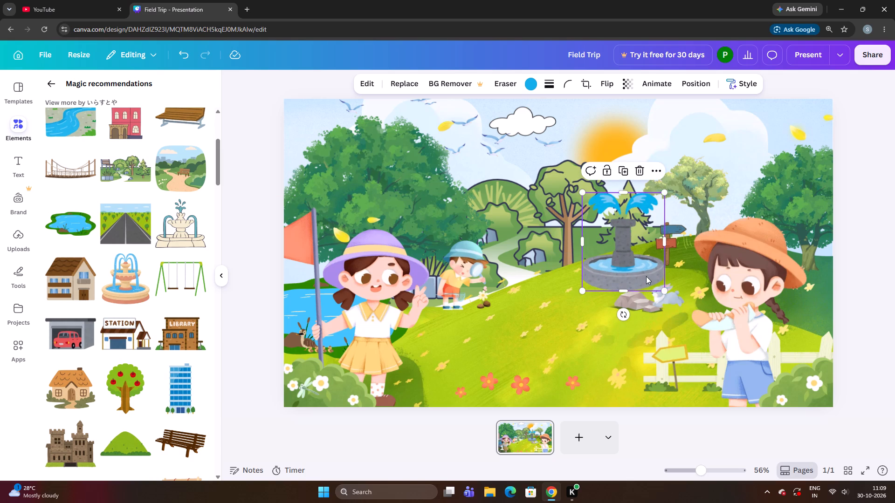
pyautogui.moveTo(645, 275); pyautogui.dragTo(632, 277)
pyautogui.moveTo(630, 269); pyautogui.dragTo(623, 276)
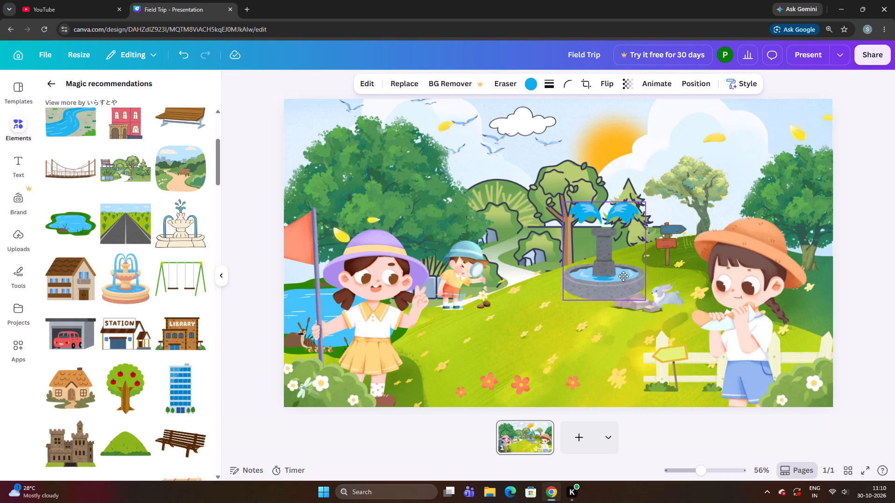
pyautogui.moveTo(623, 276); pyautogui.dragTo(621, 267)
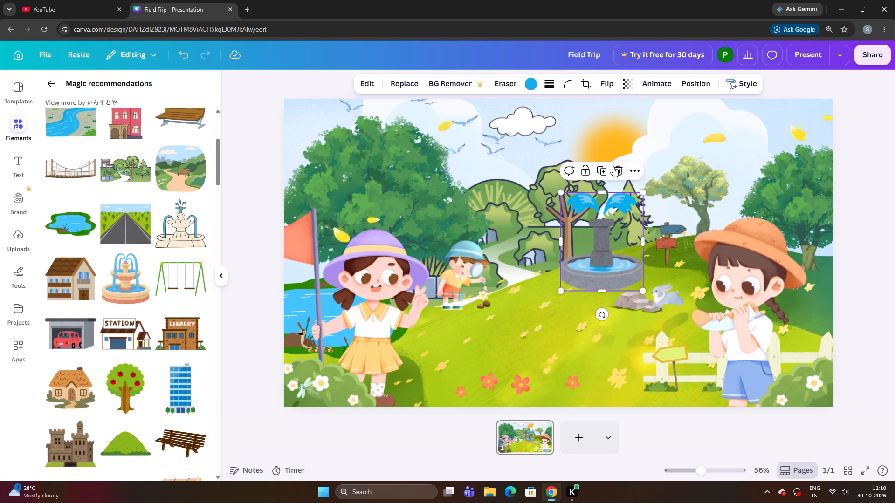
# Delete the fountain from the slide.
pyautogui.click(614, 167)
# Add the green swing set with two brown seats, shrink it to about half size and move it over the outlined trees.
pyautogui.click(187, 286)
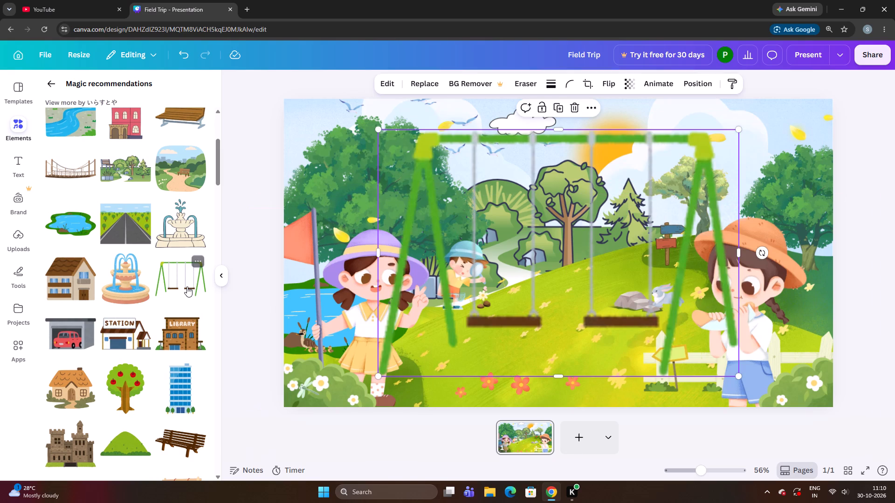
pyautogui.moveTo(602, 222); pyautogui.dragTo(581, 211)
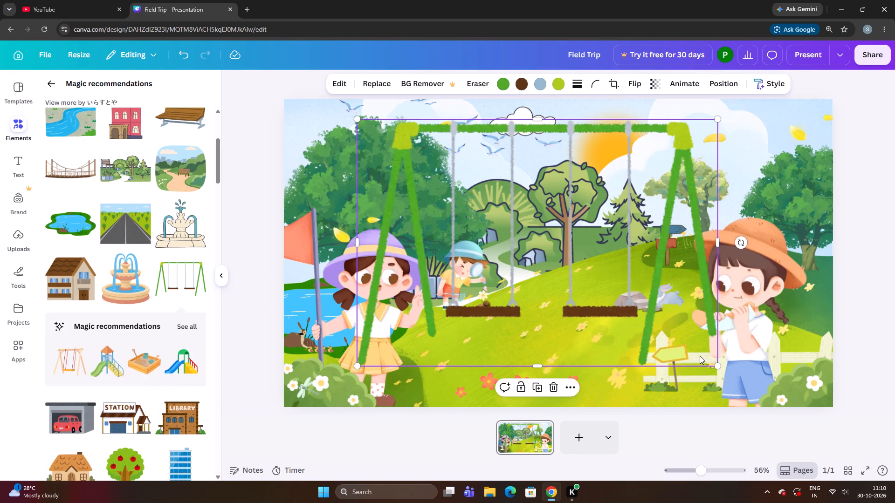
pyautogui.moveTo(719, 365); pyautogui.dragTo(544, 240)
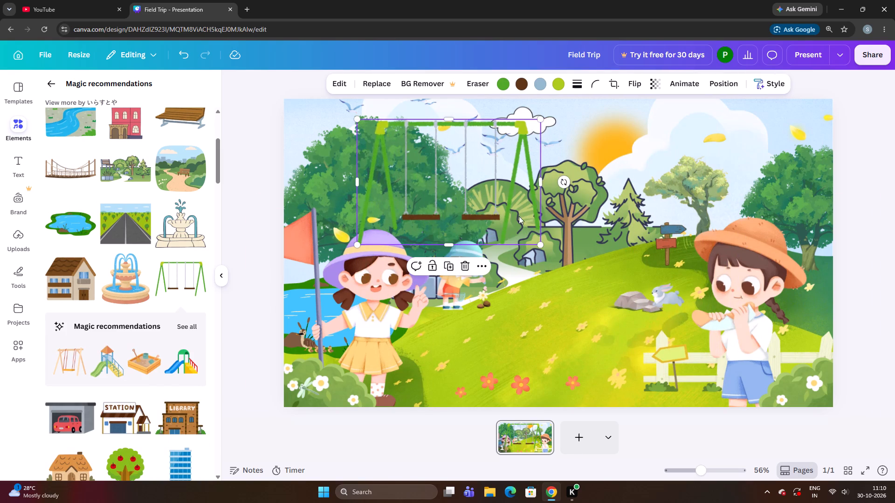
pyautogui.moveTo(483, 210); pyautogui.dragTo(586, 317)
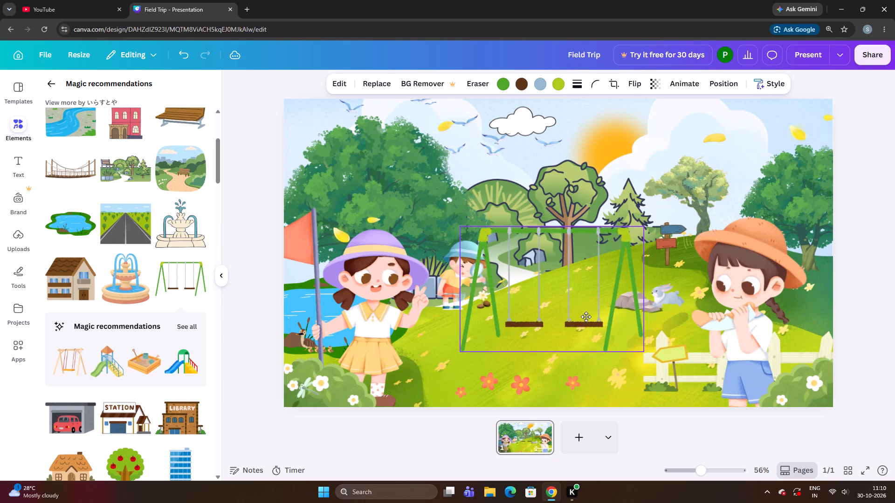
pyautogui.moveTo(586, 317); pyautogui.dragTo(582, 319)
pyautogui.moveTo(592, 324); pyautogui.dragTo(583, 327)
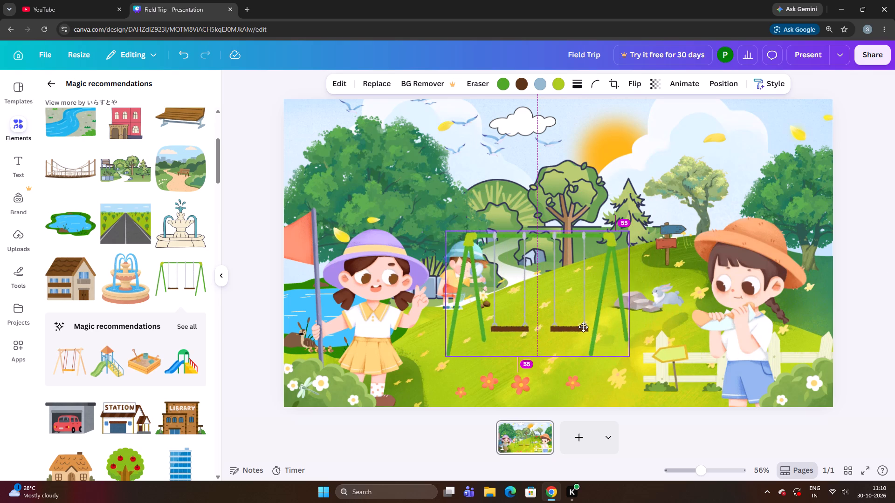
pyautogui.moveTo(583, 327); pyautogui.dragTo(606, 263)
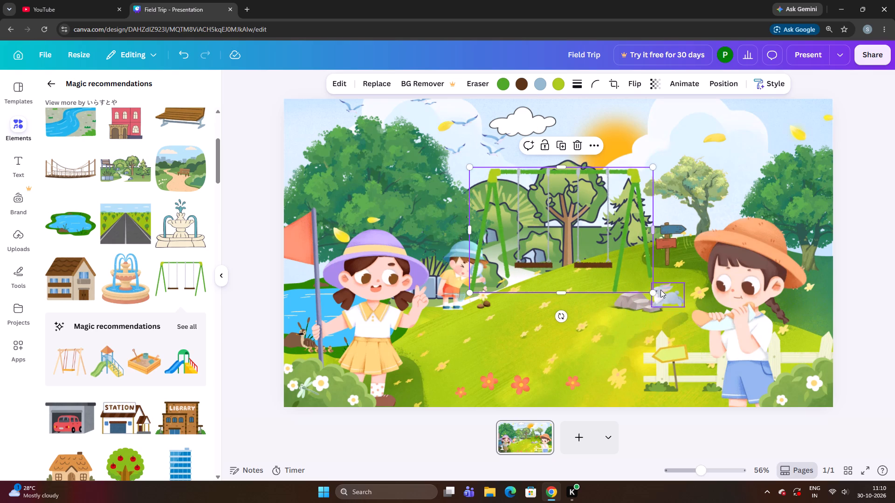
# Shrink the swing set further and place it on the hill's crest between the outlined tree and the wooden signpost.
pyautogui.moveTo(656, 292); pyautogui.dragTo(571, 240)
pyautogui.moveTo(533, 214); pyautogui.dragTo(565, 230)
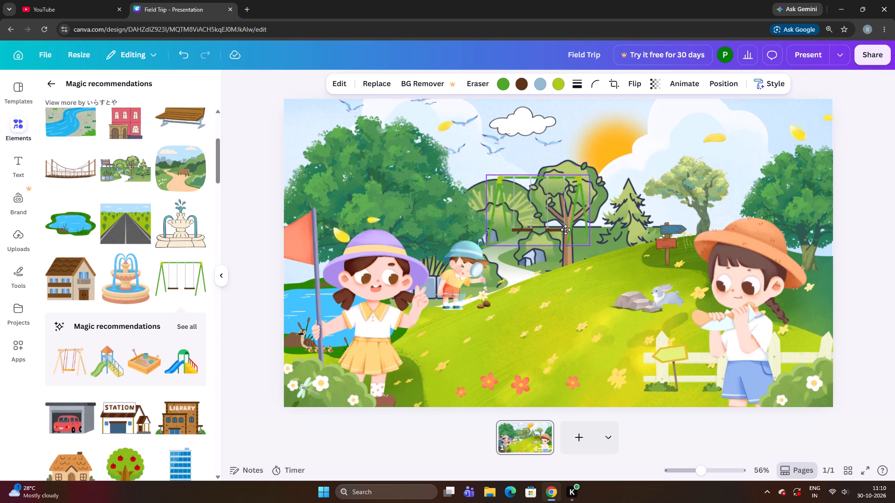
pyautogui.moveTo(565, 230); pyautogui.dragTo(611, 254)
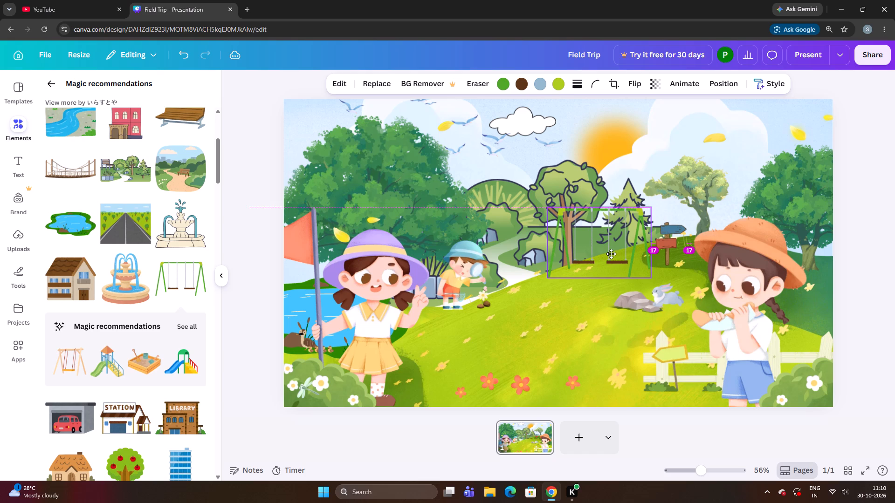
pyautogui.moveTo(611, 254); pyautogui.dragTo(613, 257)
# Fine-tune the swing set's vertical position, nudging it slightly downward onto the grass of the hill.
pyautogui.click(547, 319)
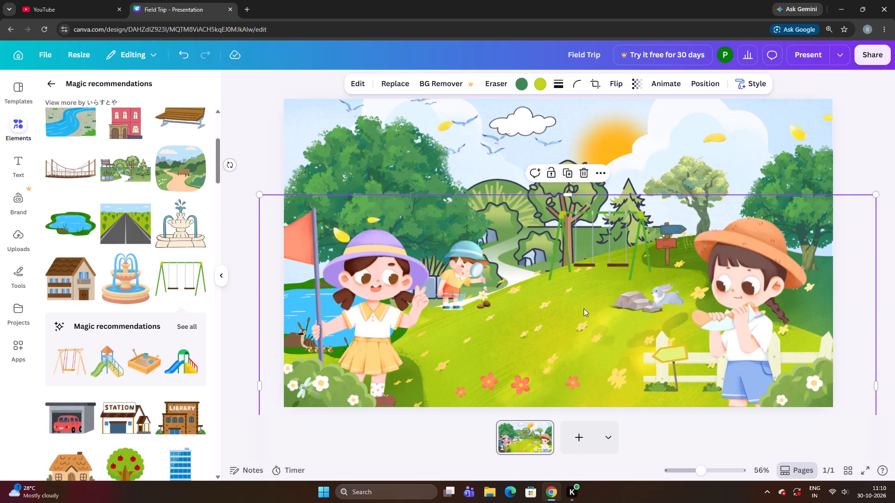
pyautogui.click(607, 262)
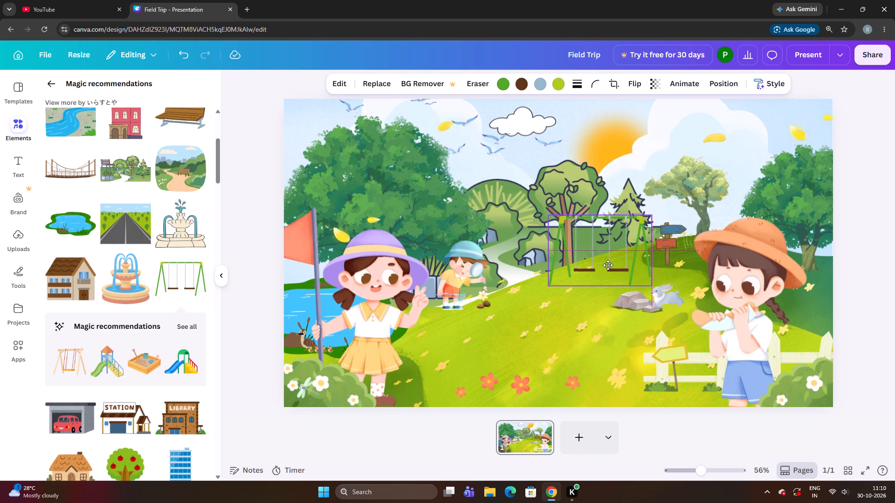
pyautogui.click(608, 265)
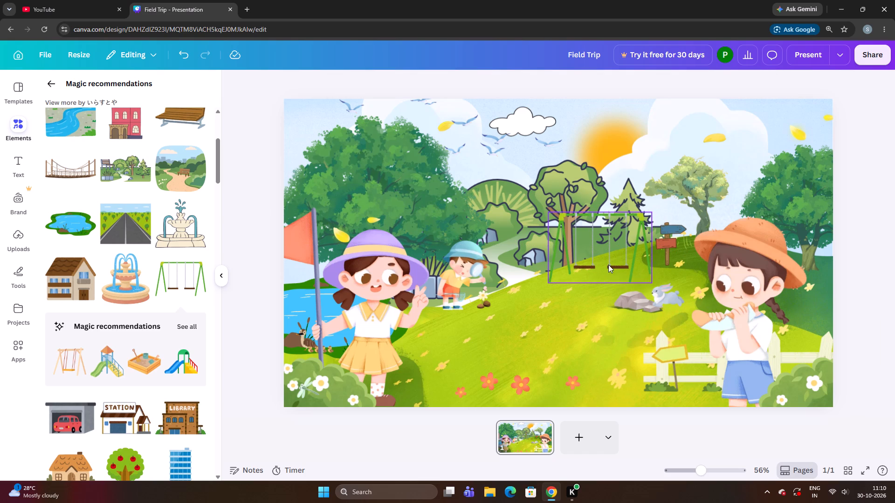
pyautogui.press('Down')
pyautogui.press('Down')
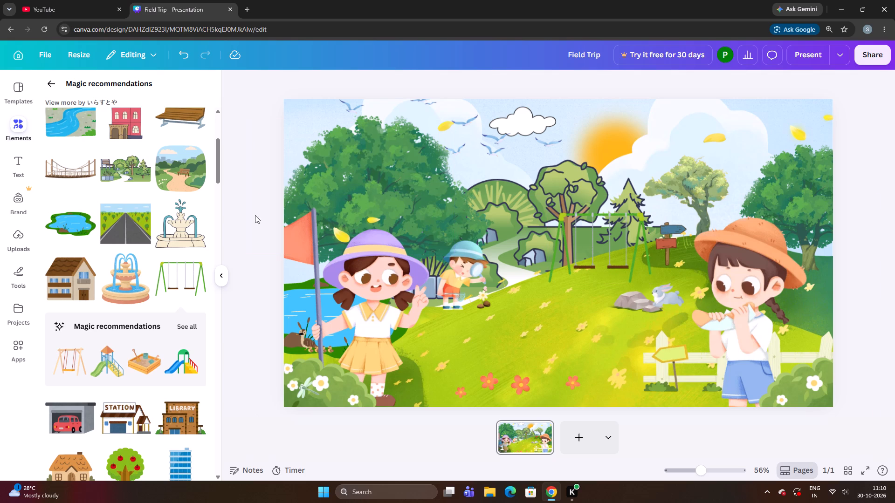
pyautogui.click(255, 215)
pyautogui.click(598, 232)
pyautogui.press('Up')
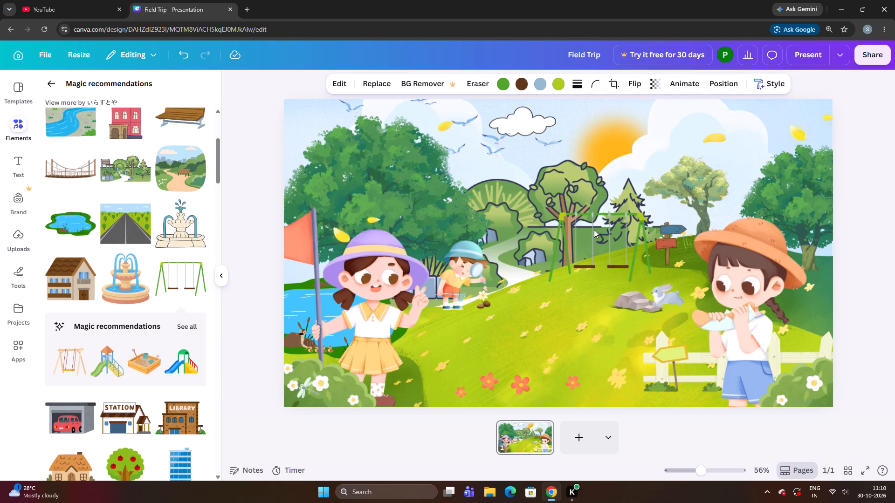
pyautogui.press('Up')
pyautogui.press('Down')
pyautogui.press('Down')
pyautogui.press('Down')
pyautogui.press('Down')
pyautogui.press('Down')
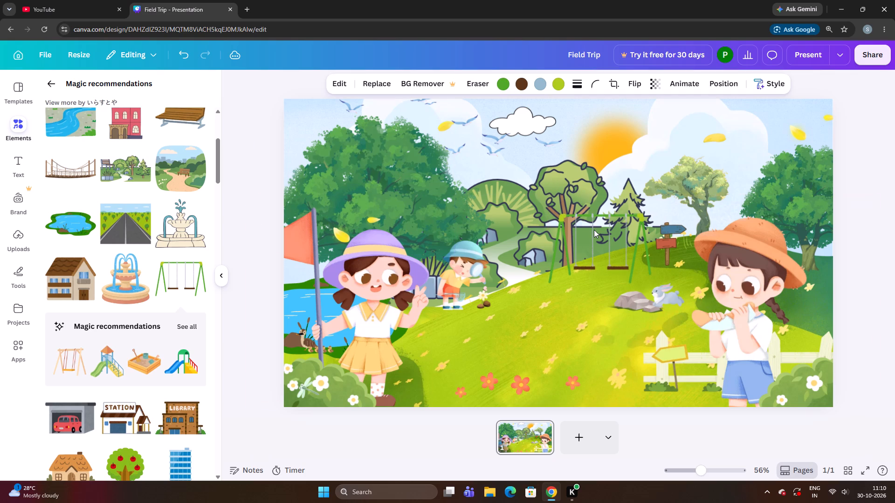
# Fine-tune the swing set's position on the hill's crest with small horizontal and vertical nudges.
pyautogui.press('Down')
pyautogui.press('Down')
pyautogui.press('Up')
pyautogui.press('Left')
pyautogui.press('Left')
pyautogui.press('Left')
pyautogui.press('Up')
pyautogui.press('Left')
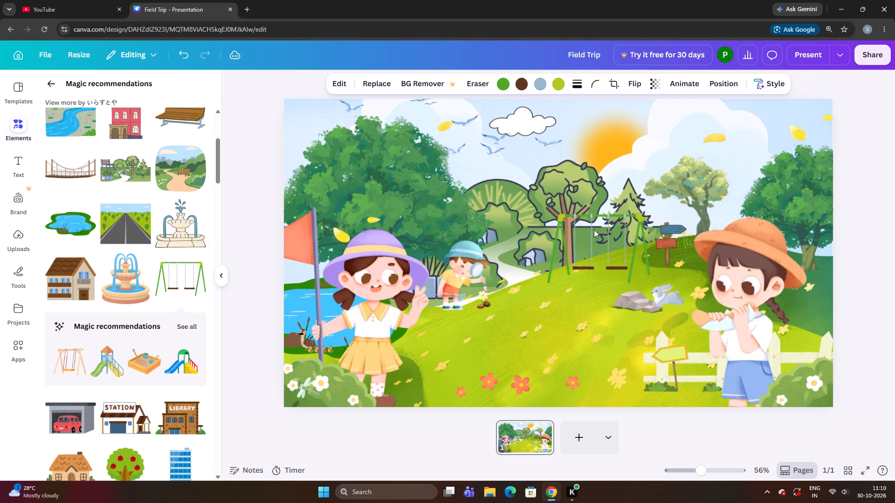
pyautogui.press('Left')
pyautogui.press('Right')
pyautogui.press('Right')
pyautogui.press('Right')
pyautogui.press('Right')
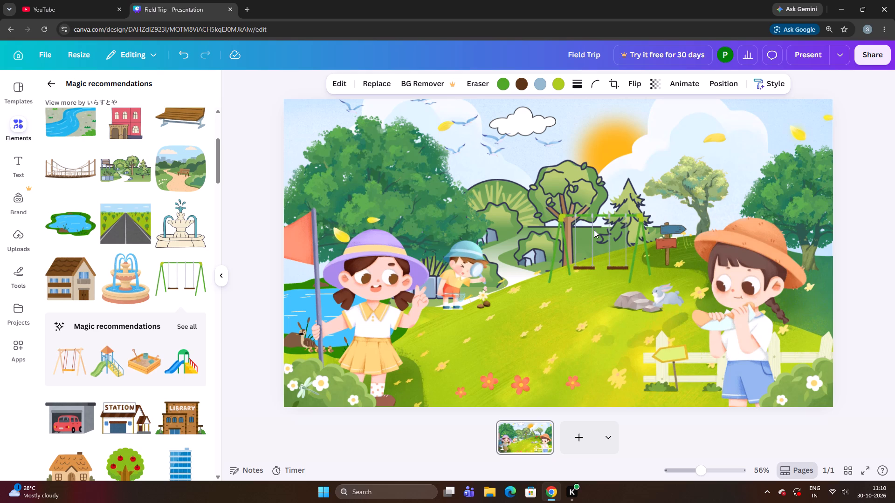
pyautogui.press('Up')
pyautogui.press('Up')
pyautogui.press('Up')
pyautogui.press('Down')
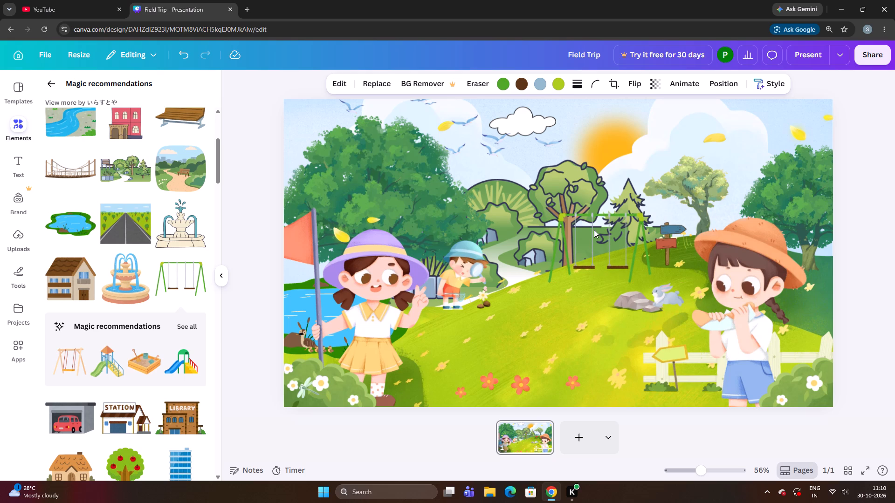
pyautogui.press('Down')
pyautogui.press('Down')
pyautogui.press('Down')
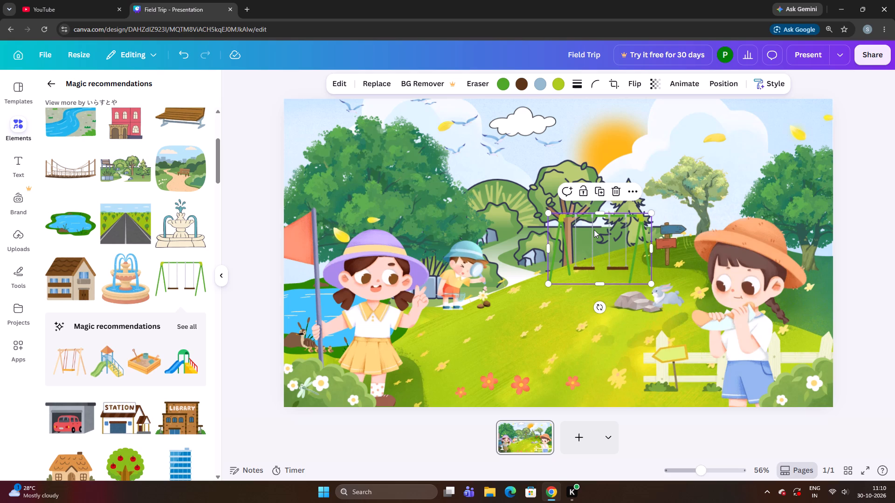
pyautogui.press('Down')
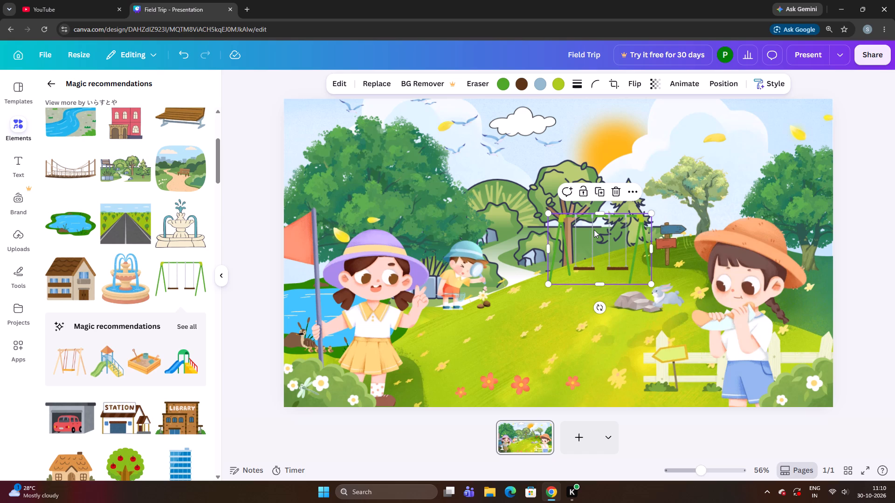
pyautogui.press('Down')
pyautogui.press('Down')
pyautogui.press('Up')
pyautogui.press('Up')
# Find and add the recommended picnic couple illustration, shrinking it to about a quarter of its inserted width near the swing set.
pyautogui.scroll(-5, 73, 255)
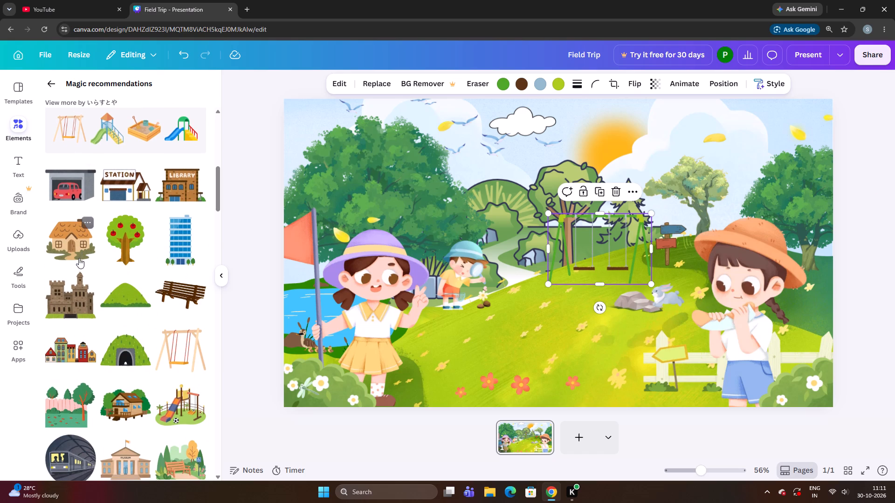
pyautogui.scroll(-3, 77, 259)
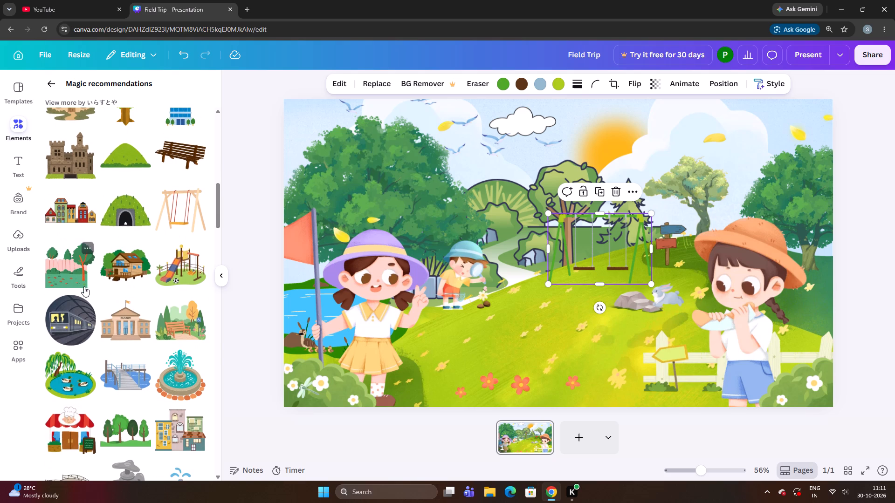
pyautogui.scroll(-1, 91, 311)
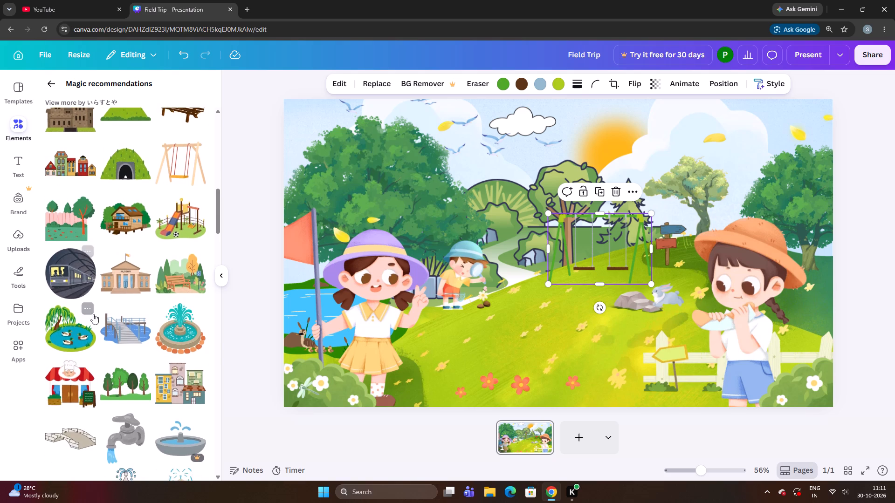
pyautogui.scroll(-3, 94, 314)
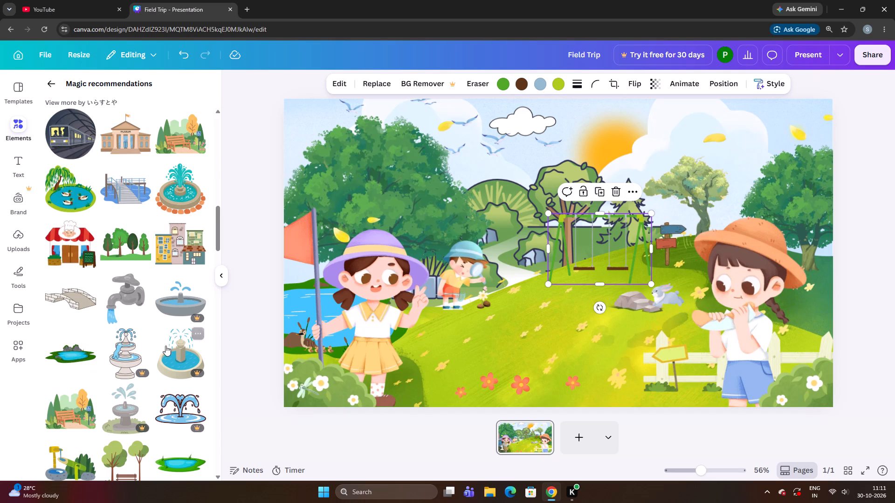
pyautogui.scroll(4, 160, 324)
pyautogui.click(54, 89)
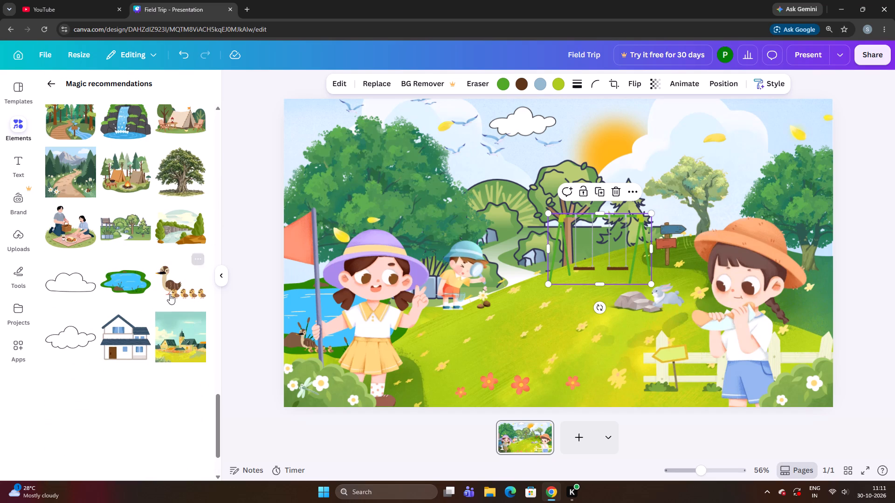
pyautogui.click(76, 235)
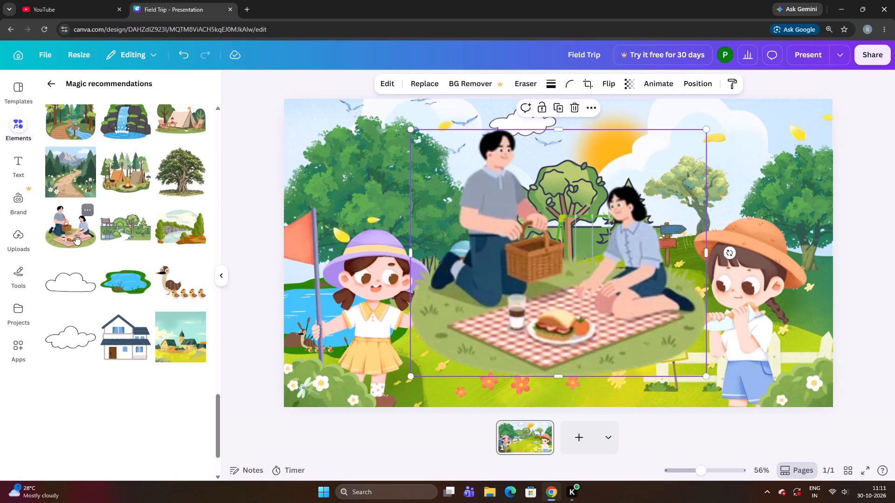
pyautogui.moveTo(580, 309); pyautogui.dragTo(574, 313)
pyautogui.moveTo(702, 380); pyautogui.dragTo(564, 267)
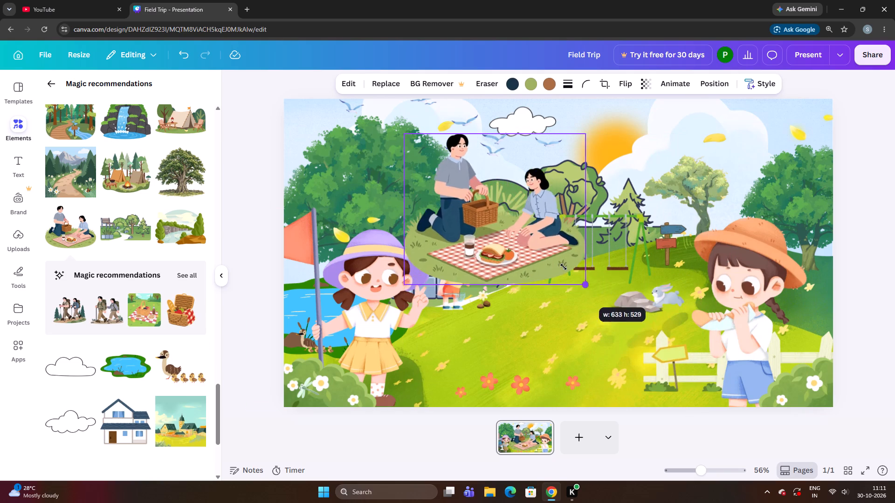
pyautogui.moveTo(564, 267); pyautogui.dragTo(557, 254)
pyautogui.moveTo(530, 239); pyautogui.dragTo(684, 303)
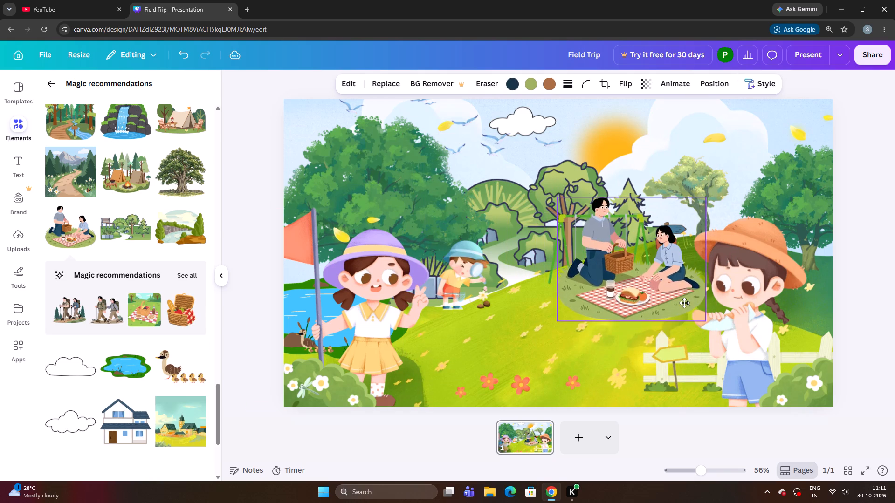
pyautogui.moveTo(684, 303); pyautogui.dragTo(691, 309)
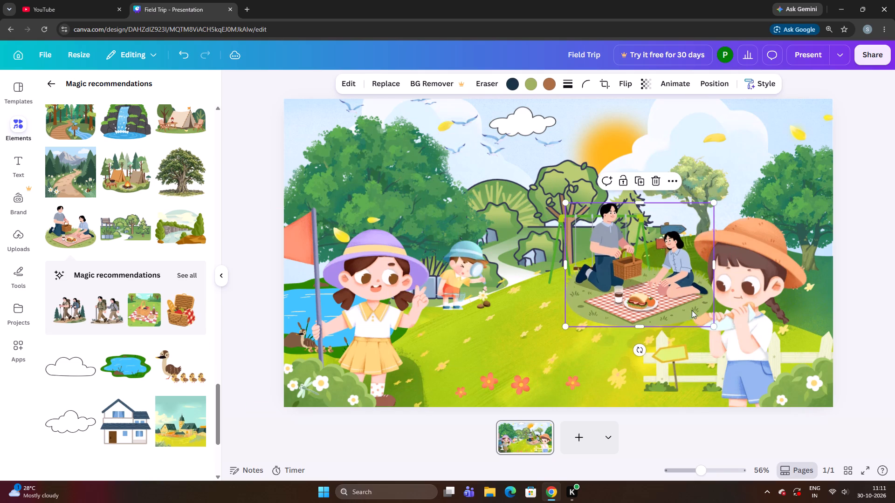
pyautogui.moveTo(713, 327); pyautogui.dragTo(641, 274)
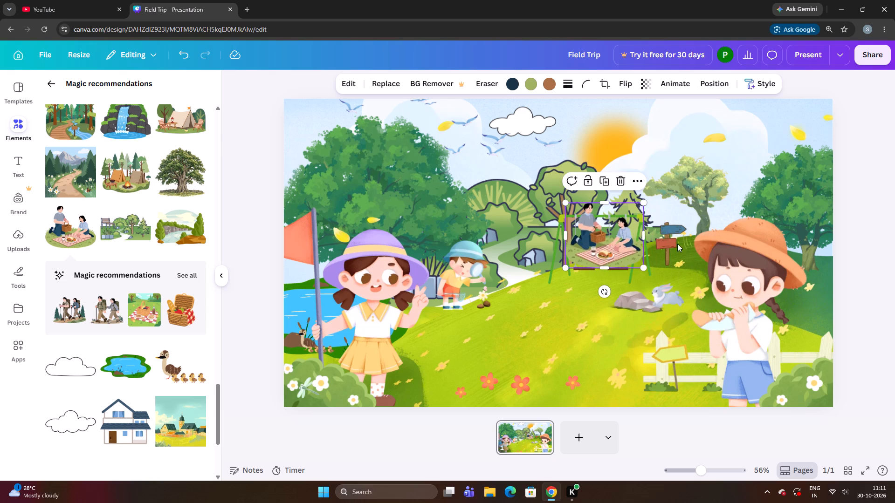
# Move the wooden signpost down the hill onto the open grass below the swing set.
pyautogui.moveTo(668, 252); pyautogui.dragTo(562, 314)
# Move the picnic couple to the hill's crest under the tree, between the swing set and the girl in the orange hat.
pyautogui.moveTo(598, 248); pyautogui.dragTo(674, 250)
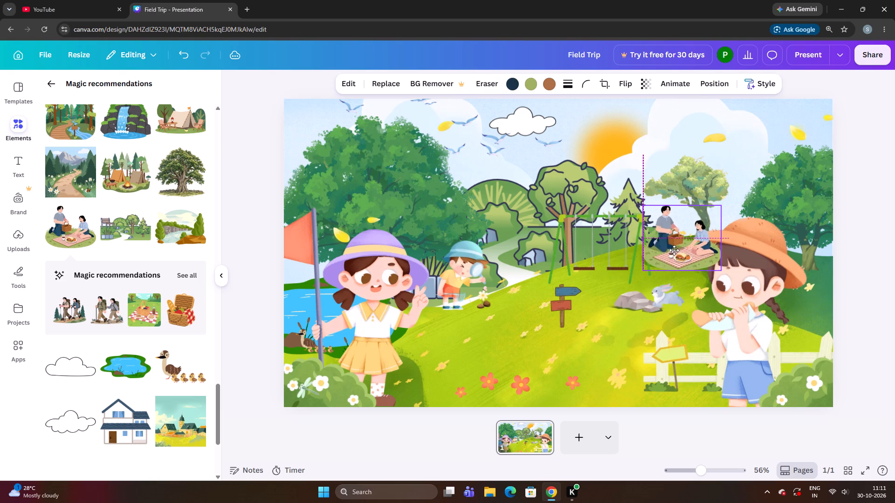
pyautogui.moveTo(674, 250); pyautogui.dragTo(665, 251)
# Send the picnic couple backward in the layer order, behind the swing set.
pyautogui.rightClick(665, 251)
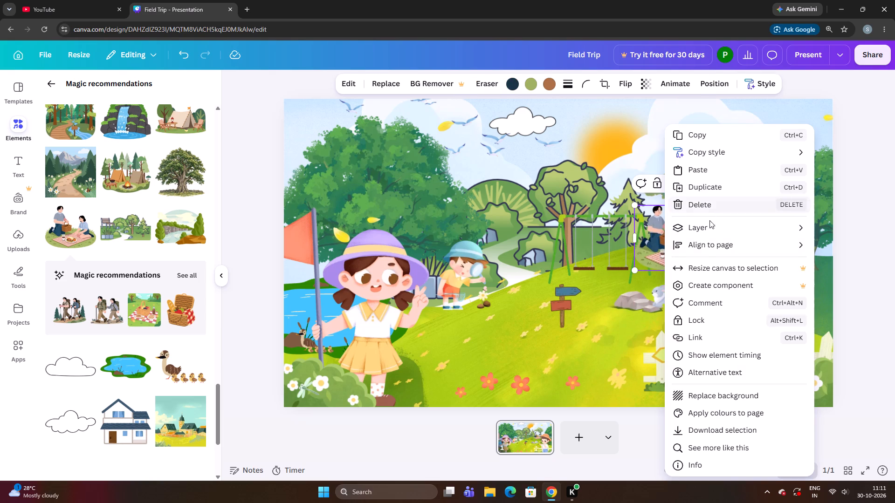
pyautogui.click(709, 227)
pyautogui.moveTo(757, 228); pyautogui.dragTo(763, 228)
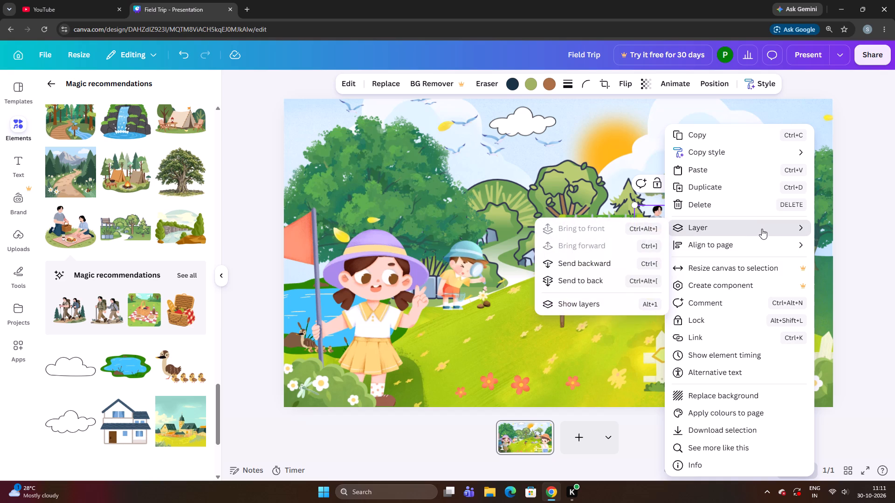
pyautogui.click(591, 259)
pyautogui.click(591, 260)
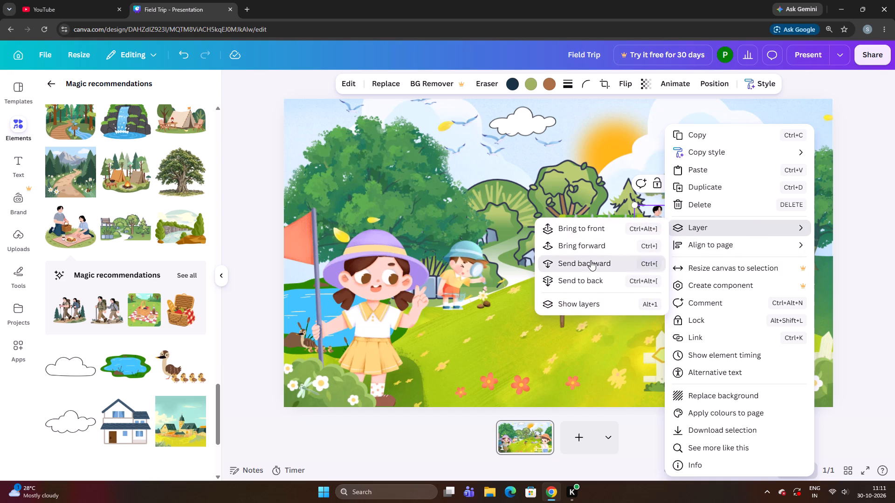
pyautogui.click(264, 262)
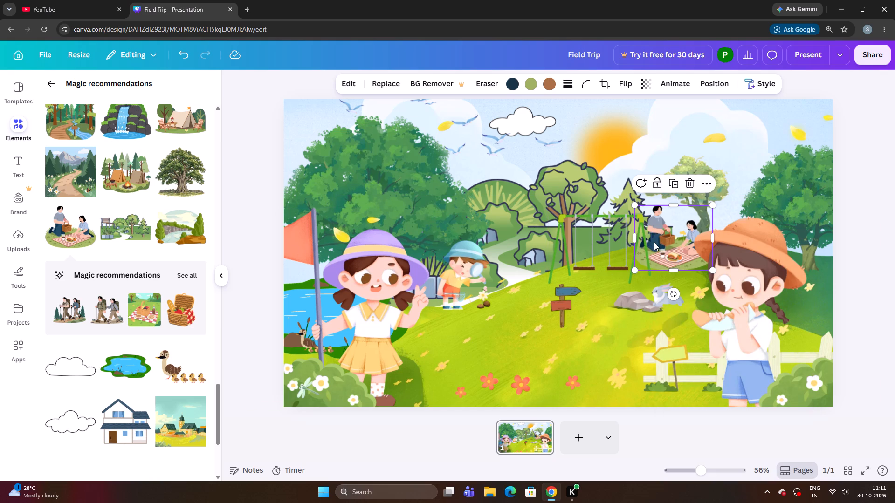
# Nudge the picnic couple slightly left toward the swing set.
pyautogui.press('Left')
pyautogui.press('Left')
pyautogui.press('Left')
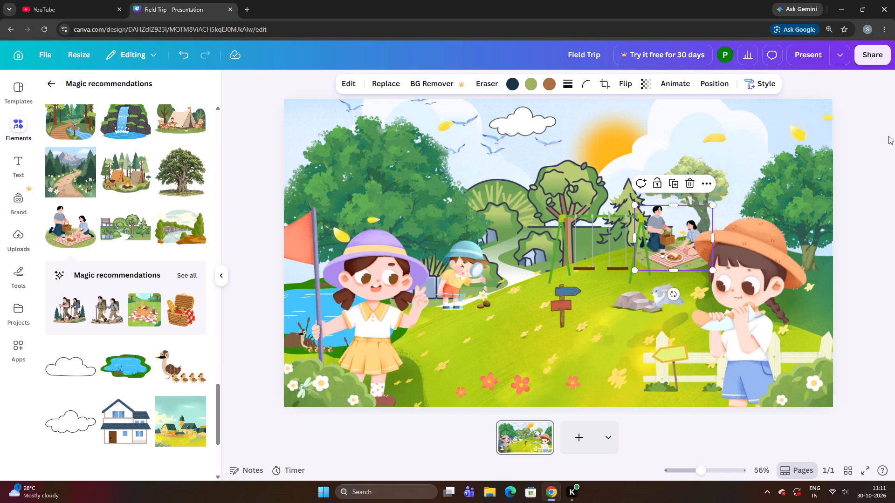
pyautogui.click(891, 141)
pyautogui.click(668, 238)
pyautogui.press('Left')
pyautogui.press('Left')
pyautogui.press('Left')
pyautogui.press('Left')
pyautogui.press('Left')
pyautogui.press('Left')
pyautogui.press('Left')
pyautogui.press('Left')
pyautogui.press('Left')
pyautogui.press('Left')
pyautogui.press('Left')
pyautogui.press('Left')
pyautogui.press('Left')
pyautogui.press('Left')
# Nudge the picnic couple slightly downward so the blanket rests on the hill's grass.
pyautogui.press('Down')
pyautogui.press('Down')
pyautogui.press('Down')
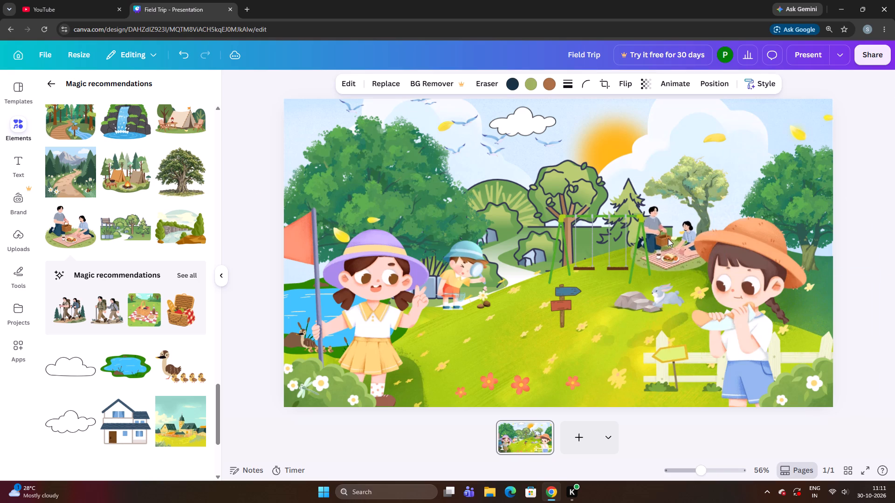
pyautogui.press('Down')
pyautogui.press('Down')
pyautogui.press('Down')
pyautogui.press('Down')
pyautogui.press('Down')
pyautogui.press('Down')
pyautogui.press('Down')
pyautogui.press('Down')
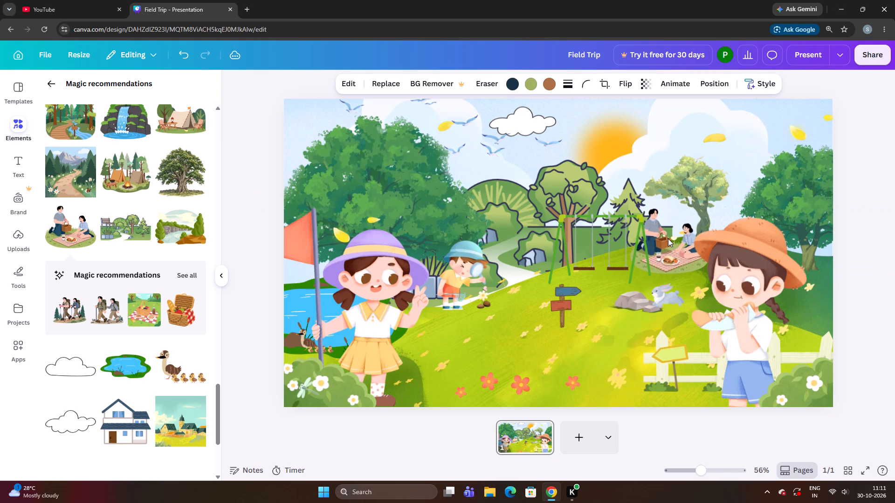
pyautogui.press('Down')
pyautogui.press('Down')
pyautogui.press('Down')
pyautogui.press('Down')
pyautogui.press('Down')
pyautogui.press('Down')
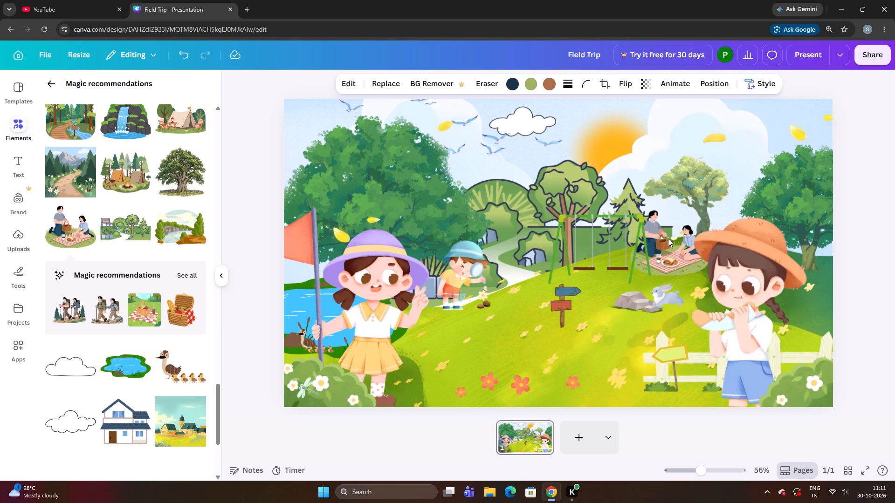
pyautogui.press('Down')
pyautogui.press('Up')
pyautogui.press('Up')
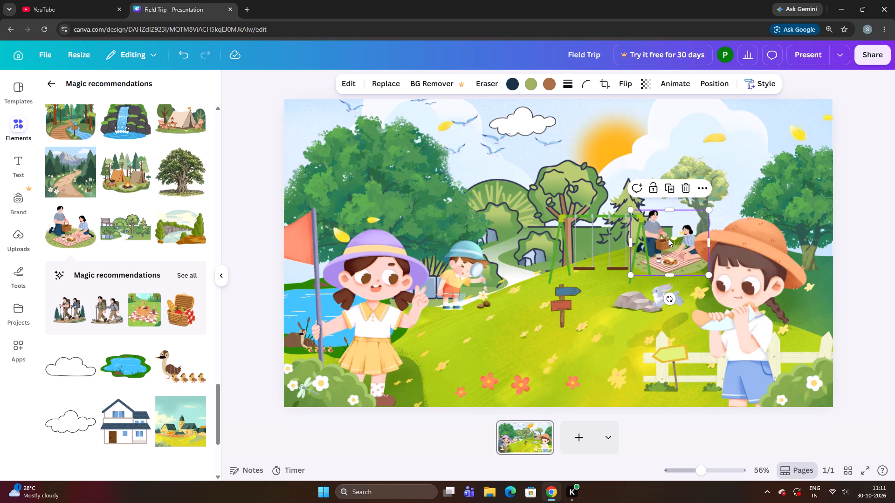
pyautogui.press('Down')
pyautogui.press('Down')
pyautogui.press('Up')
# Fine-tune the picnic couple's position beside the swing set, nudging it slightly further left and adjusting its height.
pyautogui.press('Left')
pyautogui.press('Left')
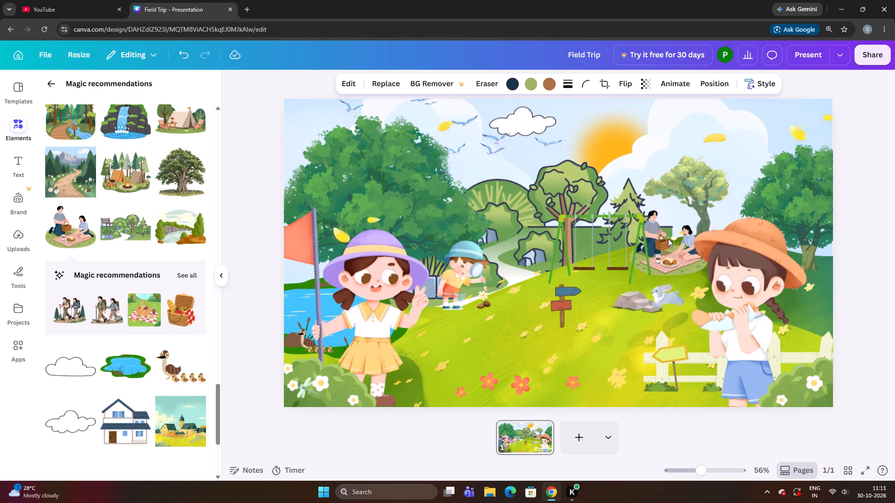
pyautogui.press('Left')
pyautogui.press('Left')
pyautogui.press('Down')
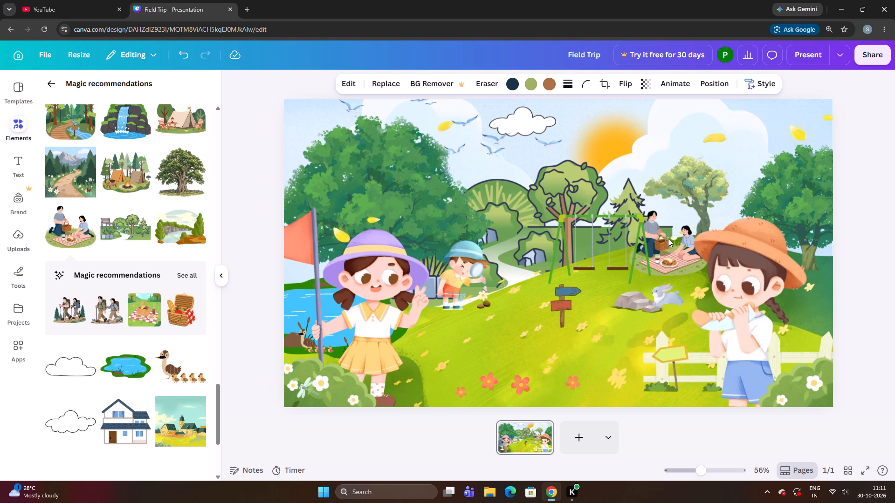
pyautogui.press('Up')
pyautogui.press('Up')
pyautogui.press('Up')
pyautogui.press('Up')
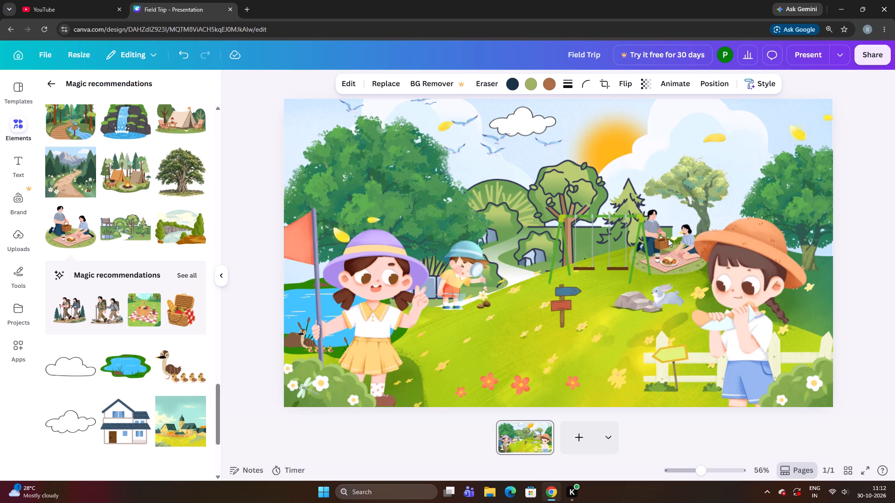
pyautogui.press('Left')
pyautogui.press('Left')
pyautogui.press('Left')
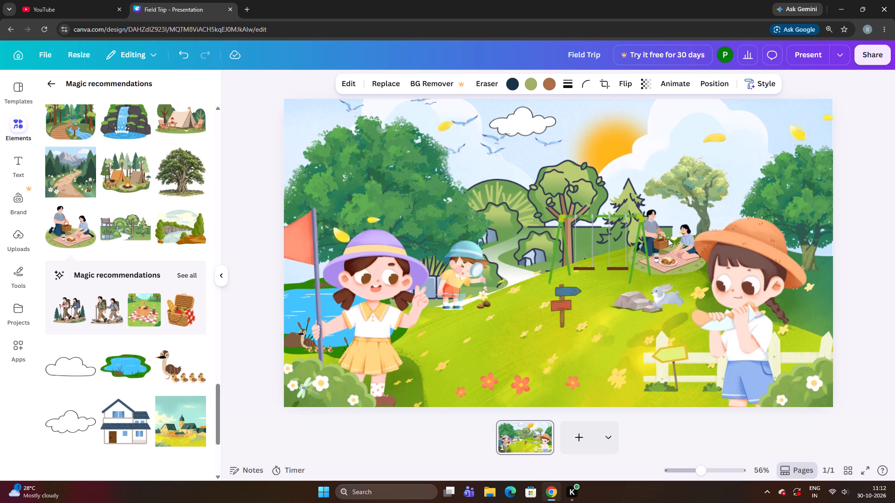
pyautogui.press('Left')
pyautogui.press('Left')
pyautogui.press('Down')
pyautogui.press('Up')
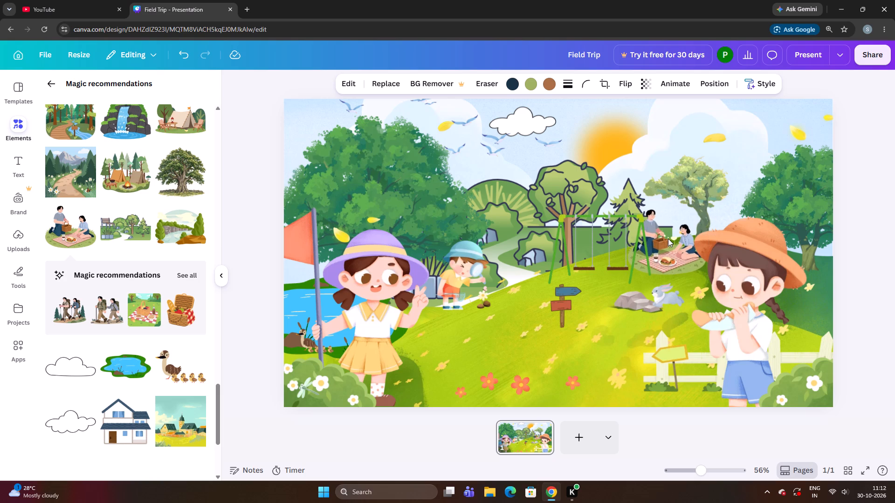
pyautogui.press('Up')
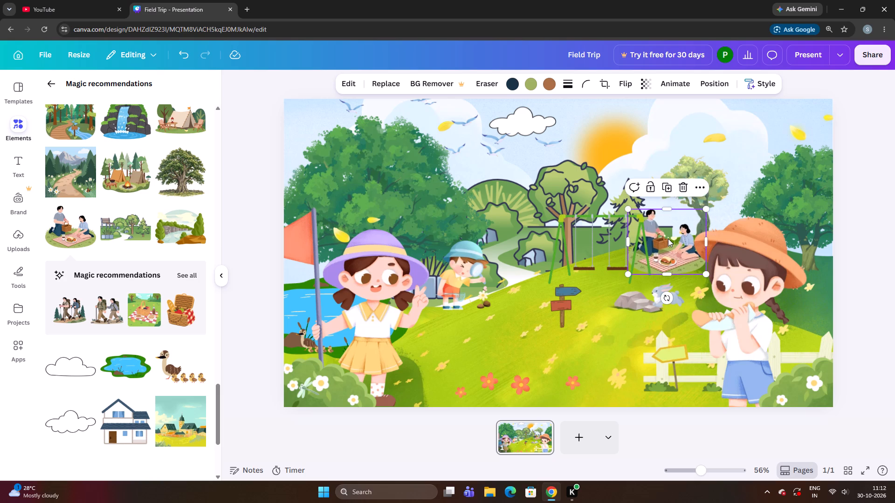
pyautogui.press('Down')
pyautogui.press('Down')
pyautogui.press('Down')
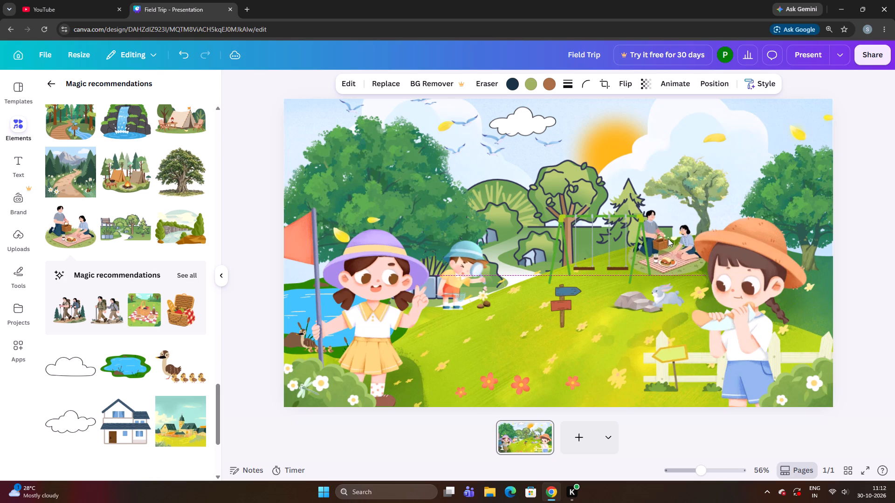
pyautogui.press('Up')
pyautogui.press('Up')
pyautogui.press('Up')
pyautogui.press('Up')
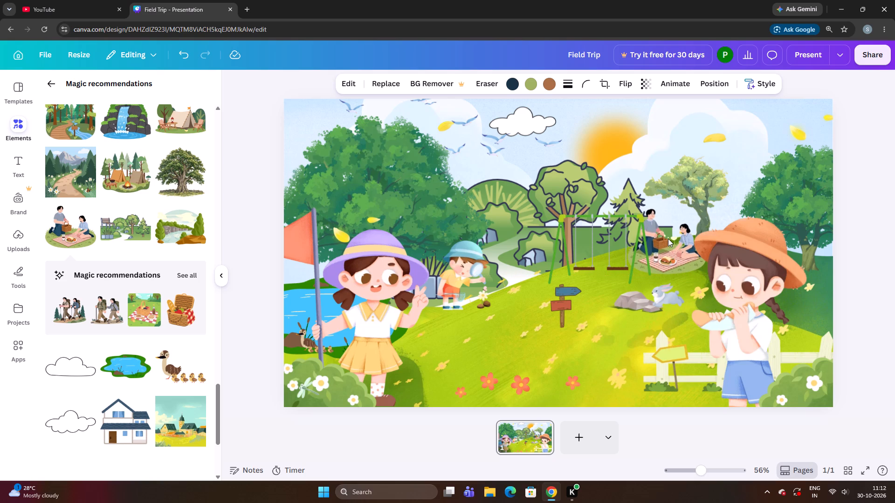
pyautogui.press('Up')
pyautogui.press('Up')
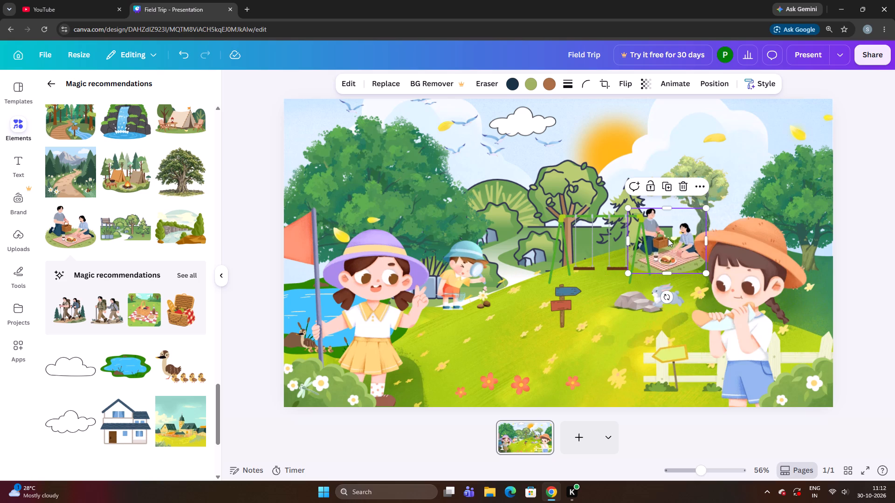
pyautogui.press('Left')
pyautogui.press('Down')
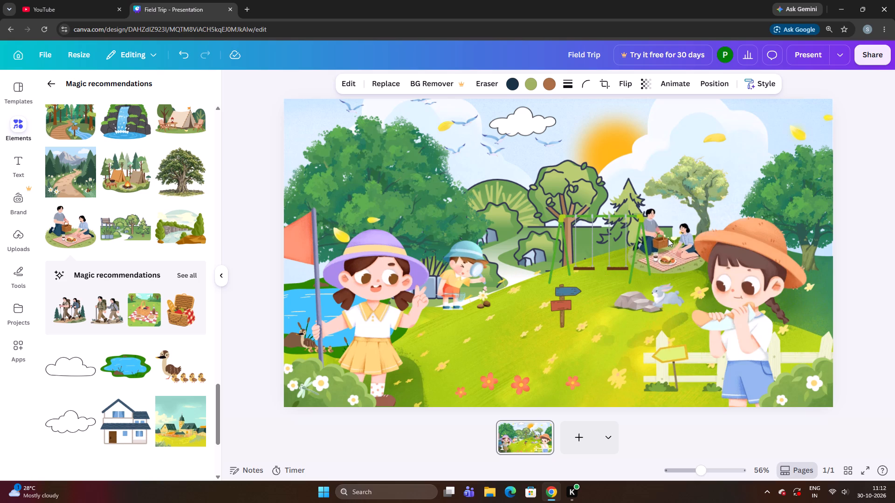
pyautogui.press('Down')
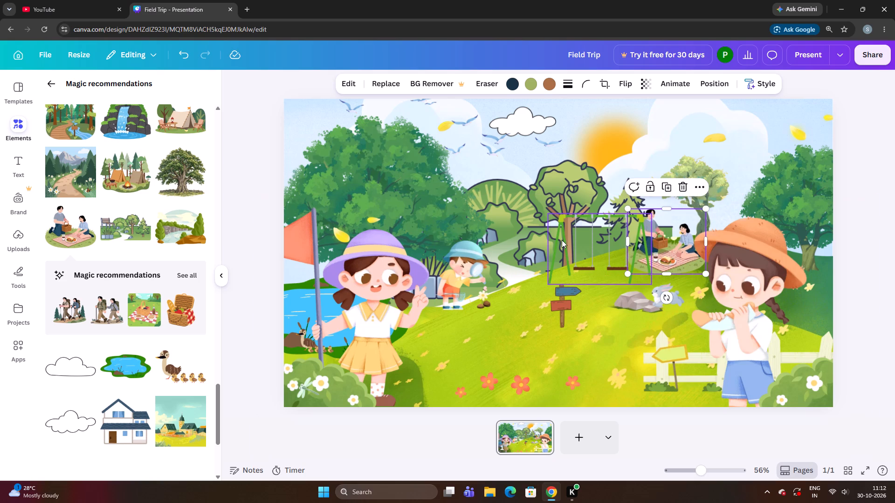
# Move the swing set slightly left and down, away from the picnic couple.
pyautogui.moveTo(575, 229); pyautogui.dragTo(564, 237)
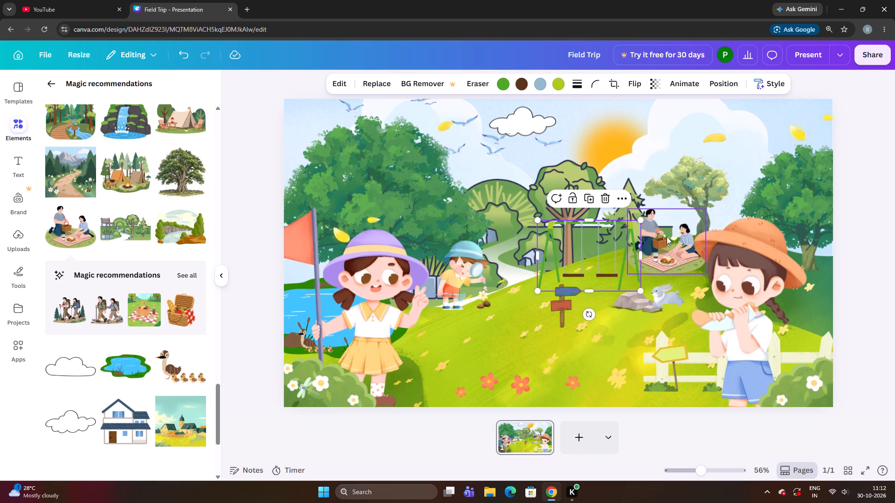
# Select the wooden signpost on the grass below the swing set.
pyautogui.click(571, 321)
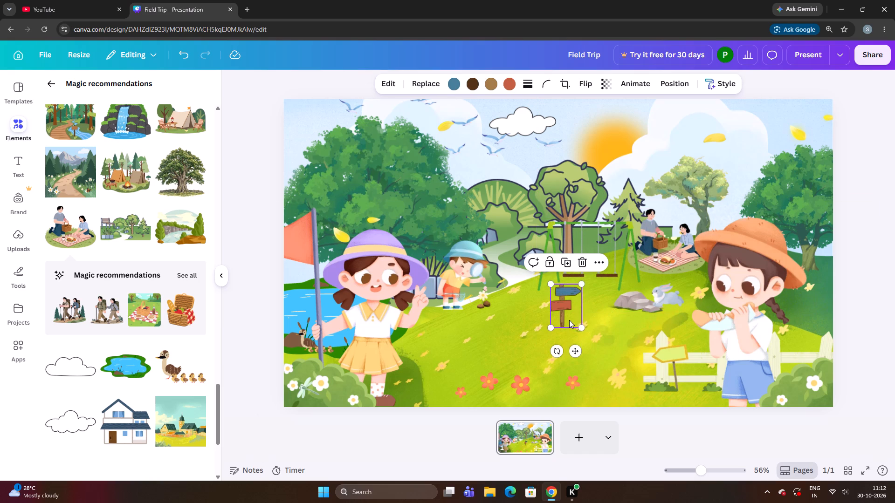
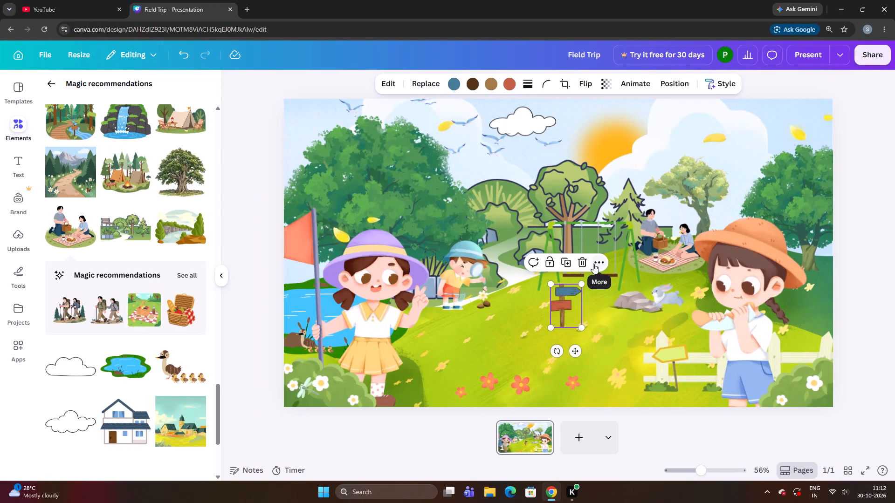
# Delete the wooden signpost from the grass below the swing set.
pyautogui.click(582, 262)
pyautogui.click(582, 262)
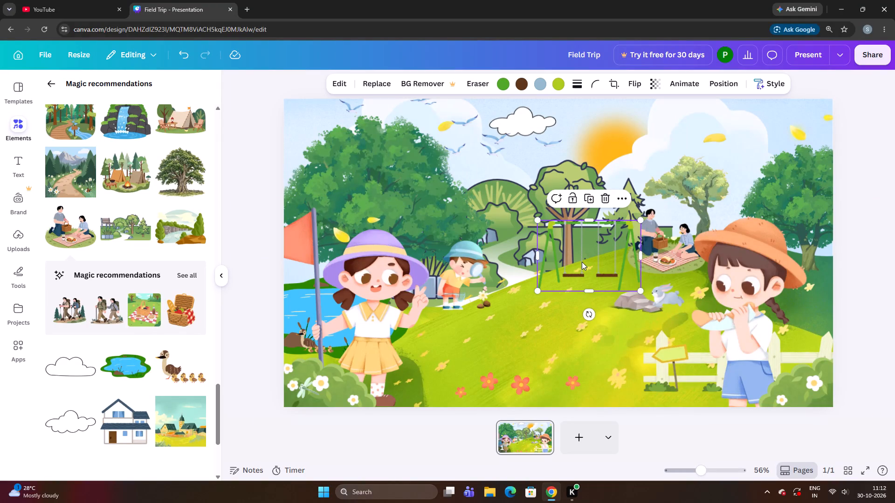
# Move the grey rocks slightly left on the grass below the swing set.
pyautogui.moveTo(631, 308); pyautogui.dragTo(631, 312)
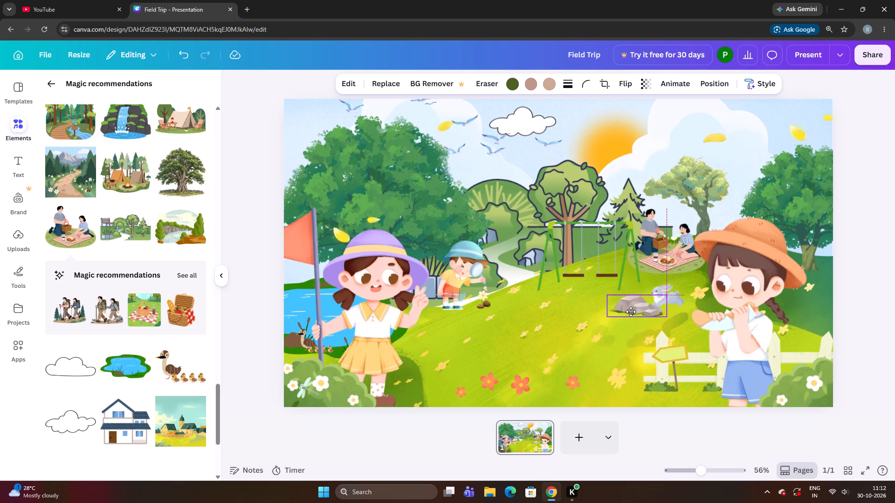
pyautogui.moveTo(631, 312); pyautogui.dragTo(610, 314)
# Move the rabbit left and slightly down so it sits close beside the grey rocks.
pyautogui.moveTo(658, 290); pyautogui.dragTo(639, 296)
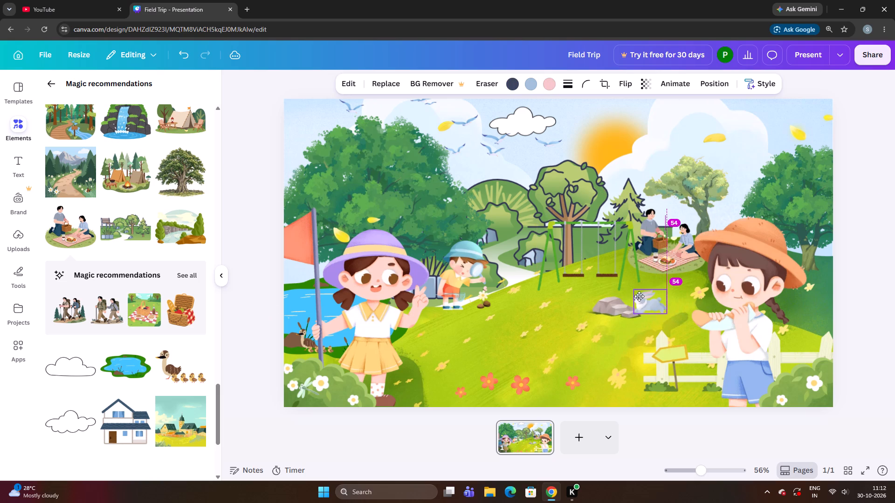
pyautogui.moveTo(639, 296); pyautogui.dragTo(637, 294)
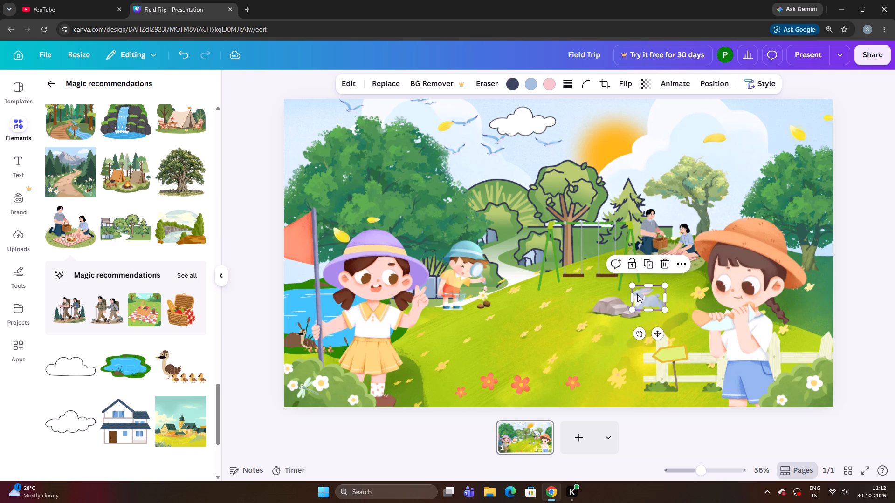
pyautogui.click(557, 319)
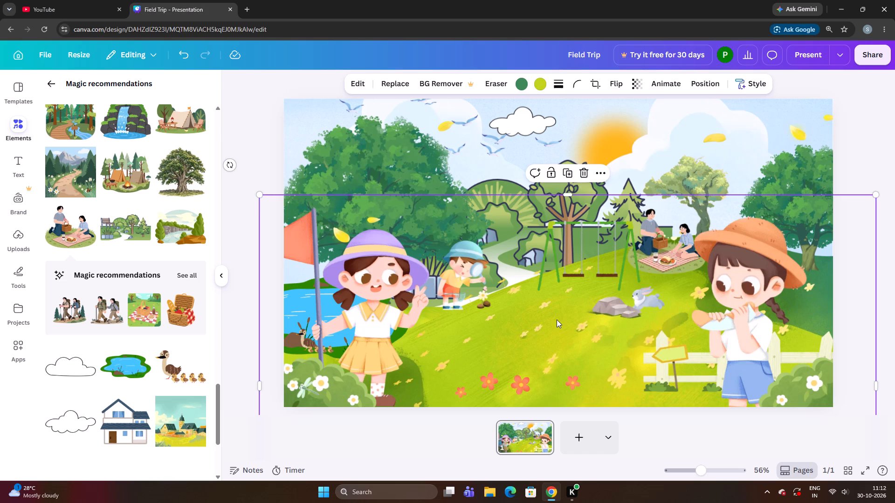
pyautogui.moveTo(654, 299); pyautogui.dragTo(653, 308)
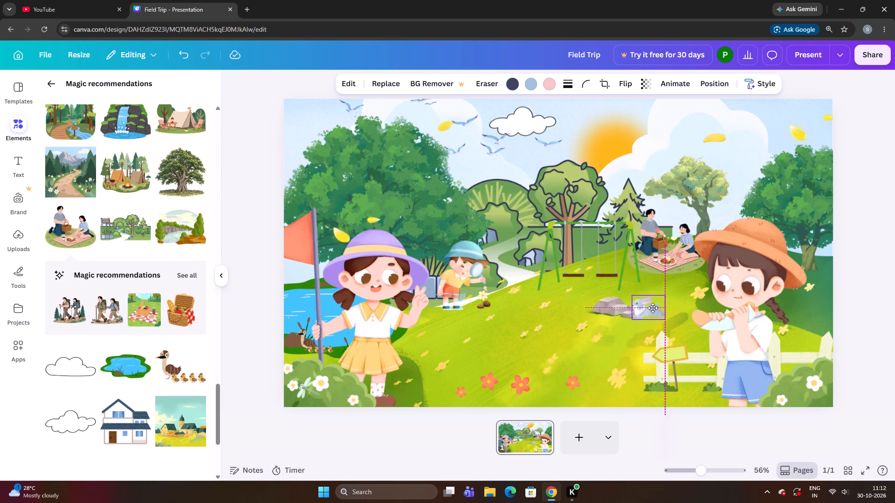
pyautogui.moveTo(653, 308); pyautogui.dragTo(649, 304)
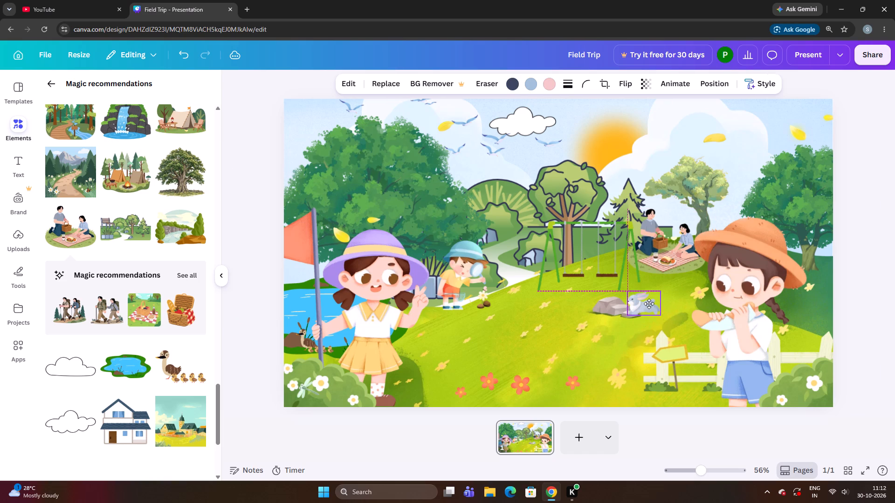
pyautogui.moveTo(649, 304); pyautogui.dragTo(650, 303)
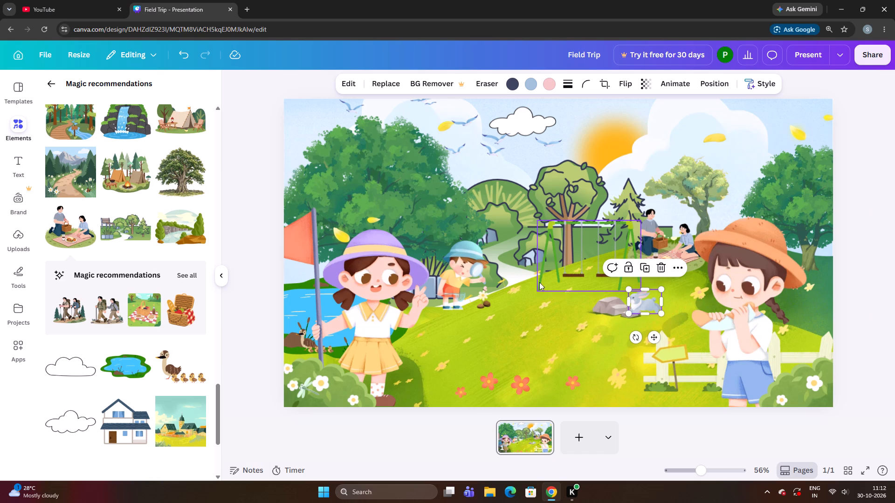
pyautogui.click(531, 301)
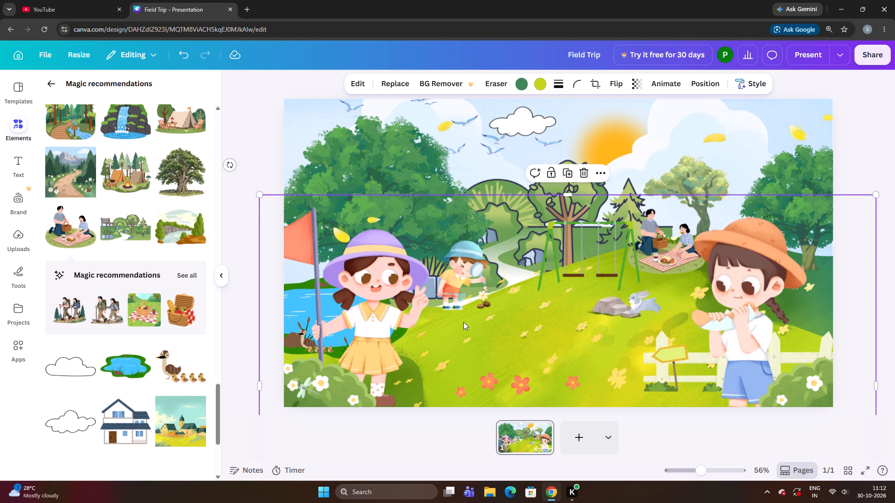
# Return to the main elements library and open the full set of recommended graphics.
pyautogui.scroll(-4, 200, 400)
pyautogui.scroll(-3, 154, 399)
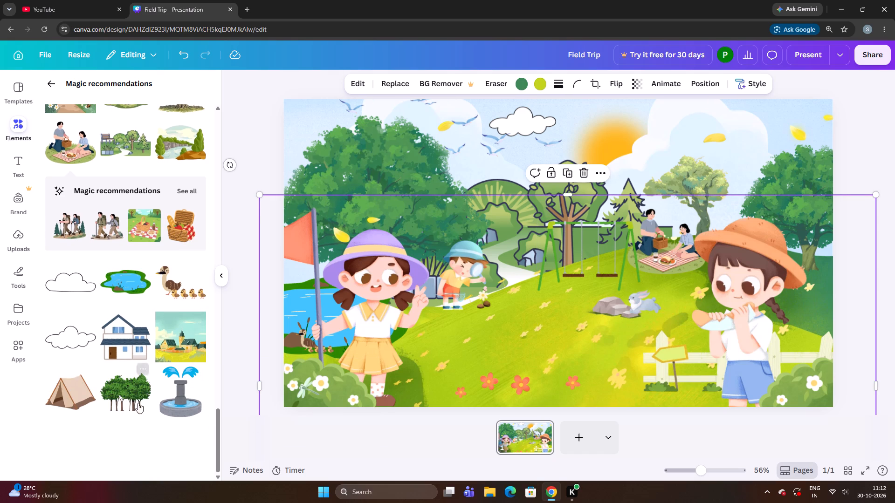
pyautogui.click(47, 78)
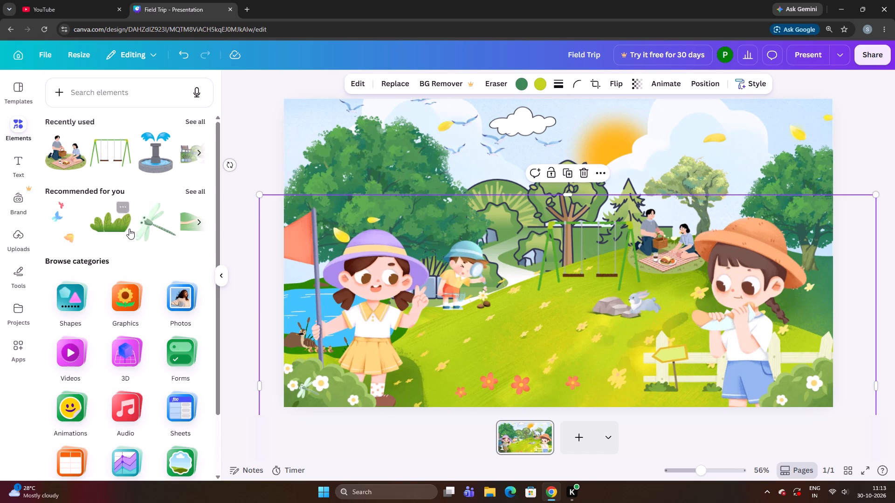
pyautogui.click(189, 186)
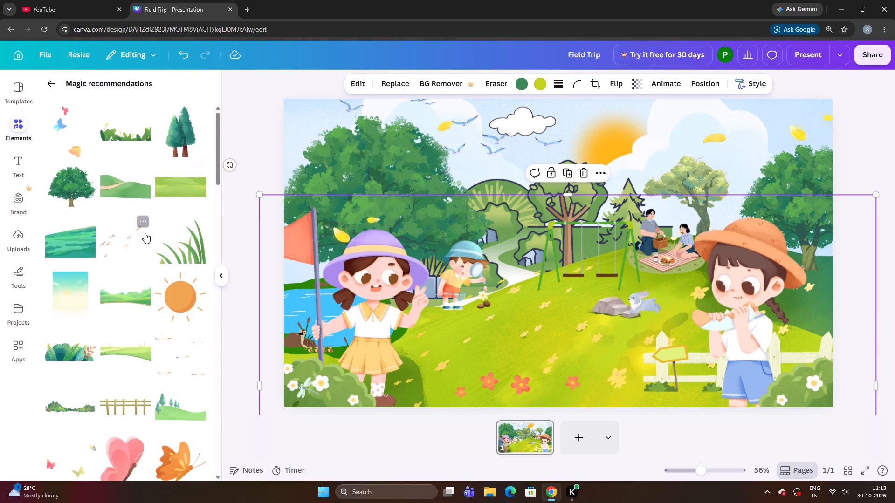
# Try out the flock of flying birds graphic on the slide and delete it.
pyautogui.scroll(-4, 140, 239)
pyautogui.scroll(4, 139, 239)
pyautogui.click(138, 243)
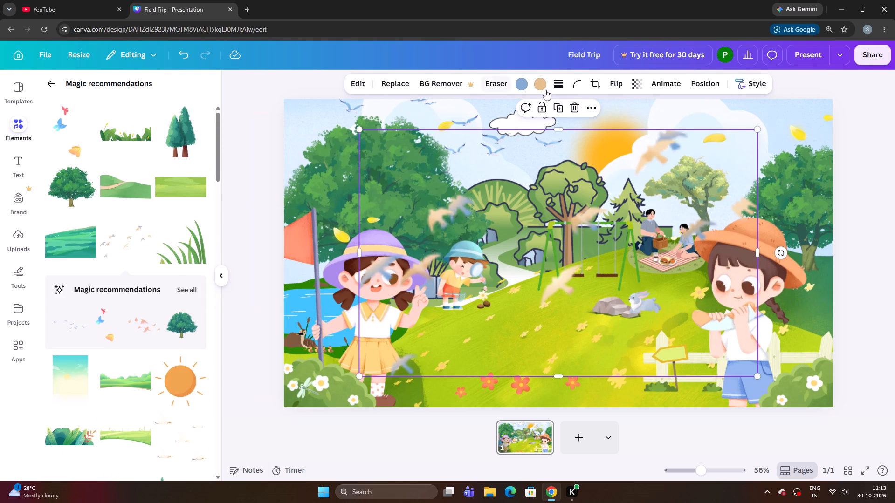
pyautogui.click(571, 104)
# Add the light green grass field graphic and move it to the slide's right side, extending past the edge.
pyautogui.scroll(-2, 123, 339)
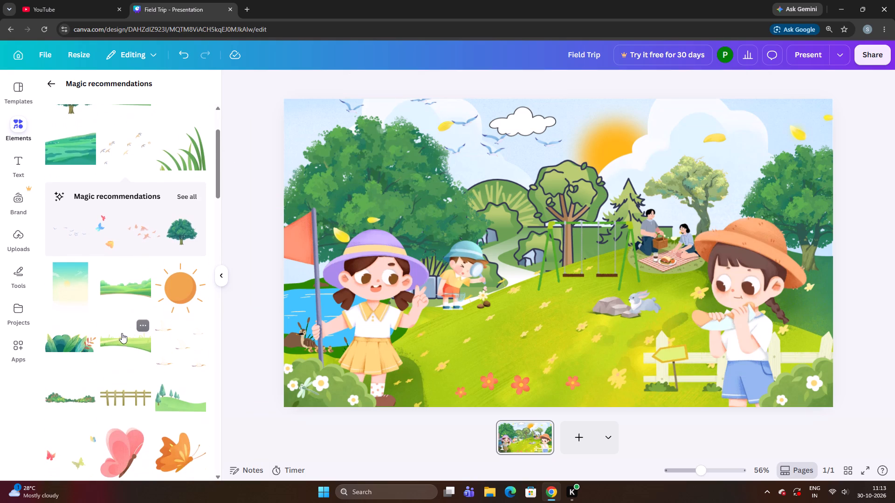
pyautogui.scroll(-1, 133, 332)
pyautogui.click(136, 302)
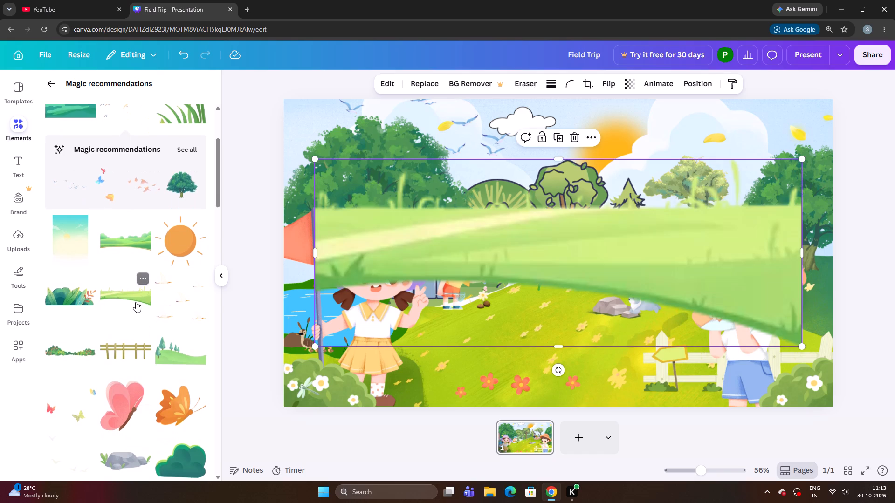
pyautogui.moveTo(688, 304); pyautogui.dragTo(849, 285)
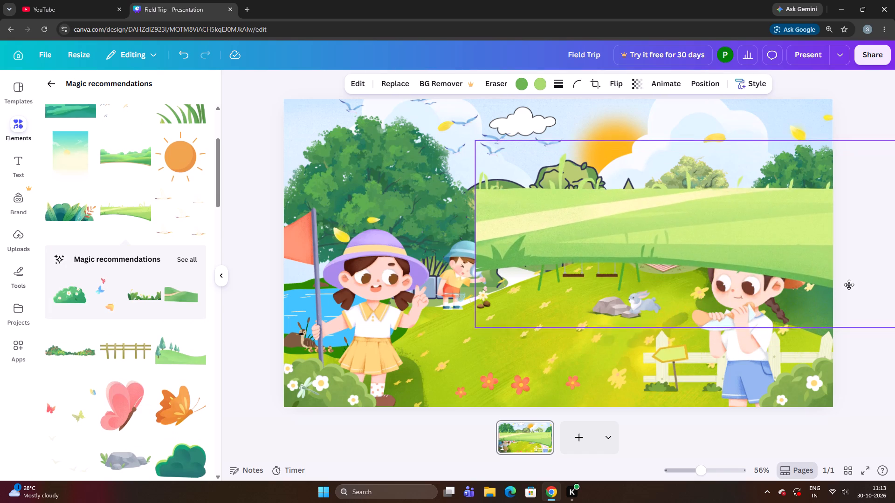
pyautogui.moveTo(849, 285); pyautogui.dragTo(861, 288)
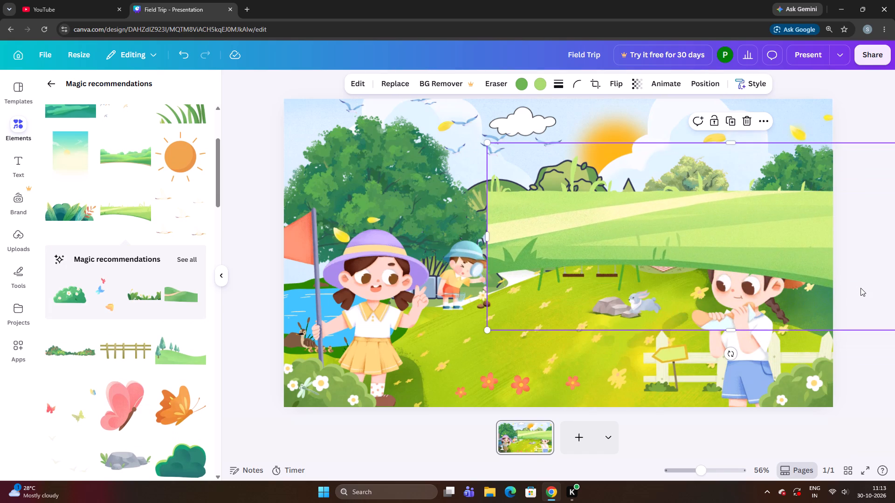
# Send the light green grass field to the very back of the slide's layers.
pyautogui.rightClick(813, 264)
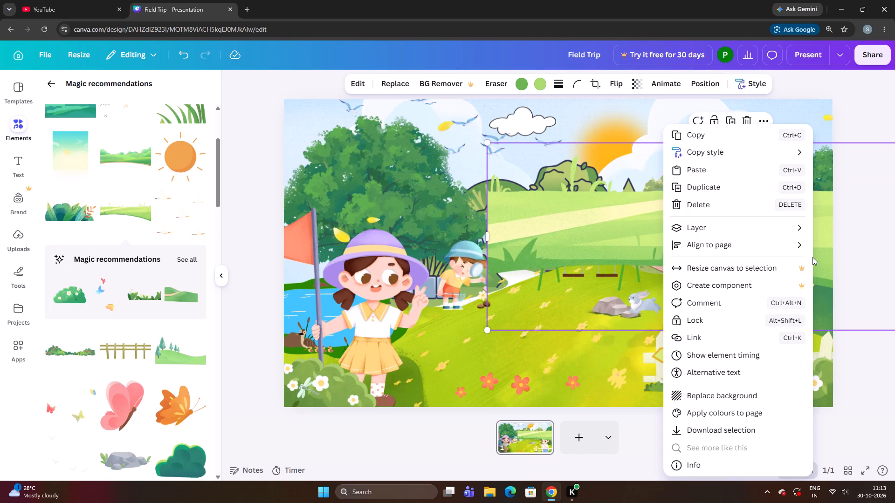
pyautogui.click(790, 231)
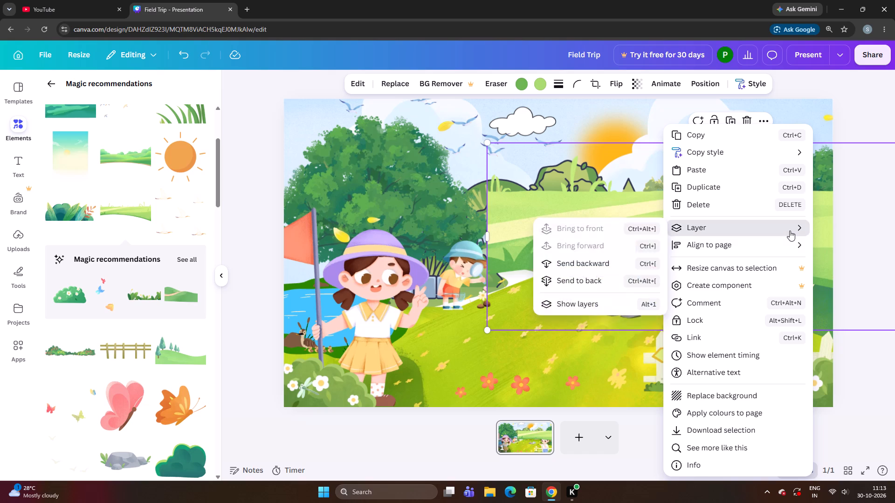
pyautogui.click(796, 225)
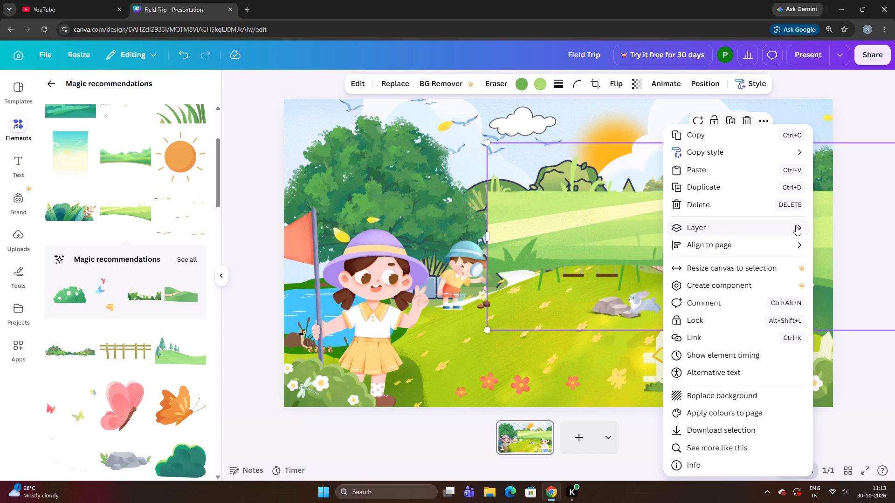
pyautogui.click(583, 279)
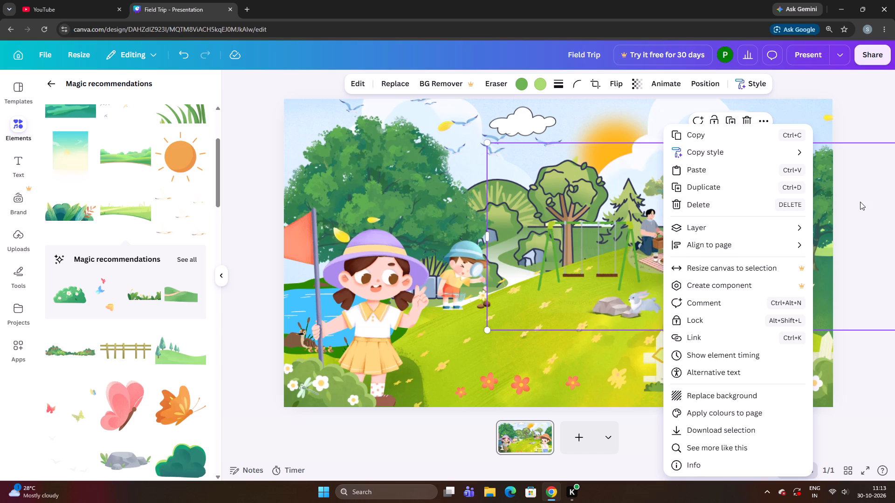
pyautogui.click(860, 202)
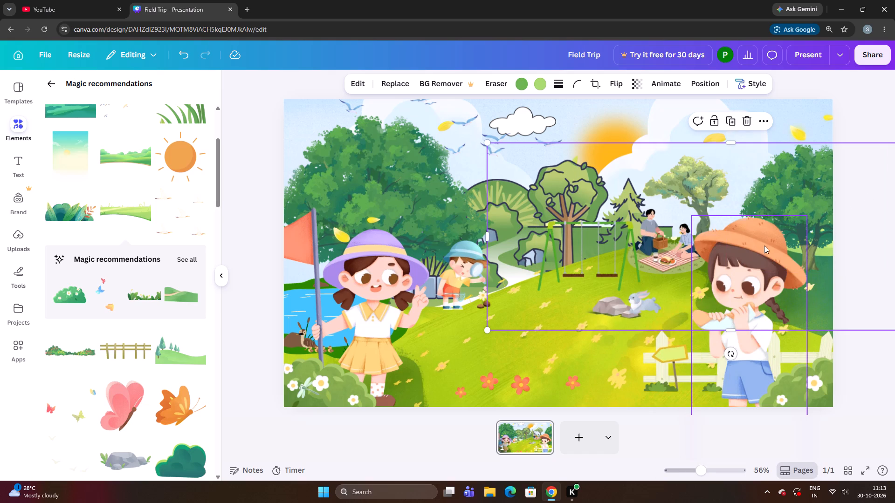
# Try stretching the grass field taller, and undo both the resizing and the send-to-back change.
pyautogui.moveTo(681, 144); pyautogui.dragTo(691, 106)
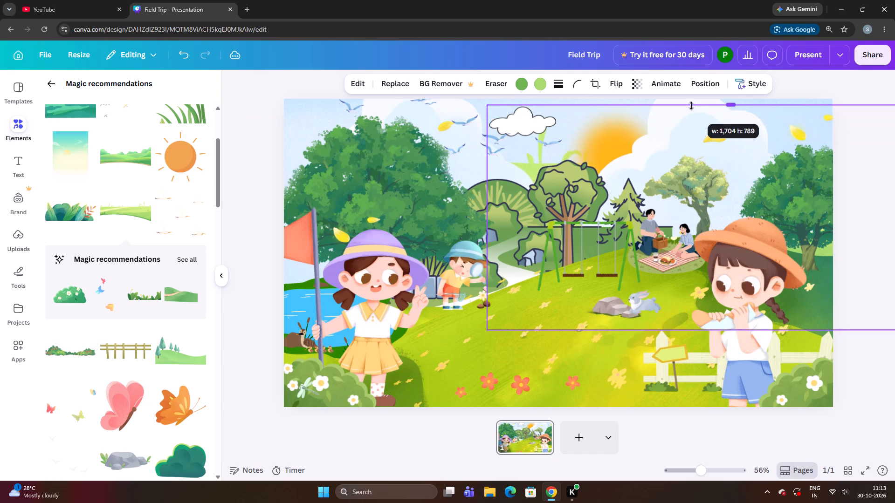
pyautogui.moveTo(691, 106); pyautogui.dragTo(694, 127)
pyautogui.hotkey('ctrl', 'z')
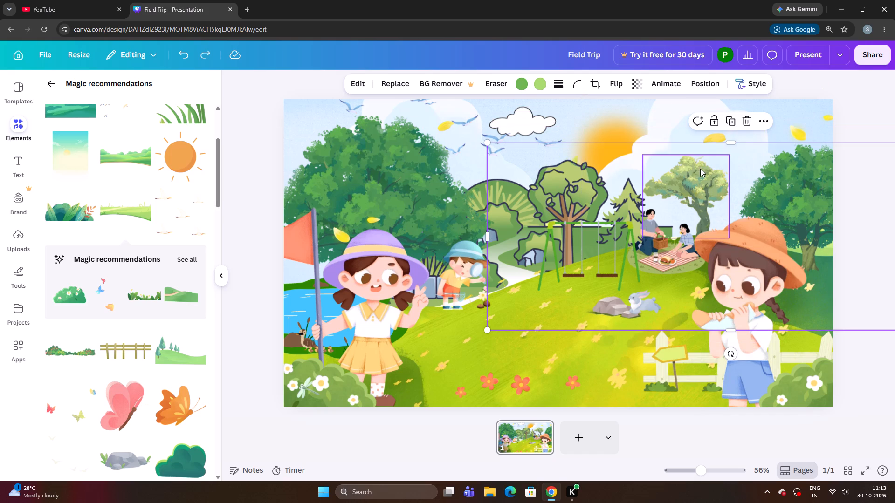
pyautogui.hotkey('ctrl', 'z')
# Send the grass field backward layer by layer until it lies behind the trees, swing set, picnic couple and main hill.
pyautogui.rightClick(719, 243)
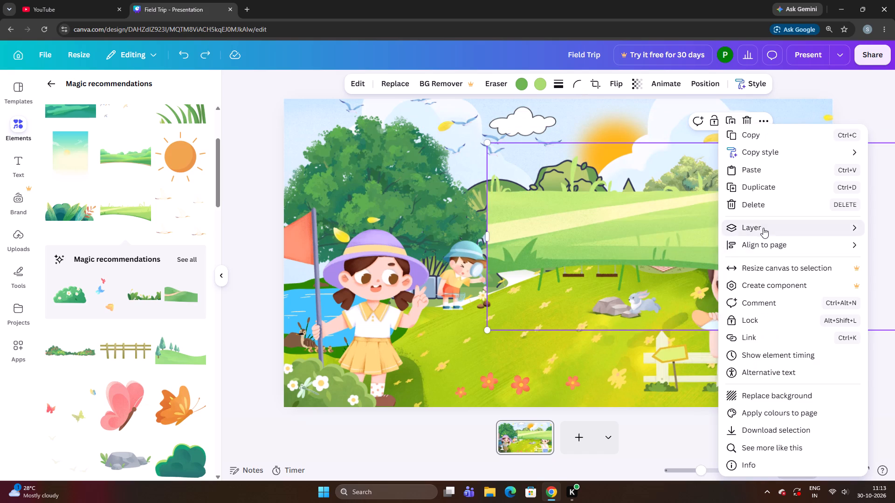
pyautogui.click(764, 227)
pyautogui.click(662, 265)
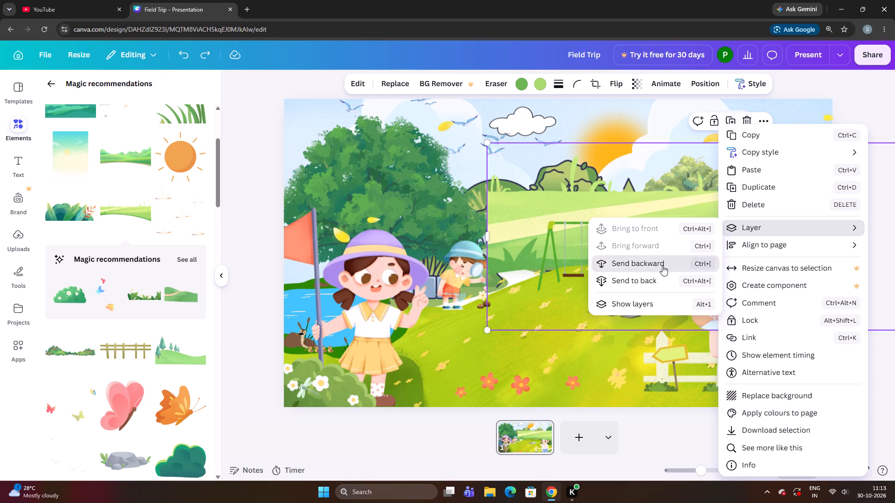
pyautogui.doubleClick(662, 265)
pyautogui.tripleClick(662, 265)
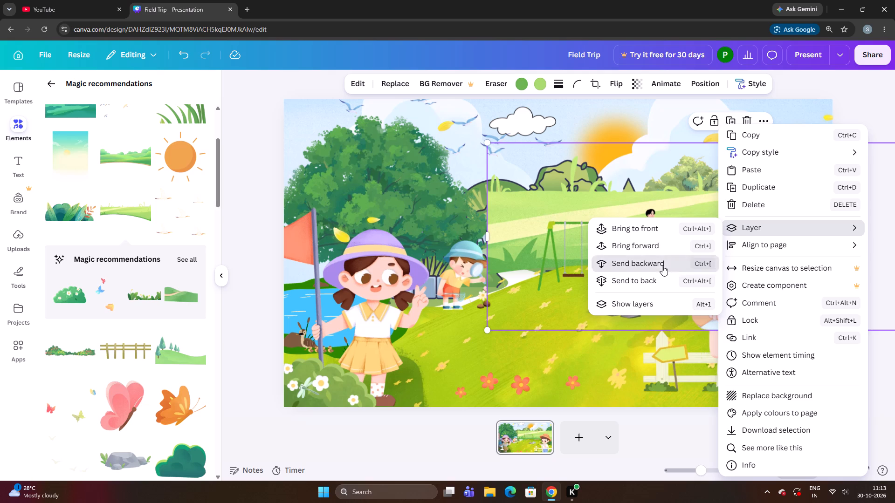
pyautogui.click(662, 265)
pyautogui.click(662, 265)
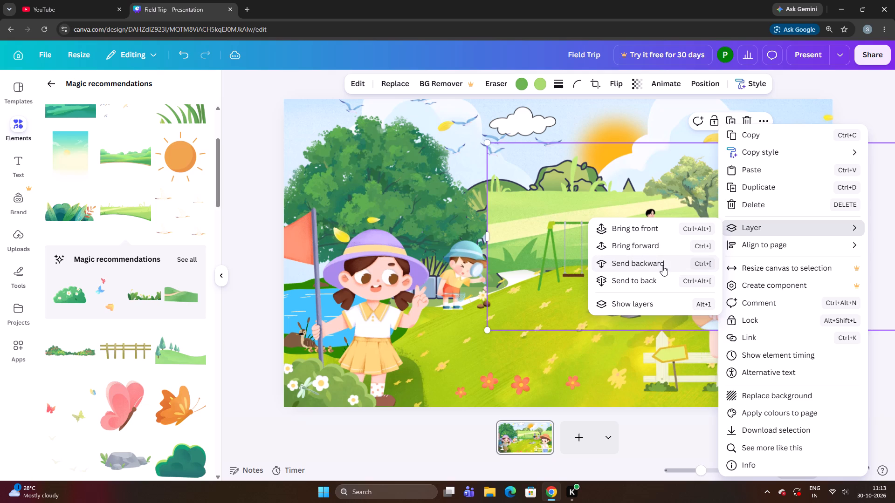
pyautogui.click(660, 264)
pyautogui.click(660, 264)
pyautogui.click(660, 264)
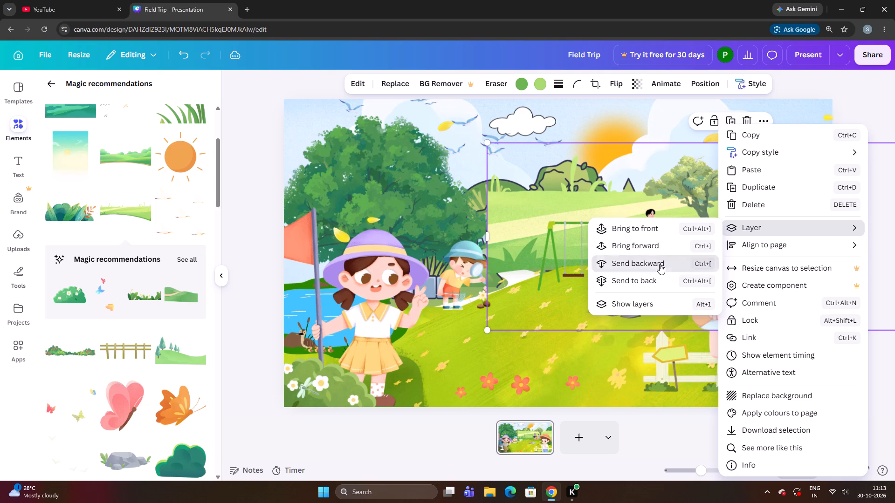
pyautogui.click(660, 264)
pyautogui.click(660, 264)
pyautogui.click(660, 264)
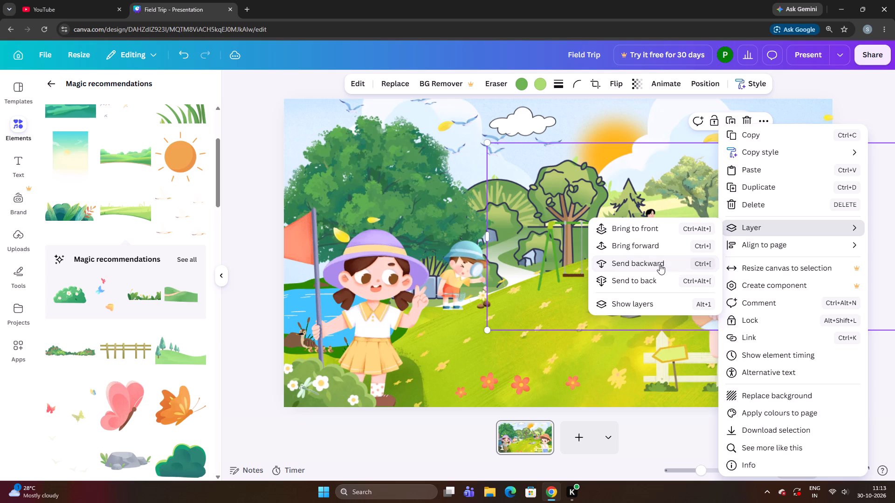
pyautogui.click(260, 275)
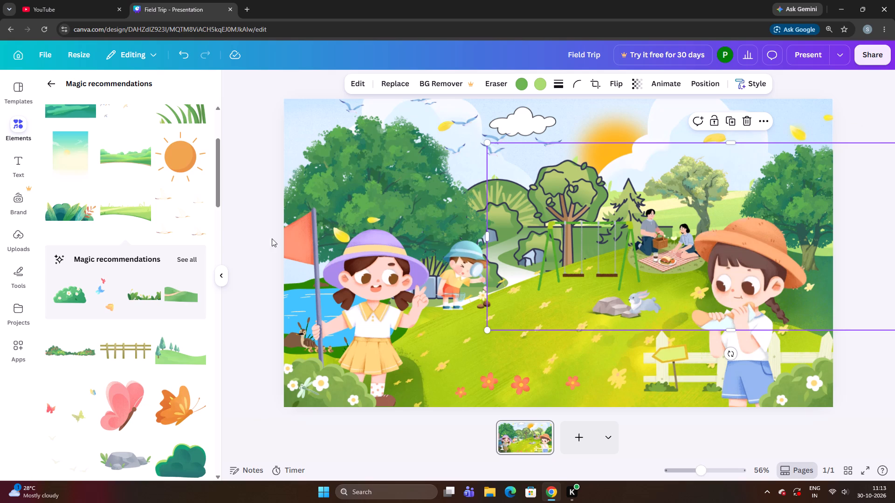
pyautogui.click(278, 218)
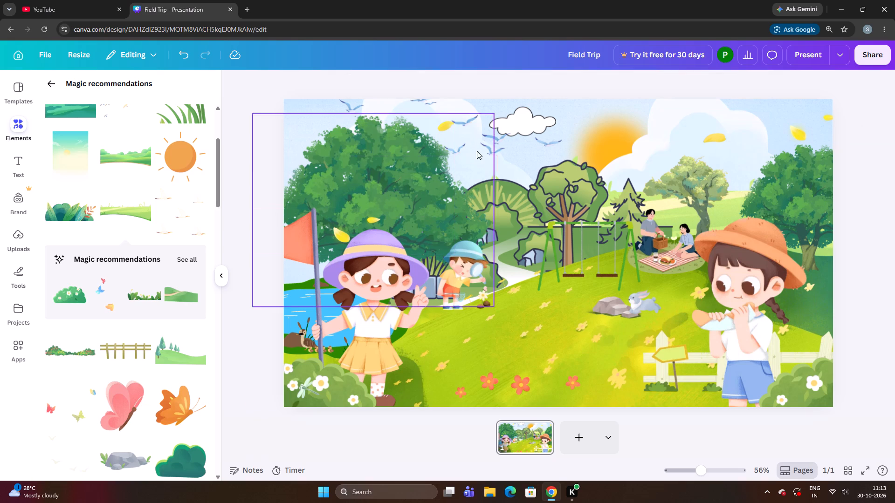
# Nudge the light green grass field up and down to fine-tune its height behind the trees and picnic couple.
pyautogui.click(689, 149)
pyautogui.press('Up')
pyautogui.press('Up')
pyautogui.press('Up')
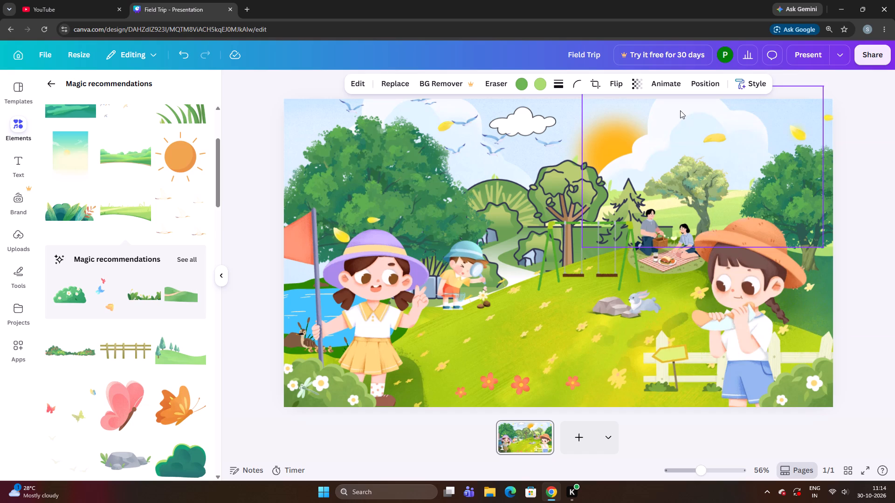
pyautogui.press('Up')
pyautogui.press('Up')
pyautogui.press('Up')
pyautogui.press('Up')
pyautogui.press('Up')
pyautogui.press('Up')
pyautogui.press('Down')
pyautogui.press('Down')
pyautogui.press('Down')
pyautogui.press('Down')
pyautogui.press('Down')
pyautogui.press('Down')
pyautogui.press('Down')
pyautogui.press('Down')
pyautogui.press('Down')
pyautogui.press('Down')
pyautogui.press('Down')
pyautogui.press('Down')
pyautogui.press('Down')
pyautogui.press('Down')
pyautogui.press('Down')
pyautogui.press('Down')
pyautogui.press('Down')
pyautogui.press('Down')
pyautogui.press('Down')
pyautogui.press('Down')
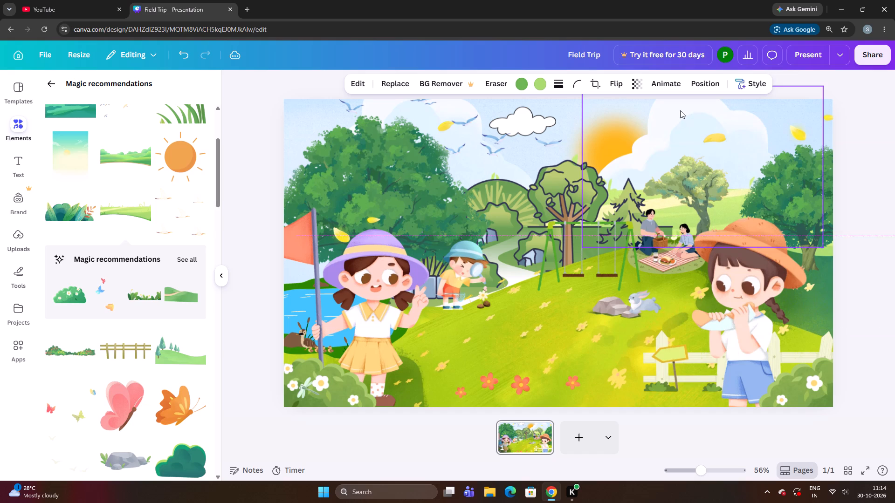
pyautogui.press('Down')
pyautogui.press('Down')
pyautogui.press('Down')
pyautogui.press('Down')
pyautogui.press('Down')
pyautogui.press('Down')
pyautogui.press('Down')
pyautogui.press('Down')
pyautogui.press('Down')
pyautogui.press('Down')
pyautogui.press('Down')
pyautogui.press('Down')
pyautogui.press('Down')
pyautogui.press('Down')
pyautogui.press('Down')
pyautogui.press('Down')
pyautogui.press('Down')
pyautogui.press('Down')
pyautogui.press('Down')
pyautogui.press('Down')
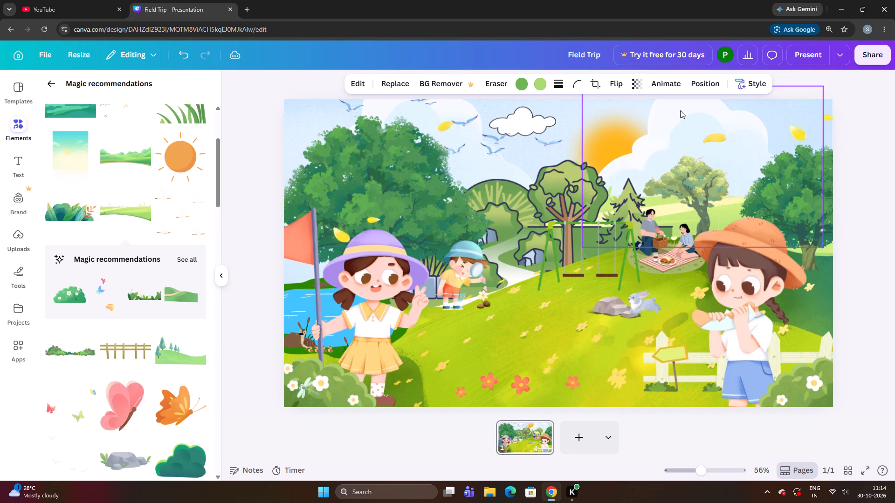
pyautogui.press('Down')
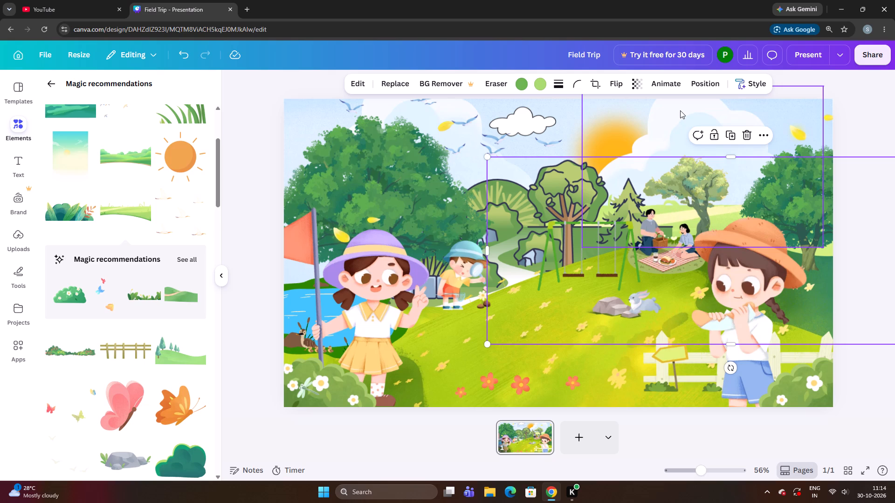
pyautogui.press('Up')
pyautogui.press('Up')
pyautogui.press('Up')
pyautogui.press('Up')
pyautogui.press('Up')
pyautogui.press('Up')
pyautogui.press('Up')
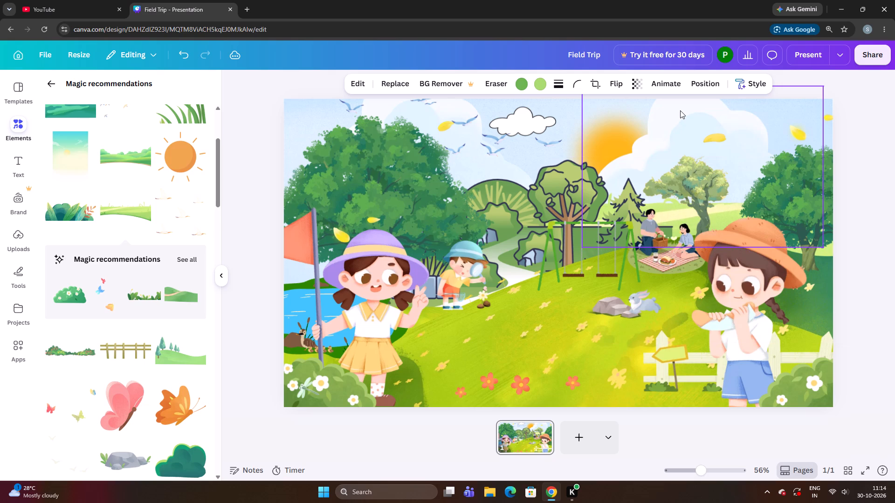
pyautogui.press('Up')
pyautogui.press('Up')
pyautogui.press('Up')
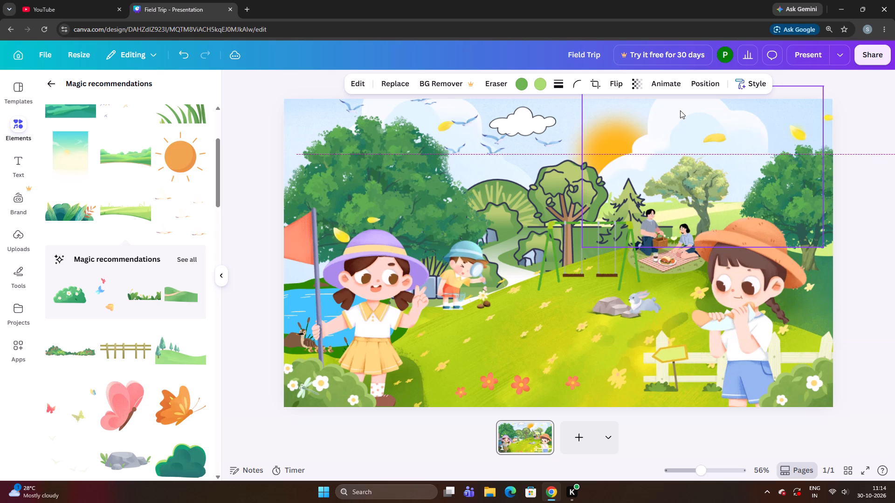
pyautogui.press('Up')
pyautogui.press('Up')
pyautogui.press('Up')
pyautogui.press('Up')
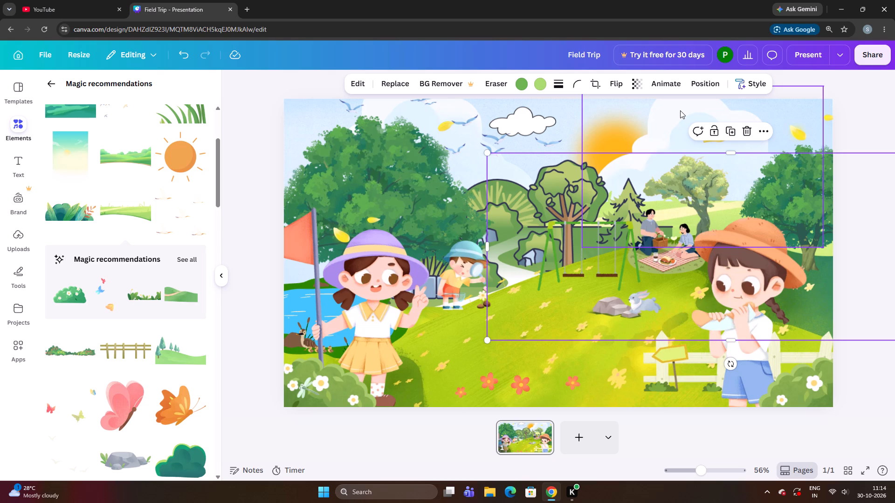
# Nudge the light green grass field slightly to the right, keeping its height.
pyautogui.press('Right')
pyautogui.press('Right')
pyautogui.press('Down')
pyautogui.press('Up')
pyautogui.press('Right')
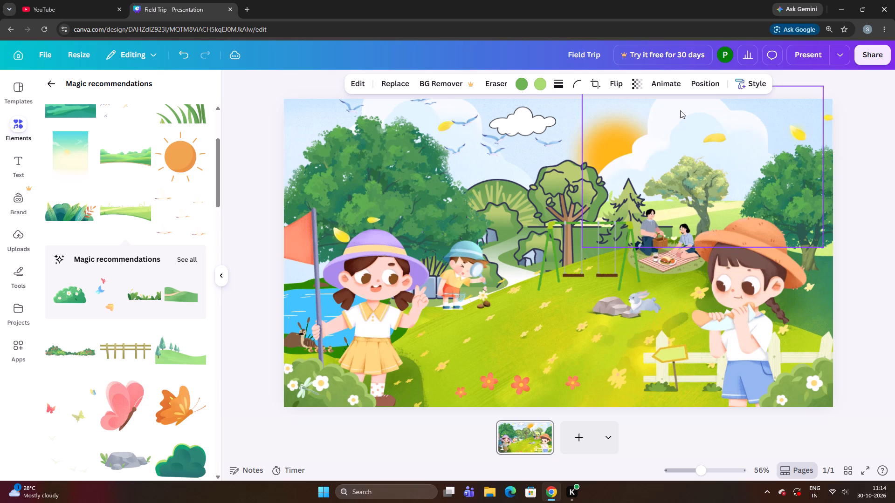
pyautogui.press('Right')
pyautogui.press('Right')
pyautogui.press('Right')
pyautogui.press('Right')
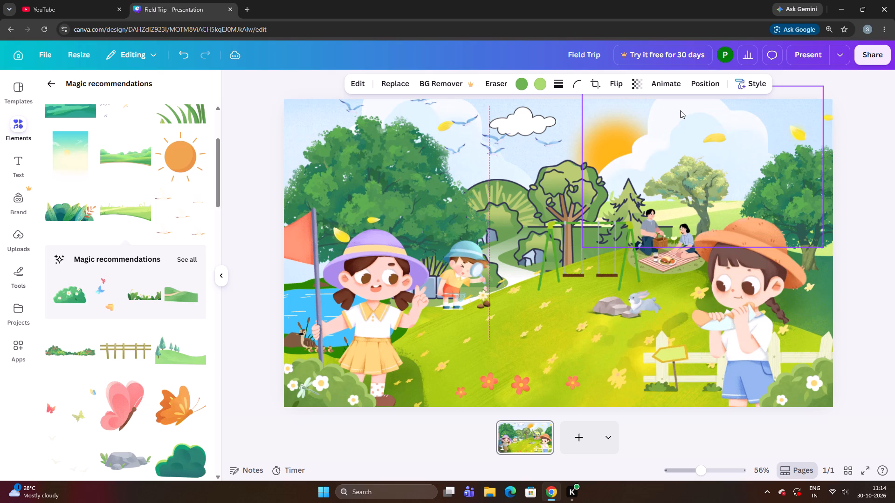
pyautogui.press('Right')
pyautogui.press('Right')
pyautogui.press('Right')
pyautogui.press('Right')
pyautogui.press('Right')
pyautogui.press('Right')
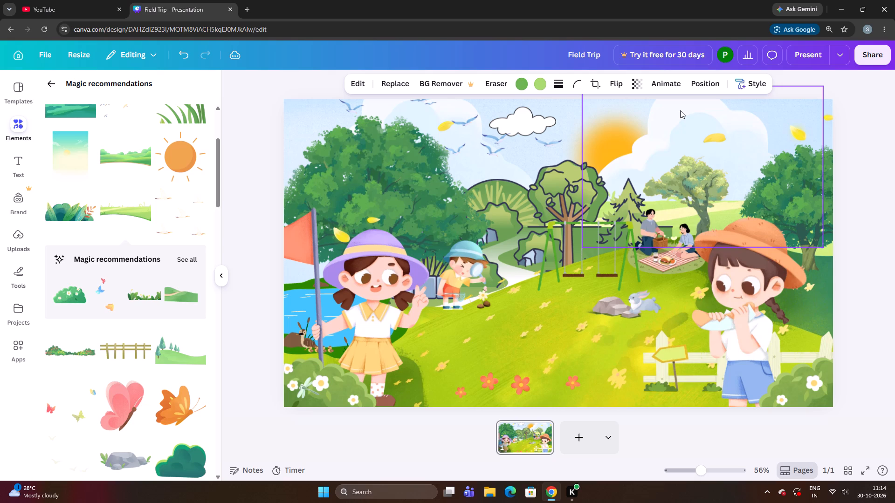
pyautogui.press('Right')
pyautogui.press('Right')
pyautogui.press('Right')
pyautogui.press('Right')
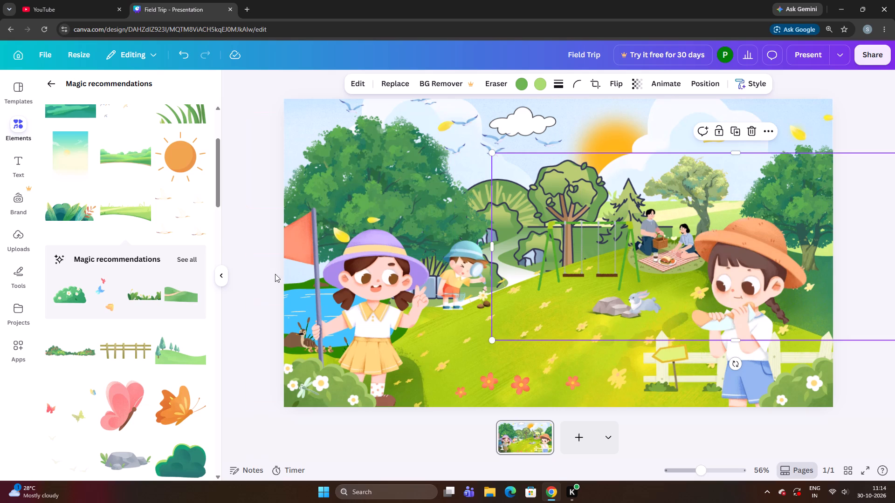
# Delete the light green grass field graphic from the slide.
pyautogui.click(755, 130)
# Add the green hill graphic with a pink path, shrink it, and place it at the slide's right side, extending past the edge.
pyautogui.click(177, 292)
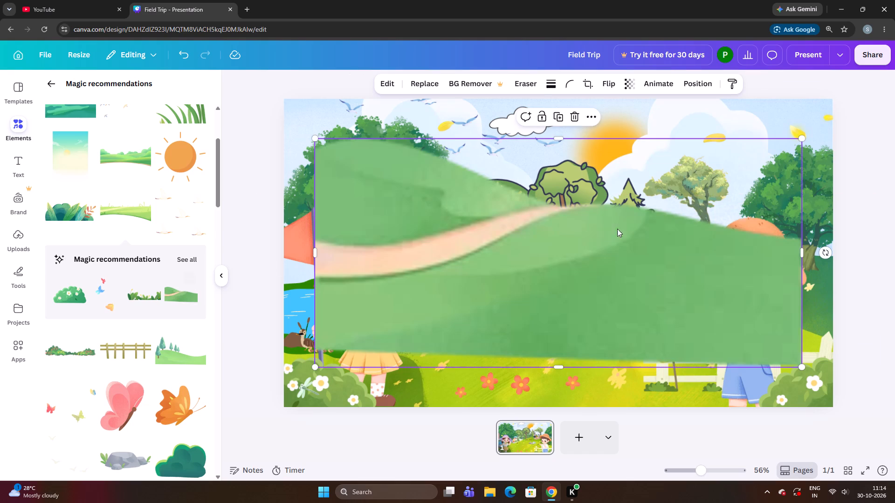
pyautogui.moveTo(586, 256); pyautogui.dragTo(754, 219)
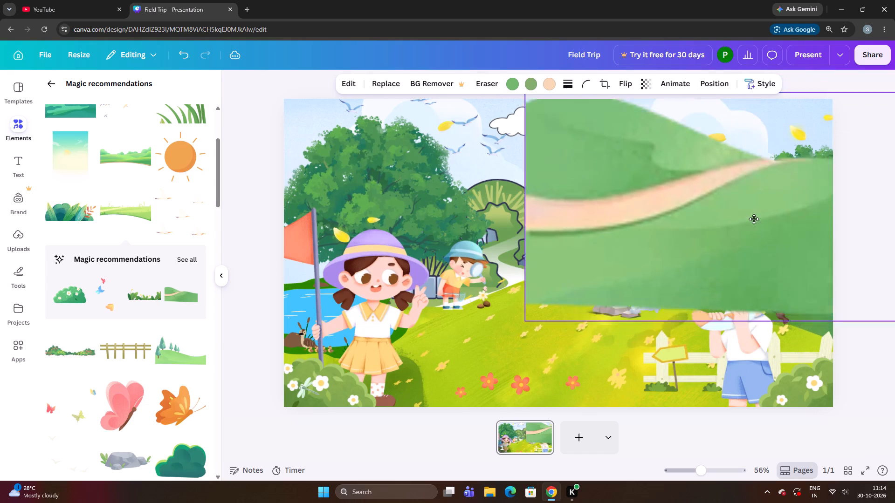
pyautogui.moveTo(754, 219); pyautogui.dragTo(601, 247)
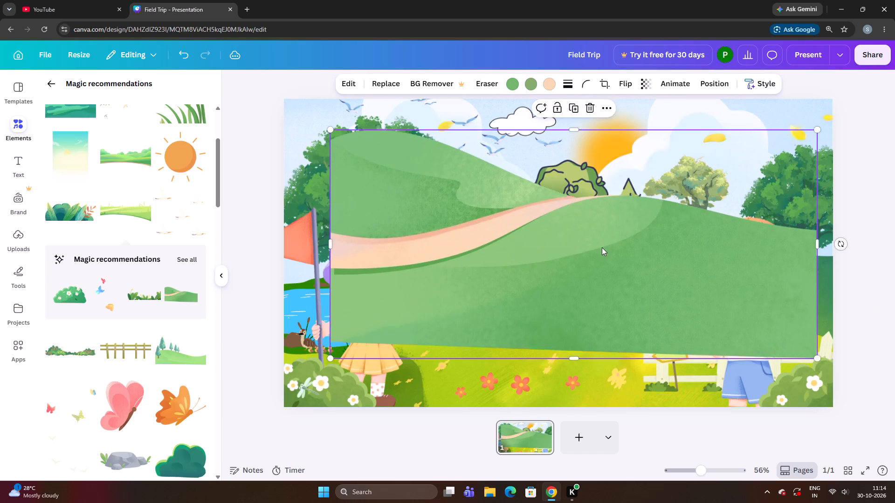
pyautogui.moveTo(629, 255); pyautogui.dragTo(683, 243)
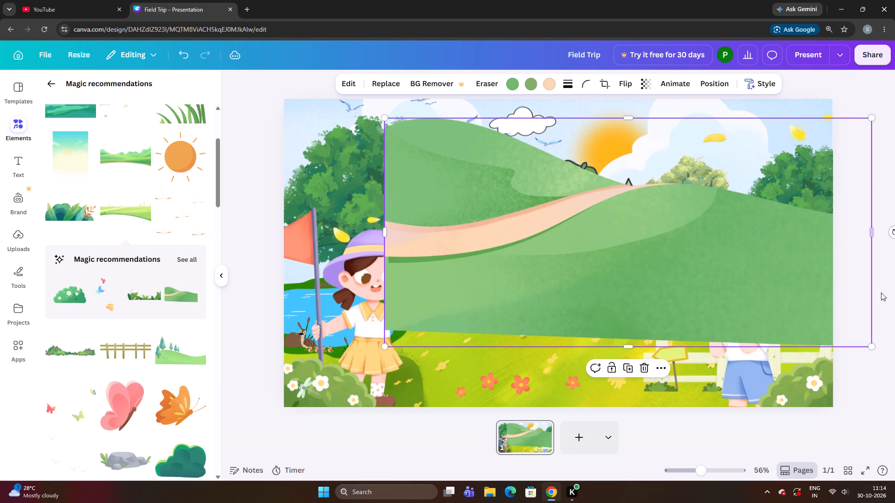
pyautogui.moveTo(874, 348); pyautogui.dragTo(730, 214)
pyautogui.moveTo(505, 224); pyautogui.dragTo(736, 265)
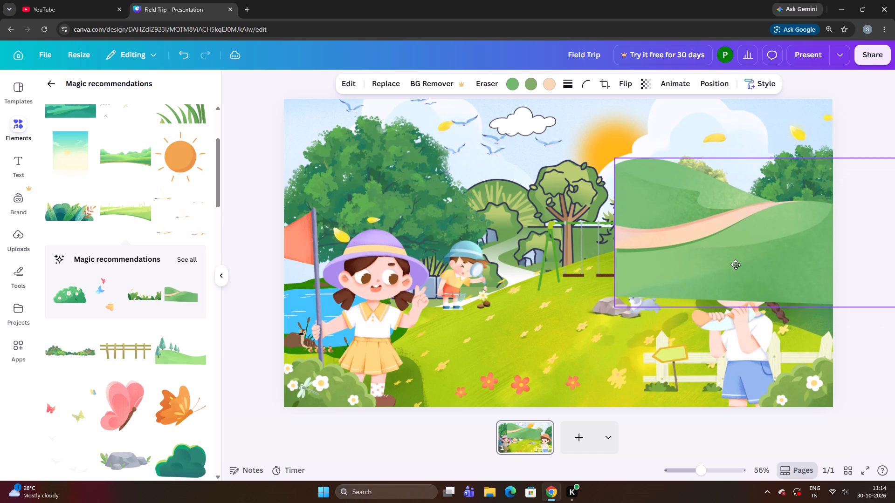
pyautogui.moveTo(736, 265); pyautogui.dragTo(710, 278)
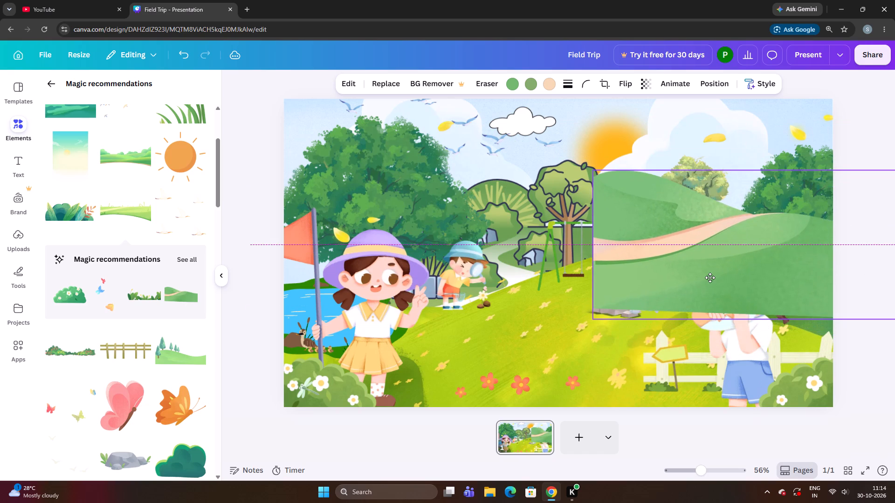
pyautogui.moveTo(710, 278); pyautogui.dragTo(709, 278)
# Send the pink-path hill backward layer by layer until it lies behind the trees, swing set, picnic couple and main hill.
pyautogui.rightClick(709, 278)
pyautogui.click(753, 226)
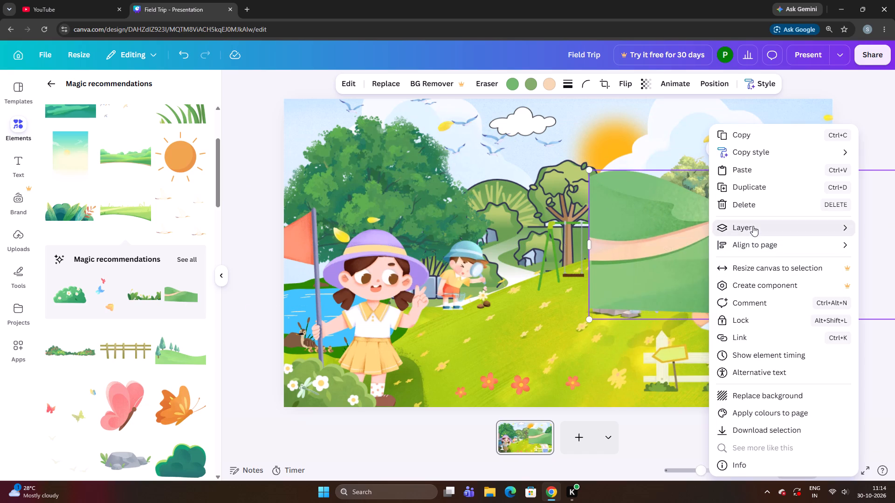
pyautogui.click(756, 231)
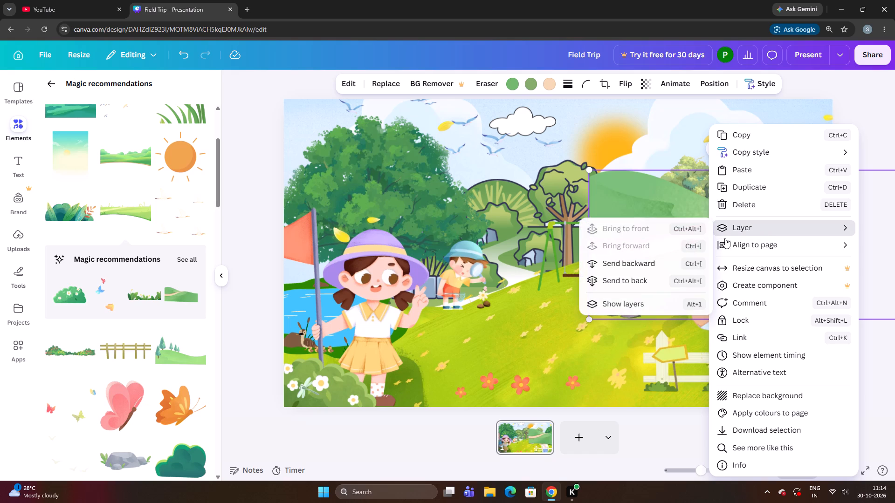
pyautogui.click(648, 265)
pyautogui.tripleClick(648, 265)
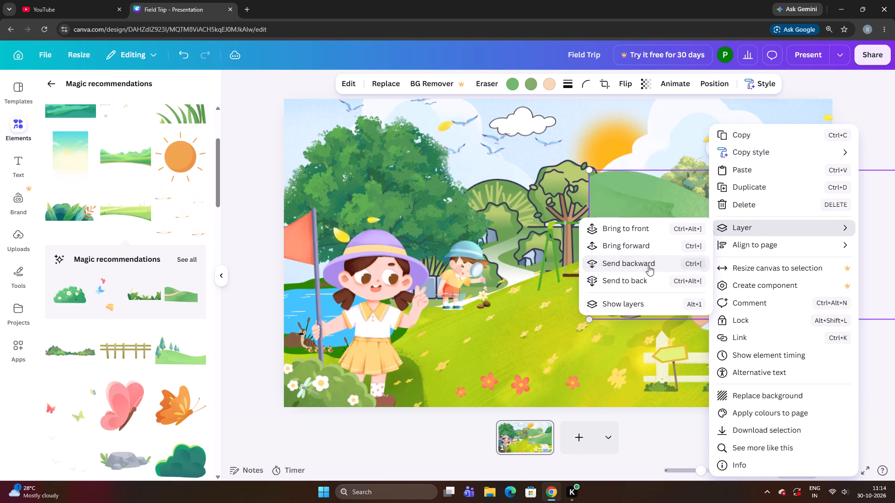
pyautogui.click(648, 265)
pyautogui.click(646, 265)
pyautogui.click(646, 265)
pyautogui.click(646, 265)
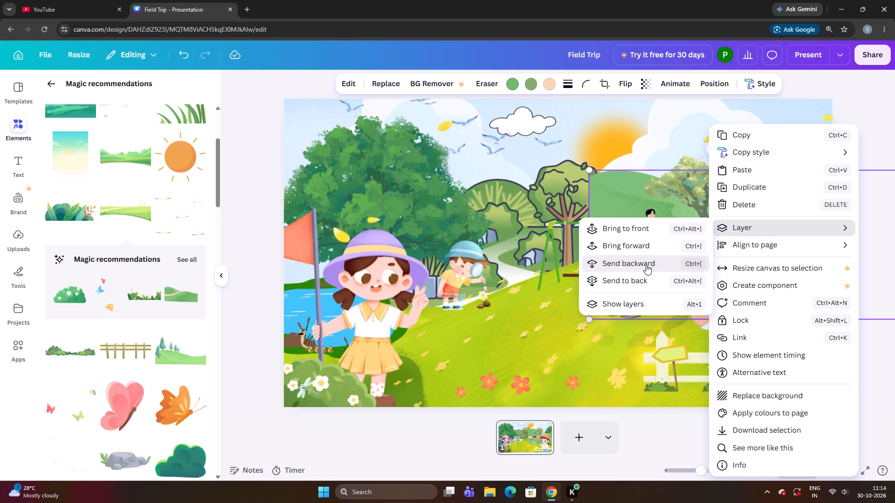
pyautogui.click(646, 265)
pyautogui.click(639, 262)
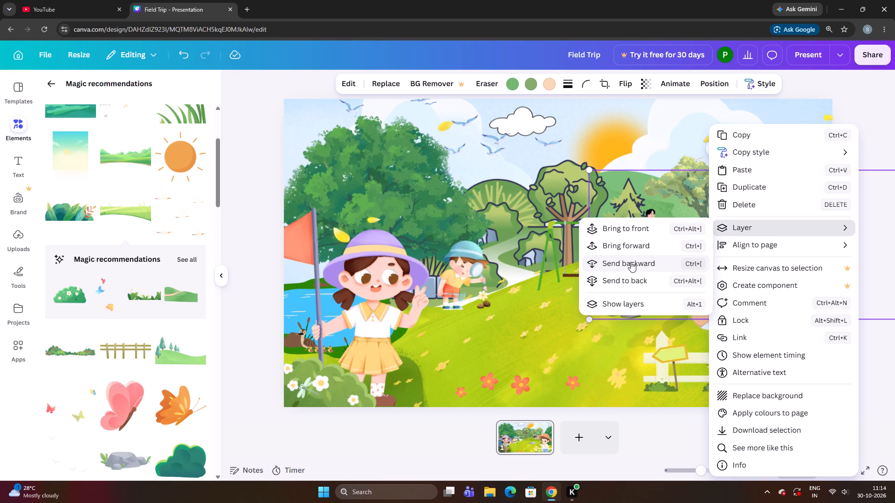
pyautogui.click(262, 281)
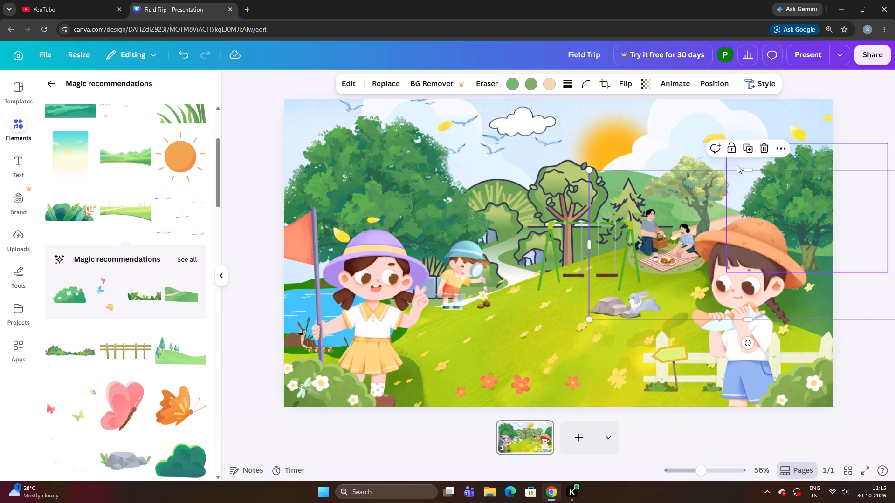
pyautogui.click(878, 116)
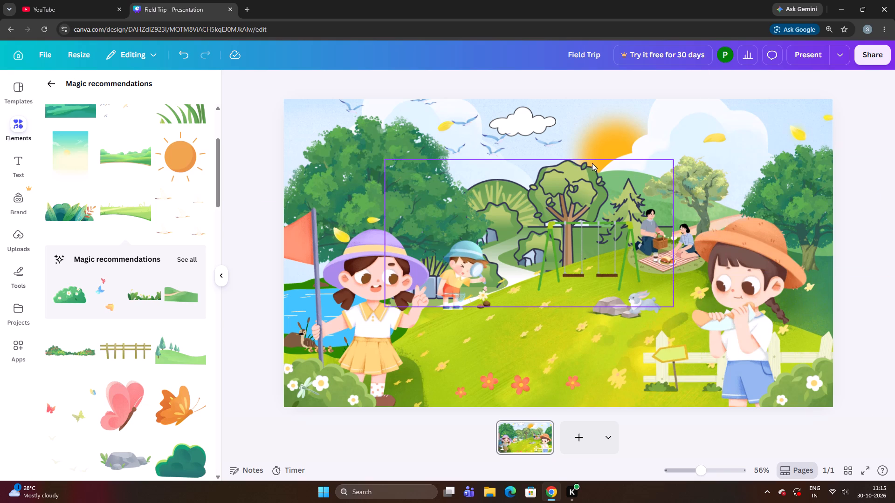
# Move the dark green tree at the slide's right edge higher, above the girl in the orange hat.
pyautogui.click(730, 208)
pyautogui.moveTo(770, 193); pyautogui.dragTo(796, 231)
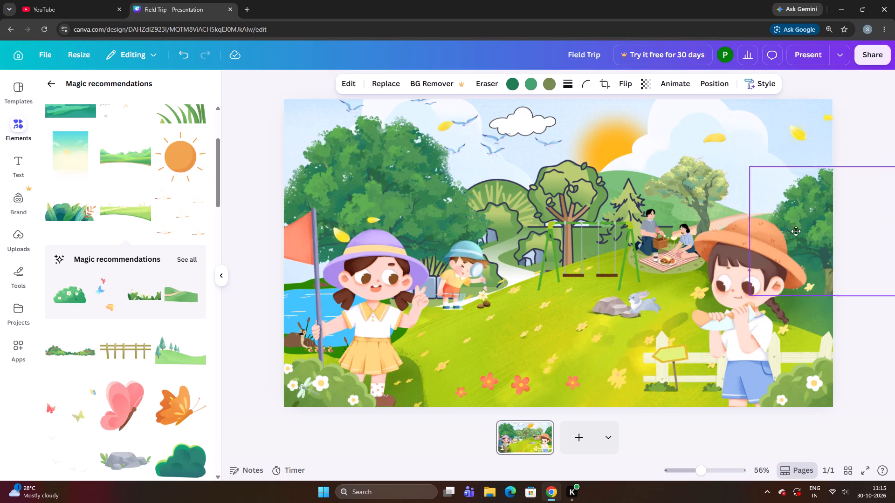
pyautogui.moveTo(796, 231); pyautogui.dragTo(768, 156)
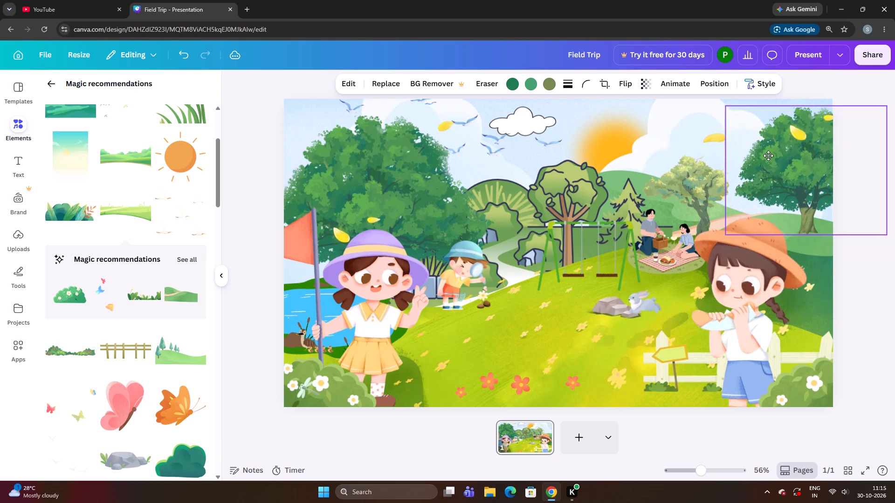
pyautogui.moveTo(768, 156); pyautogui.dragTo(764, 161)
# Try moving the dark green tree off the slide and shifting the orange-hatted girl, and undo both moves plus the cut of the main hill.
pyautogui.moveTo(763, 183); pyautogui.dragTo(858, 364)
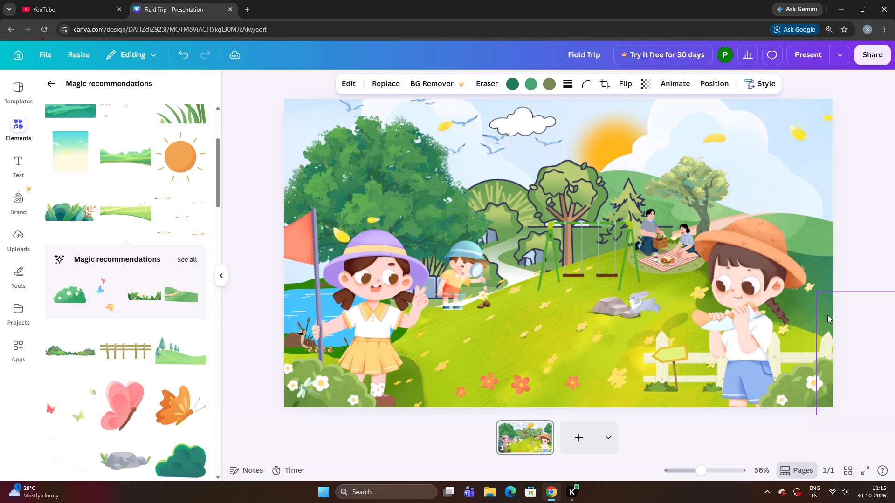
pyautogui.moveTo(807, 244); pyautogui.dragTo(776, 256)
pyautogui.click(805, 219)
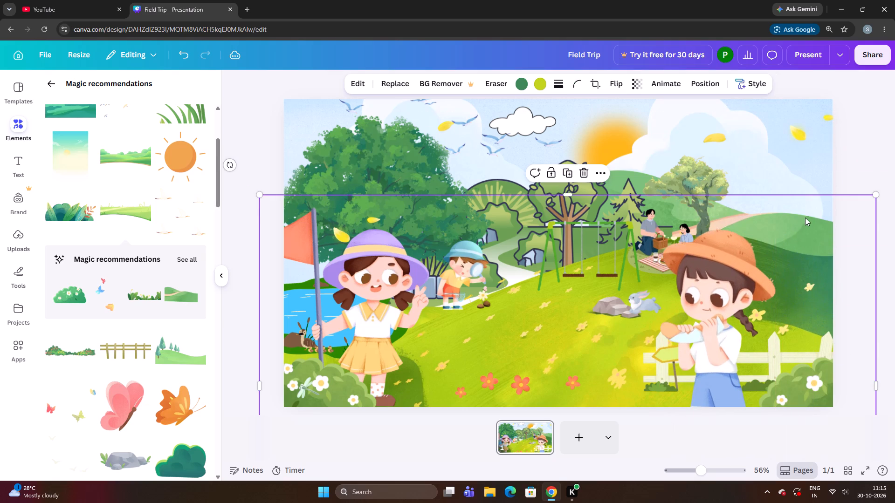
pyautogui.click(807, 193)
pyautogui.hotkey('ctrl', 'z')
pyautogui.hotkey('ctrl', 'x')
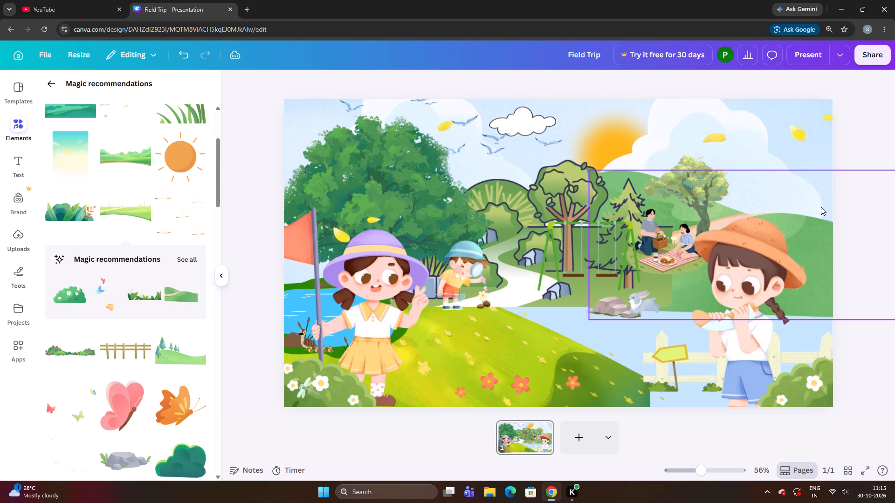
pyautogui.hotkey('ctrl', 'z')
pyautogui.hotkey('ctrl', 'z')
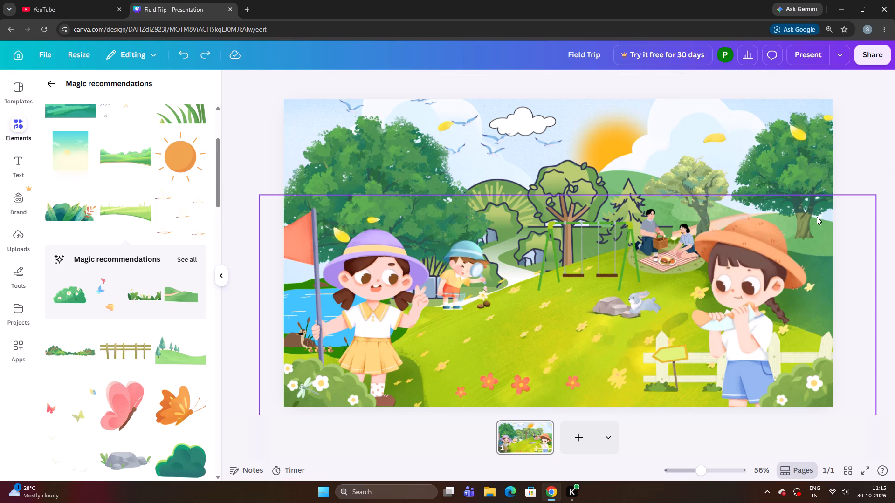
# Shrink the dark green tree and place it on the distant hill near the slide's right edge, just above the orange-hatted girl.
pyautogui.moveTo(800, 155); pyautogui.dragTo(789, 160)
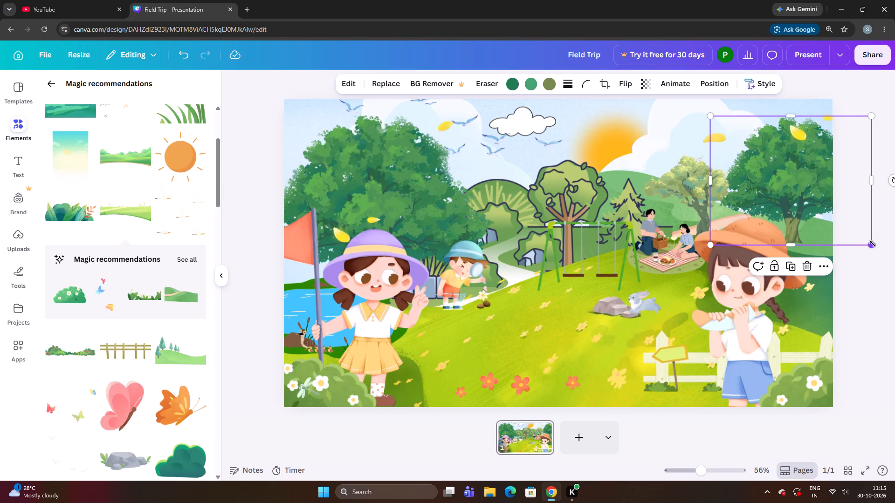
pyautogui.moveTo(873, 244); pyautogui.dragTo(827, 204)
pyautogui.moveTo(790, 177); pyautogui.dragTo(824, 209)
pyautogui.moveTo(824, 209); pyautogui.dragTo(804, 207)
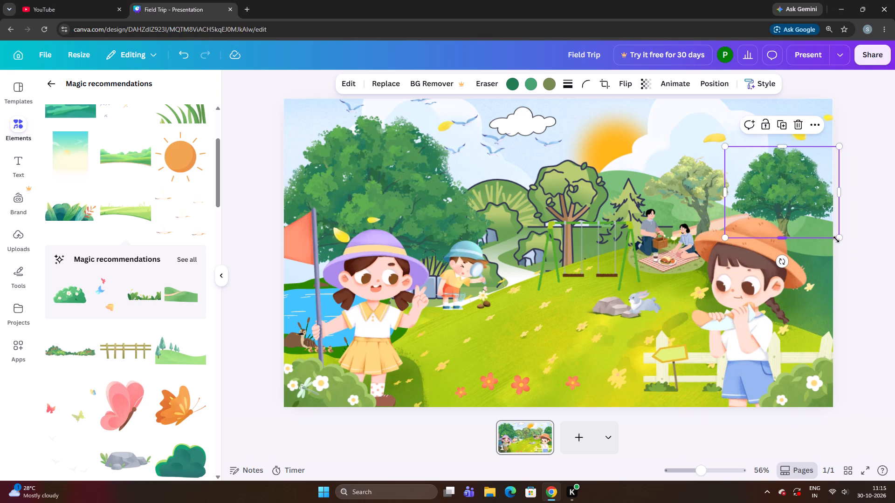
# Enlarge the dark green tree slightly and reposition it on the distant hill above the orange-hatted girl.
pyautogui.moveTo(839, 240); pyautogui.dragTo(853, 259)
pyautogui.moveTo(828, 229); pyautogui.dragTo(810, 213)
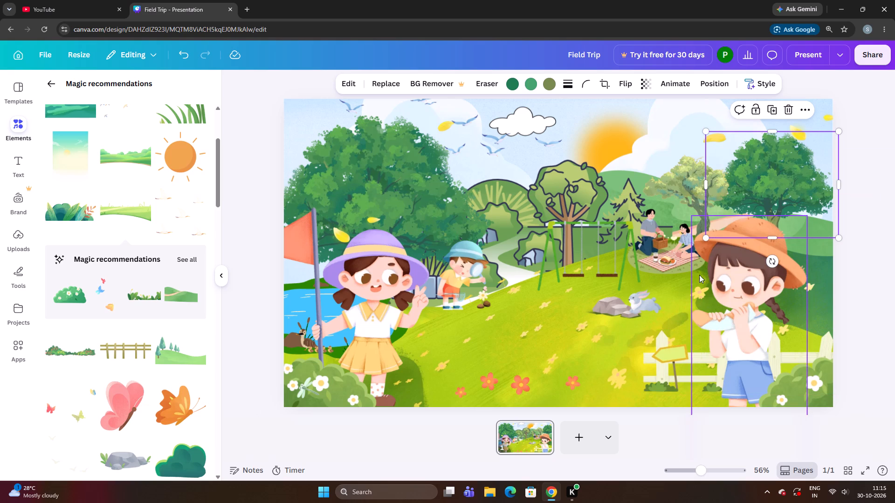
# Move the picnic couple from beside the swing set to beneath the dark green tree and shrink them to fit beside the orange hat.
pyautogui.moveTo(682, 258); pyautogui.dragTo(814, 243)
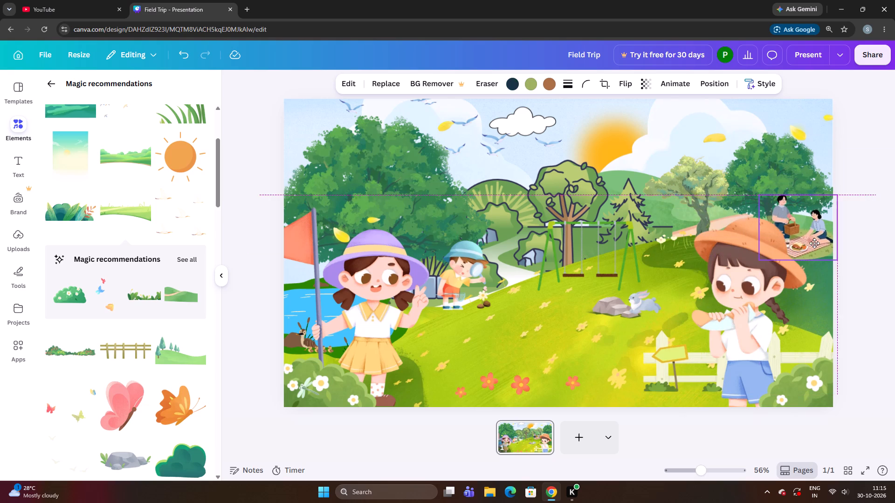
pyautogui.moveTo(814, 243); pyautogui.dragTo(826, 251)
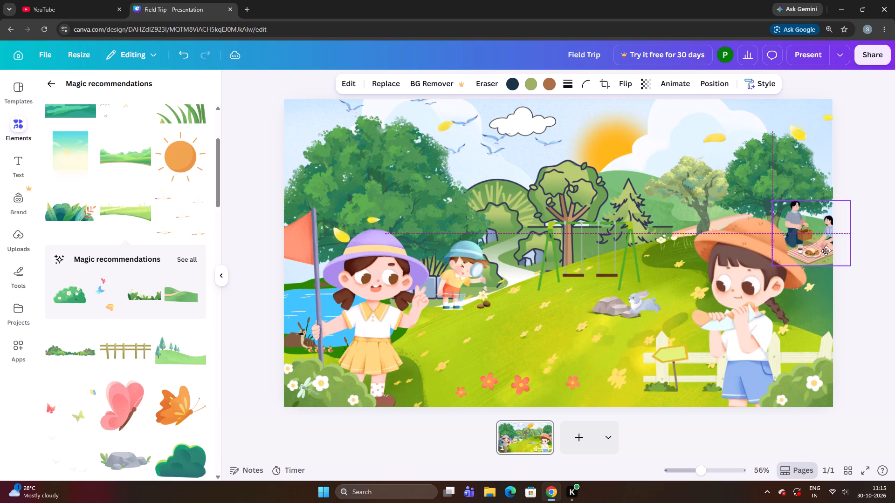
pyautogui.moveTo(826, 251); pyautogui.dragTo(822, 252)
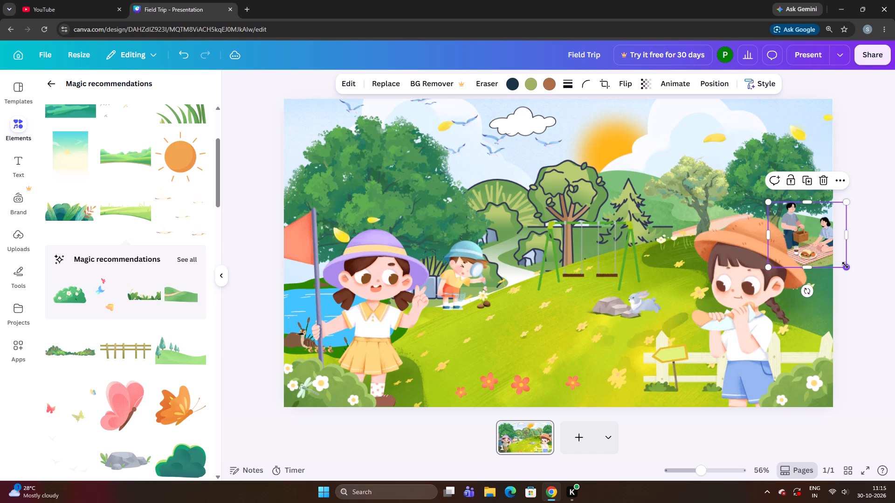
pyautogui.moveTo(845, 265); pyautogui.dragTo(826, 245)
pyautogui.moveTo(799, 229); pyautogui.dragTo(811, 236)
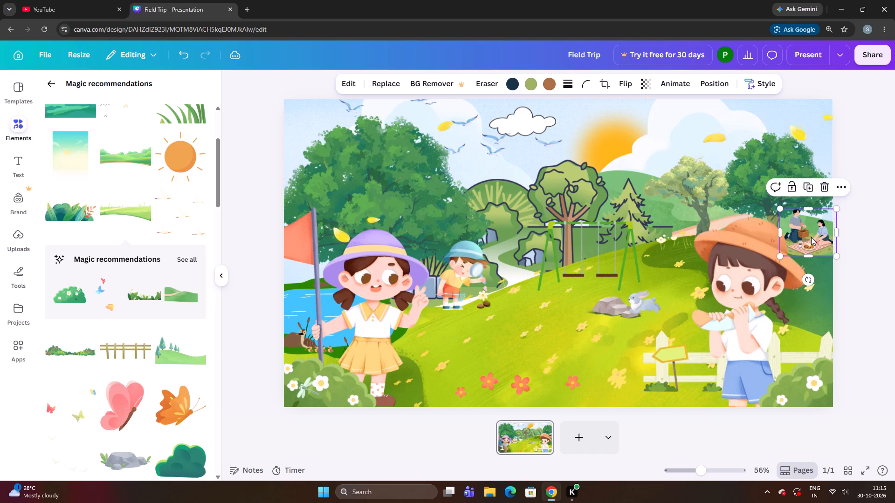
pyautogui.press('Right')
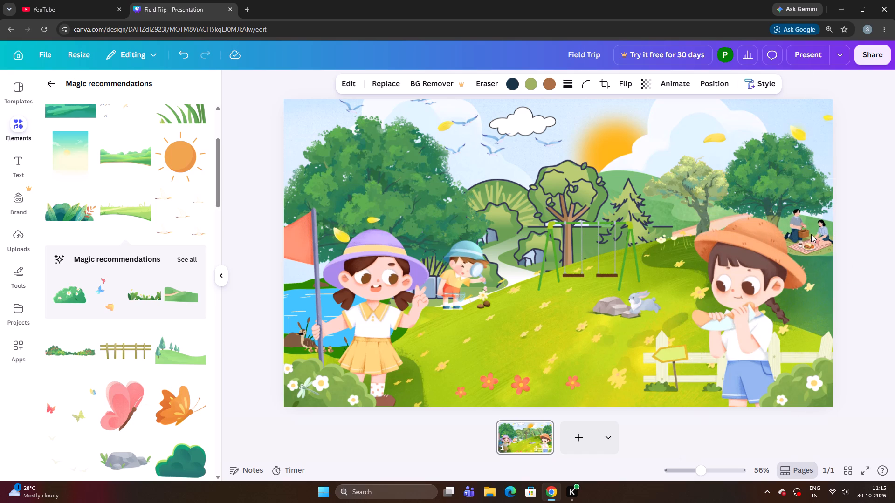
pyautogui.click(865, 169)
# Fine-tune the picnic couple's position beneath the dark green tree with small vertical and sideways nudges.
pyautogui.click(821, 248)
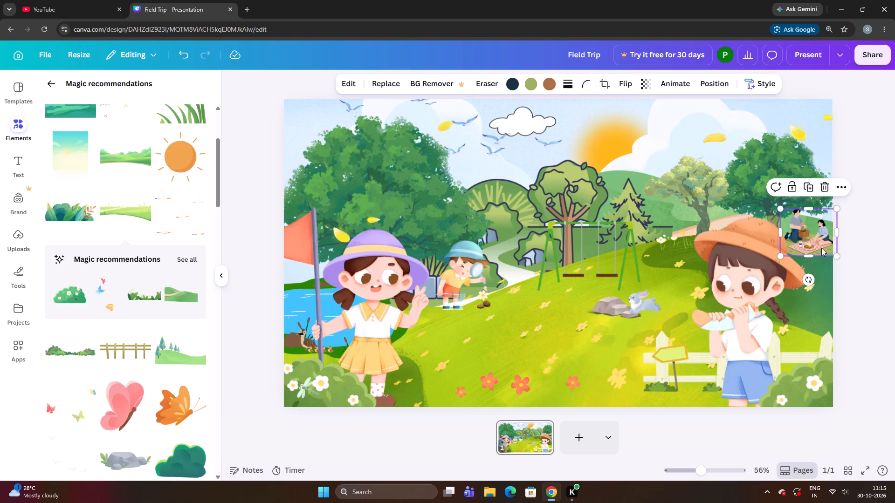
pyautogui.press('Down')
pyautogui.press('Down')
pyautogui.press('Up')
pyautogui.press('Up')
pyautogui.press('Up')
pyautogui.press('Up')
pyautogui.press('Up')
pyautogui.press('Up')
pyautogui.press('Up')
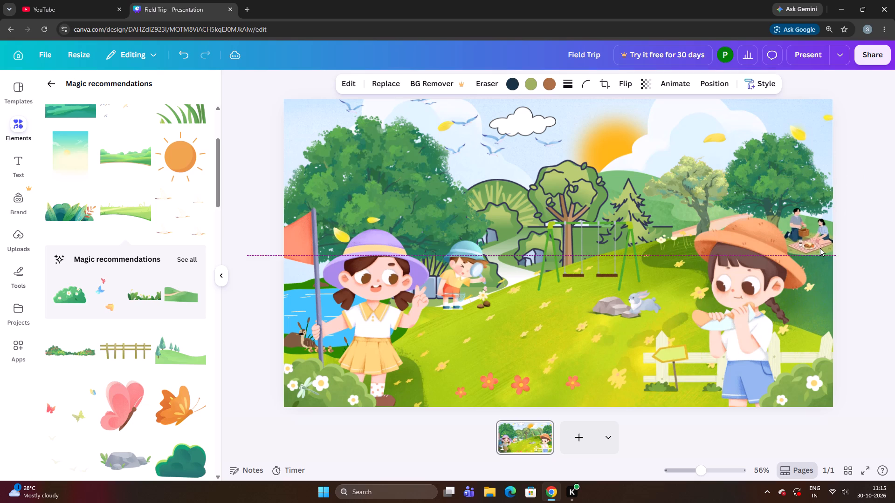
pyautogui.press('Up')
pyautogui.press('Down')
pyautogui.press('Down')
pyautogui.press('Down')
pyautogui.press('Down')
pyautogui.press('Down')
pyautogui.press('Down')
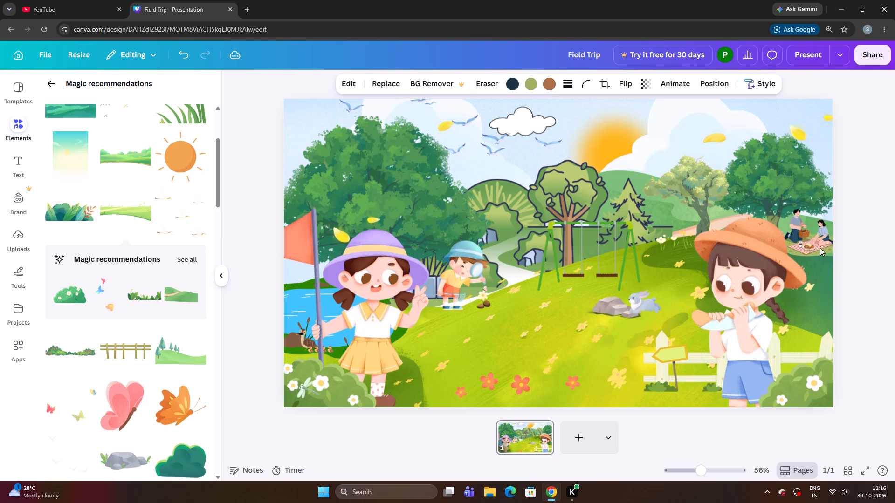
pyautogui.press('Right')
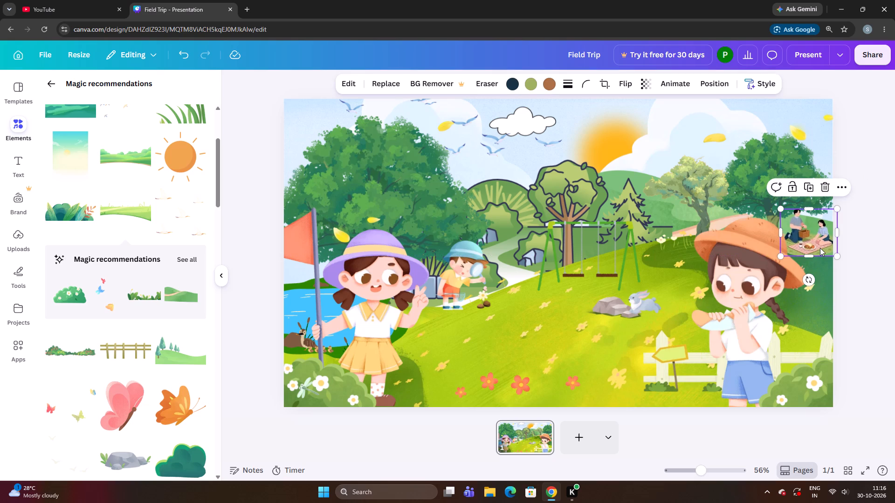
pyautogui.press('Right')
pyautogui.press('Right')
pyautogui.press('Right')
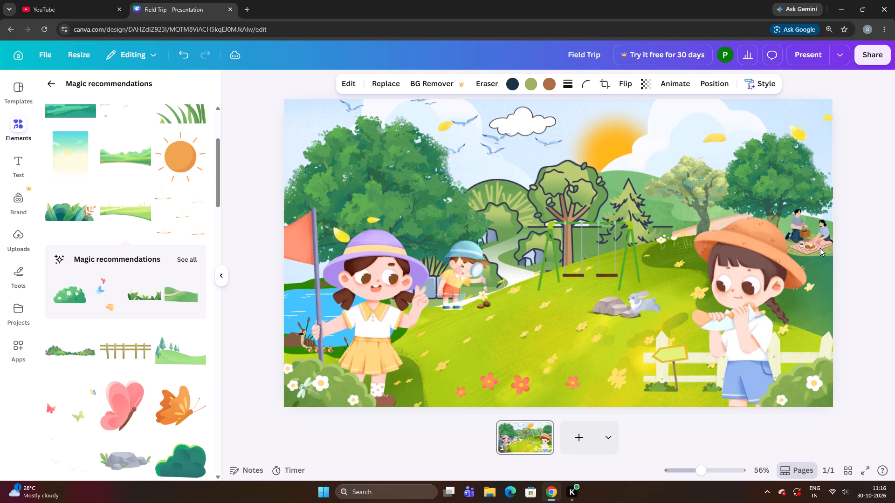
pyautogui.press('Up')
pyautogui.press('Up')
pyautogui.press('Up')
pyautogui.press('Up')
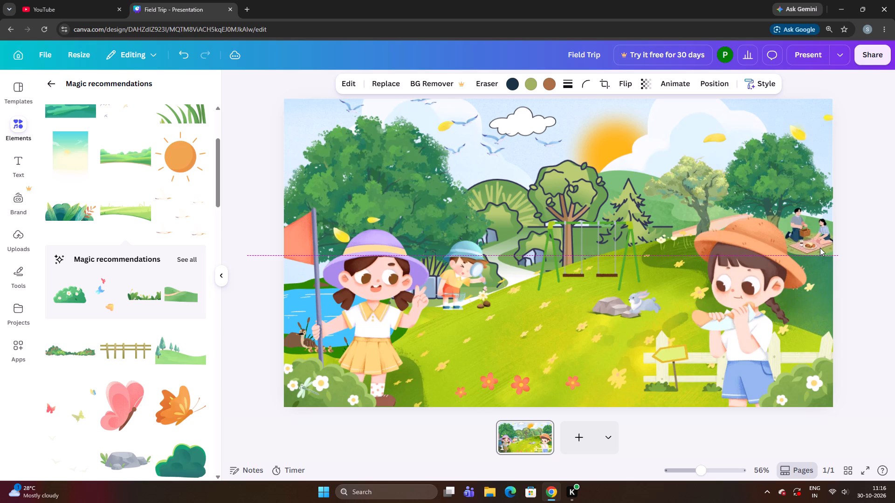
pyautogui.press('Up')
pyautogui.press('Up')
pyautogui.press('Up')
pyautogui.press('Up')
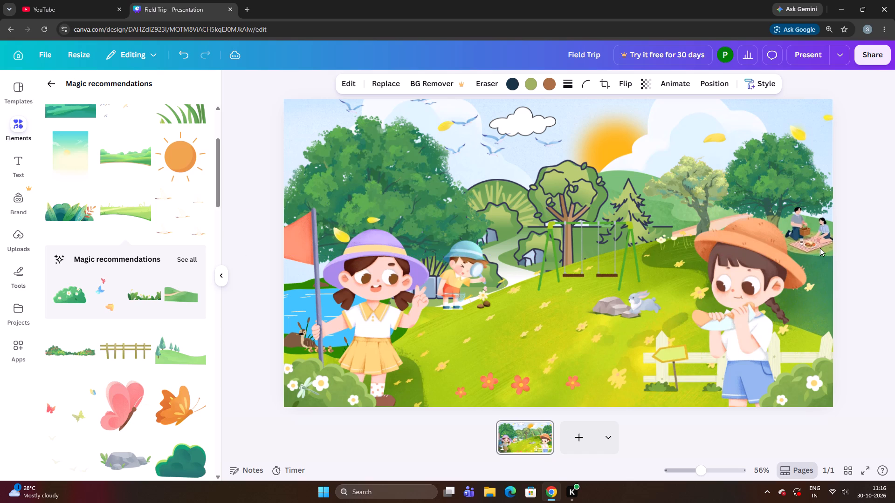
pyautogui.press('Up')
pyautogui.press('Up')
pyautogui.press('Down')
pyautogui.press('Down')
pyautogui.press('Down')
pyautogui.press('Down')
pyautogui.press('Down')
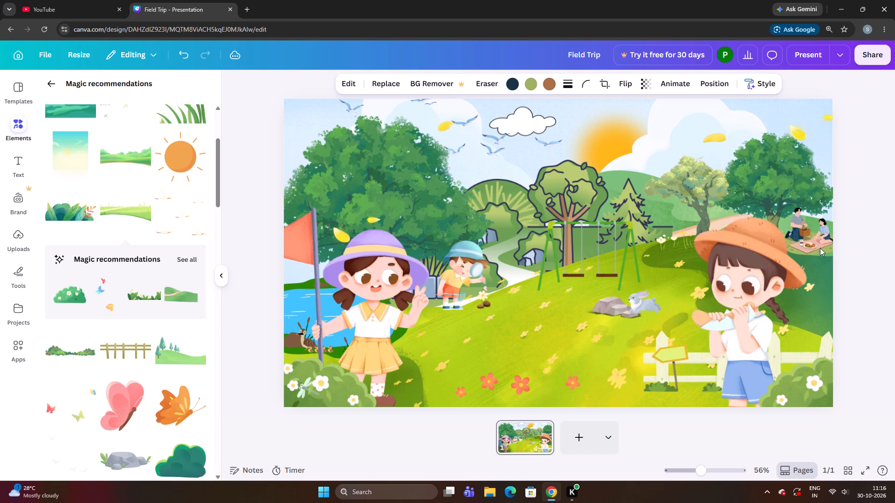
pyautogui.press('Right')
pyautogui.press('Right')
pyautogui.press('Up')
pyautogui.press('Up')
pyautogui.press('Up')
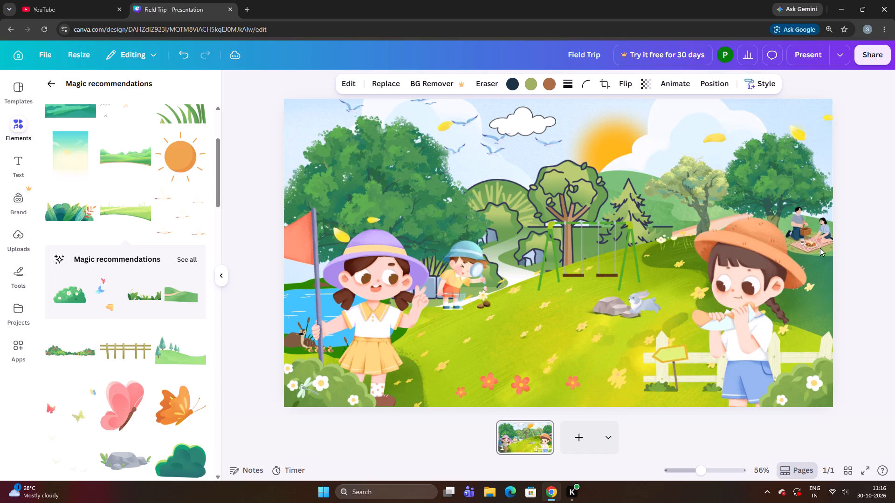
pyautogui.press('Up')
pyautogui.press('Left')
pyautogui.press('Left')
pyautogui.press('Down')
pyautogui.press('Up')
pyautogui.press('Up')
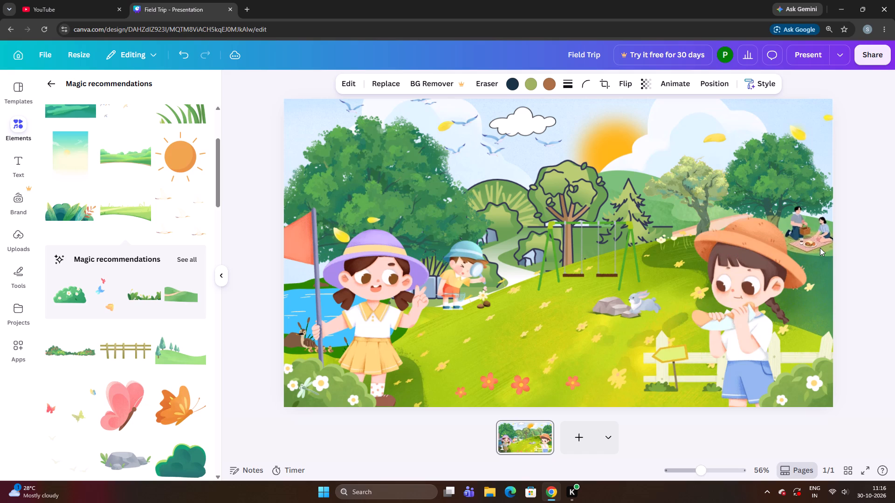
pyautogui.press('Down')
pyautogui.press('Down')
pyautogui.press('Up')
pyautogui.press('Left')
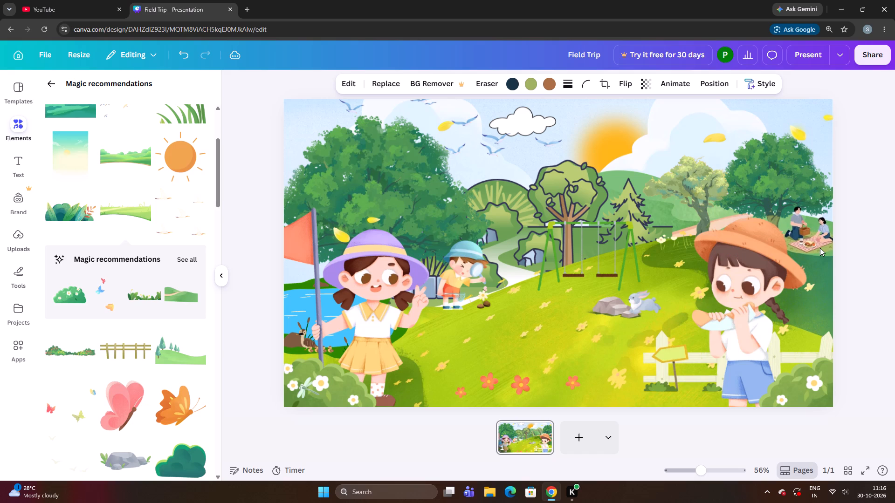
pyautogui.press('Down')
pyautogui.press('Down')
pyautogui.press('Down')
pyautogui.press('Down')
pyautogui.press('Down')
pyautogui.press('Down')
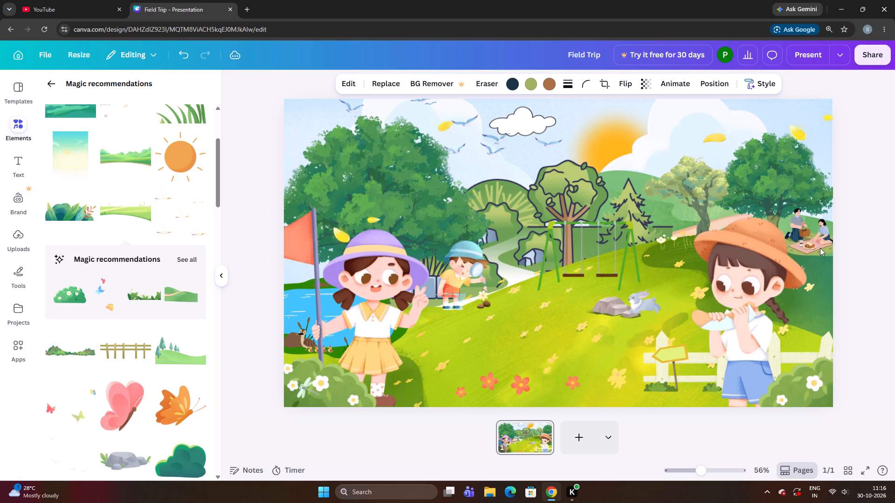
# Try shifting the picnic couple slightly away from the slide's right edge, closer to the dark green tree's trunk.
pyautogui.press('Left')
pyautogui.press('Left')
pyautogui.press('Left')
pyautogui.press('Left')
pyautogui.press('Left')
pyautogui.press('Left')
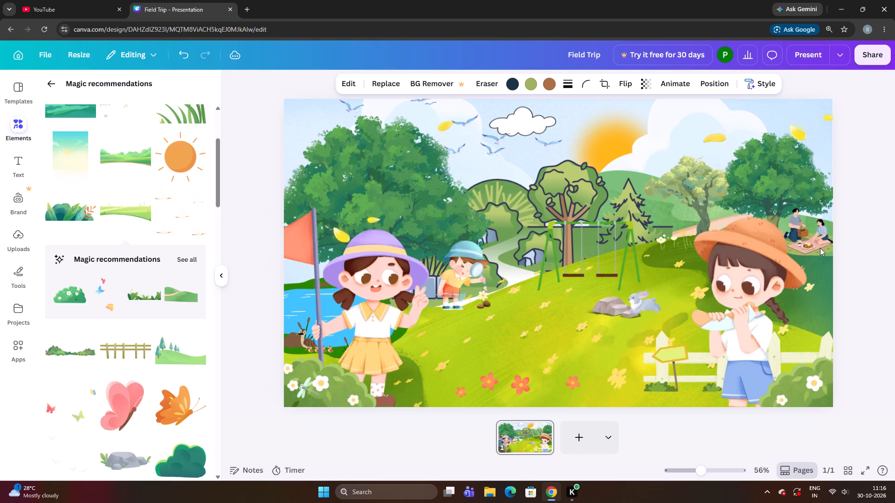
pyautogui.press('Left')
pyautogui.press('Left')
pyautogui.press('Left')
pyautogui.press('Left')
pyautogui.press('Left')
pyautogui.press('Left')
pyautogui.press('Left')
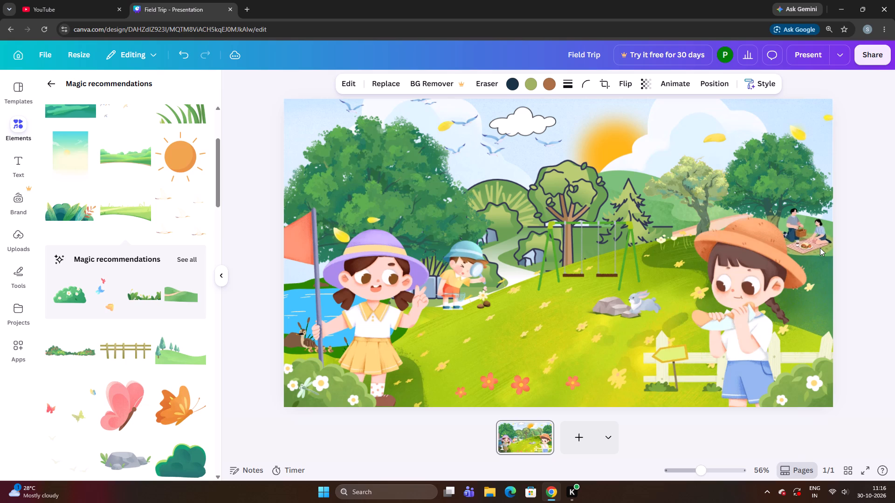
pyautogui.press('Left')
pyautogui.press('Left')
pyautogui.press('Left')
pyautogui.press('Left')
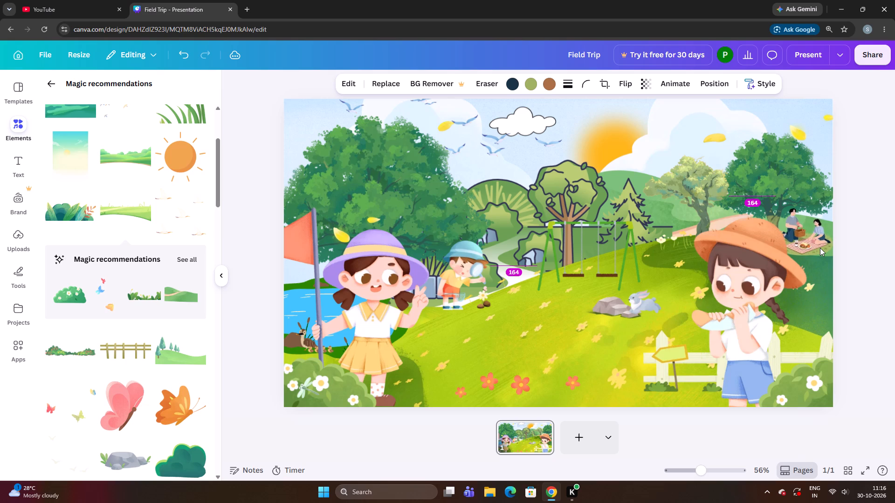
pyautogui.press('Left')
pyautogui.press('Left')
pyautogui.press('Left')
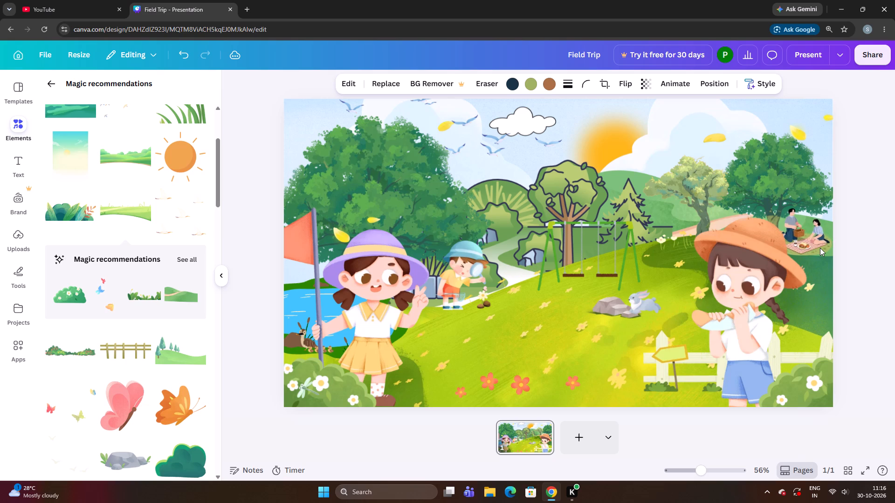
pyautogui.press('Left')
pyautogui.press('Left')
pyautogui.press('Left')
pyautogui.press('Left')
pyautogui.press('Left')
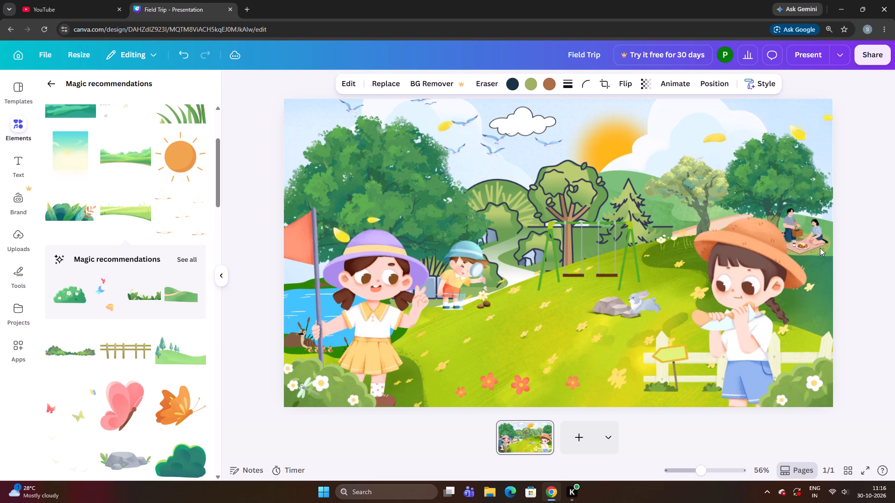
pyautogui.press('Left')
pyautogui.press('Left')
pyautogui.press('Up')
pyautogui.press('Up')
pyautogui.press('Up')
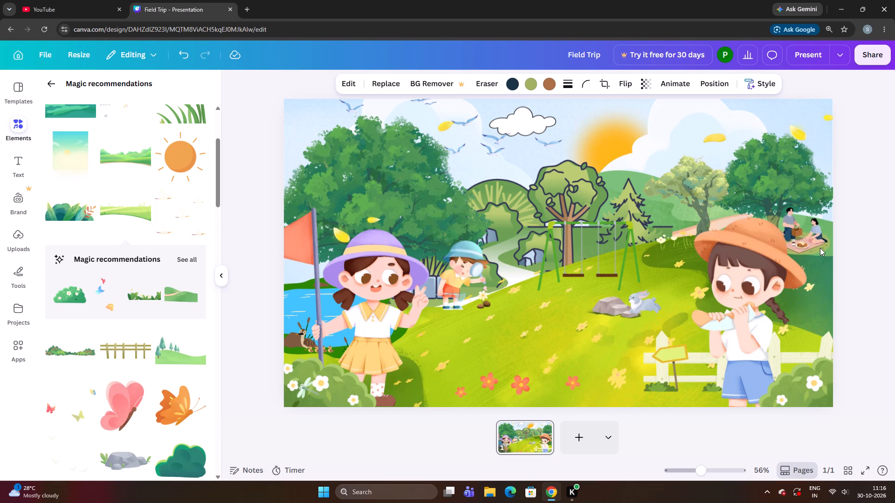
# Nudge the picnic couple back toward the slide's right edge, settling them on the hill beneath the dark green tree.
pyautogui.press('Right')
pyautogui.press('Right')
pyautogui.press('Right')
pyautogui.press('Right')
pyautogui.press('Right')
pyautogui.press('Right')
pyautogui.press('Right')
pyautogui.press('Right')
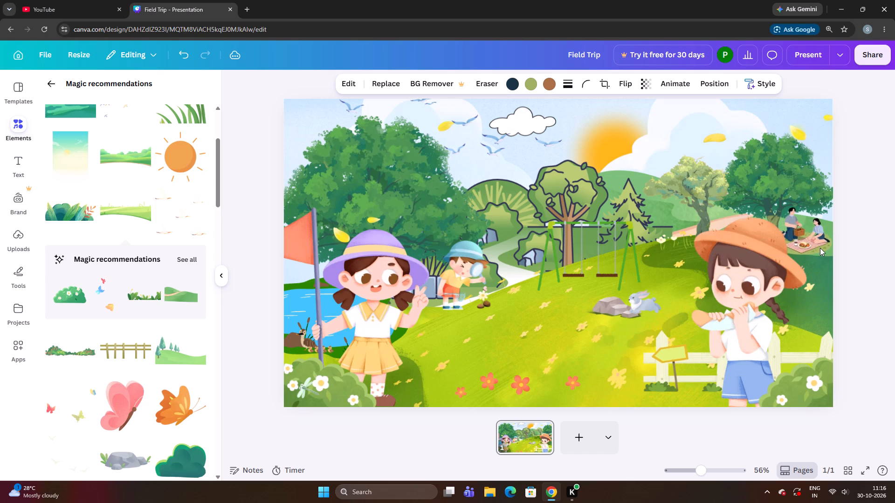
pyautogui.press('Right')
pyautogui.press('Right')
pyautogui.press('Right')
pyautogui.press('Up')
pyautogui.press('Up')
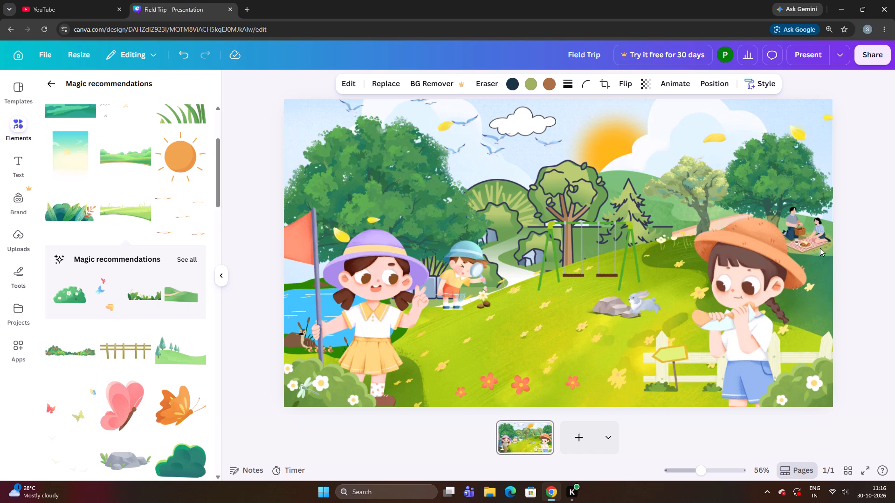
pyautogui.press('Right')
pyautogui.press('Right')
pyautogui.press('Right')
pyautogui.press('Right')
pyautogui.press('Right')
pyautogui.press('Up')
pyautogui.press('Up')
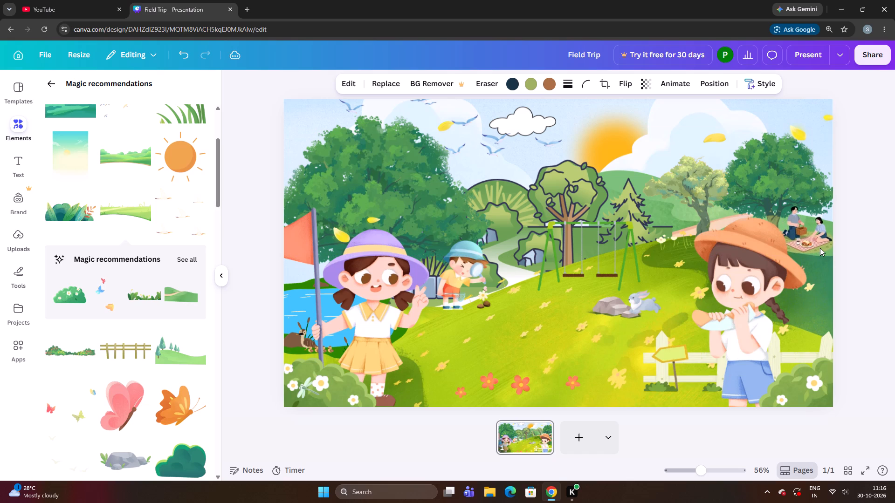
pyautogui.press('Right')
pyautogui.press('Right')
pyautogui.press('Up')
pyautogui.press('Up')
pyautogui.press('Up')
pyautogui.press('Right')
pyautogui.press('Right')
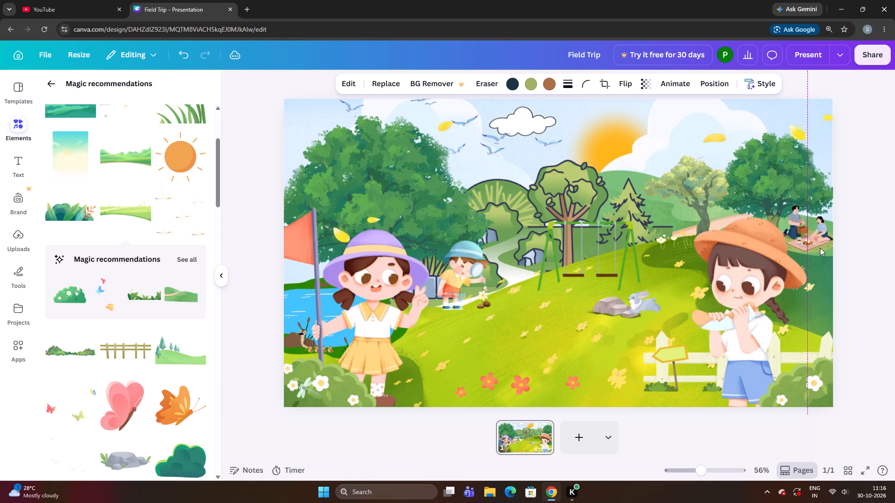
pyautogui.press('Up')
pyautogui.press('Up')
pyautogui.press('Down')
pyautogui.press('Down')
pyautogui.press('Down')
pyautogui.press('Down')
pyautogui.press('Down')
pyautogui.press('Down')
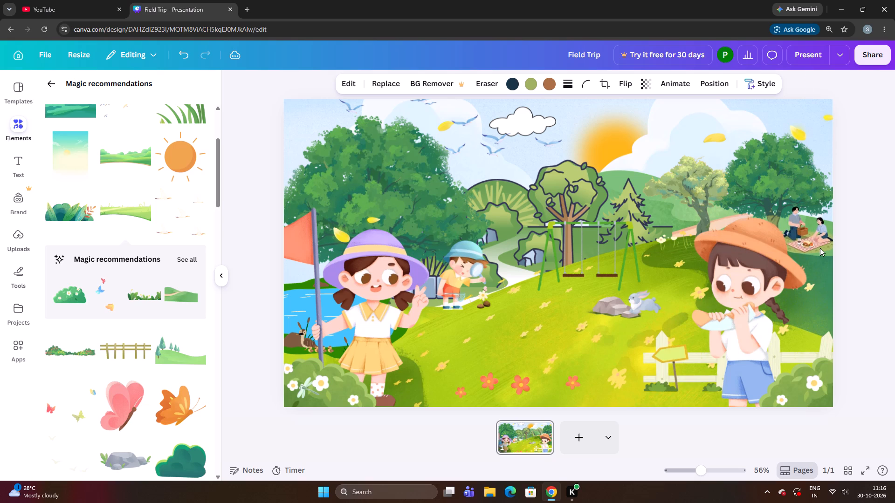
pyautogui.press('Down')
pyautogui.press('Down')
pyautogui.press('Down')
pyautogui.press('Down')
pyautogui.press('Right')
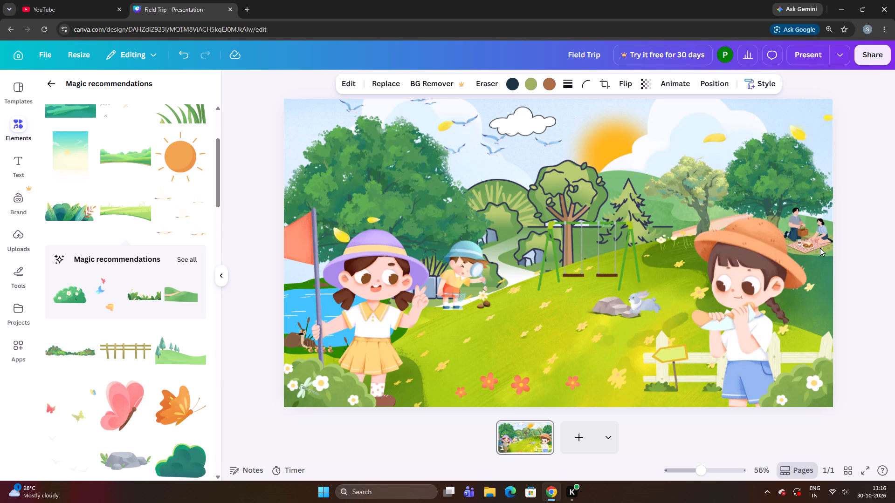
pyautogui.press('Right')
pyautogui.press('Right')
pyautogui.press('Right')
pyautogui.press('Right')
pyautogui.press('Right')
pyautogui.press('Right')
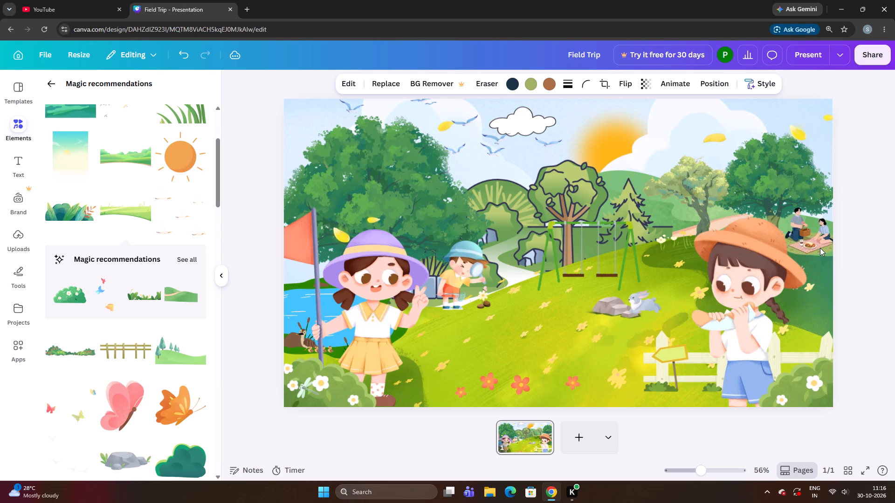
pyautogui.press('Right')
pyautogui.press('Up')
pyautogui.press('Right')
pyautogui.press('Right')
pyautogui.press('Down')
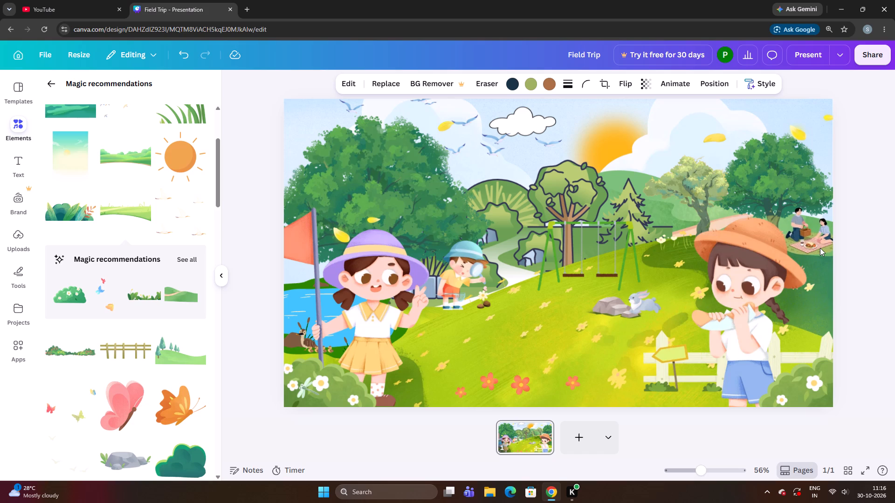
pyautogui.press('Up')
pyautogui.press('Left')
pyautogui.press('Left')
pyautogui.press('Up')
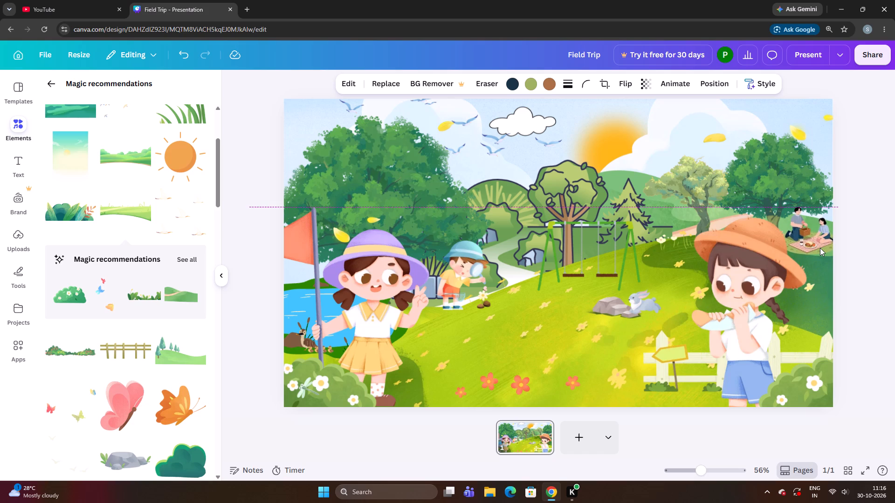
pyautogui.press('Down')
pyautogui.press('Right')
pyautogui.press('Right')
pyautogui.press('Right')
pyautogui.press('Right')
pyautogui.press('Right')
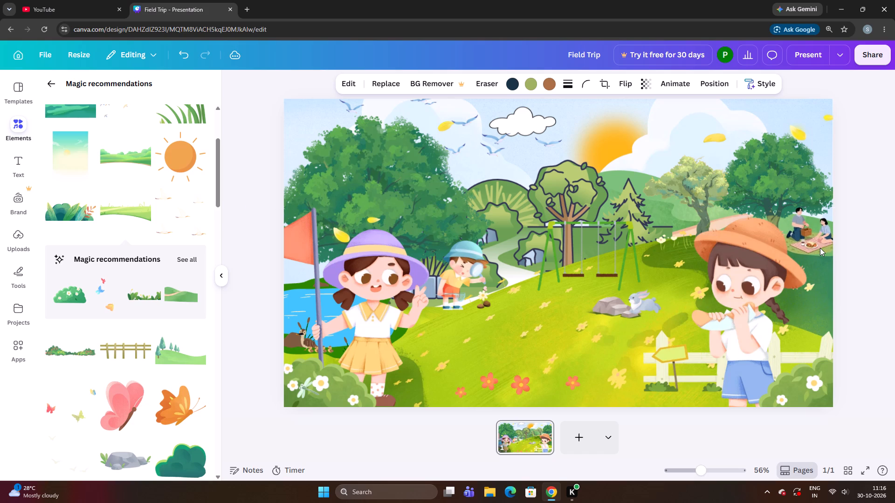
pyautogui.press('Right')
pyautogui.press('Right')
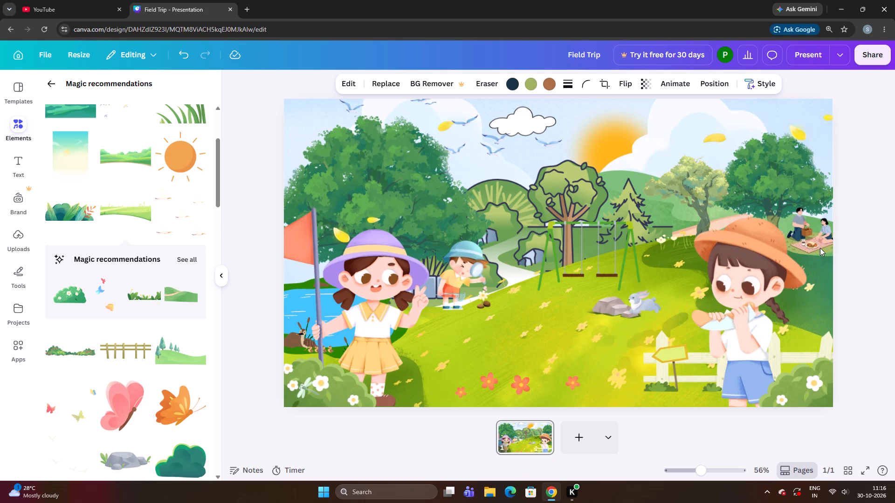
# Nudge the picnic couple slightly toward the slide's right edge and several small increments higher beneath the dark green tree.
pyautogui.press('Right')
pyautogui.press('Right')
pyautogui.press('Up')
pyautogui.press('Up')
pyautogui.press('Down')
pyautogui.press('Down')
pyautogui.press('Up')
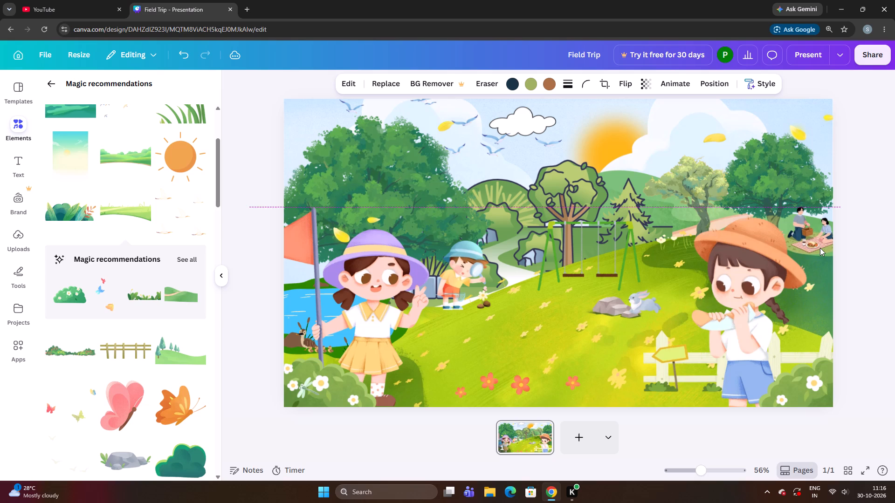
pyautogui.press('Up')
pyautogui.press('Up')
pyautogui.press('Up')
pyautogui.press('Up')
pyautogui.press('Up')
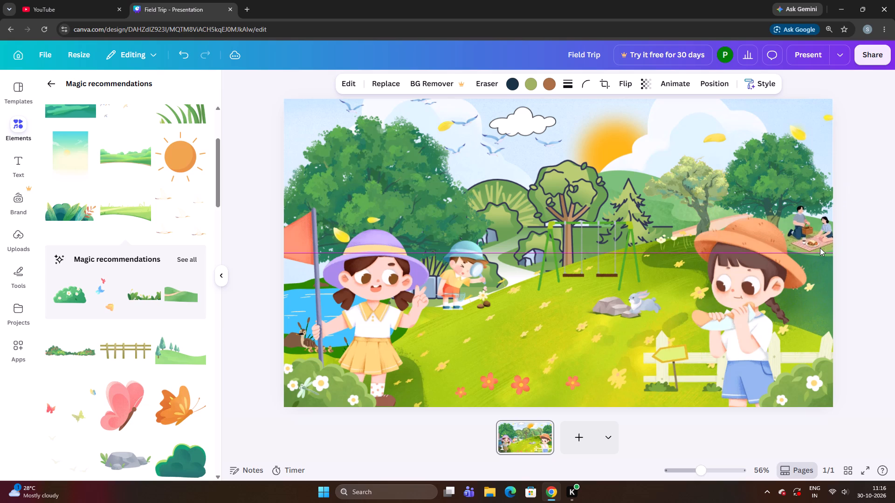
pyautogui.press('Up')
pyautogui.press('Up')
pyautogui.press('Up')
pyautogui.press('Up')
pyautogui.press('Up')
pyautogui.press('Up')
pyautogui.press('Up')
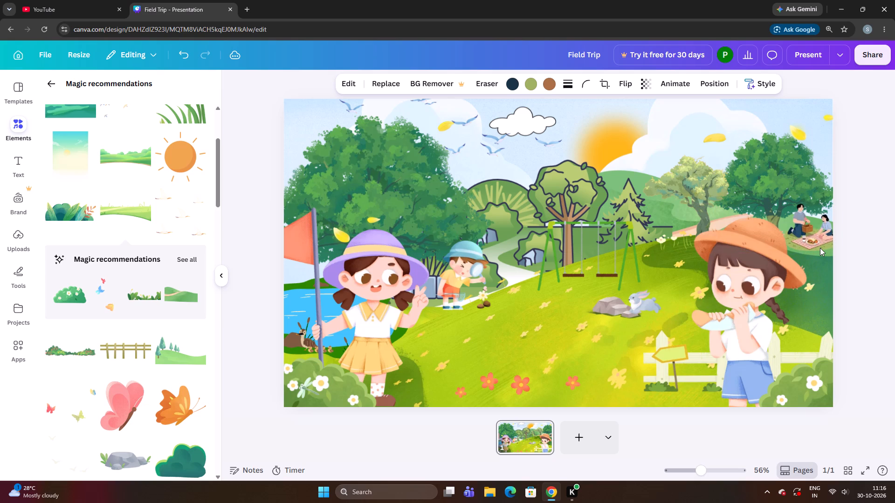
pyautogui.press('Up')
pyautogui.press('Up')
pyautogui.press('Up')
pyautogui.press('Up')
pyautogui.press('Up')
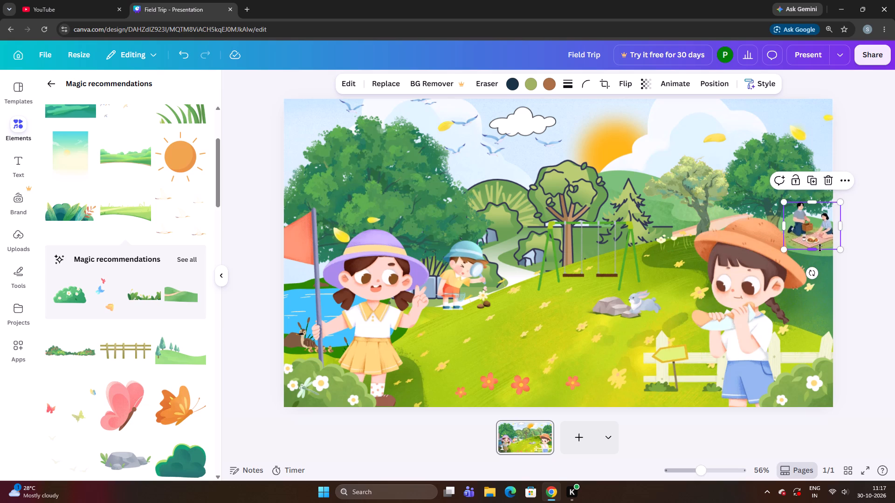
# Nudge the picnic couple slightly left toward the dark green tree's trunk and a little lower on the hill.
pyautogui.press('Left')
pyautogui.press('Left')
pyautogui.press('Left')
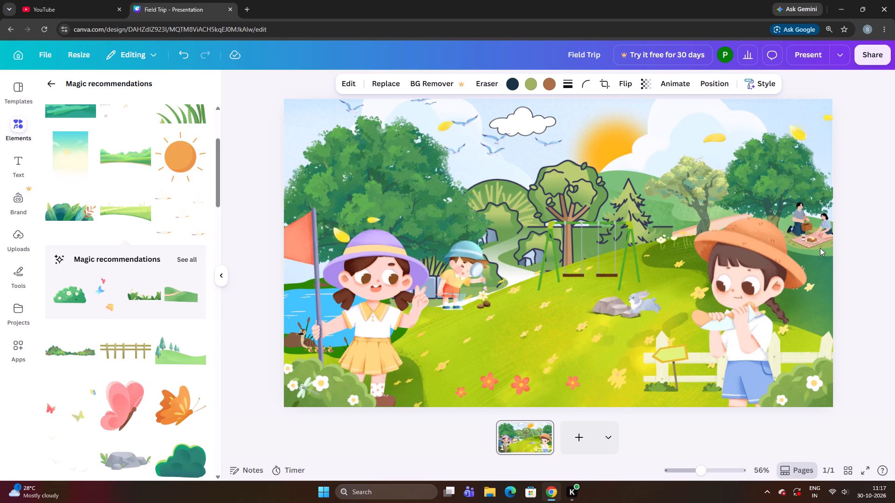
pyautogui.press('Left')
pyautogui.press('Left')
pyautogui.press('Down')
pyautogui.press('Up')
pyautogui.press('Left')
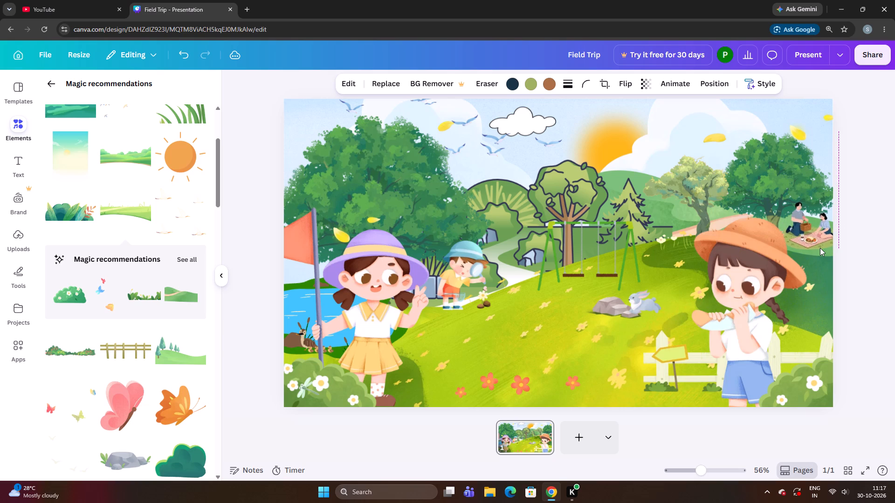
pyautogui.press('Down')
pyautogui.press('Down')
pyautogui.press('Down')
pyautogui.press('Down')
pyautogui.press('Down')
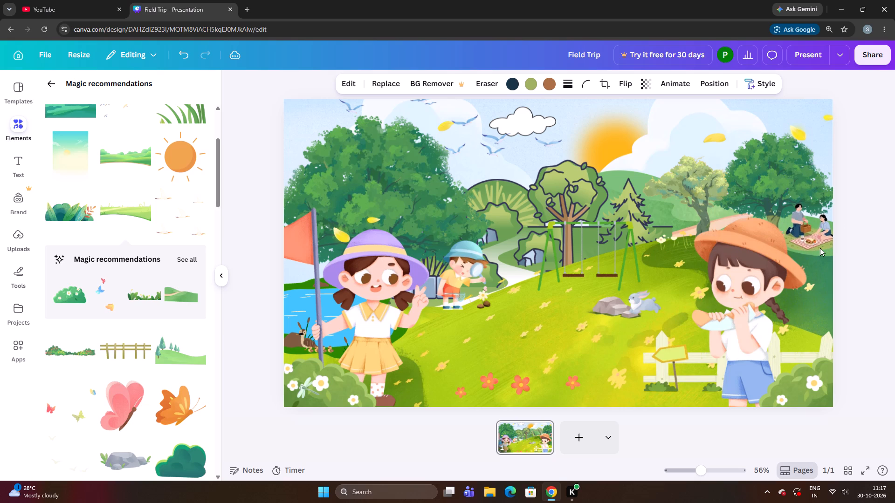
pyautogui.press('Down')
pyautogui.press('Down')
pyautogui.press('Down')
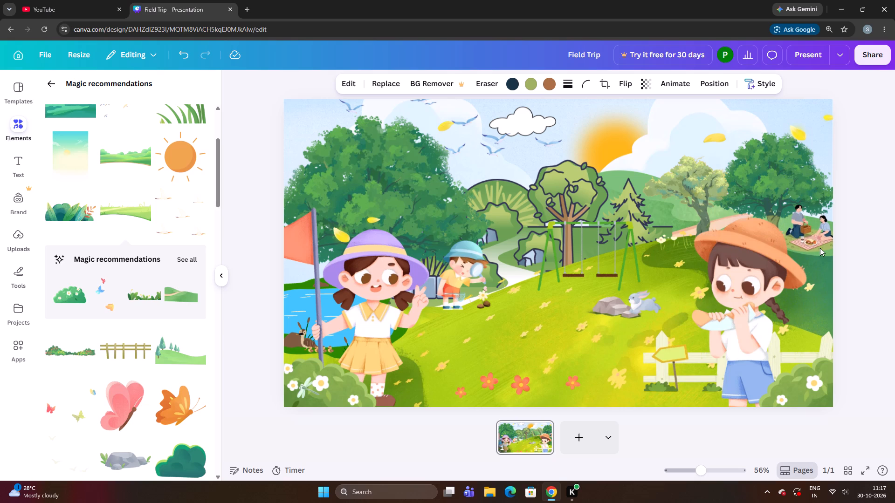
# Fine-tune the picnic couple's position a touch further from the slide's right edge and deselect them.
pyautogui.press('Up')
pyautogui.press('Left')
pyautogui.press('Left')
pyautogui.press('Down')
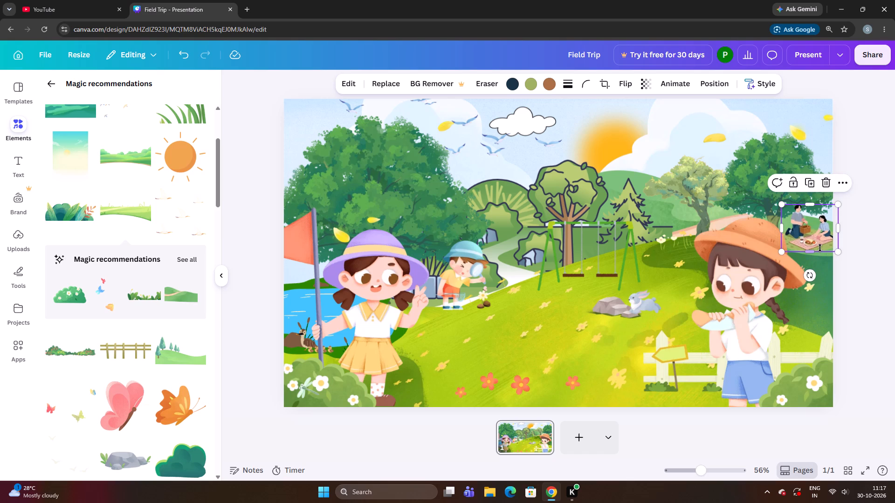
pyautogui.press('Up')
pyautogui.press('Down')
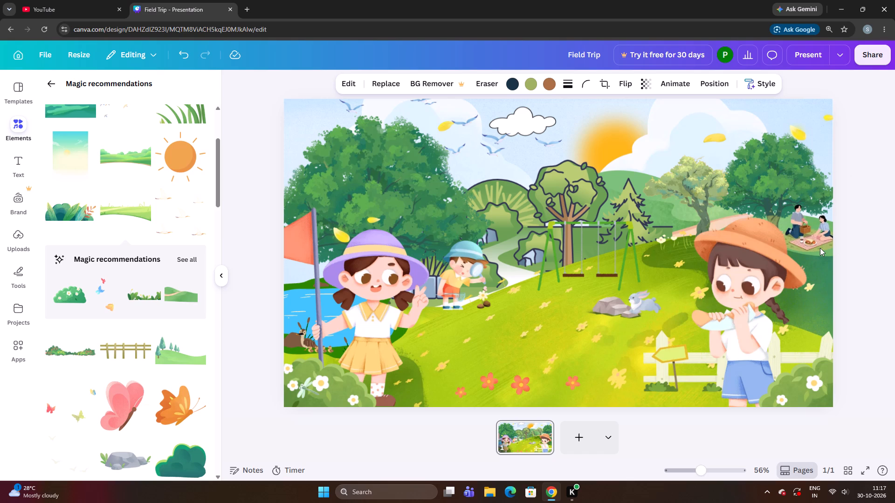
pyautogui.press('Left')
pyautogui.press('Down')
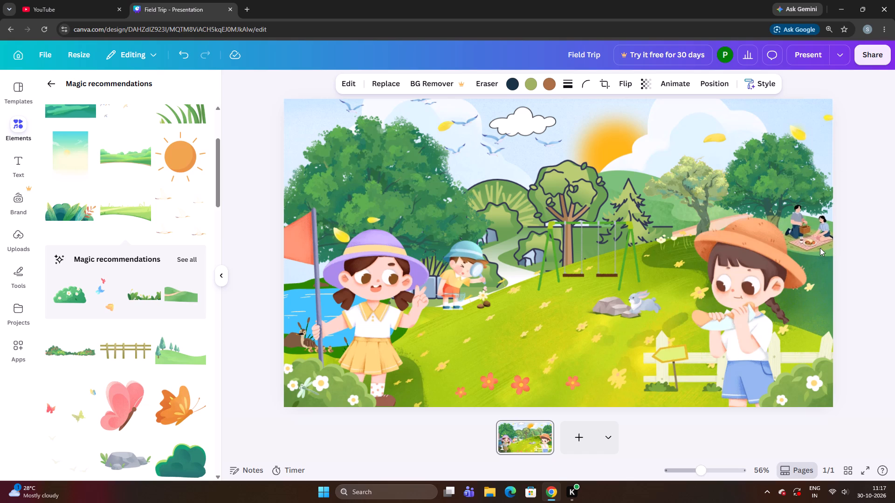
pyautogui.press('Down')
pyautogui.press('Up')
pyautogui.press('Left')
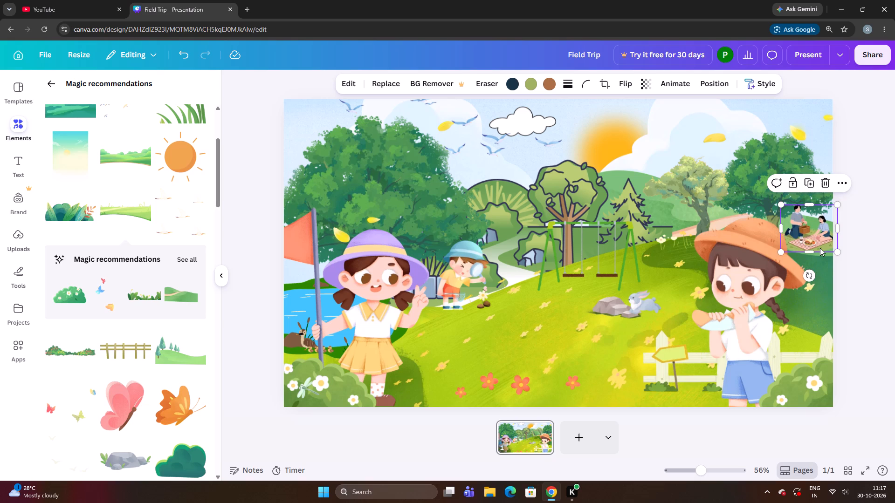
pyautogui.press('Left')
pyautogui.press('Left')
pyautogui.press('Left')
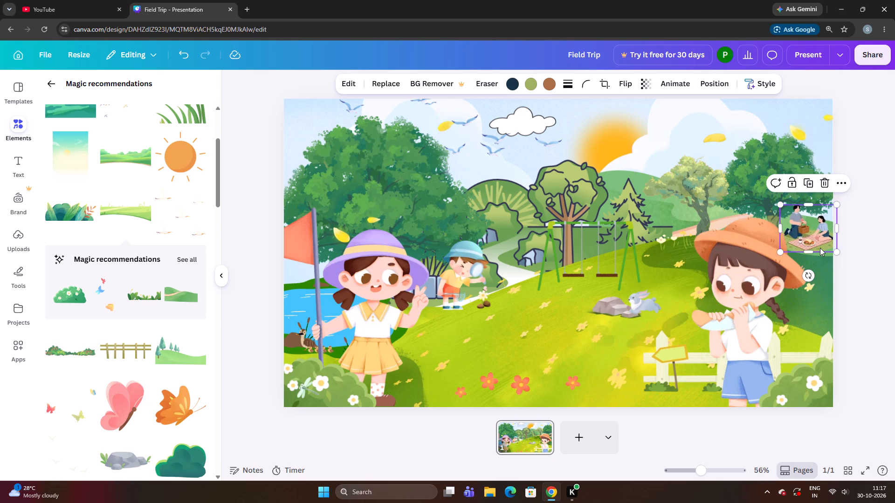
pyautogui.press('Down')
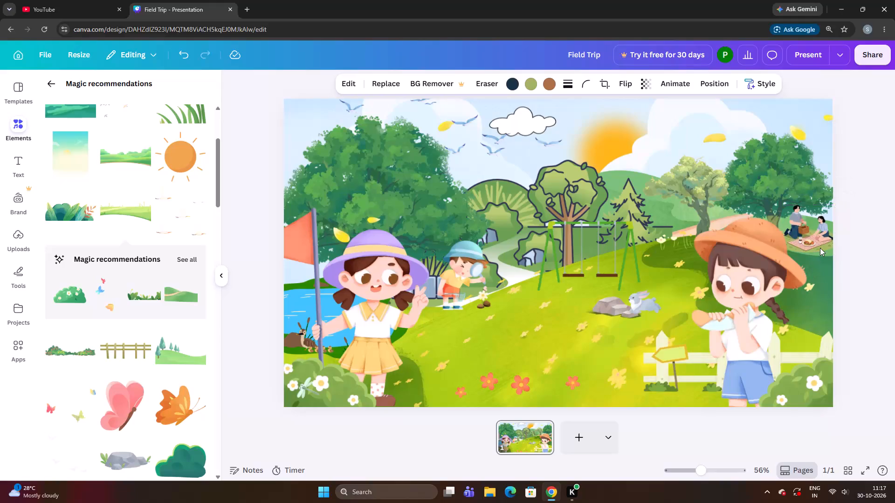
pyautogui.press('Up')
pyautogui.press('Right')
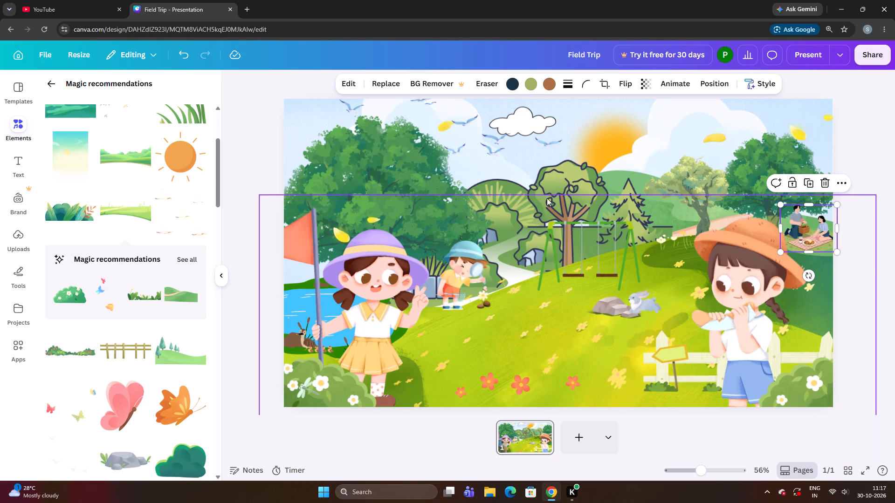
pyautogui.click(235, 225)
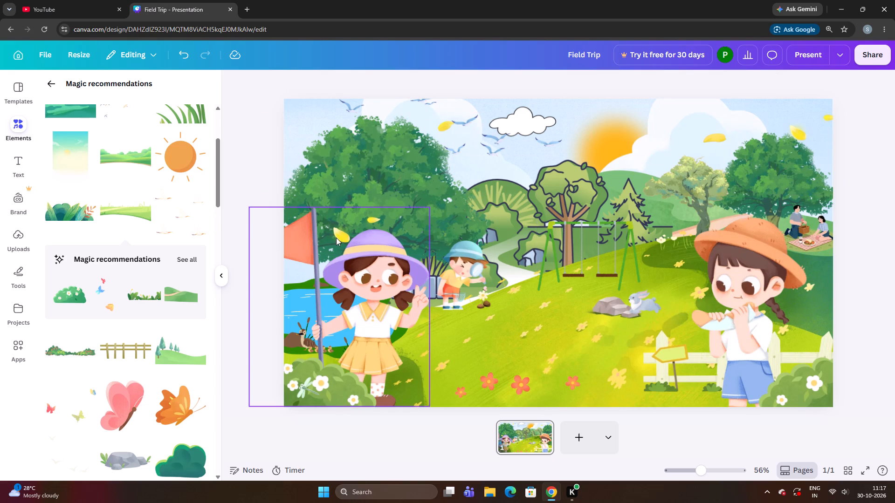
# Add the yellow tulips graphic from the recommendations and shrink it to a small clump, roughly the picnic couple's size.
pyautogui.scroll(-4, 172, 360)
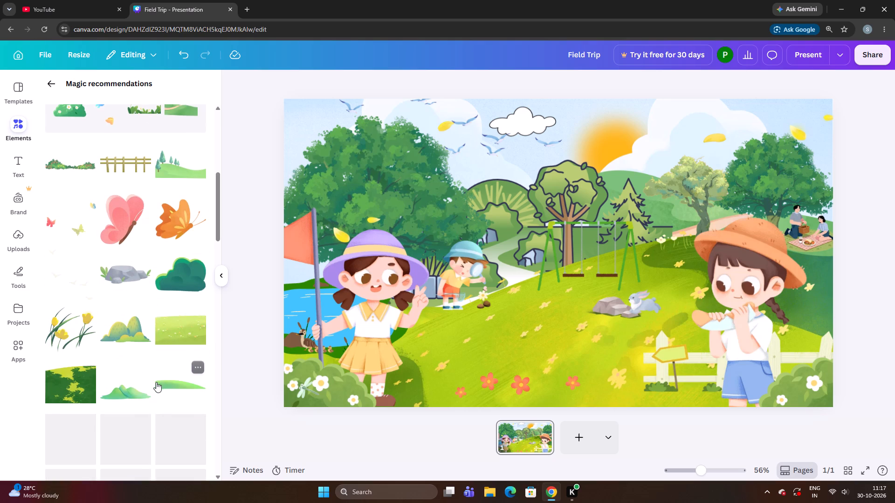
pyautogui.scroll(-1, 156, 384)
pyautogui.click(77, 285)
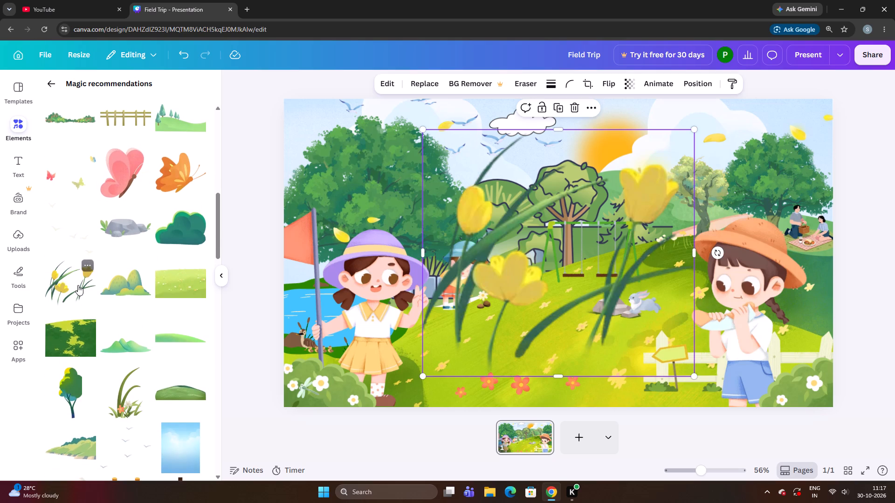
pyautogui.moveTo(508, 320); pyautogui.dragTo(530, 306)
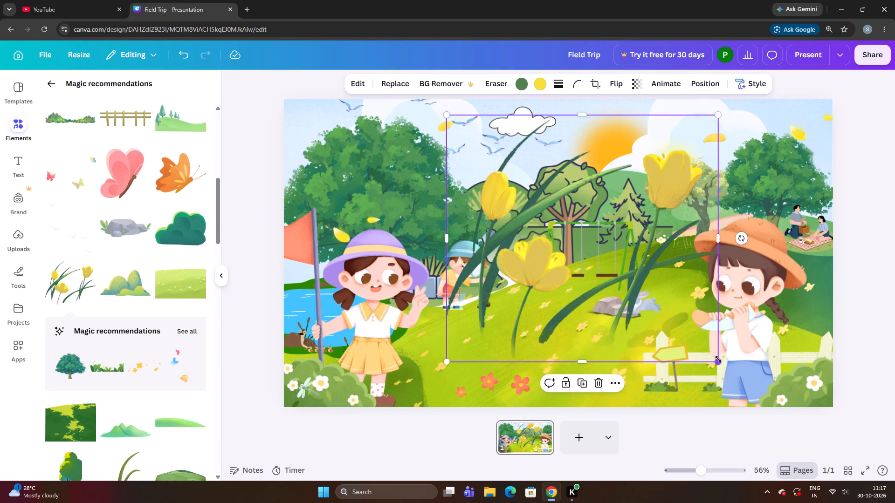
pyautogui.moveTo(718, 359); pyautogui.dragTo(510, 198)
pyautogui.moveTo(486, 143); pyautogui.dragTo(675, 226)
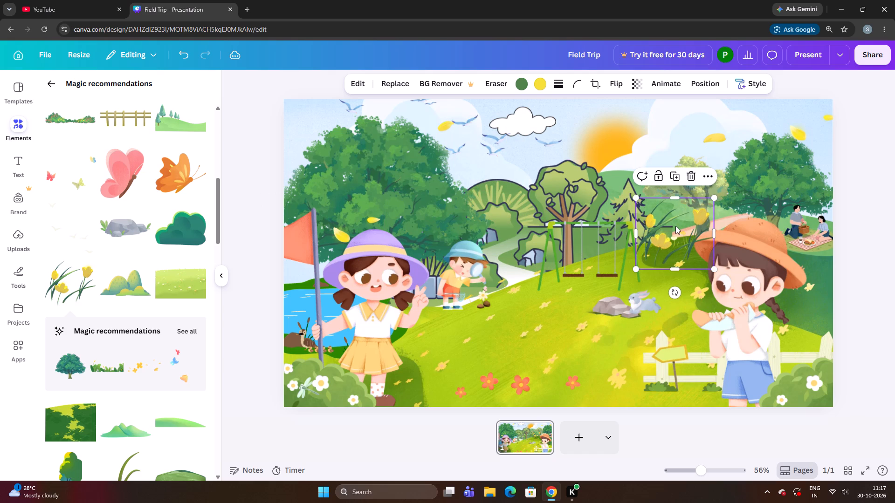
pyautogui.moveTo(713, 270); pyautogui.dragTo(679, 243)
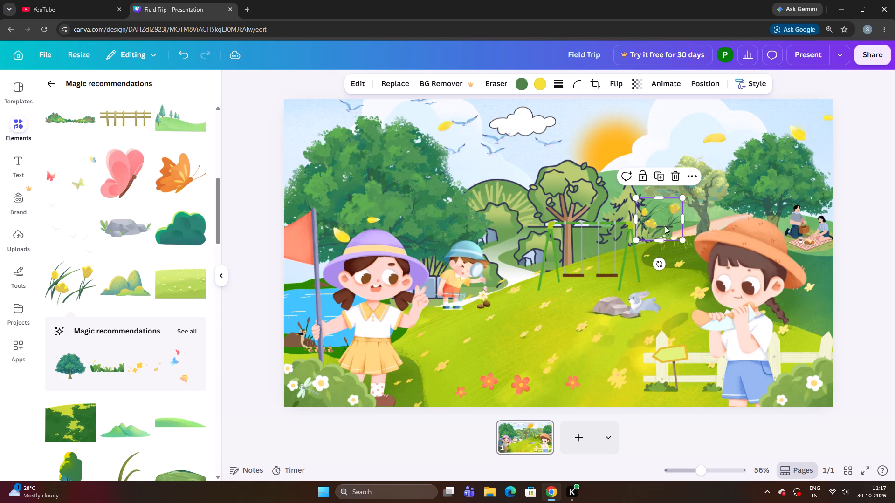
# Place the yellow tulips on the hill at the lower edge of the picnic blanket, beside the orange hat.
pyautogui.moveTo(660, 222); pyautogui.dragTo(823, 254)
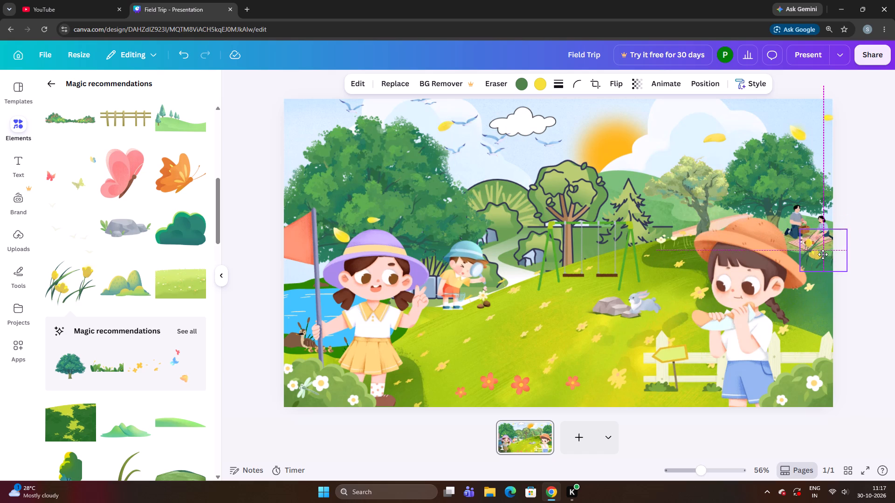
pyautogui.moveTo(823, 254); pyautogui.dragTo(826, 255)
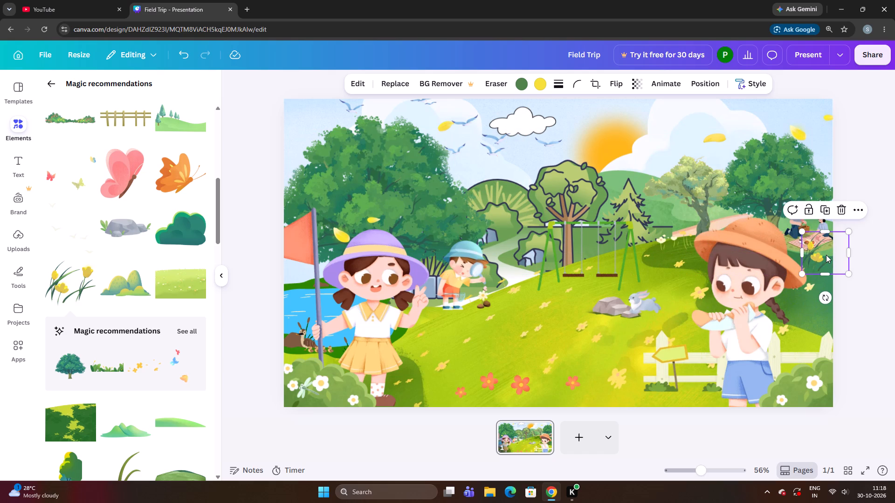
pyautogui.moveTo(826, 255); pyautogui.dragTo(813, 258)
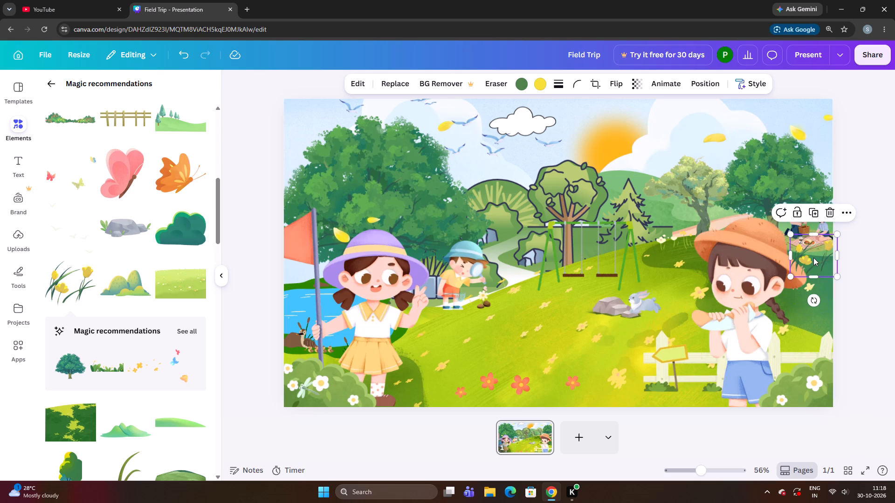
# Send the yellow tulips backward one layer.
pyautogui.rightClick(812, 258)
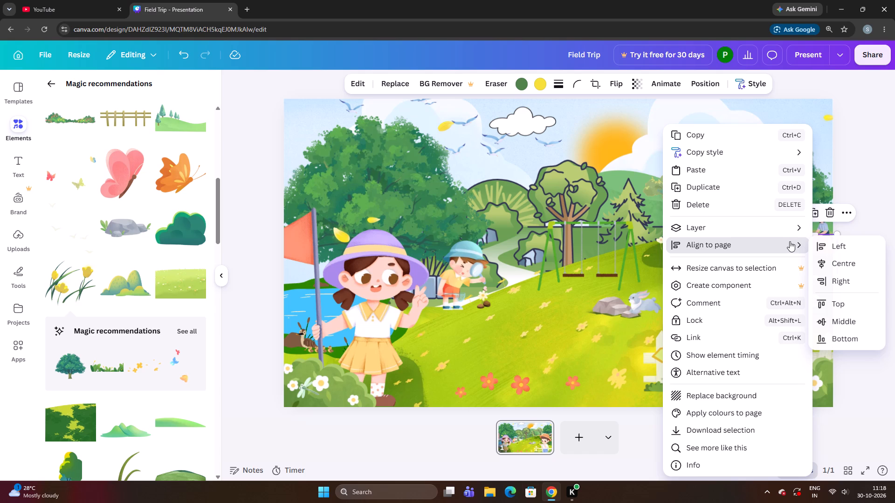
pyautogui.click(788, 229)
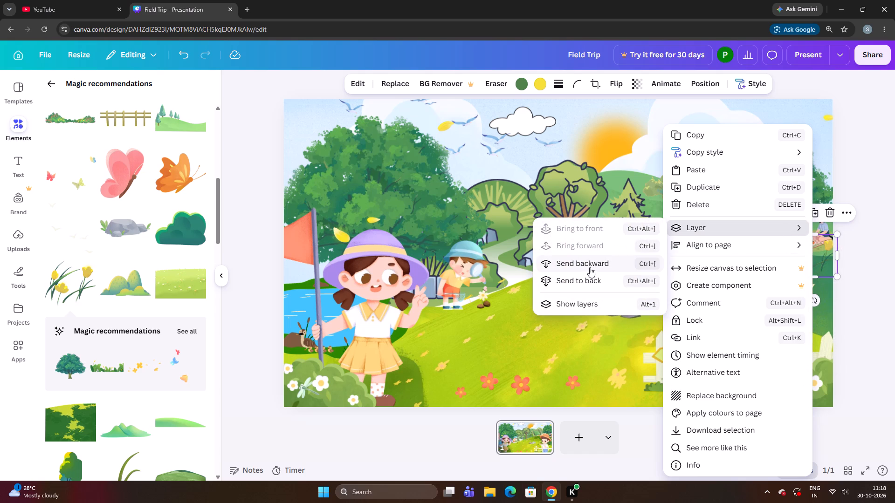
pyautogui.click(590, 266)
pyautogui.click(864, 291)
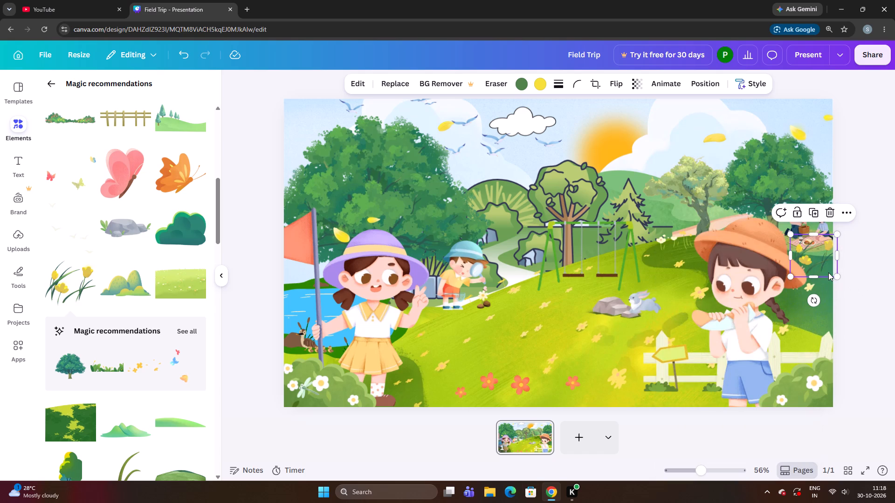
# Nudge the yellow tulips slightly right and down along the front of the picnic blanket.
pyautogui.press('Right')
pyautogui.press('Right')
pyautogui.press('Down')
pyautogui.press('Down')
pyautogui.click(888, 113)
pyautogui.click(815, 243)
pyautogui.press('Down')
pyautogui.press('Down')
pyautogui.press('Right')
pyautogui.press('Right')
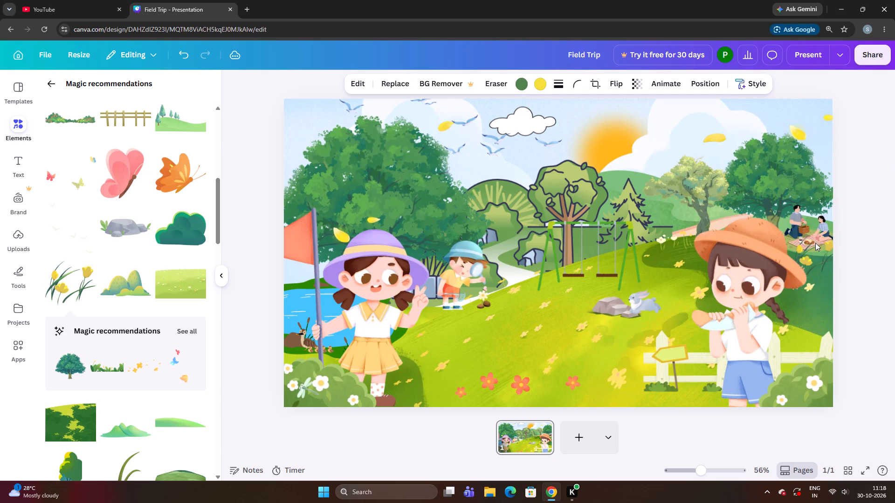
pyautogui.press('Right')
pyautogui.press('Down')
# Nudge the yellow tulips slightly right and down against the front edge of the picnic blanket.
pyautogui.press('Down')
pyautogui.press('Up')
pyautogui.press('Up')
pyautogui.press('Up')
pyautogui.press('Right')
pyautogui.press('Right')
pyautogui.press('Down')
pyautogui.press('Up')
pyautogui.press('Up')
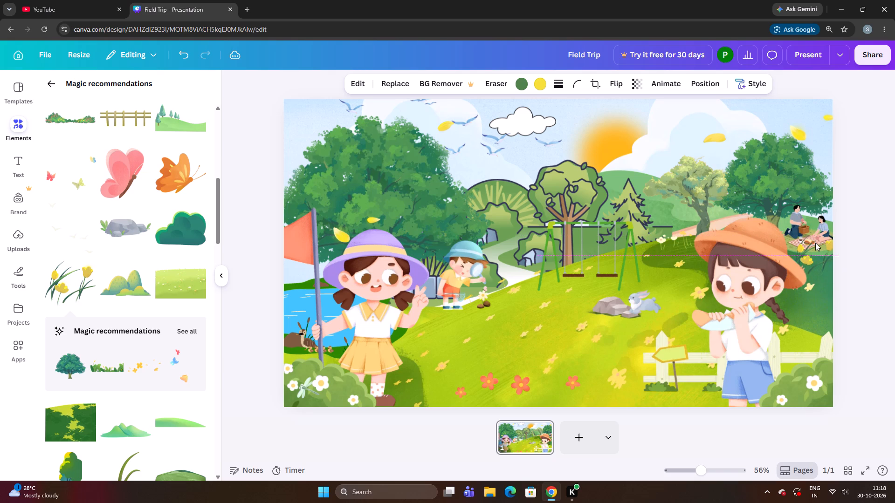
pyautogui.press('Up')
pyautogui.press('Right')
pyautogui.press('Right')
pyautogui.press('Right')
pyautogui.press('Down')
pyautogui.press('Down')
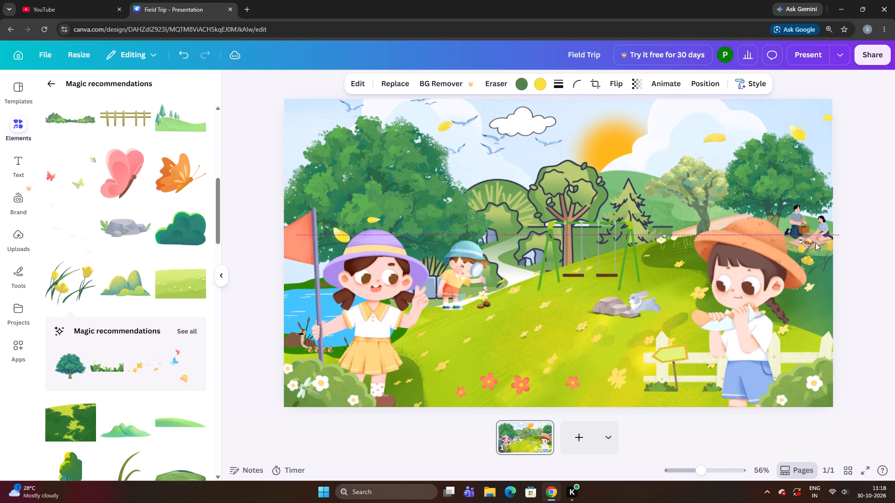
pyautogui.press('Down')
pyautogui.press('Down')
pyautogui.press('Down')
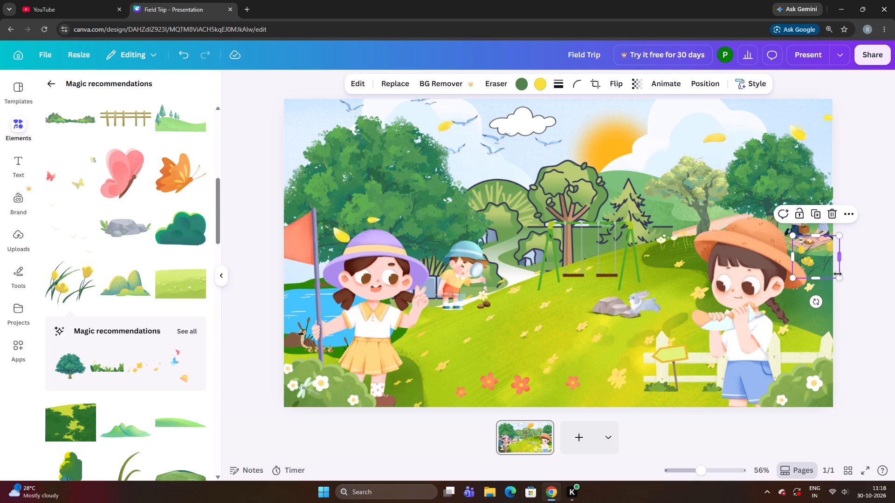
# Shrink the yellow tulips slightly and place them just below the picnic blanket, beside the orange hat.
pyautogui.moveTo(840, 278); pyautogui.dragTo(826, 272)
pyautogui.moveTo(816, 255); pyautogui.dragTo(817, 264)
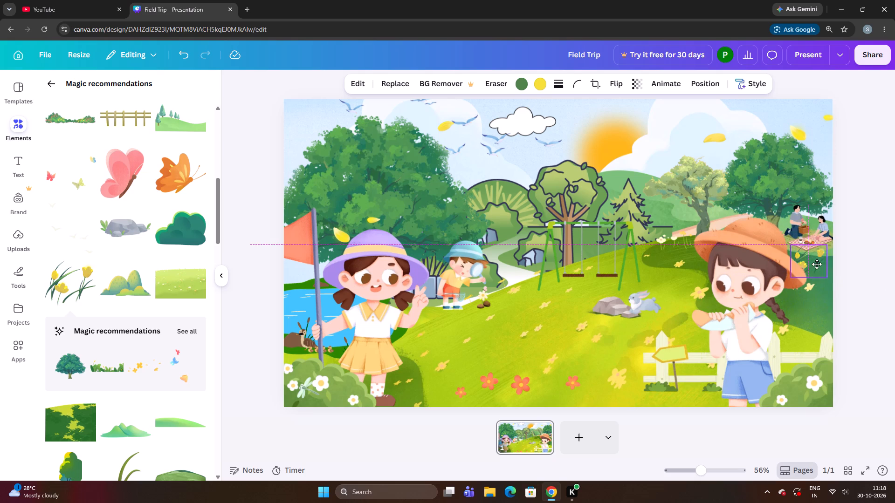
pyautogui.moveTo(817, 264); pyautogui.dragTo(818, 264)
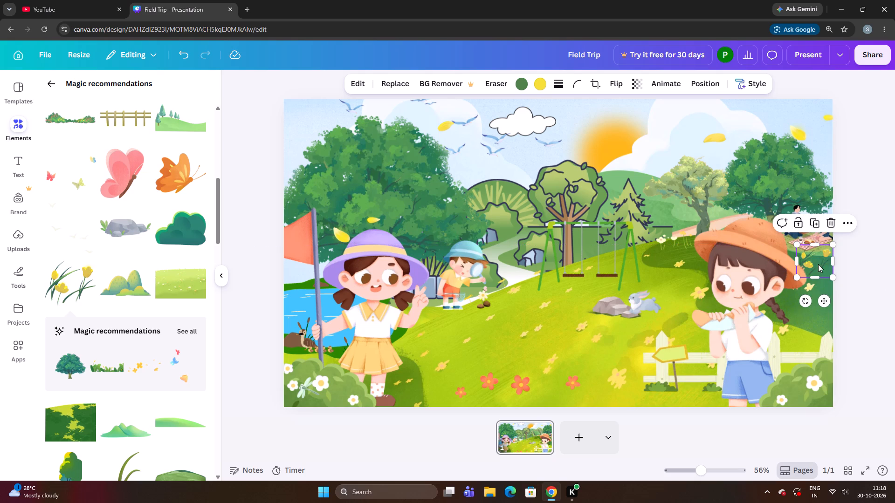
# Fine-tune the yellow tulips' position below the picnic blanket, shifting them marginally right and down.
pyautogui.press('Down')
pyautogui.press('Down')
pyautogui.press('Up')
pyautogui.press('Down')
pyautogui.press('Down')
pyautogui.press('Down')
pyautogui.press('Up')
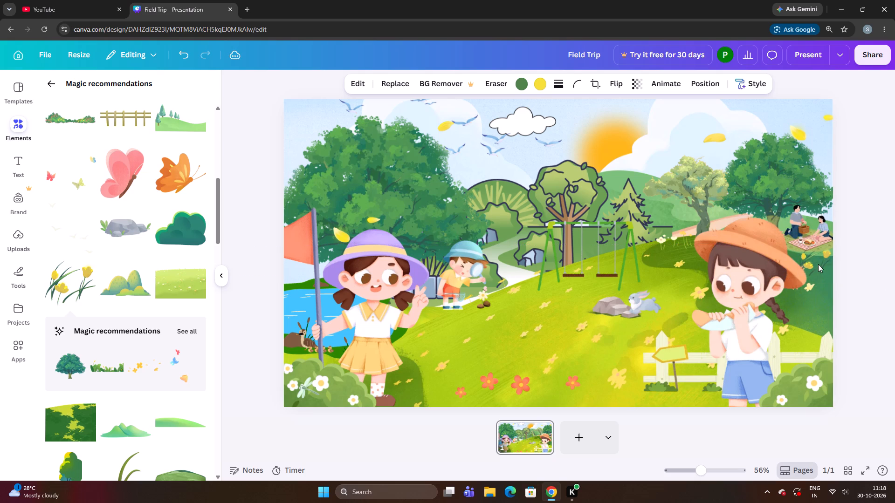
pyautogui.press('Up')
pyautogui.press('Up')
pyautogui.press('Left')
pyautogui.press('Right')
pyautogui.press('Down')
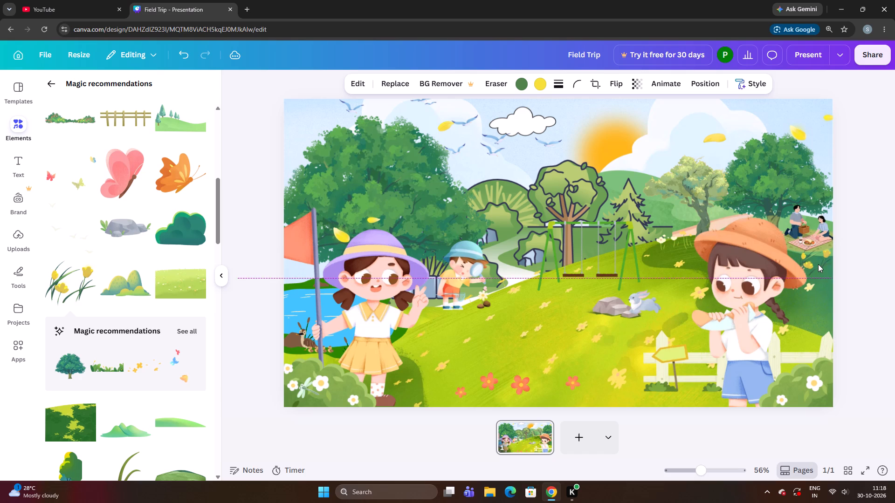
pyautogui.press('Up')
pyautogui.press('Left')
pyautogui.press('Left')
pyautogui.press('Down')
pyautogui.press('Down')
pyautogui.press('Up')
pyautogui.press('Down')
pyautogui.press('Up')
pyautogui.press('Right')
pyautogui.press('Right')
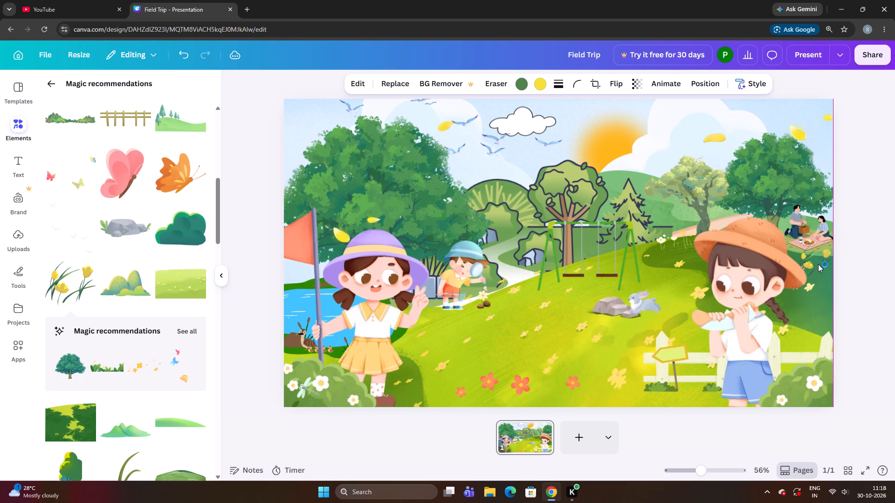
pyautogui.press('Up')
pyautogui.press('Down')
pyautogui.press('Down')
pyautogui.press('Right')
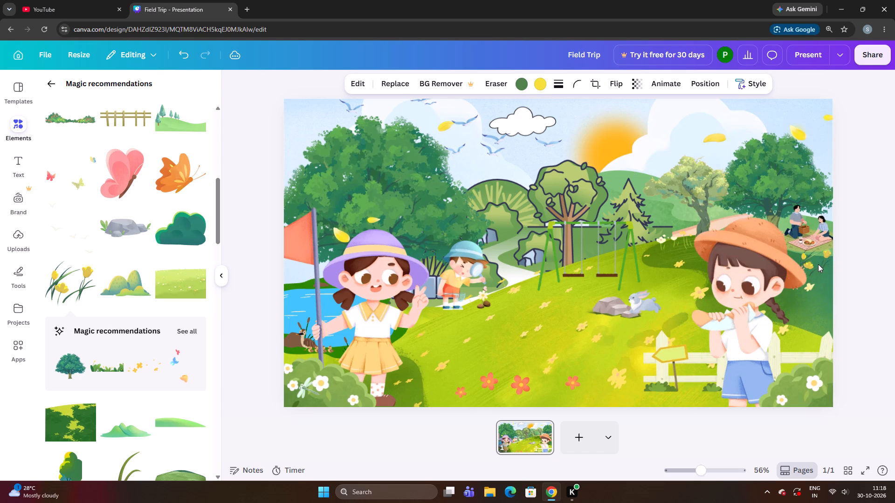
pyautogui.press('Up')
pyautogui.press('Right')
pyautogui.press('Down')
pyautogui.press('Up')
pyautogui.press('Right')
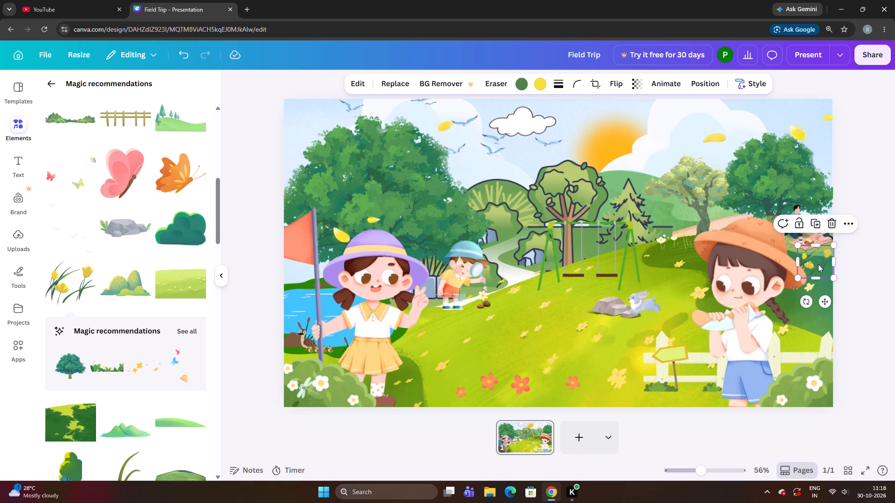
pyautogui.press('Down')
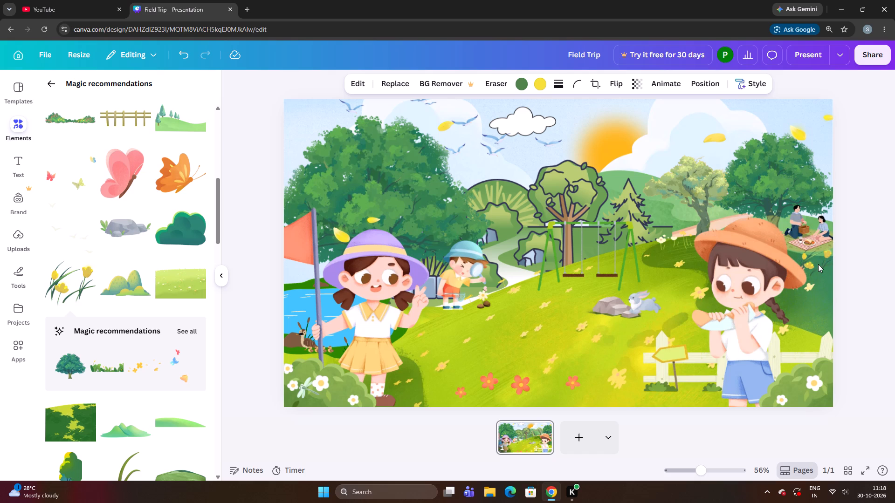
pyautogui.press('Up')
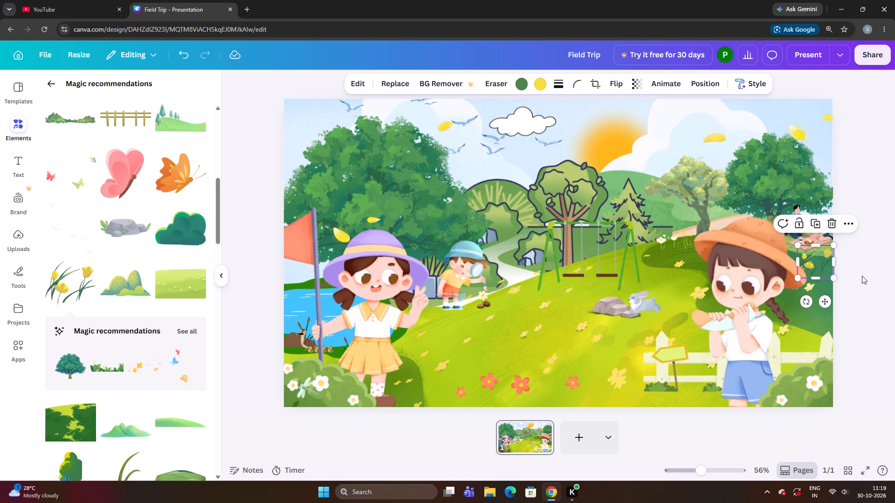
# Nudge the yellow tulips a little further right and down on the hill, clear of the picnic blanket.
pyautogui.click(862, 276)
pyautogui.click(819, 274)
pyautogui.press('Right')
pyautogui.press('Down')
pyautogui.press('Down')
pyautogui.press('Down')
pyautogui.press('Up')
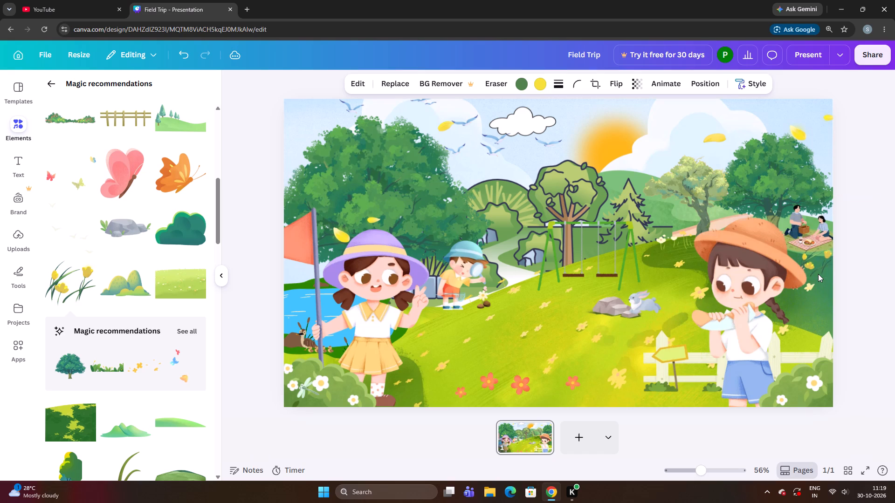
pyautogui.press('Right')
pyautogui.press('Down')
pyautogui.press('Up')
pyautogui.press('Down')
pyautogui.press('Down')
pyautogui.press('Down')
pyautogui.press('Right')
pyautogui.press('Right')
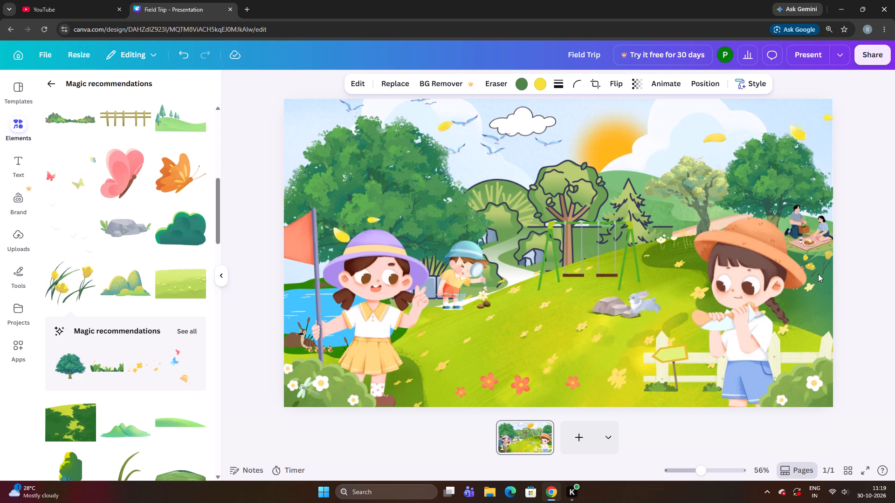
pyautogui.click(267, 333)
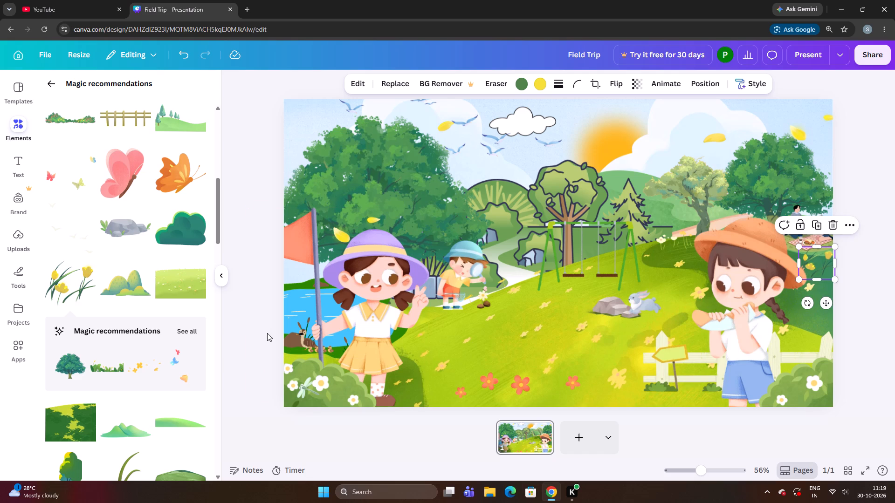
# Add the tall grass graphic with orange and white flowers from the recommendations and shrink it to a small clump.
pyautogui.scroll(-5, 162, 329)
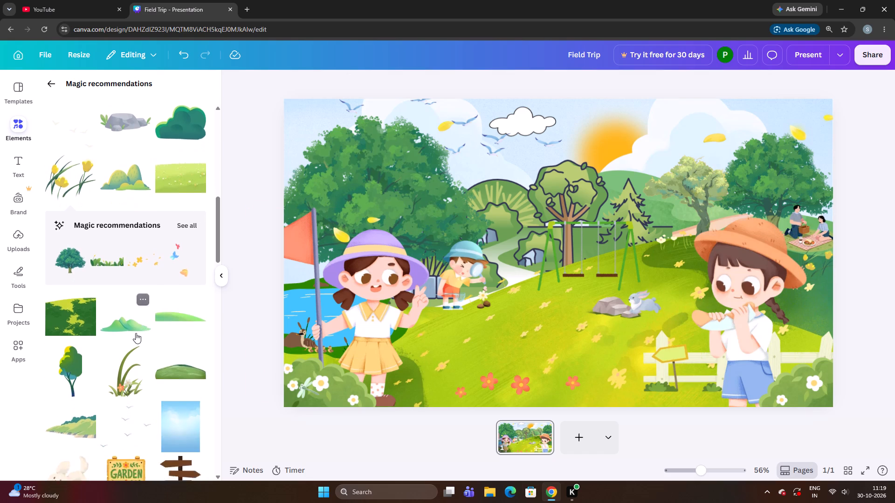
pyautogui.click(112, 258)
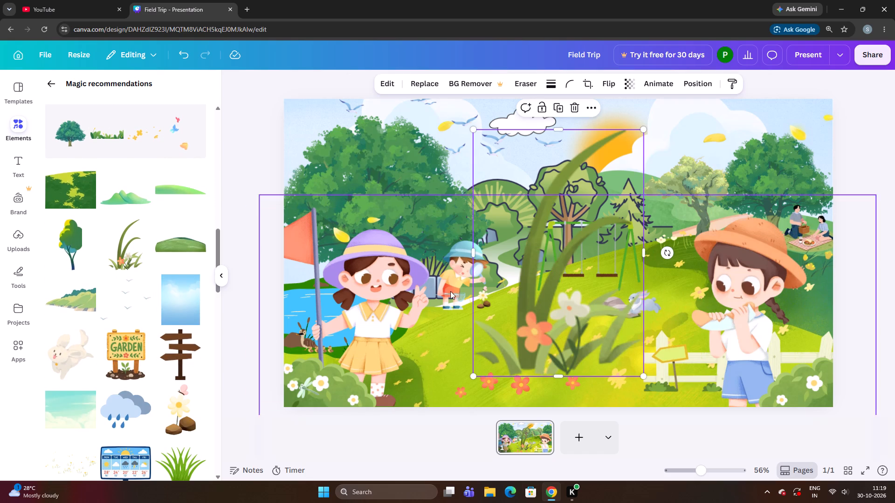
pyautogui.moveTo(556, 304); pyautogui.dragTo(526, 277)
pyautogui.moveTo(526, 277); pyautogui.dragTo(550, 229)
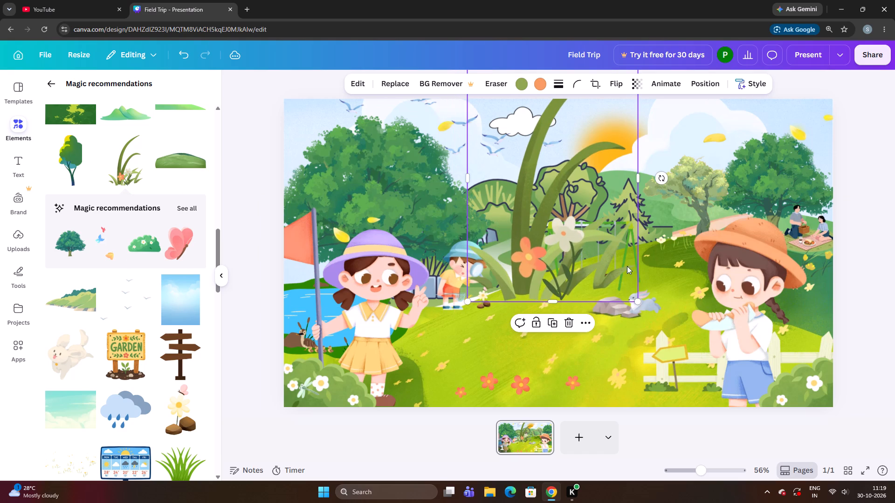
pyautogui.moveTo(638, 302); pyautogui.dragTo(588, 272)
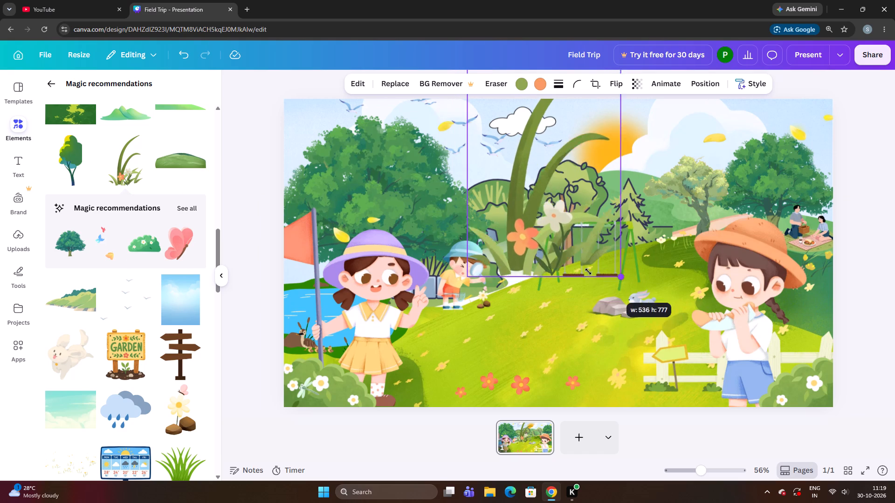
pyautogui.moveTo(588, 272); pyautogui.dragTo(483, 142)
# Move the flowering grass in front of the sun, just above the pine tree, and shrink it further.
pyautogui.moveTo(487, 108); pyautogui.dragTo(493, 108)
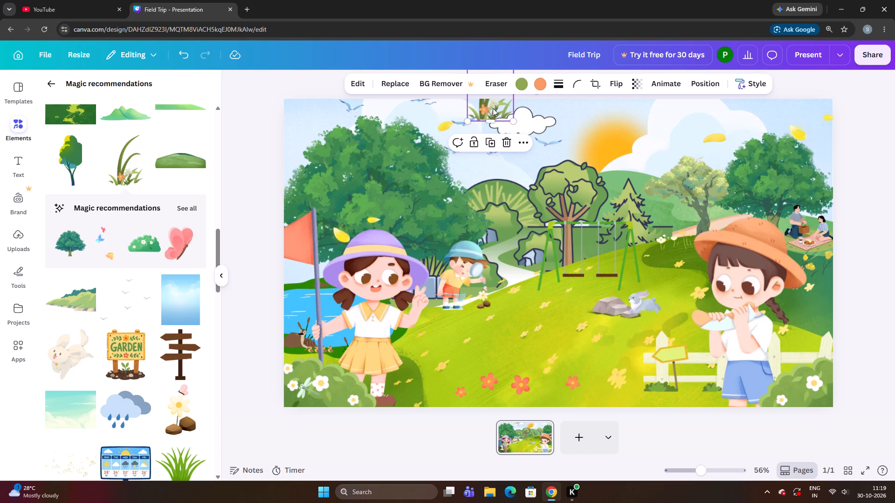
pyautogui.moveTo(493, 108); pyautogui.dragTo(620, 180)
pyautogui.moveTo(645, 194); pyautogui.dragTo(636, 190)
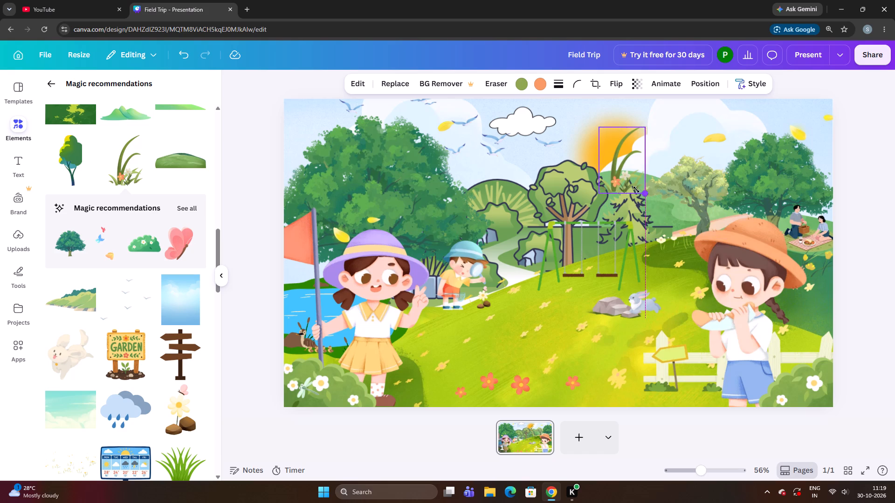
pyautogui.moveTo(636, 190); pyautogui.dragTo(625, 185)
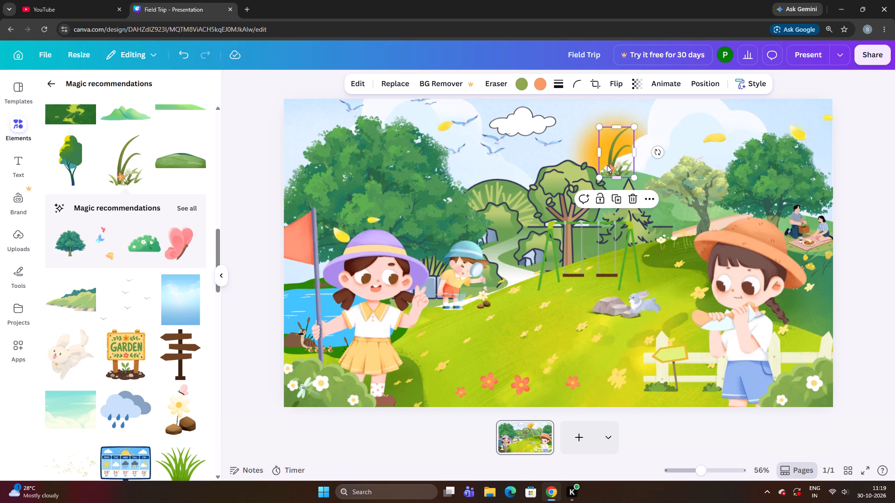
pyautogui.moveTo(607, 165); pyautogui.dragTo(614, 180)
# Send the flowering grass backward one layer.
pyautogui.rightClick(614, 180)
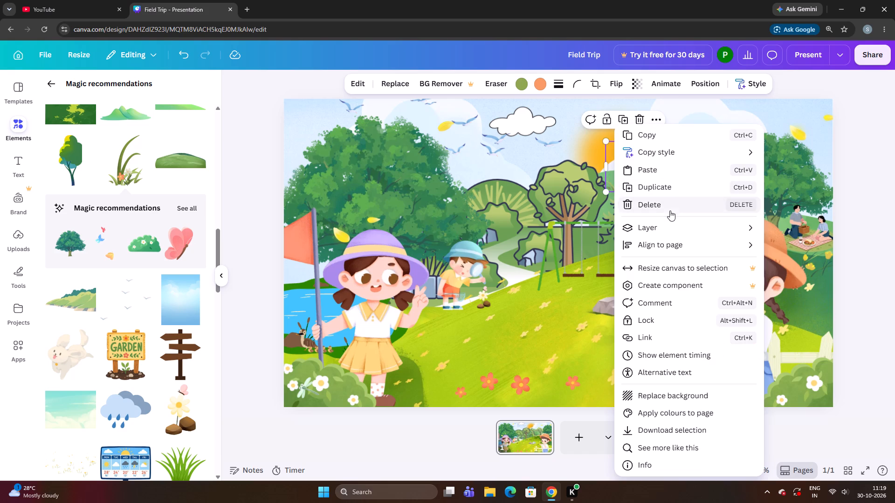
pyautogui.click(673, 222)
pyautogui.click(708, 224)
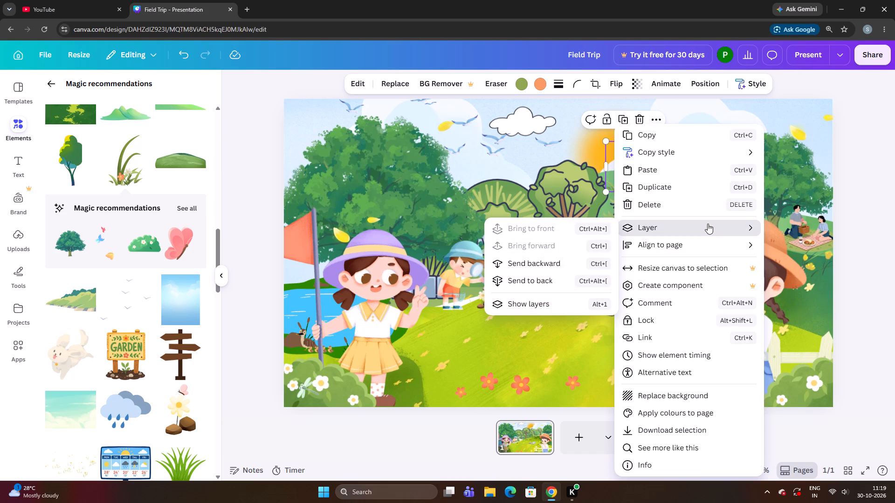
pyautogui.click(545, 264)
pyautogui.click(224, 295)
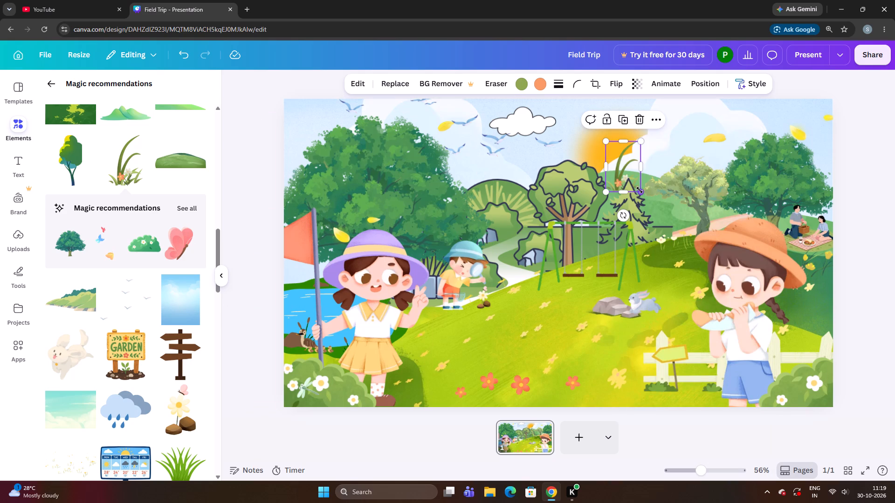
# Shrink the flowering grass to a smaller clump above the pine tree's tip.
pyautogui.moveTo(640, 190); pyautogui.dragTo(629, 174)
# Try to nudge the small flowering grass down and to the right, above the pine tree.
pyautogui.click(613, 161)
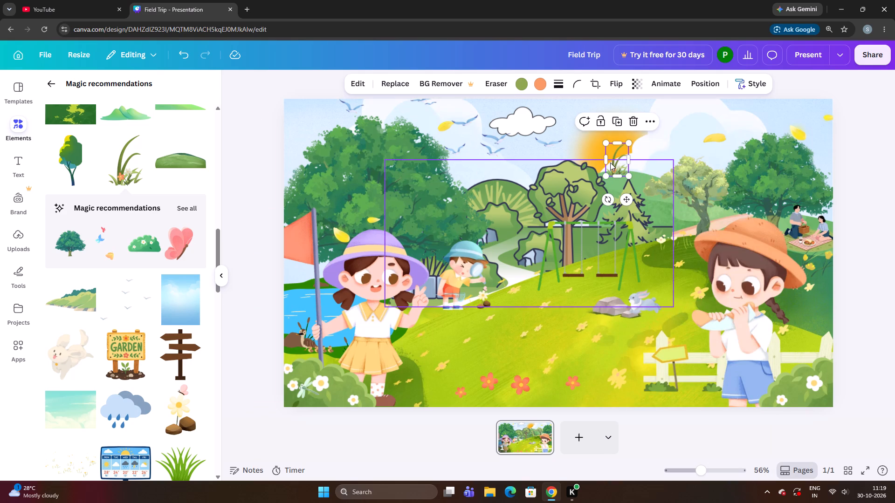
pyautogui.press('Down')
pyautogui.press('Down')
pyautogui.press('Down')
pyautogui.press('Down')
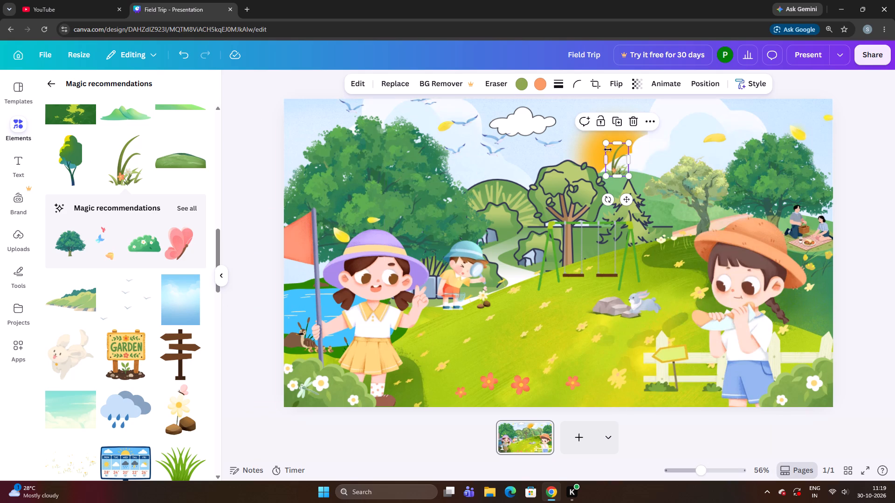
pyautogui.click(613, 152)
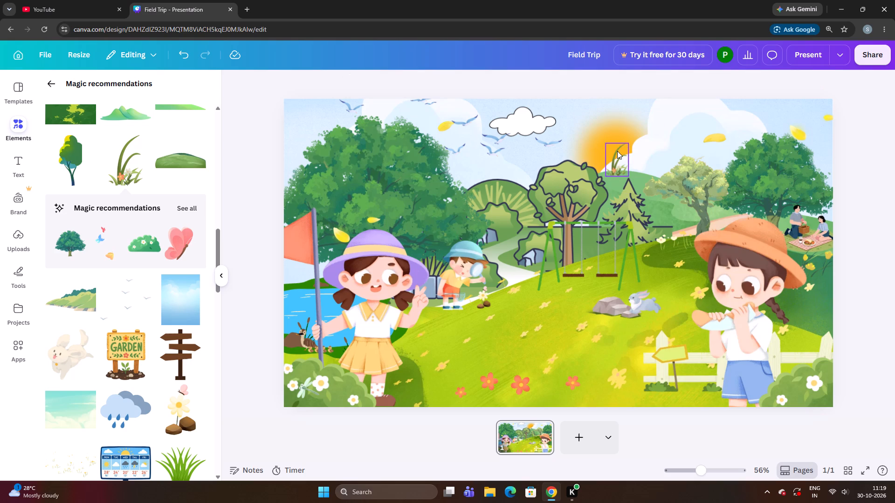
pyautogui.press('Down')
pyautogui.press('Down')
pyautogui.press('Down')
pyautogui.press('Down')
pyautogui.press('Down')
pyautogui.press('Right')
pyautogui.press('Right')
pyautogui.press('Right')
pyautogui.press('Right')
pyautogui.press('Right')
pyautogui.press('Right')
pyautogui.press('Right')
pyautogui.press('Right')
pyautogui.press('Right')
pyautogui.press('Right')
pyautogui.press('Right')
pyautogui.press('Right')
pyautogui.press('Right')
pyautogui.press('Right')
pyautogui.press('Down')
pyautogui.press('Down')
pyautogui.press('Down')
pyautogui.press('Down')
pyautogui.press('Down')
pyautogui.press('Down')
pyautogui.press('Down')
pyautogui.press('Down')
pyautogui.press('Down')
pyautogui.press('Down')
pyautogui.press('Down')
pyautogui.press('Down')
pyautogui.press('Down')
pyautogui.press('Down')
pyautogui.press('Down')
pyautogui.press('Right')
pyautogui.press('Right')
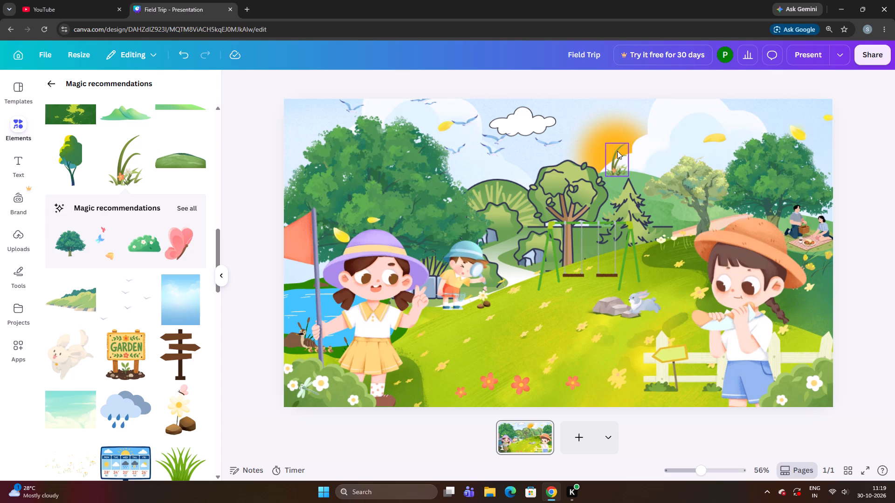
# Nudge the flowering grass down and to the right so it sits on the hill just above the pine tree's tip.
pyautogui.click(617, 151)
pyautogui.press('Down')
pyautogui.press('Down')
pyautogui.press('Down')
pyautogui.press('Down')
pyautogui.press('Down')
pyautogui.press('Down')
pyautogui.press('Down')
pyautogui.press('Down')
pyautogui.press('Down')
pyautogui.press('Down')
pyautogui.press('Down')
pyautogui.press('Down')
pyautogui.press('Down')
pyautogui.press('Down')
pyautogui.press('Down')
pyautogui.press('Down')
pyautogui.press('Down')
pyautogui.press('Down')
pyautogui.press('Down')
pyautogui.press('Down')
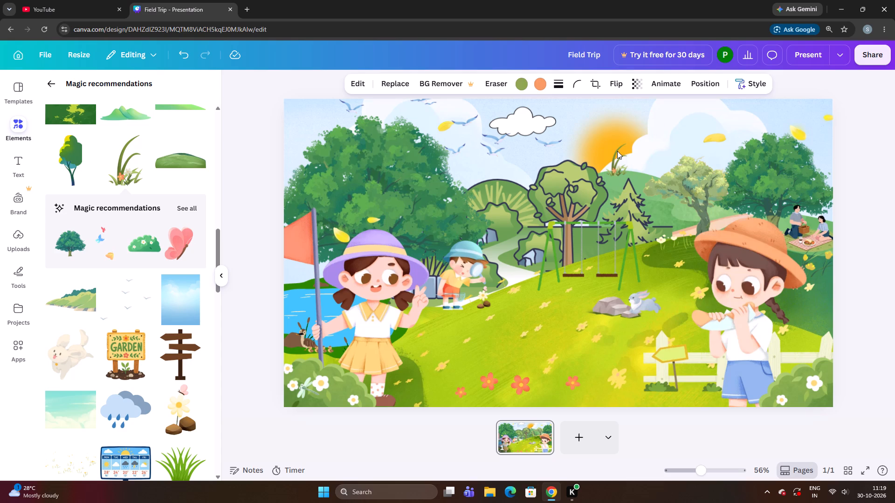
pyautogui.press('Right')
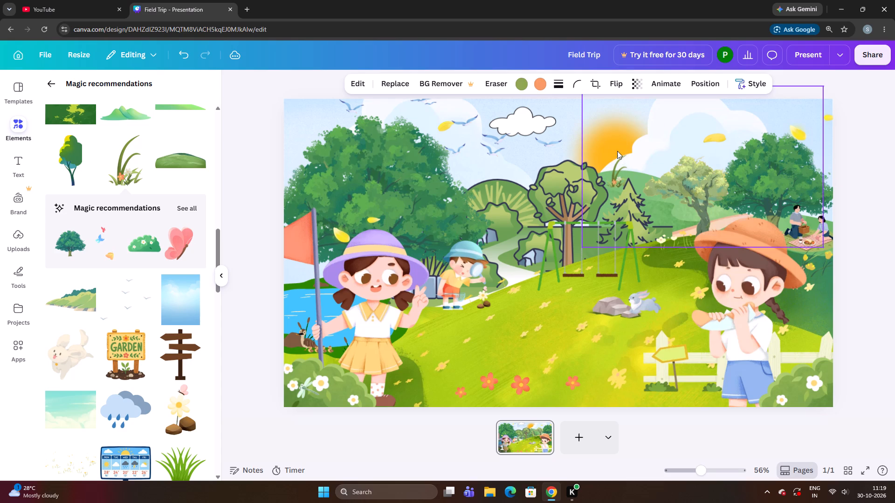
pyautogui.press('Right')
pyautogui.press('Right')
pyautogui.press('Right')
pyautogui.press('Right')
pyautogui.press('Right')
pyautogui.press('Right')
pyautogui.press('Right')
pyautogui.press('Right')
pyautogui.press('Right')
pyautogui.press('Right')
pyautogui.press('Right')
pyautogui.press('Right')
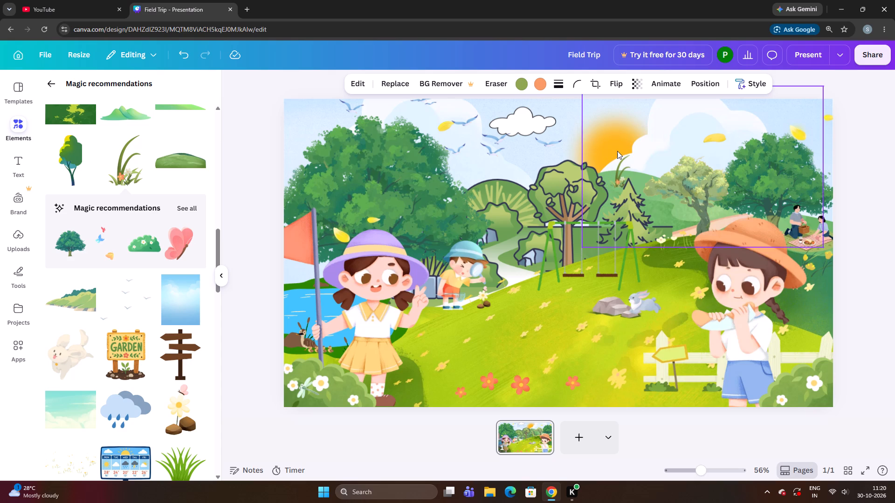
pyautogui.press('Right')
pyautogui.press('Right')
pyautogui.press('Right')
pyautogui.press('Right')
# Fine-tune the flowering grass slightly back left and up above the pine tree, and deselect it.
pyautogui.press('Down')
pyautogui.press('Left')
pyautogui.press('Up')
pyautogui.press('Left')
pyautogui.press('Left')
pyautogui.press('Left')
pyautogui.press('Left')
pyautogui.press('Up')
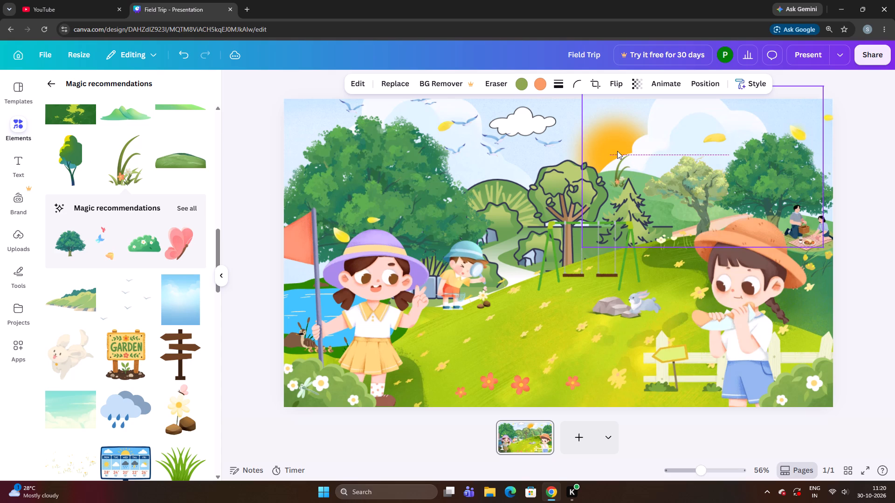
pyautogui.press('Up')
pyautogui.press('Up')
pyautogui.press('Up')
pyautogui.press('Up')
pyautogui.press('Up')
pyautogui.press('Up')
pyautogui.press('Up')
pyautogui.press('Up')
pyautogui.press('Up')
pyautogui.press('Left')
pyautogui.press('Left')
pyautogui.press('Up')
pyautogui.press('Up')
pyautogui.press('Up')
pyautogui.press('Down')
pyautogui.press('Down')
pyautogui.press('Down')
pyautogui.press('Down')
pyautogui.press('Up')
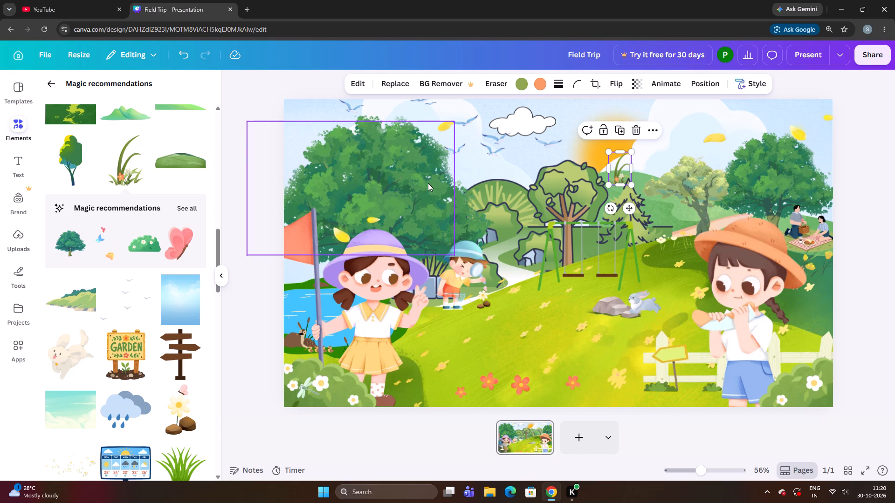
pyautogui.click(237, 204)
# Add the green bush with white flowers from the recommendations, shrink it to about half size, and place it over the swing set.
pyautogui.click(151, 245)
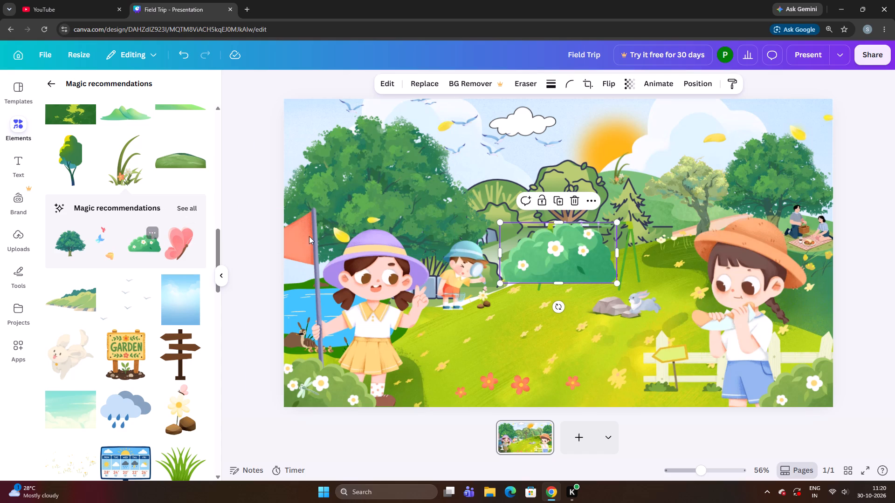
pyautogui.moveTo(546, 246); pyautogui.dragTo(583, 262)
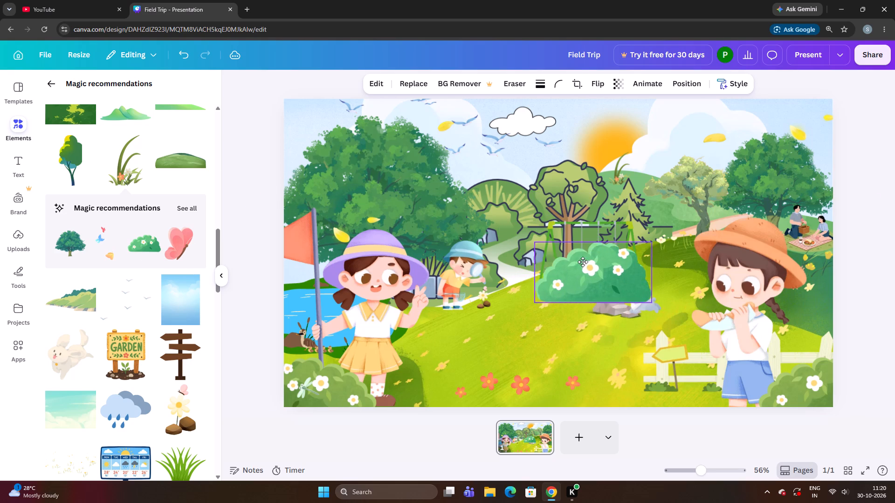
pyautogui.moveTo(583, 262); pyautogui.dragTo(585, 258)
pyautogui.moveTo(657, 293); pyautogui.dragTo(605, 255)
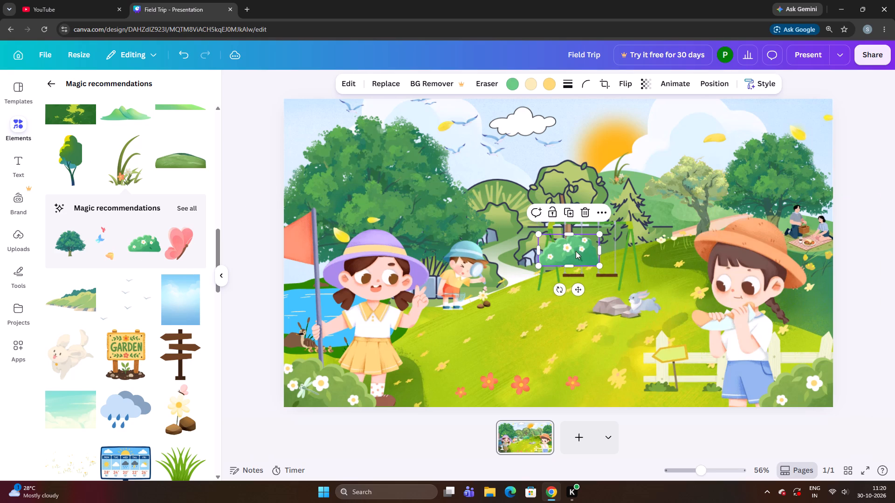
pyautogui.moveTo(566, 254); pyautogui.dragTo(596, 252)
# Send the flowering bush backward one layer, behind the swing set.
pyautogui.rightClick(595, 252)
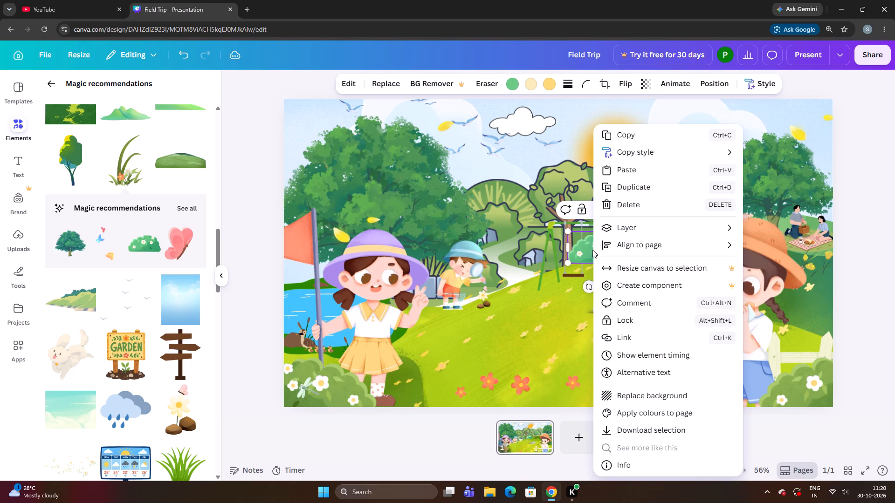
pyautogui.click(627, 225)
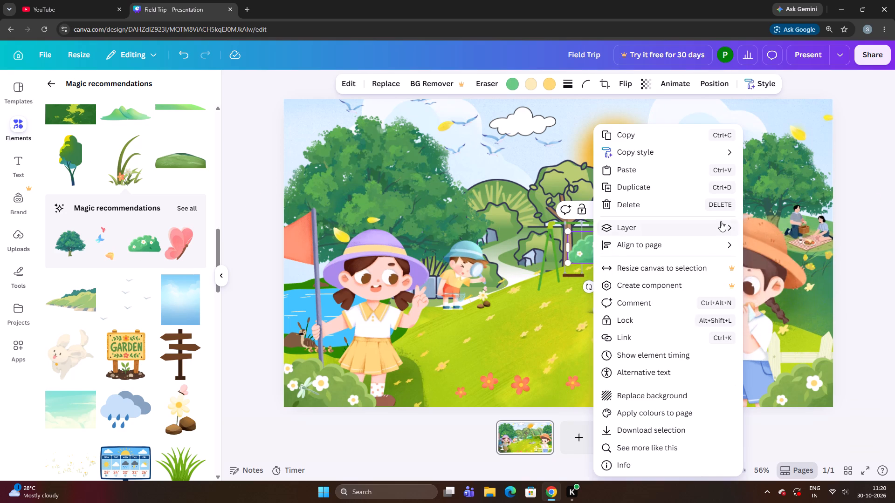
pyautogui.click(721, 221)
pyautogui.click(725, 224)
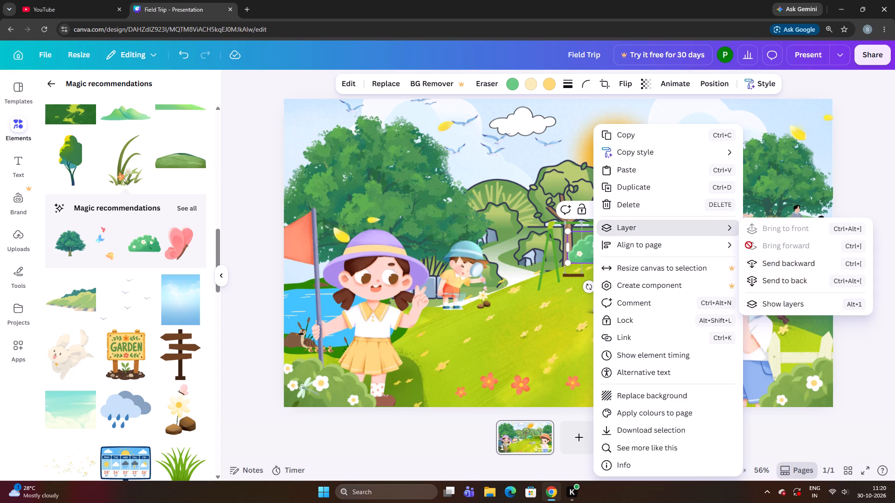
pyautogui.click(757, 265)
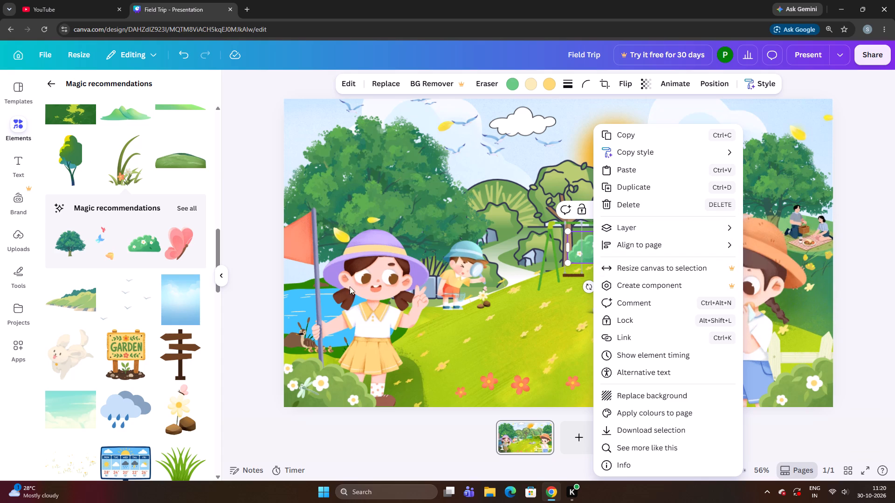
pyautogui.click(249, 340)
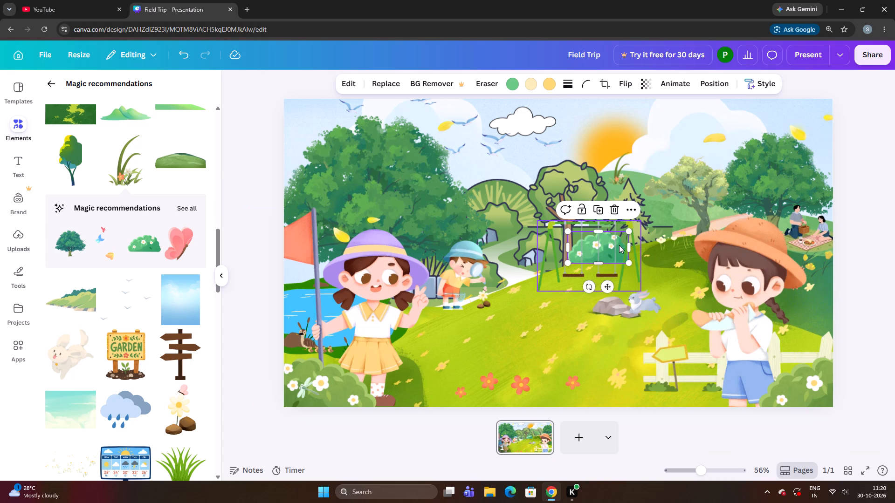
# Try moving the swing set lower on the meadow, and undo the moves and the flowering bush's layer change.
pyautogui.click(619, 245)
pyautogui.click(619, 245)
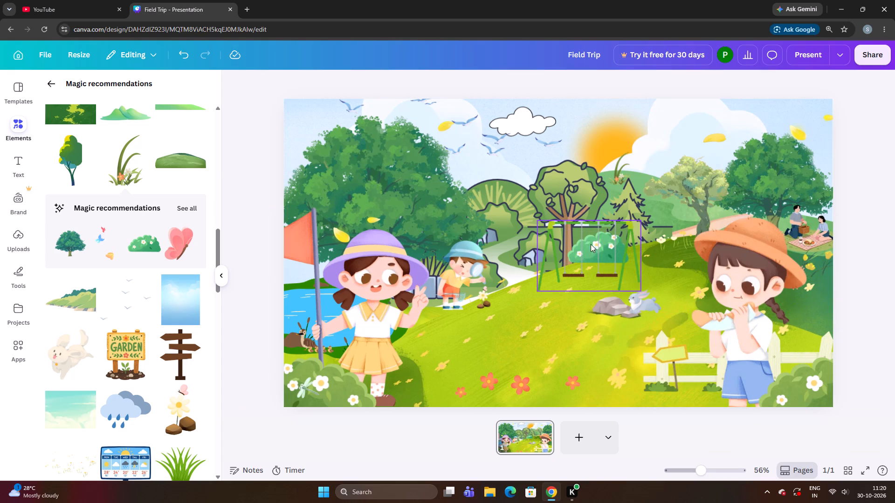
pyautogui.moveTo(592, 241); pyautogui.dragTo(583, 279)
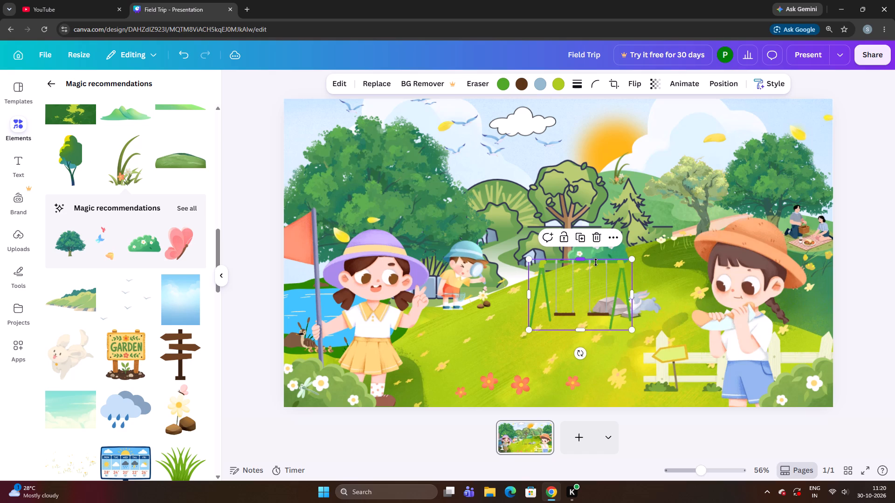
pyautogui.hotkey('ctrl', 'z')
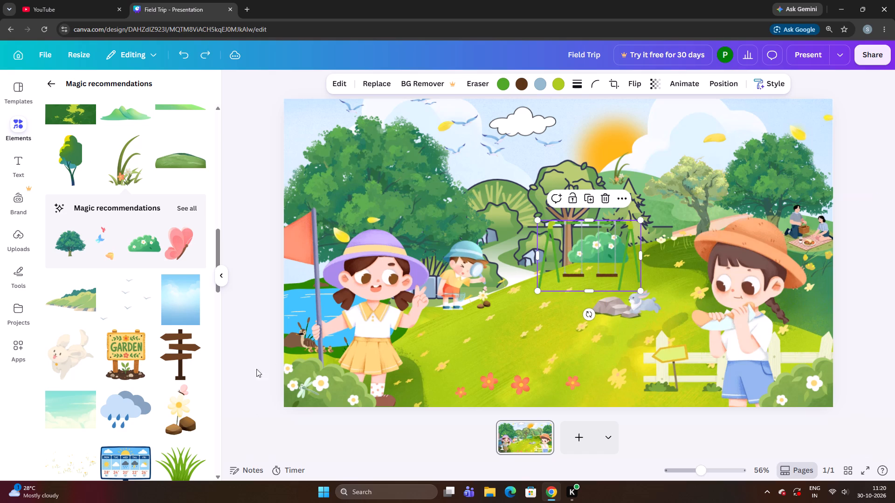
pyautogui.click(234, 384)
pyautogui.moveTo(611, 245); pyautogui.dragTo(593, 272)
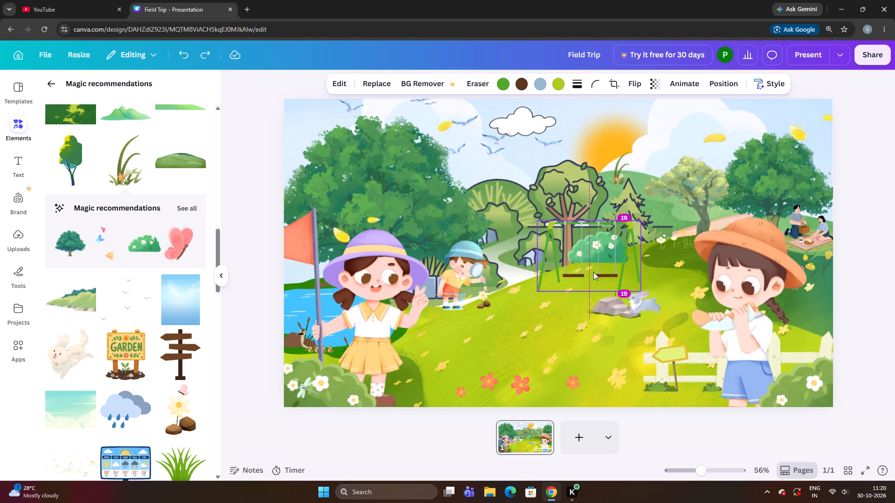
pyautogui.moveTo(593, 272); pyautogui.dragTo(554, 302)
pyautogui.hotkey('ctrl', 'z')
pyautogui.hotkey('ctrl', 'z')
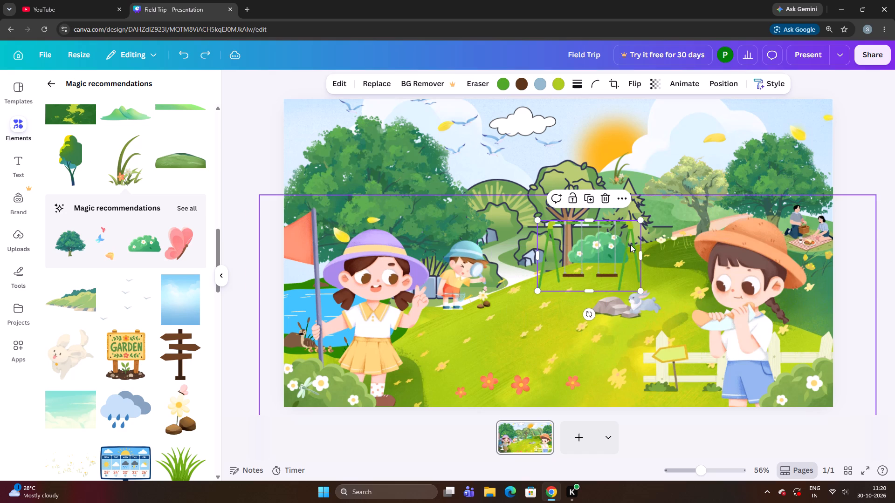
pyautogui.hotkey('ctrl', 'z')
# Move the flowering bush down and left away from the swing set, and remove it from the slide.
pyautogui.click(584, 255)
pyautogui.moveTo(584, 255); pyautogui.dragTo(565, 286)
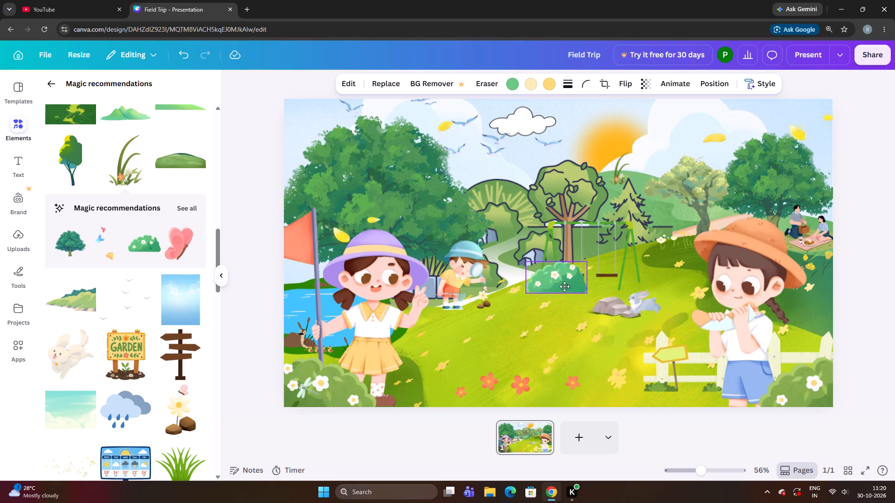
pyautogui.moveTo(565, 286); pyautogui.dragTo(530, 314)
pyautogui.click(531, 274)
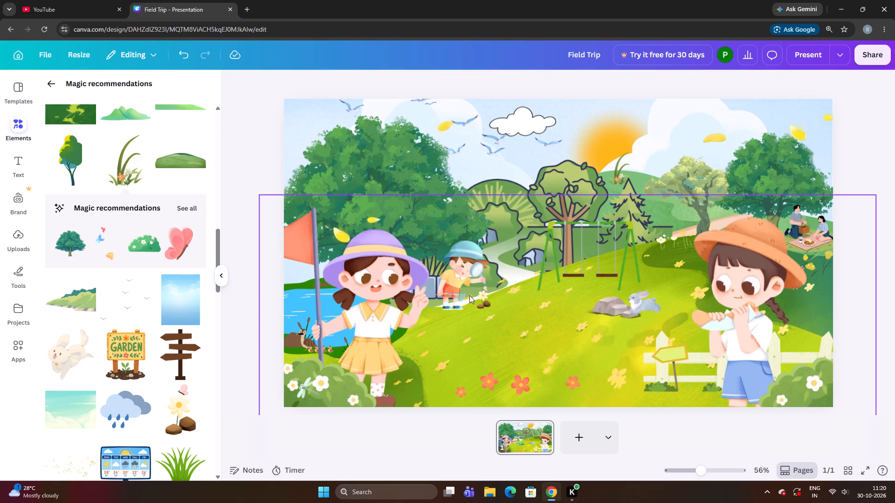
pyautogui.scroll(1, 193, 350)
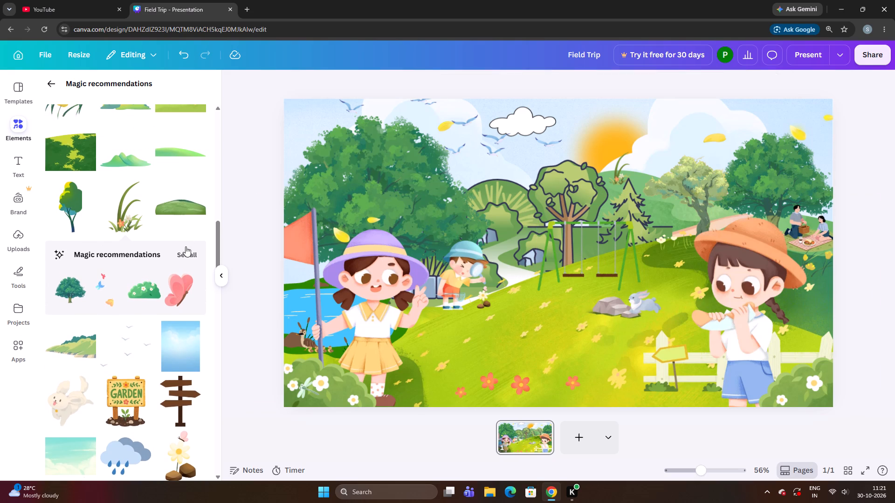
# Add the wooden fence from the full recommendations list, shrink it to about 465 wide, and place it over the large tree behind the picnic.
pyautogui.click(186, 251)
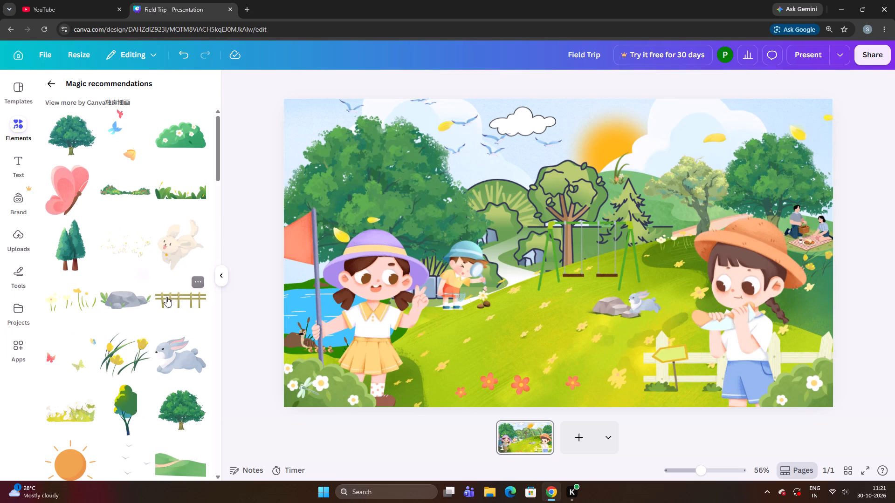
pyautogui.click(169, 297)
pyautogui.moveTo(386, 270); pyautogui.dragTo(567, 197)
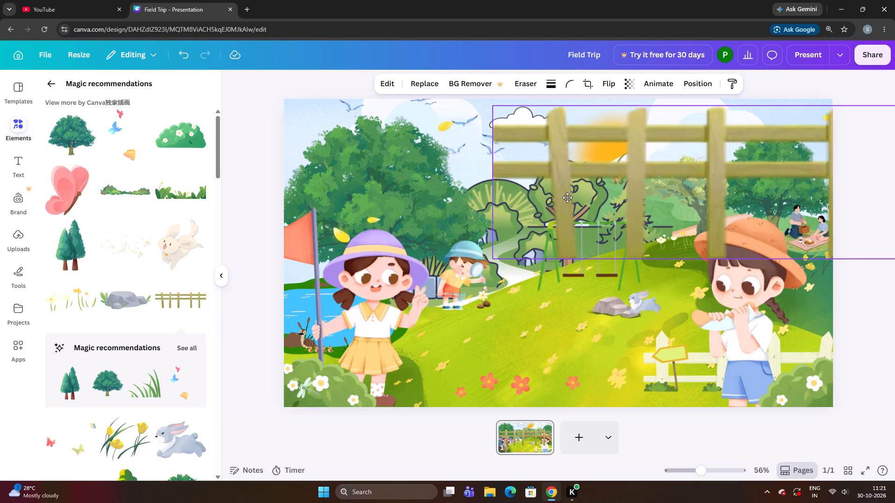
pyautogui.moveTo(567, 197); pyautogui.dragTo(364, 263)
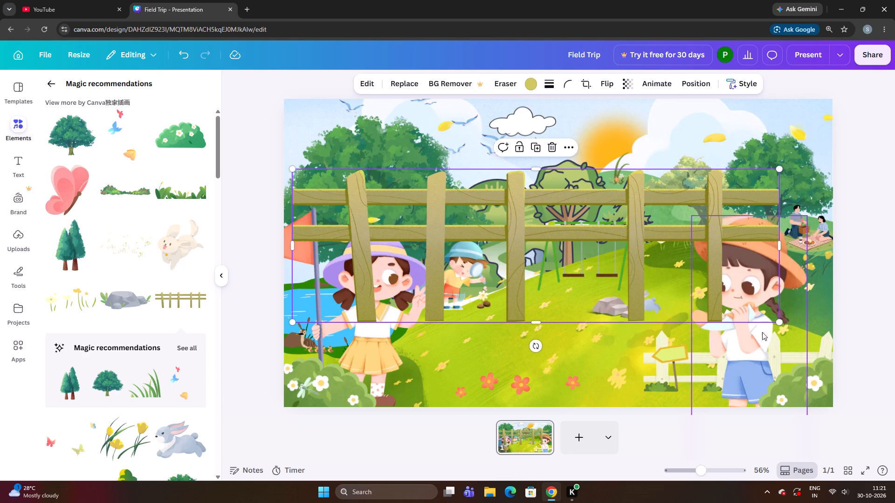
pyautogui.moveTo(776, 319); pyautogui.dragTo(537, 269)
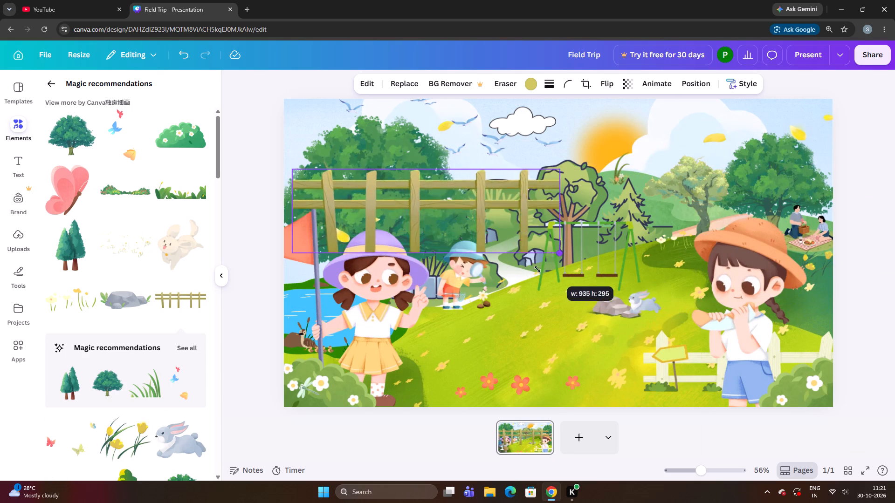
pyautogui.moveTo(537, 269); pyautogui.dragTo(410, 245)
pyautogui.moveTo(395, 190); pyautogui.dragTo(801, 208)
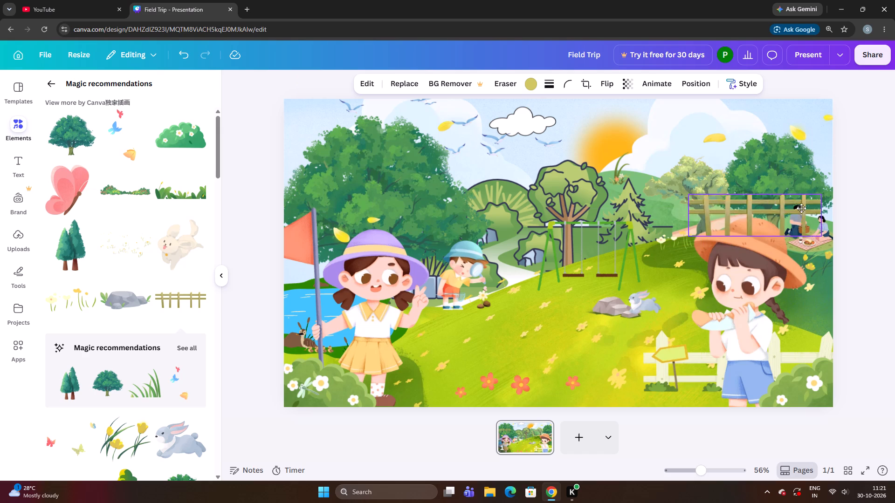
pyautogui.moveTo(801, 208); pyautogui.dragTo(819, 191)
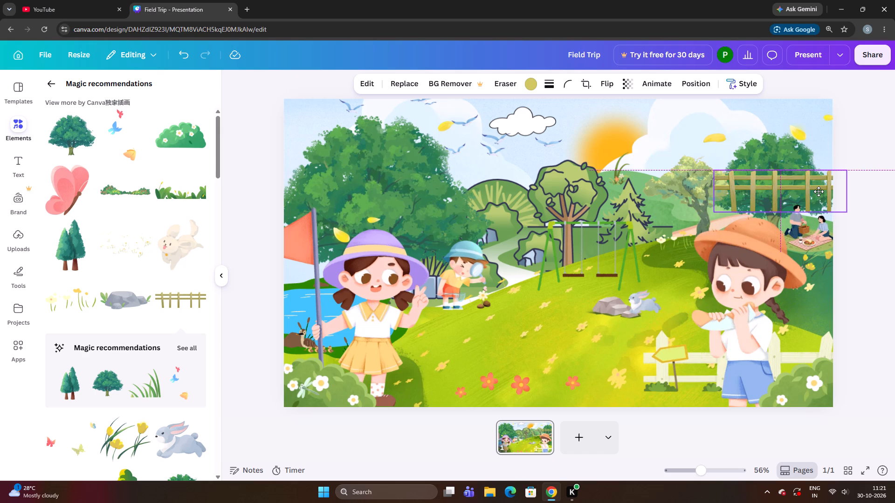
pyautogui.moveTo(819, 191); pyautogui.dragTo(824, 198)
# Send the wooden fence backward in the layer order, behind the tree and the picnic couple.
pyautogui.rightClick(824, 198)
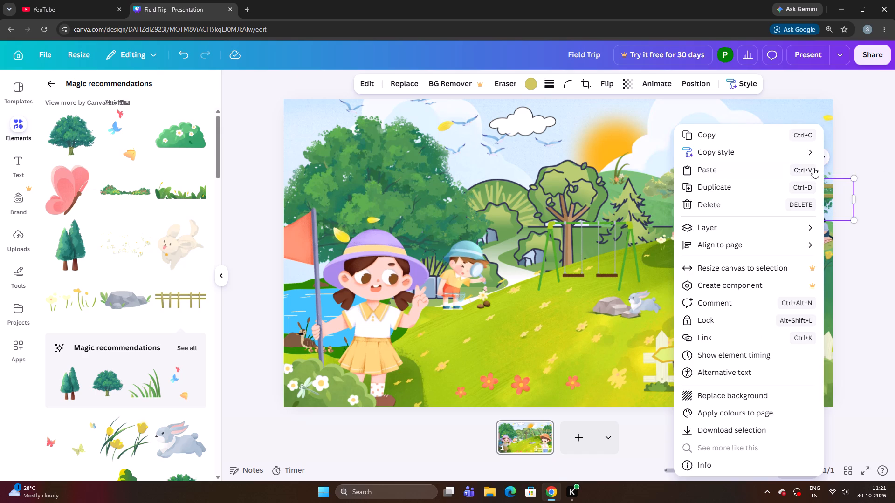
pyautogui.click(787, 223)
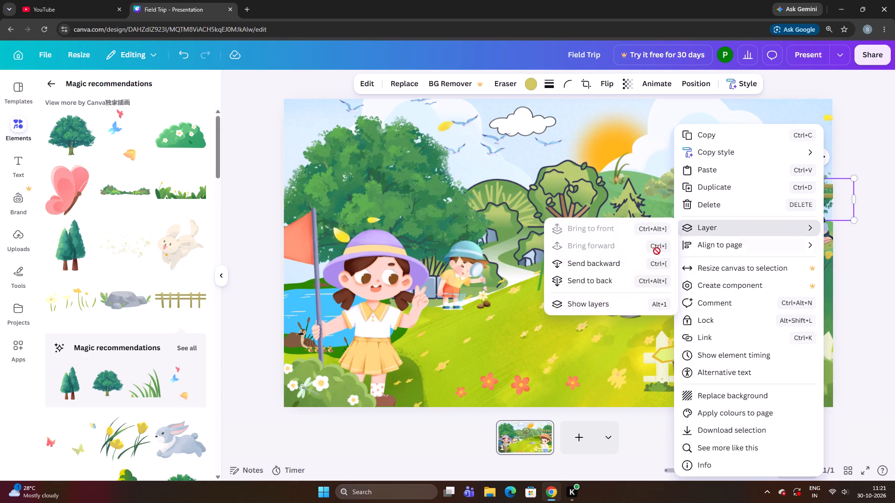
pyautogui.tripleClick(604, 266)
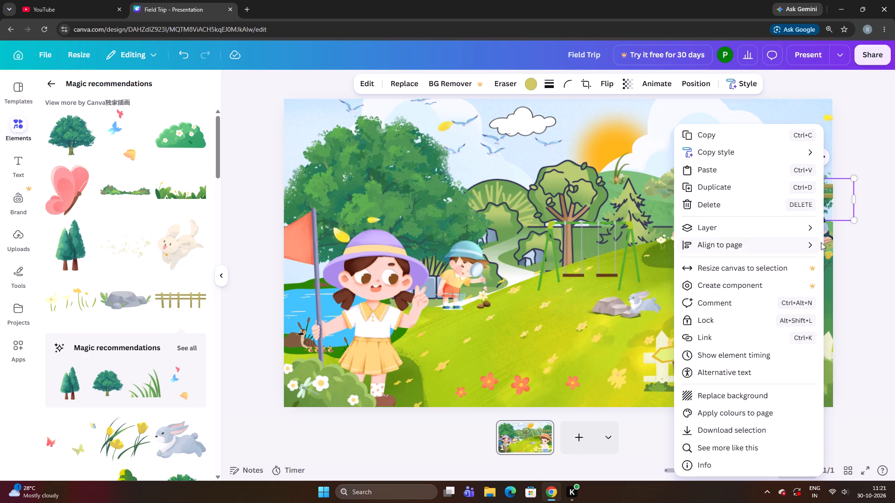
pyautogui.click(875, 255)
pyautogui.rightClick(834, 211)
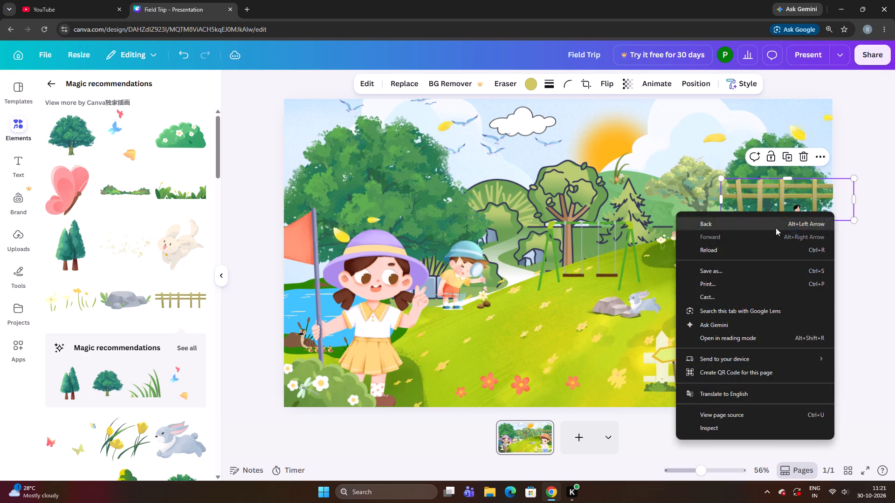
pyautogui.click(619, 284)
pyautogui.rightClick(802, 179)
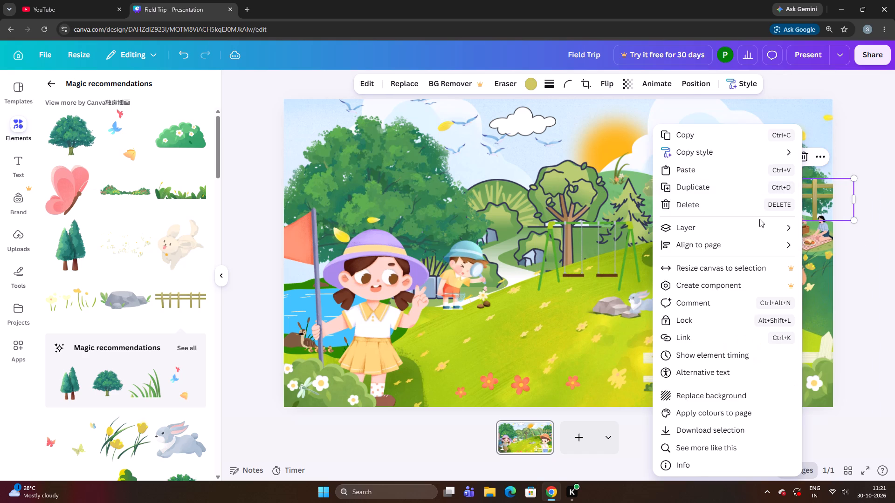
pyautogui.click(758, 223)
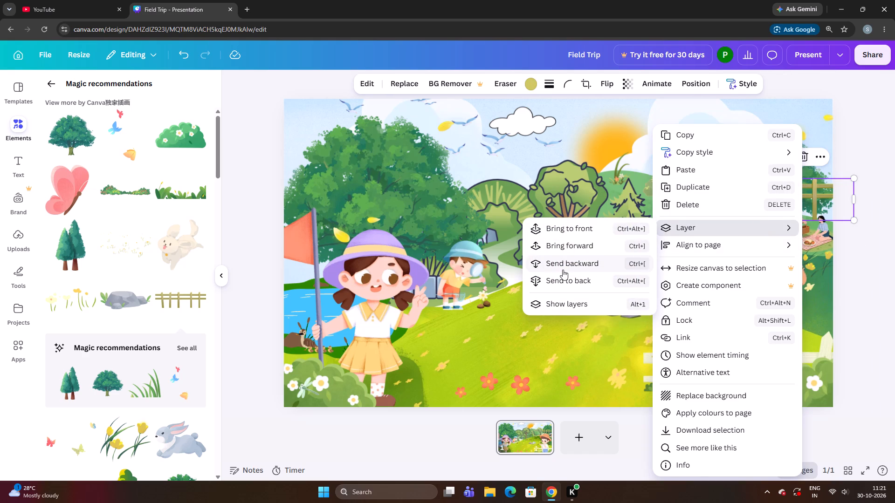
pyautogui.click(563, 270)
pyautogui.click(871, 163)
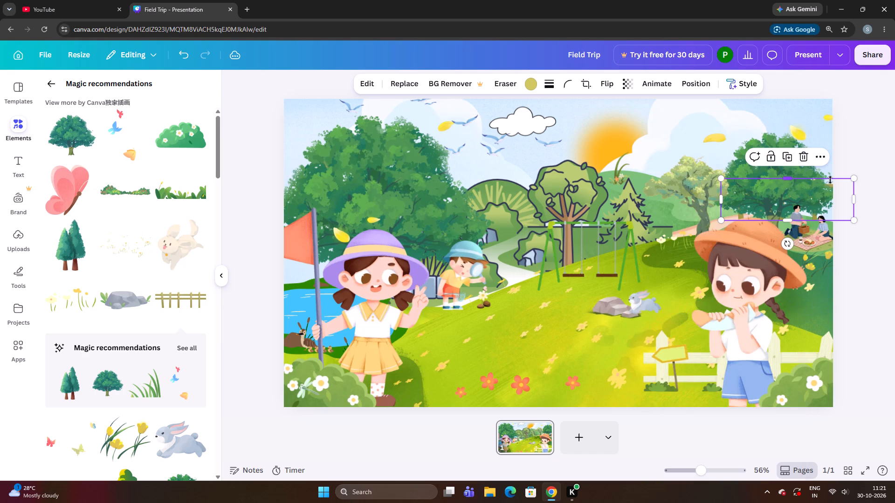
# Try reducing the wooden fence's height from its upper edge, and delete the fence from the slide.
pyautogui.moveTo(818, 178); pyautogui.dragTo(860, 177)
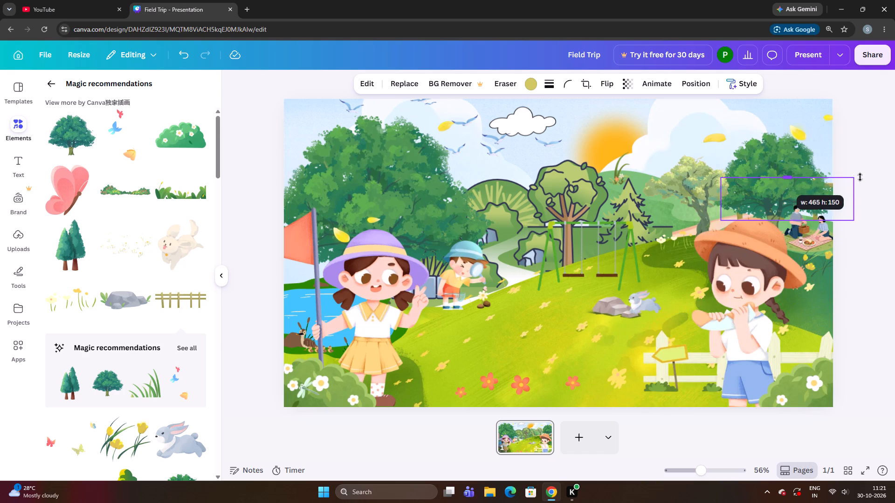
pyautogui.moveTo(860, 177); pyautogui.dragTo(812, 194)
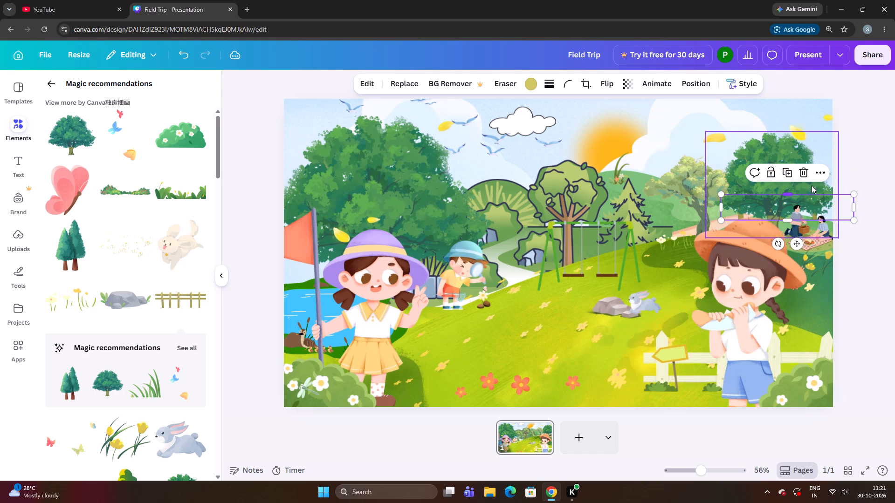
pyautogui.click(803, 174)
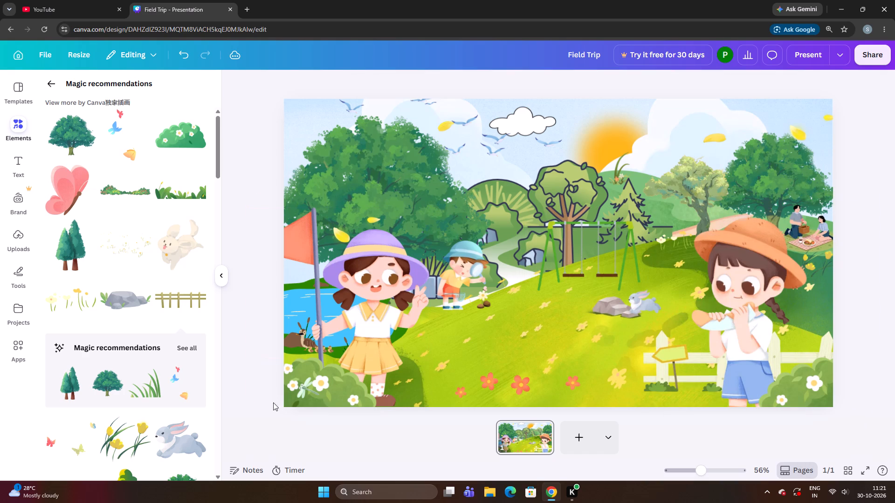
# Add the grey rock from the recommendations, shrink it to a small size, and place it on the far hill beside the pine tree.
pyautogui.click(131, 308)
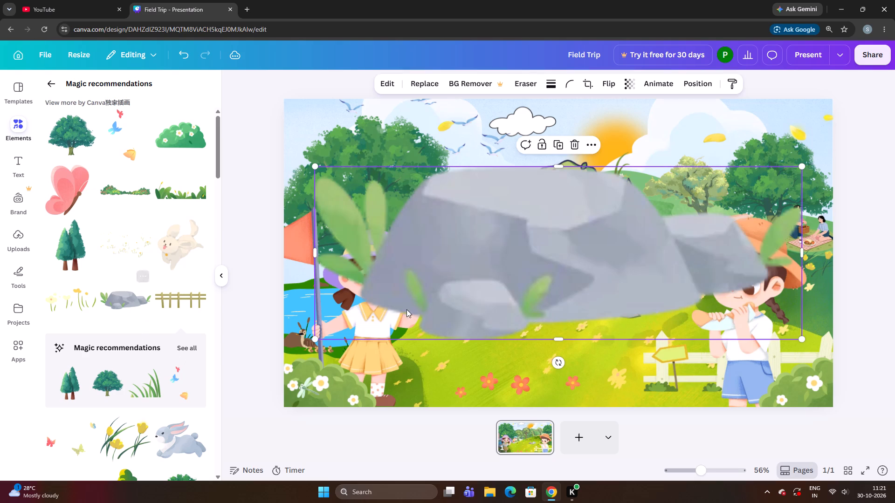
pyautogui.moveTo(547, 300); pyautogui.dragTo(657, 274)
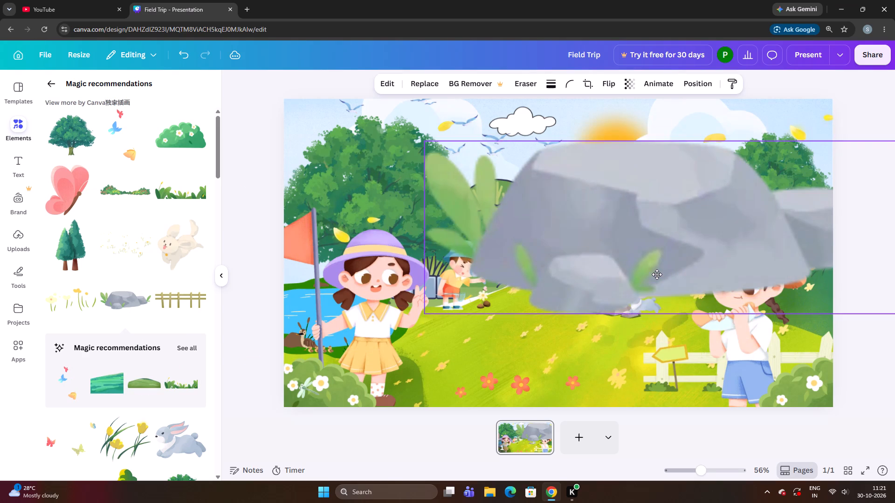
pyautogui.moveTo(657, 274); pyautogui.dragTo(637, 285)
pyautogui.moveTo(771, 290); pyautogui.dragTo(716, 290)
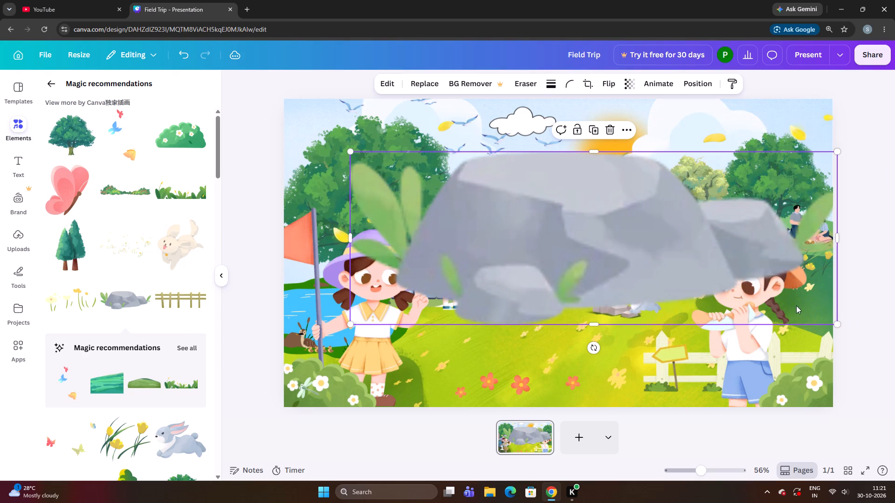
pyautogui.moveTo(834, 322); pyautogui.dragTo(606, 317)
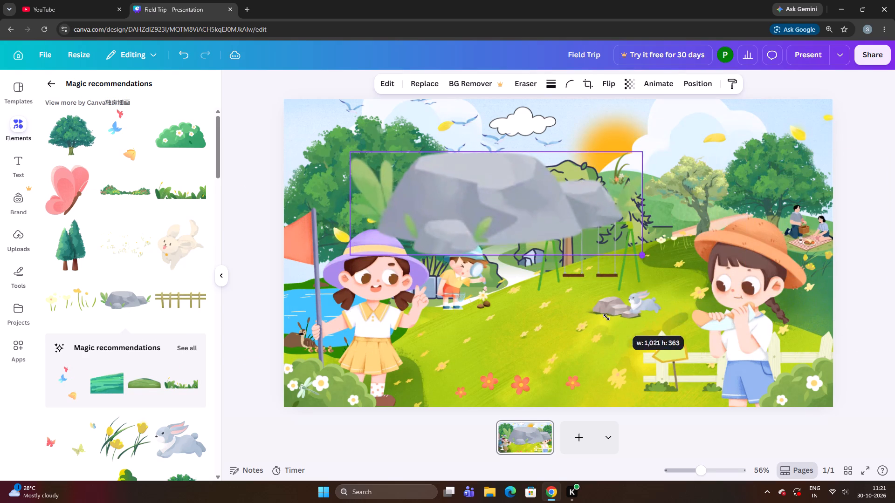
pyautogui.moveTo(606, 317); pyautogui.dragTo(414, 183)
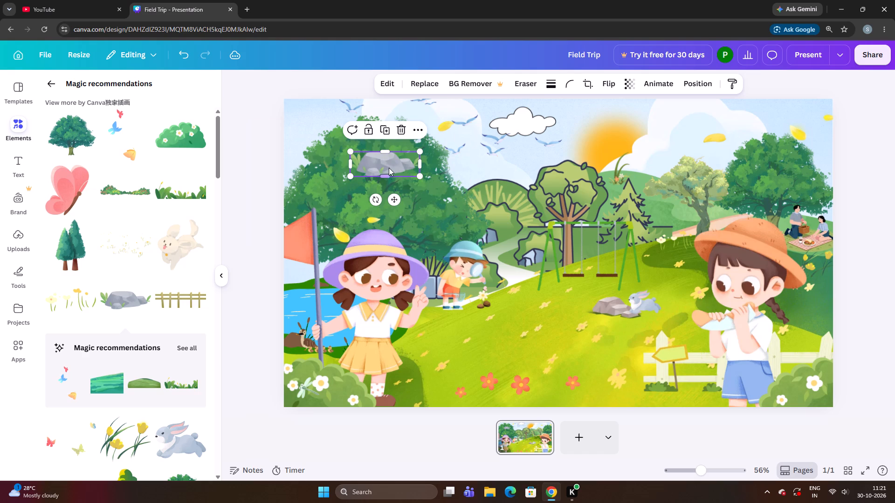
pyautogui.moveTo(389, 167); pyautogui.dragTo(667, 187)
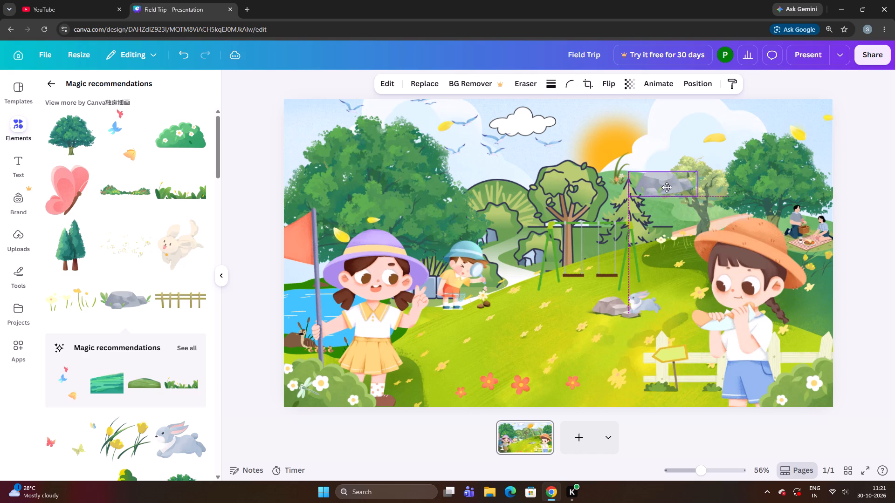
pyautogui.moveTo(667, 187); pyautogui.dragTo(670, 193)
pyautogui.moveTo(702, 203); pyautogui.dragTo(687, 192)
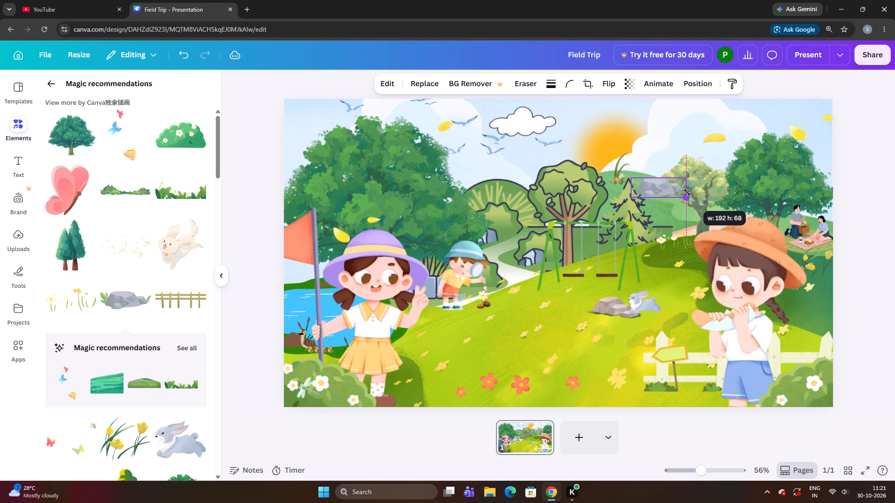
pyautogui.moveTo(687, 192); pyautogui.dragTo(682, 185)
pyautogui.click(665, 185)
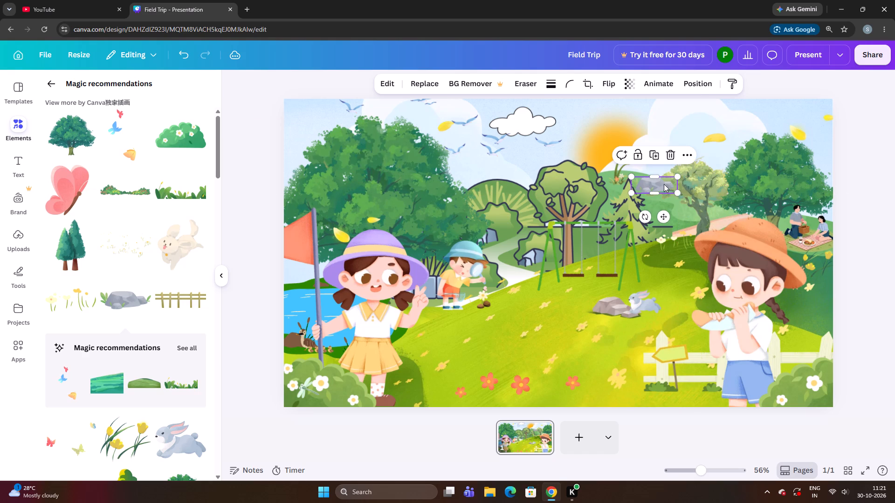
# Move the small rock slightly up to the far hill's crest and send it backward, behind the neighbouring tree.
pyautogui.rightClick(664, 184)
pyautogui.click(716, 224)
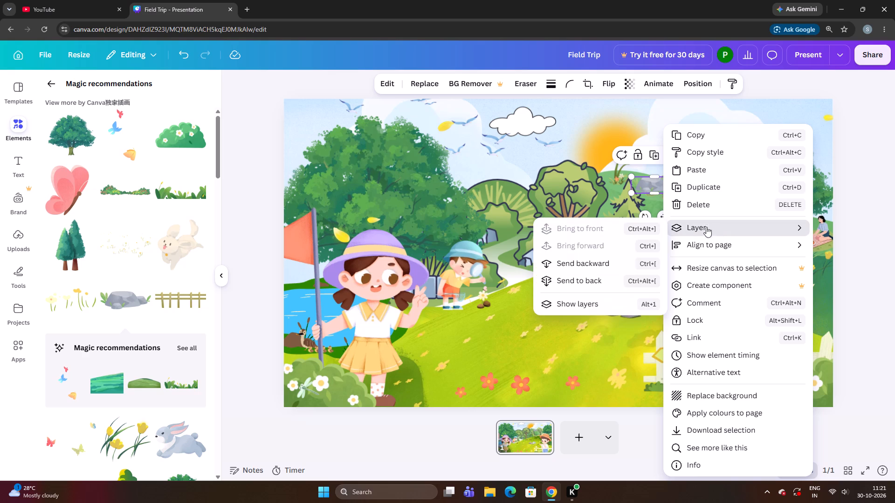
pyautogui.moveTo(648, 183); pyautogui.dragTo(641, 175)
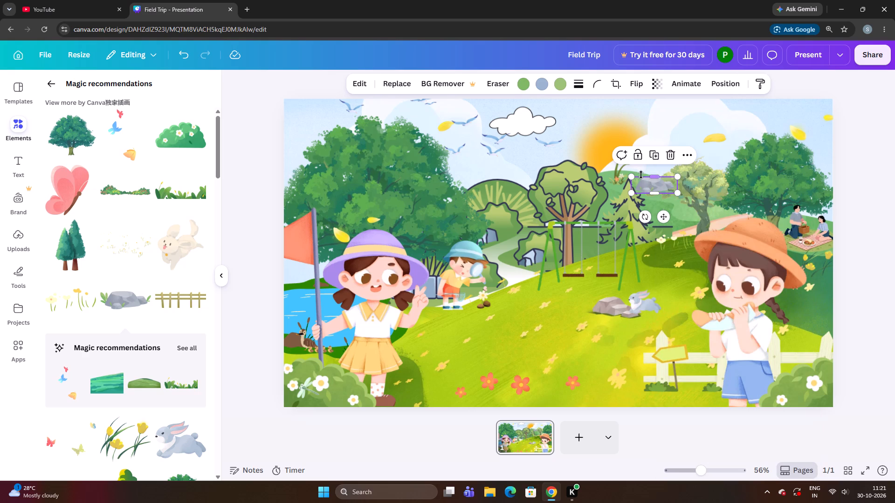
pyautogui.moveTo(641, 175); pyautogui.dragTo(640, 174)
pyautogui.moveTo(656, 185); pyautogui.dragTo(656, 175)
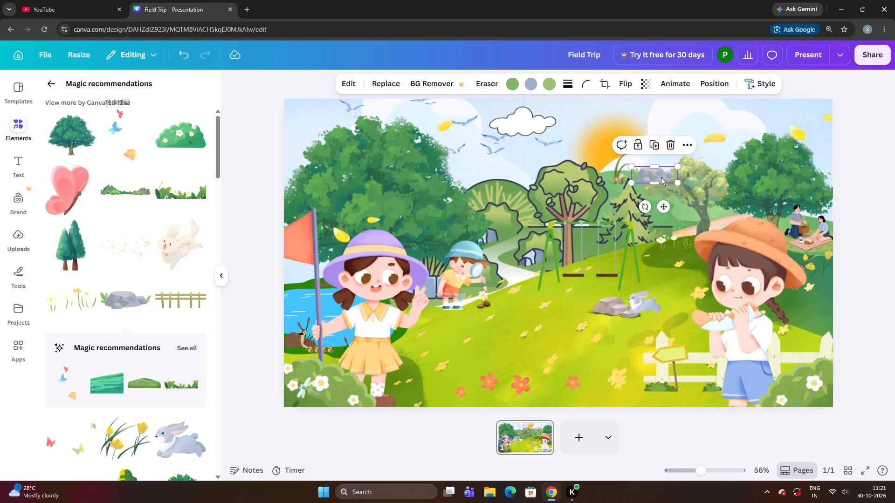
pyautogui.rightClick(661, 177)
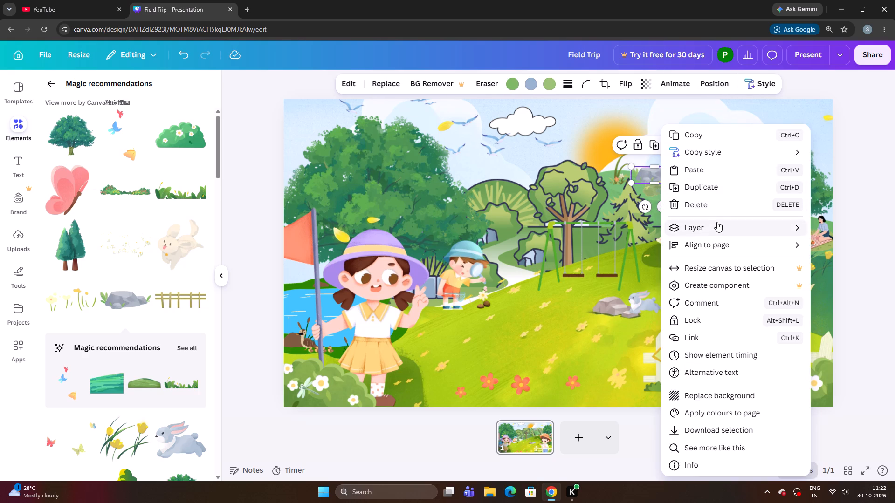
pyautogui.click(717, 223)
pyautogui.click(593, 263)
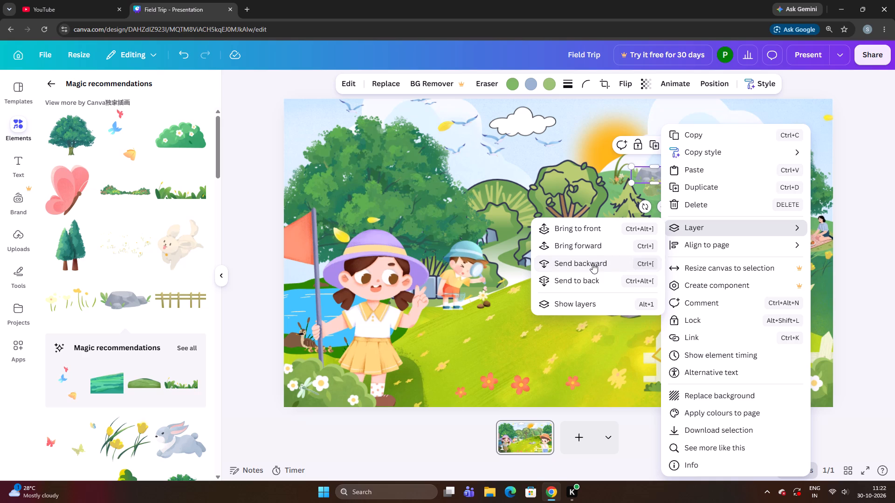
pyautogui.click(513, 163)
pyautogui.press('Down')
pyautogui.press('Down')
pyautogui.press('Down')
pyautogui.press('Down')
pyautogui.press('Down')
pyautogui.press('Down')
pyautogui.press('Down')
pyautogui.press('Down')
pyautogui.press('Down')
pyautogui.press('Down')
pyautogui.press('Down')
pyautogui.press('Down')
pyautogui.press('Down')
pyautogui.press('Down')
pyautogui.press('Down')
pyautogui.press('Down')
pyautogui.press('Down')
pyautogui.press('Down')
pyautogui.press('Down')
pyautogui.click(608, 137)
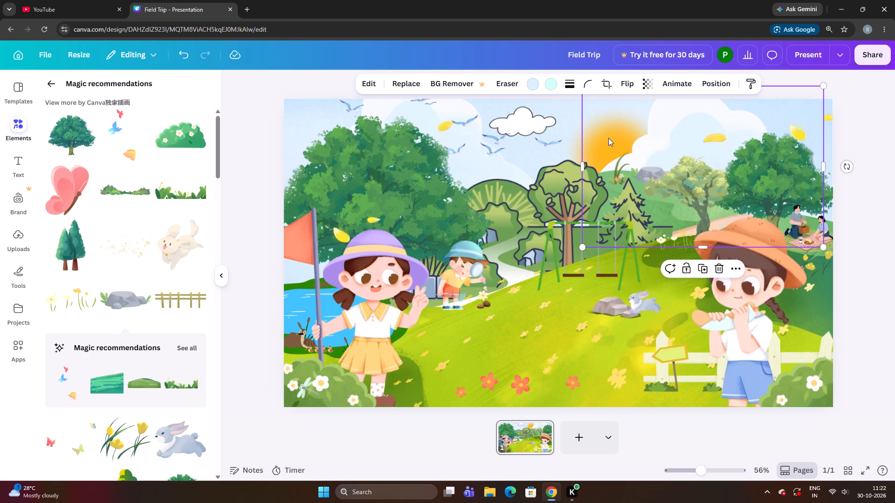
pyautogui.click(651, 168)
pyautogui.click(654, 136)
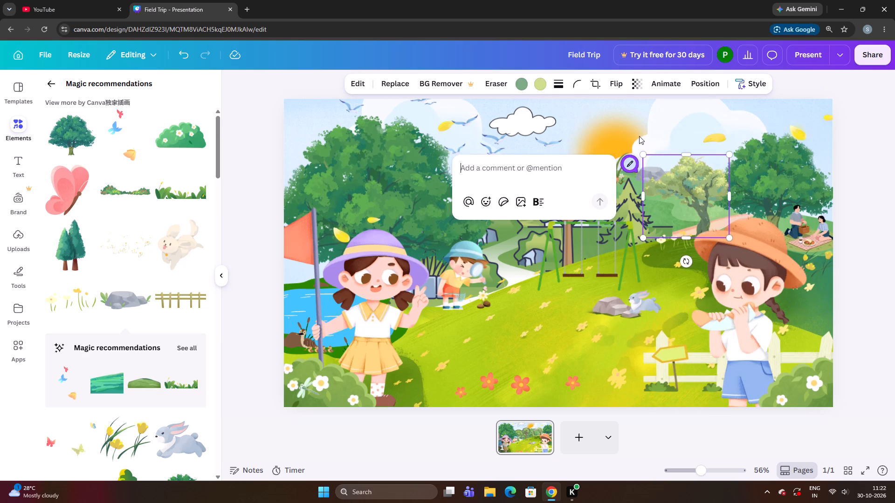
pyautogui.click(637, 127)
# Nudge the small rock on the far hill slightly down and to the right, towards the tree.
pyautogui.click(641, 169)
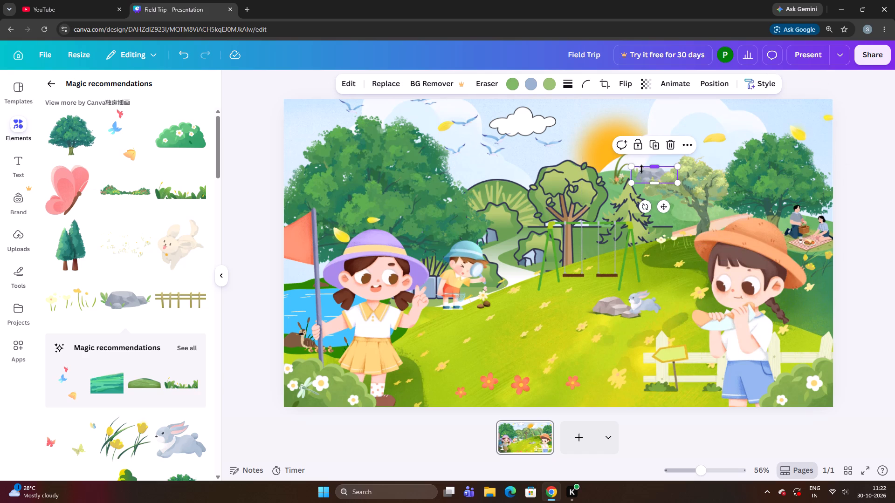
pyautogui.press('Down')
pyautogui.press('Down')
pyautogui.press('Down')
pyautogui.press('Down')
pyautogui.press('Down')
pyautogui.press('Down')
pyautogui.press('Down')
pyautogui.press('Down')
pyautogui.press('Down')
pyautogui.press('Down')
pyautogui.press('Down')
pyautogui.press('Down')
pyautogui.press('Right')
pyautogui.press('Right')
pyautogui.press('Right')
pyautogui.press('Right')
pyautogui.press('Right')
pyautogui.press('Right')
pyautogui.press('Right')
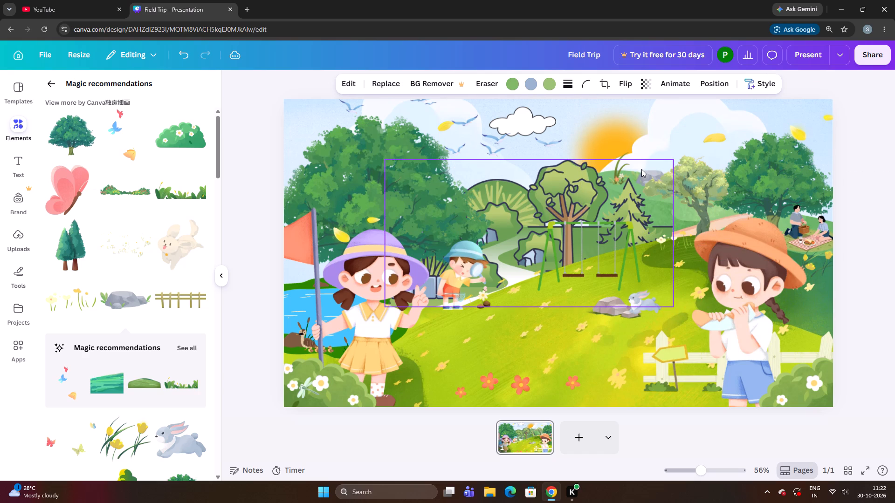
# Nudge the small rock up, left and back down to adjust its place on the far hill's crest beside the pine tree.
pyautogui.press('Up')
pyautogui.press('Up')
pyautogui.press('Up')
pyautogui.press('Up')
pyautogui.press('Up')
pyautogui.press('Up')
pyautogui.press('Up')
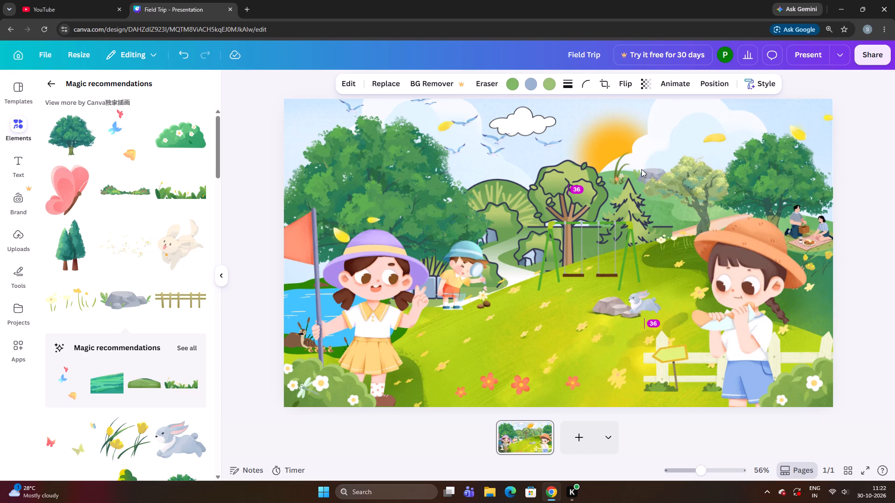
pyautogui.press('Left')
pyautogui.press('Left')
pyautogui.press('Left')
pyautogui.press('Left')
pyautogui.press('Left')
pyautogui.press('Left')
pyautogui.press('Left')
pyautogui.press('Left')
pyautogui.press('Left')
pyautogui.press('Left')
pyautogui.press('Left')
pyautogui.press('Left')
pyautogui.press('Left')
pyautogui.press('Left')
pyautogui.press('Left')
pyautogui.press('Down')
pyautogui.press('Down')
pyautogui.press('Down')
pyautogui.press('Down')
pyautogui.press('Down')
pyautogui.press('Down')
pyautogui.press('Down')
pyautogui.press('Down')
pyautogui.press('Down')
pyautogui.press('Down')
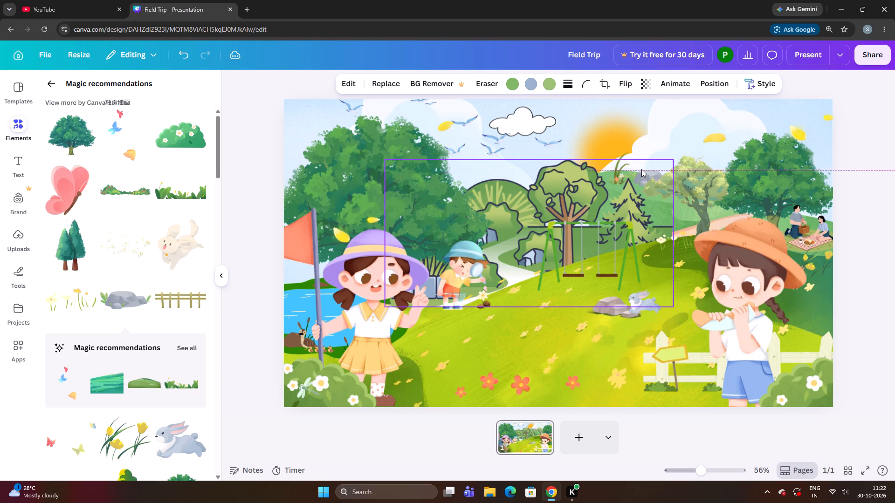
# Shift the small rock right and down the far hill's slope, towards the base of the pale-leaved tree.
pyautogui.press('Right')
pyautogui.press('Right')
pyautogui.press('Right')
pyautogui.press('Right')
pyautogui.press('Right')
pyautogui.press('Right')
pyautogui.press('Right')
pyautogui.press('Right')
pyautogui.press('Right')
pyautogui.press('Right')
pyautogui.press('Right')
pyautogui.press('Right')
pyautogui.press('Right')
pyautogui.press('Right')
pyautogui.press('Right')
pyautogui.press('Right')
pyautogui.press('Right')
pyautogui.press('Right')
pyautogui.press('Right')
pyautogui.press('Right')
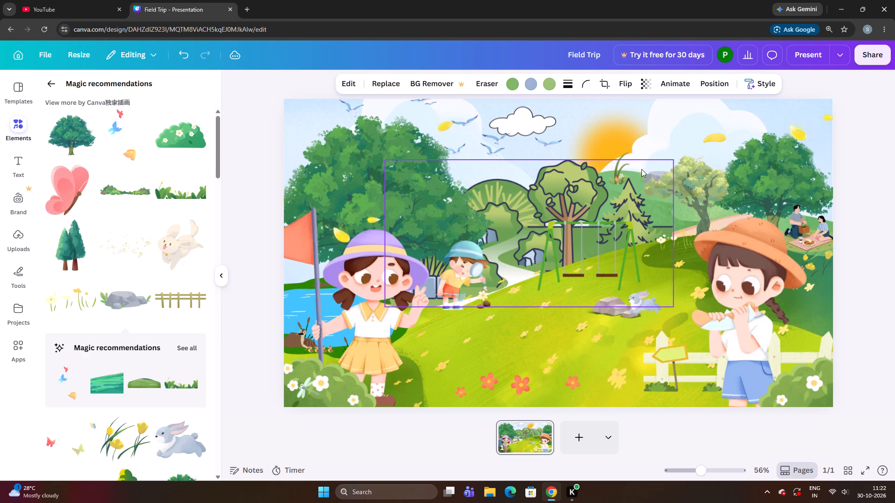
pyautogui.press('Down')
pyautogui.press('Down')
pyautogui.press('Down')
pyautogui.press('Down')
pyautogui.press('Down')
pyautogui.press('Down')
pyautogui.press('Down')
pyautogui.press('Down')
pyautogui.press('Down')
pyautogui.press('Down')
pyautogui.press('Down')
pyautogui.press('Down')
pyautogui.press('Down')
pyautogui.press('Down')
pyautogui.press('Down')
pyautogui.press('Down')
pyautogui.press('Down')
pyautogui.press('Down')
pyautogui.press('Down')
pyautogui.press('Down')
pyautogui.press('Right')
pyautogui.press('Right')
pyautogui.press('Right')
pyautogui.press('Right')
pyautogui.press('Right')
pyautogui.press('Right')
pyautogui.press('Right')
pyautogui.press('Right')
pyautogui.press('Right')
pyautogui.press('Right')
pyautogui.press('Right')
pyautogui.press('Right')
pyautogui.press('Right')
pyautogui.press('Right')
pyautogui.press('Right')
pyautogui.press('Right')
pyautogui.press('Right')
pyautogui.press('Right')
pyautogui.press('Right')
pyautogui.press('Right')
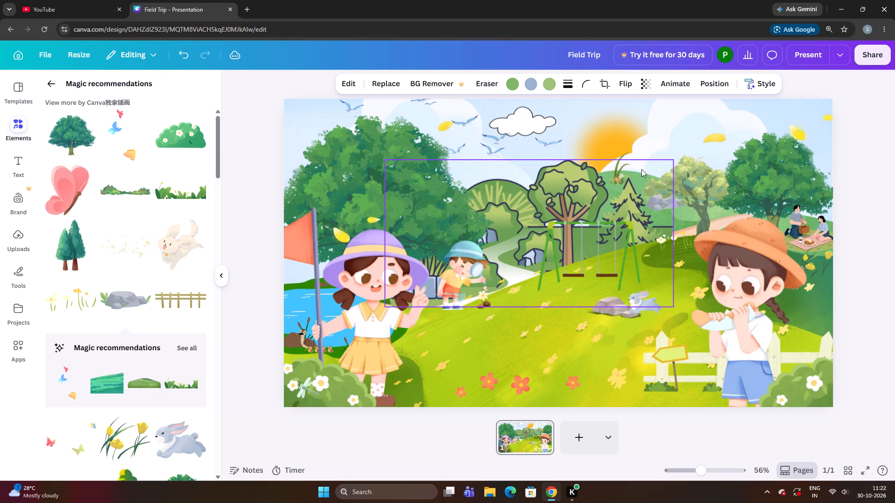
# Move the small rock up and left from the pale-leaved tree's base to the far hill's crest, between that tree and the pine.
pyautogui.press('Up')
pyautogui.press('Up')
pyautogui.press('Up')
pyautogui.press('Up')
pyautogui.press('Up')
pyautogui.press('Up')
pyautogui.press('Up')
pyautogui.press('Up')
pyautogui.press('Up')
pyautogui.press('Up')
pyautogui.press('Up')
pyautogui.press('Up')
pyautogui.press('Up')
pyautogui.press('Up')
pyautogui.press('Up')
pyautogui.press('Up')
pyautogui.press('Up')
pyautogui.press('Up')
pyautogui.press('Up')
pyautogui.press('Up')
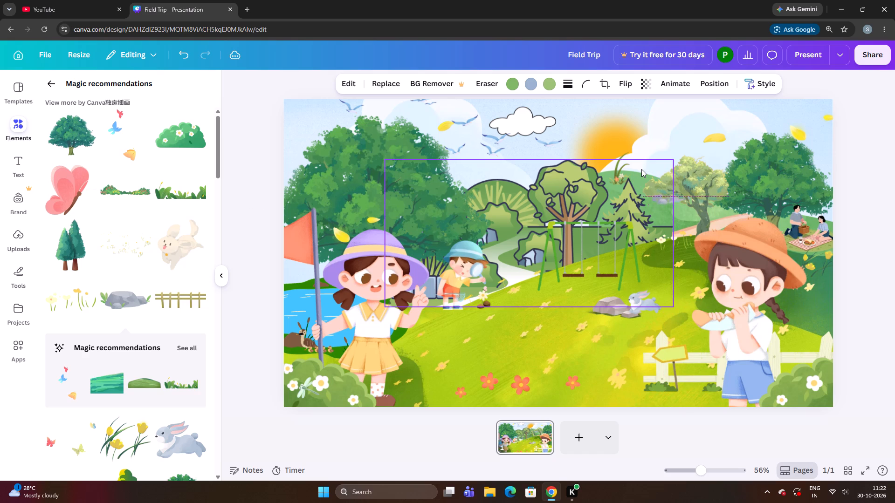
pyautogui.press('Left')
pyautogui.press('Left')
pyautogui.press('Left')
pyautogui.press('Left')
pyautogui.press('Left')
pyautogui.press('Left')
pyautogui.press('Left')
pyautogui.press('Left')
pyautogui.press('Left')
pyautogui.press('Up')
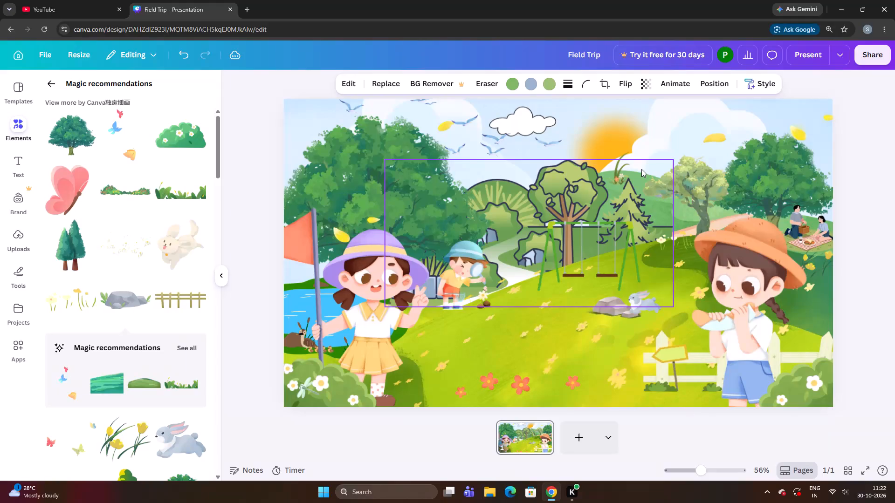
pyautogui.press('Up')
pyautogui.press('Up')
pyautogui.press('Up')
pyautogui.press('Up')
pyautogui.press('Up')
pyautogui.press('Up')
pyautogui.press('Up')
pyautogui.press('Up')
pyautogui.press('Up')
pyautogui.press('Up')
pyautogui.press('Up')
pyautogui.press('Up')
pyautogui.press('Up')
pyautogui.press('Up')
pyautogui.press('Up')
pyautogui.press('Up')
pyautogui.press('Up')
pyautogui.press('Up')
pyautogui.press('Up')
pyautogui.press('Up')
pyautogui.press('Left')
pyautogui.press('Left')
pyautogui.press('Left')
pyautogui.press('Left')
pyautogui.press('Left')
pyautogui.press('Left')
pyautogui.press('Left')
pyautogui.press('Left')
pyautogui.press('Left')
pyautogui.press('Left')
pyautogui.press('Left')
pyautogui.press('Left')
pyautogui.press('Left')
pyautogui.press('Left')
pyautogui.press('Left')
pyautogui.press('Left')
pyautogui.press('Left')
pyautogui.press('Left')
pyautogui.press('Left')
pyautogui.press('Left')
pyautogui.press('Up')
pyautogui.press('Up')
pyautogui.press('Up')
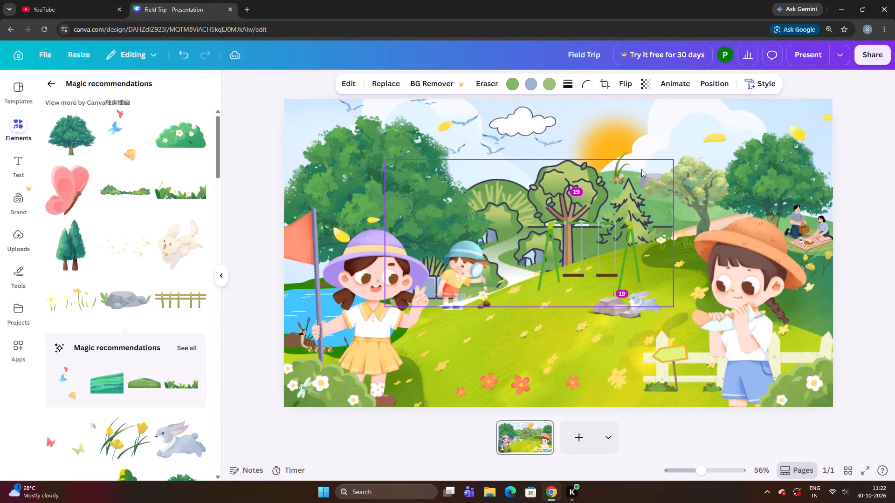
# Fine-tune the small rock slightly left and down to settle it on the far hill's crest, and deselect it.
pyautogui.press('Left')
pyautogui.press('Down')
pyautogui.press('Down')
pyautogui.press('Down')
pyautogui.press('Down')
pyautogui.press('Down')
pyautogui.press('Down')
pyautogui.press('Down')
pyautogui.press('Down')
pyautogui.press('Up')
pyautogui.press('Left')
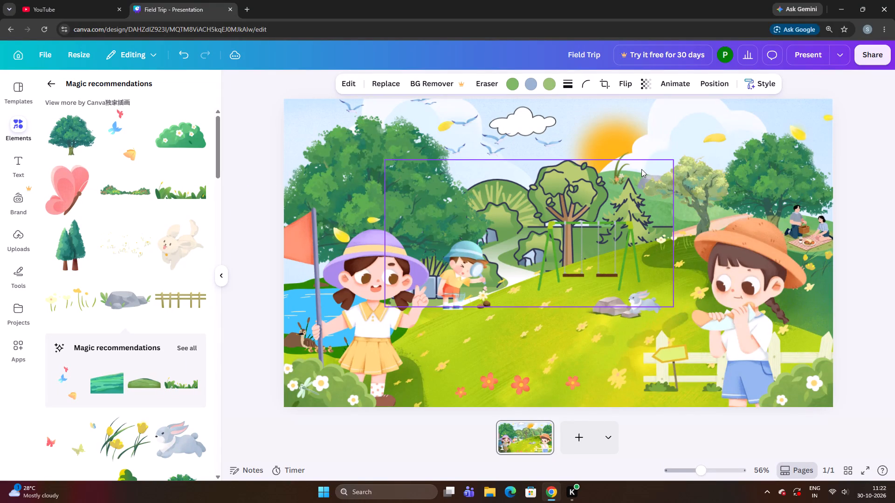
pyautogui.press('Up')
pyautogui.press('Left')
pyautogui.press('Up')
pyautogui.press('Left')
pyautogui.press('Down')
pyautogui.press('Down')
pyautogui.press('Down')
pyautogui.press('Down')
pyautogui.press('Down')
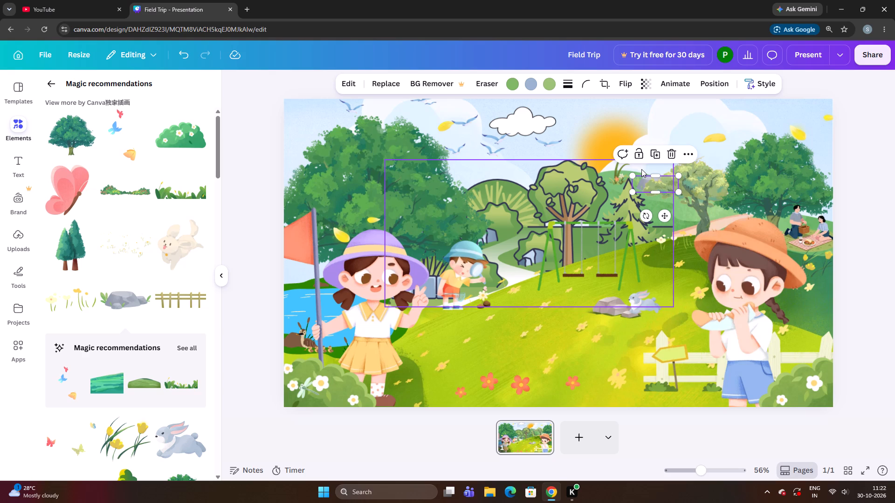
pyautogui.click(866, 159)
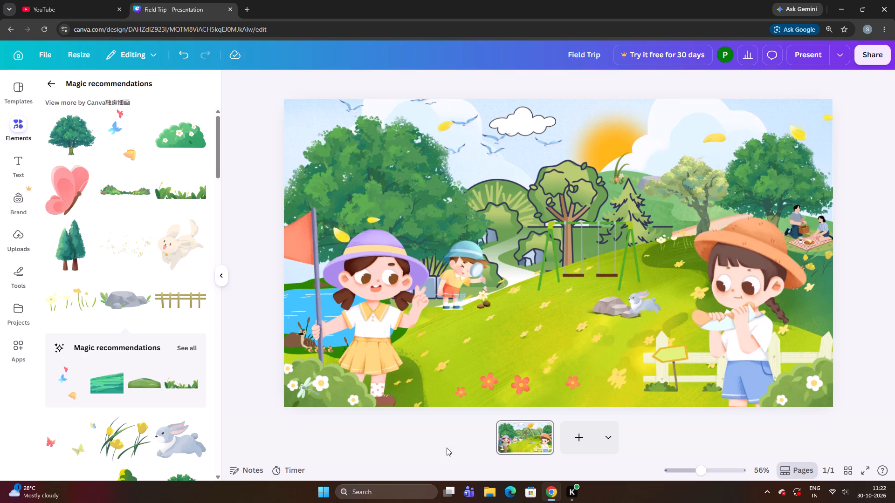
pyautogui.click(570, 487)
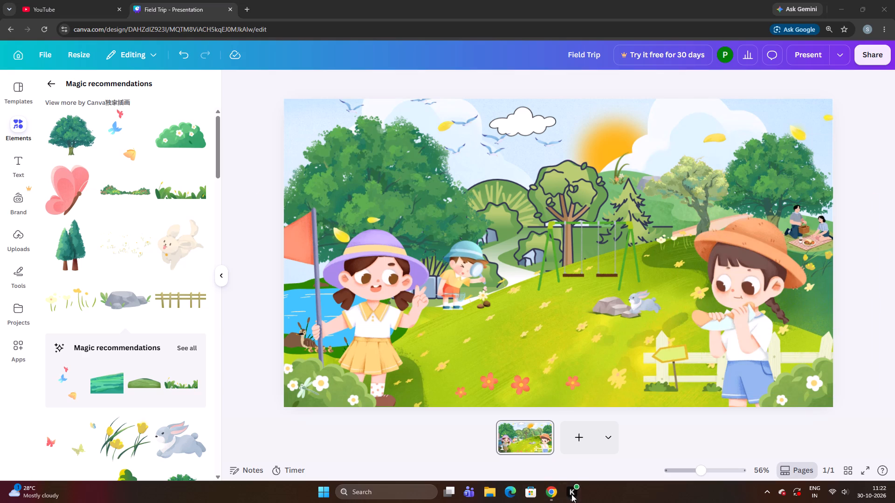
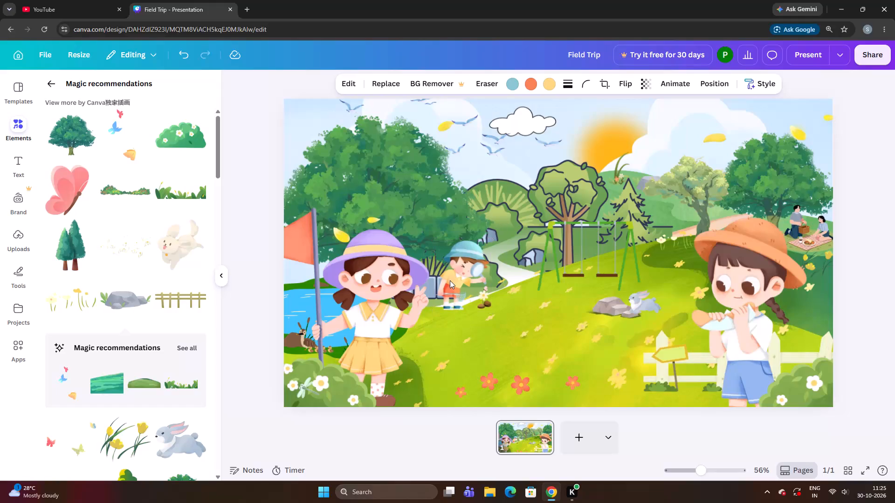
# Nudge the boy with the magnifying glass slightly to the right.
pyautogui.press('Right')
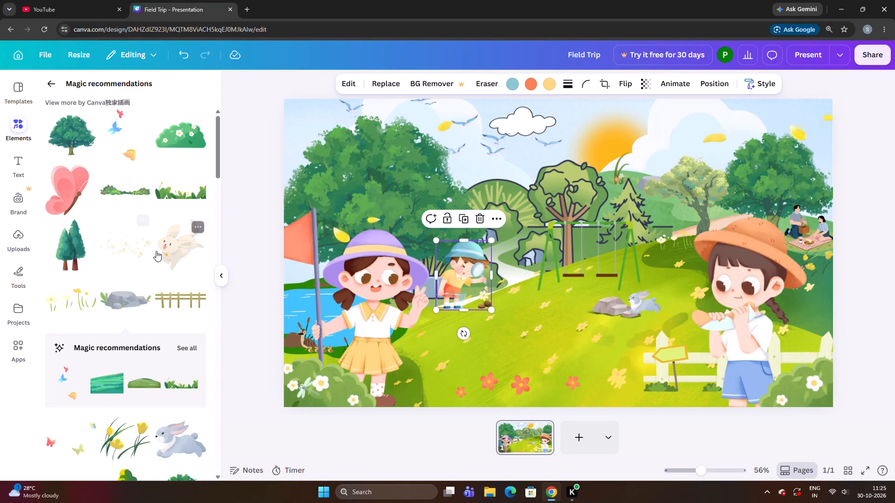
# Add the running white puppy graphic, shrink it to a small size and place it on the meadow beside the boy with the magnifying glass.
pyautogui.click(169, 263)
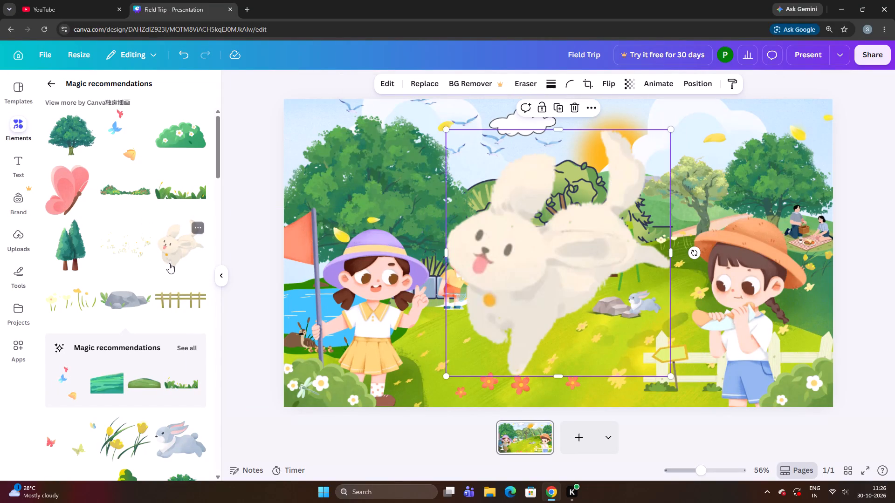
pyautogui.click(546, 277)
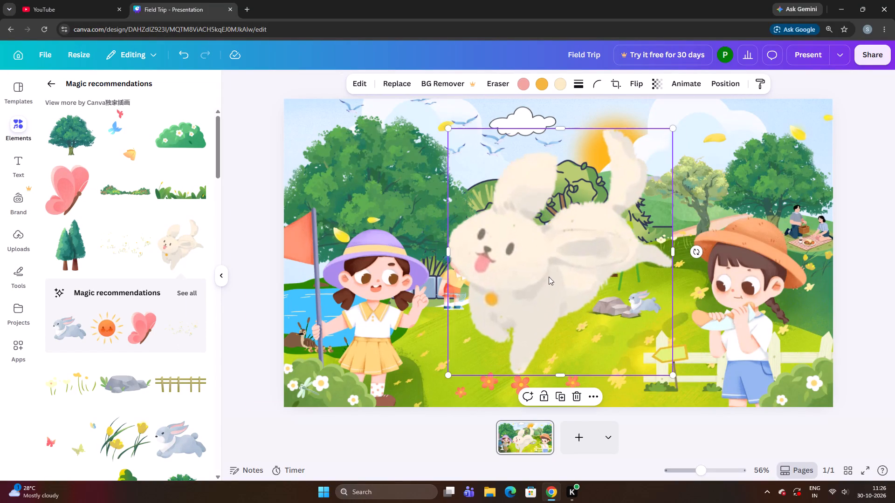
pyautogui.moveTo(669, 376); pyautogui.dragTo(517, 210)
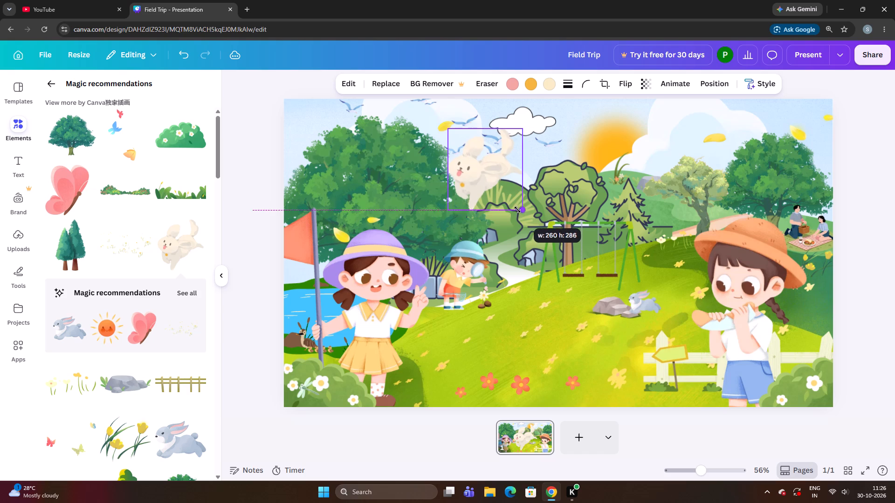
pyautogui.moveTo(517, 210); pyautogui.dragTo(515, 207)
pyautogui.moveTo(489, 170); pyautogui.dragTo(539, 296)
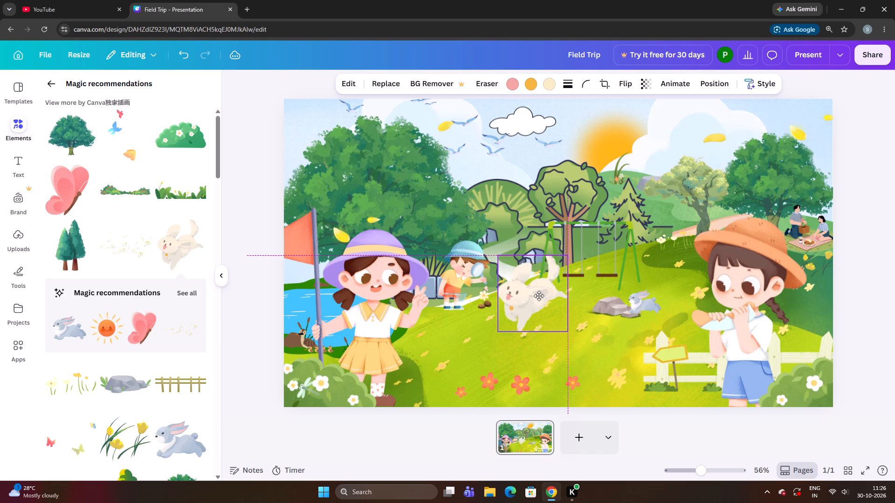
pyautogui.moveTo(539, 296); pyautogui.dragTo(537, 306)
pyautogui.moveTo(567, 340); pyautogui.dragTo(537, 324)
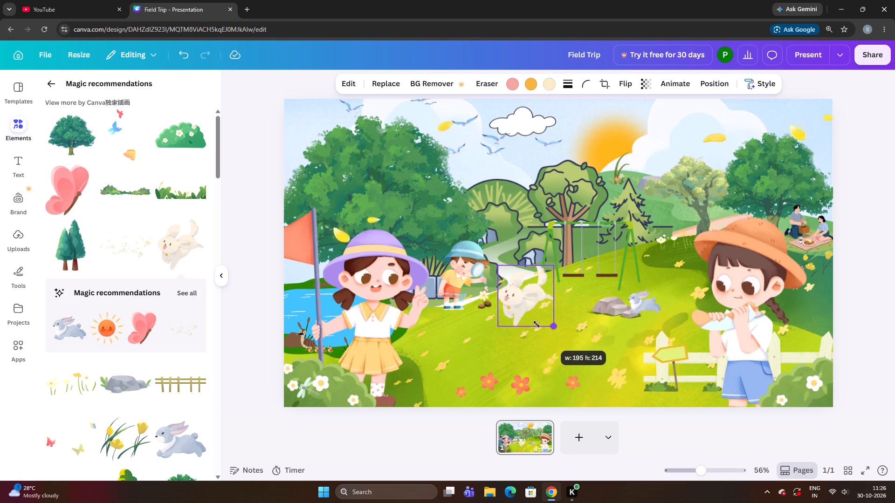
pyautogui.moveTo(537, 324); pyautogui.dragTo(527, 312)
pyautogui.moveTo(520, 288); pyautogui.dragTo(521, 307)
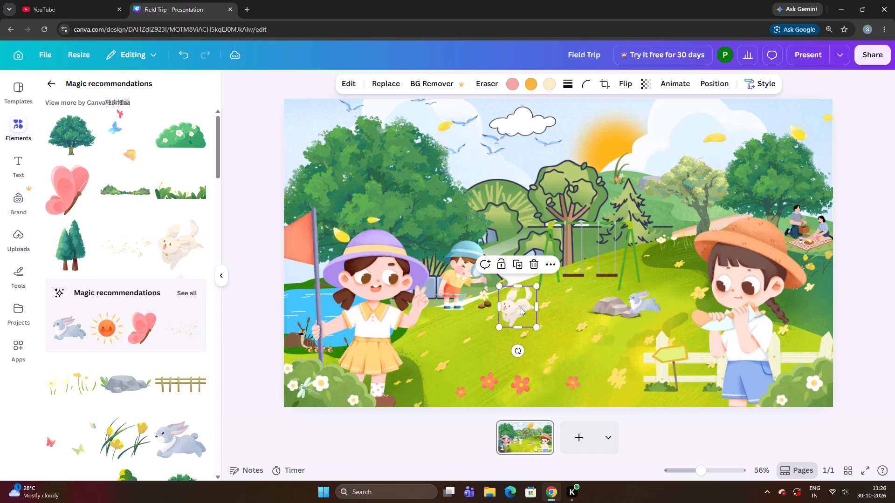
# Nudge the puppy left across the meadow, close to the small flowering mound in front of the boy with the magnifying glass.
pyautogui.press('Right')
pyautogui.press('Right')
pyautogui.press('Right')
pyautogui.press('Left')
pyautogui.press('Left')
pyautogui.press('Left')
pyautogui.press('Left')
pyautogui.press('Left')
pyautogui.press('Left')
pyautogui.press('Left')
pyautogui.press('Left')
pyautogui.press('Left')
pyautogui.press('Left')
pyautogui.press('Left')
pyautogui.press('Left')
pyautogui.press('Left')
pyautogui.press('Left')
pyautogui.press('Left')
pyautogui.press('Left')
pyautogui.press('Left')
pyautogui.press('Left')
pyautogui.press('Left')
pyautogui.press('Left')
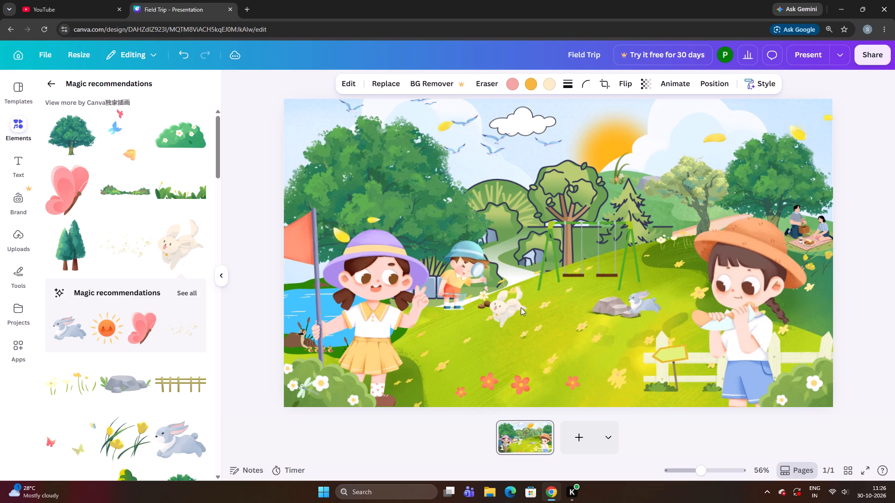
pyautogui.press('Left')
# Move the puppy slightly down and right, just below the small flowering mound.
pyautogui.press('Down')
pyautogui.press('Down')
pyautogui.press('Down')
pyautogui.press('Down')
pyautogui.press('Down')
pyautogui.press('Down')
pyautogui.press('Down')
pyautogui.press('Down')
pyautogui.press('Down')
pyautogui.press('Down')
pyautogui.press('Down')
pyautogui.press('Down')
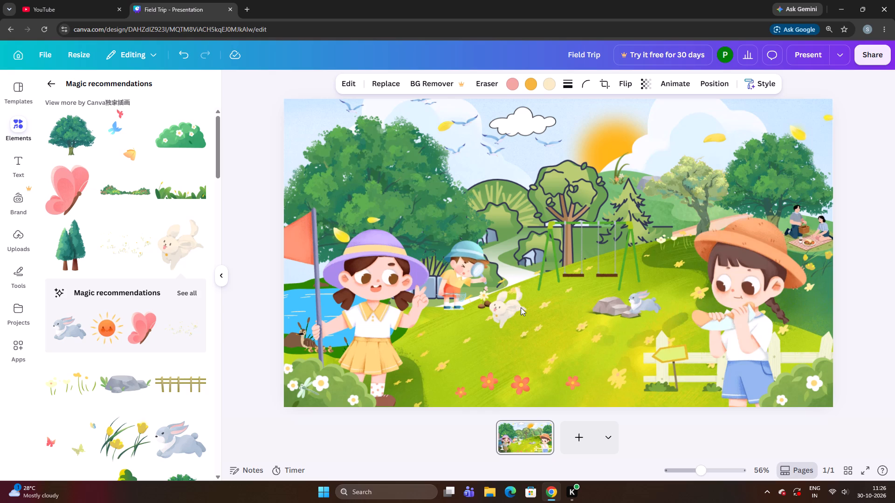
pyautogui.press('Right')
pyautogui.press('Down')
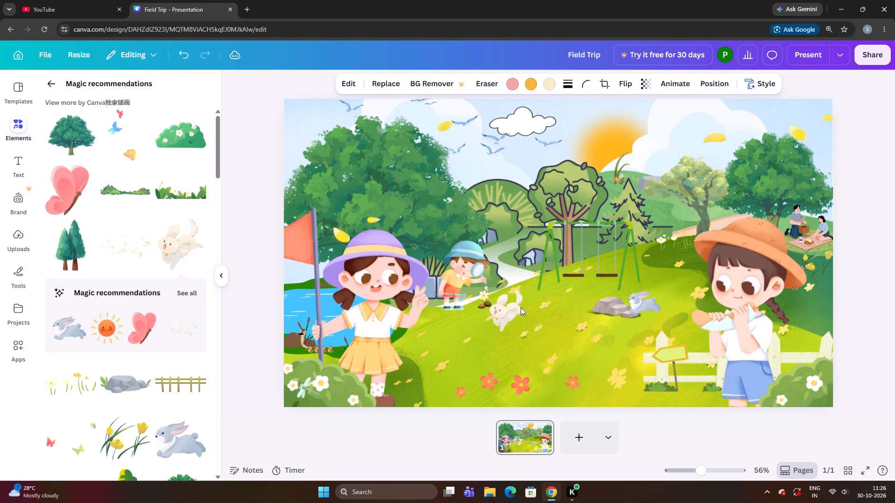
pyautogui.press('Right')
pyautogui.press('Right')
pyautogui.press('Down')
pyautogui.press('Right')
pyautogui.press('Down')
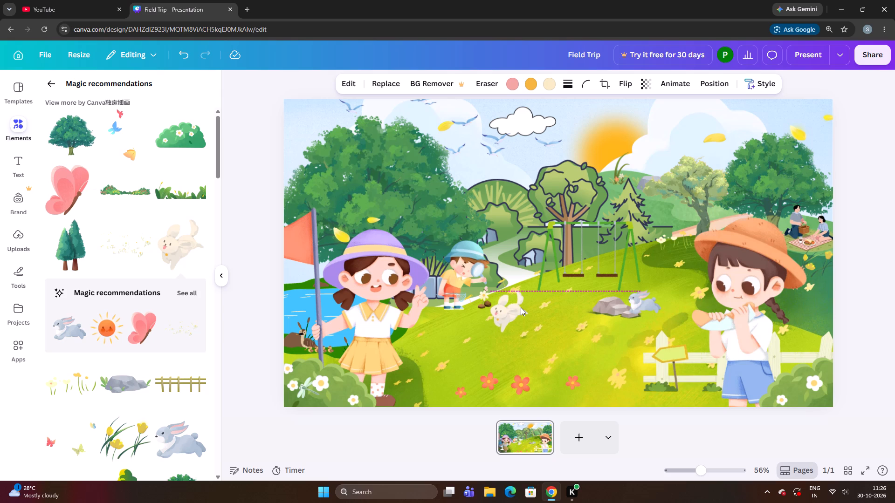
pyautogui.press('Right')
pyautogui.press('Down')
# Shift the puppy right, away from the small flowering mound, and bring it slightly back left under the white cloud.
pyautogui.press('Right')
pyautogui.press('Right')
pyautogui.press('Right')
pyautogui.press('Right')
pyautogui.press('Right')
pyautogui.press('Right')
pyautogui.press('Right')
pyautogui.press('Right')
pyautogui.press('Right')
pyautogui.press('Right')
pyautogui.press('Right')
pyautogui.press('Right')
pyautogui.press('Right')
pyautogui.press('Right')
pyautogui.press('Right')
pyautogui.press('Right')
pyautogui.press('Right')
pyautogui.press('Right')
pyautogui.press('Right')
pyautogui.press('Right')
pyautogui.press('Right')
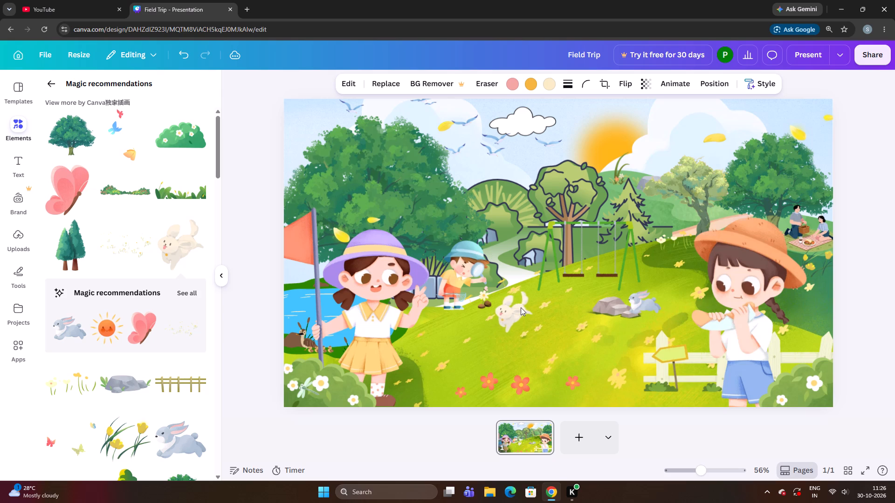
pyautogui.press('Right')
pyautogui.press('Right')
pyautogui.press('Right')
pyautogui.press('Right')
pyautogui.press('Right')
pyautogui.press('Right')
pyautogui.press('Right')
pyautogui.press('Right')
pyautogui.press('Right')
pyautogui.press('Right')
pyautogui.press('Right')
pyautogui.press('Right')
pyautogui.press('Right')
pyautogui.press('Right')
pyautogui.press('Right')
pyautogui.press('Right')
pyautogui.press('Right')
pyautogui.press('Right')
pyautogui.press('Right')
pyautogui.press('Right')
pyautogui.press('Left')
pyautogui.press('Left')
pyautogui.press('Left')
pyautogui.press('Left')
pyautogui.press('Left')
pyautogui.press('Left')
pyautogui.press('Left')
pyautogui.press('Left')
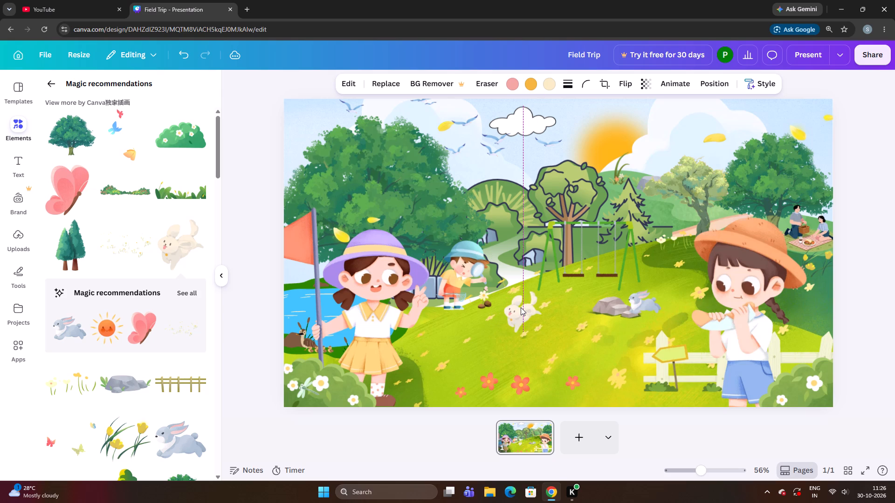
# Lower the puppy a little on the meadow and fine-tune its height with small upward and downward nudges.
pyautogui.press('Down')
pyautogui.press('Down')
pyautogui.press('Down')
pyautogui.press('Down')
pyautogui.press('Down')
pyautogui.press('Down')
pyautogui.press('Down')
pyautogui.press('Down')
pyautogui.press('Down')
pyautogui.press('Down')
pyautogui.press('Down')
pyautogui.press('Down')
pyautogui.press('Down')
pyautogui.press('Down')
pyautogui.press('Down')
pyautogui.press('Down')
pyautogui.press('Down')
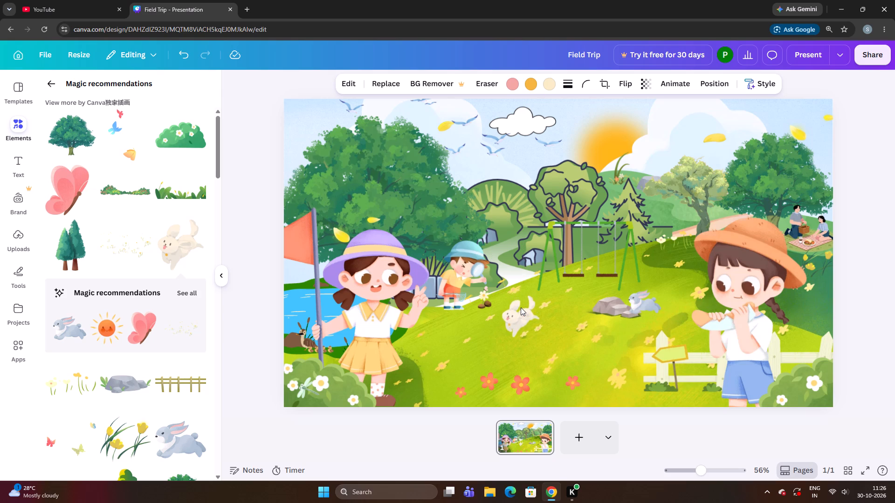
pyautogui.press('Up')
pyautogui.press('Up')
pyautogui.press('Up')
pyautogui.press('Up')
pyautogui.press('Up')
pyautogui.press('Up')
pyautogui.press('Up')
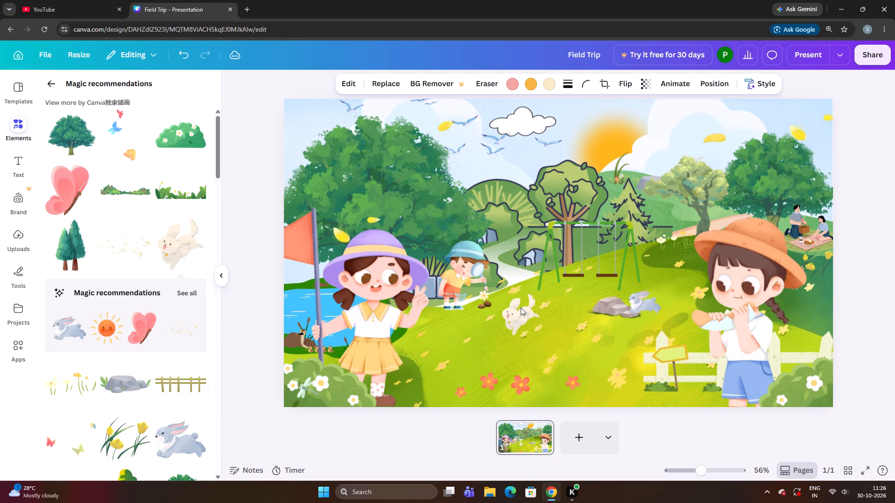
pyautogui.press('Up')
pyautogui.press('Down')
pyautogui.press('Down')
# Nudge the puppy slightly left and down on the meadow, keeping it beyond the small flowering mound.
pyautogui.press('Left')
pyautogui.press('Left')
pyautogui.press('Left')
pyautogui.press('Left')
pyautogui.press('Left')
pyautogui.press('Left')
pyautogui.press('Left')
pyautogui.press('Left')
pyautogui.press('Left')
pyautogui.press('Left')
pyautogui.press('Down')
pyautogui.press('Down')
pyautogui.press('Down')
pyautogui.press('Down')
pyautogui.press('Down')
pyautogui.press('Down')
pyautogui.press('Down')
pyautogui.press('Down')
pyautogui.press('Down')
pyautogui.press('Down')
pyautogui.press('Down')
pyautogui.press('Down')
pyautogui.press('Down')
pyautogui.press('Down')
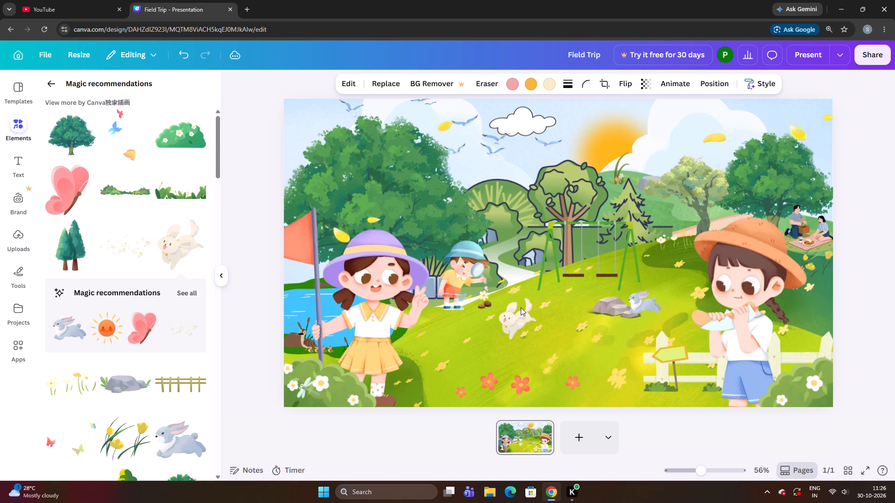
# Move the puppy further left and a little lower, above the red flowers on the meadow.
pyautogui.press('Left')
pyautogui.press('Left')
pyautogui.press('Left')
pyautogui.press('Left')
pyautogui.press('Left')
pyautogui.press('Left')
pyautogui.press('Left')
pyautogui.press('Left')
pyautogui.press('Left')
pyautogui.press('Left')
pyautogui.press('Left')
pyautogui.press('Left')
pyautogui.press('Left')
pyautogui.press('Left')
pyautogui.press('Left')
pyautogui.press('Left')
pyautogui.press('Left')
pyautogui.press('Left')
pyautogui.press('Left')
pyautogui.press('Left')
pyautogui.press('Down')
pyautogui.press('Down')
pyautogui.press('Down')
pyautogui.press('Down')
pyautogui.press('Down')
pyautogui.press('Down')
pyautogui.press('Down')
pyautogui.press('Down')
pyautogui.press('Down')
pyautogui.press('Down')
pyautogui.press('Down')
pyautogui.press('Down')
pyautogui.press('Down')
pyautogui.press('Down')
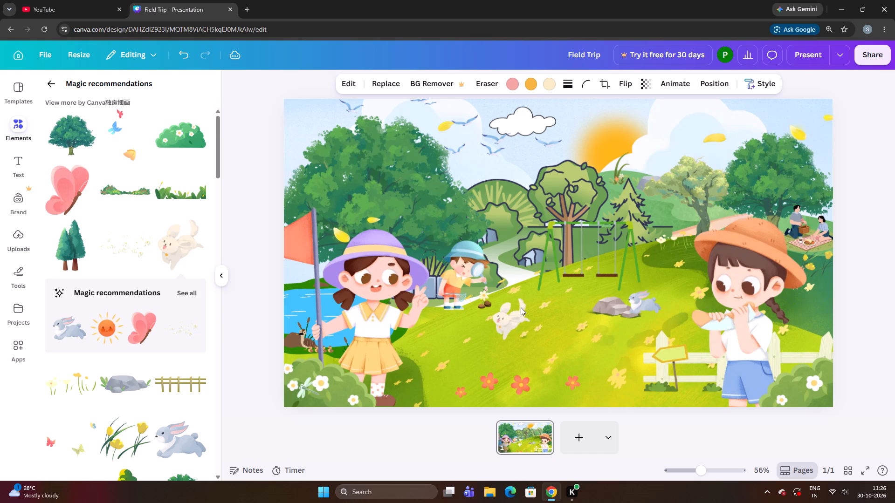
# Raise the puppy slightly and shift it left toward the small flowering mound.
pyautogui.press('Up')
pyautogui.press('Up')
pyautogui.press('Up')
pyautogui.press('Up')
pyautogui.press('Up')
pyautogui.press('Up')
pyautogui.press('Up')
pyautogui.press('Up')
pyautogui.press('Up')
pyautogui.press('Left')
pyautogui.press('Left')
pyautogui.press('Left')
pyautogui.press('Left')
pyautogui.press('Left')
pyautogui.press('Left')
pyautogui.press('Left')
pyautogui.press('Left')
pyautogui.press('Left')
pyautogui.press('Left')
pyautogui.press('Left')
pyautogui.press('Left')
pyautogui.press('Left')
pyautogui.press('Left')
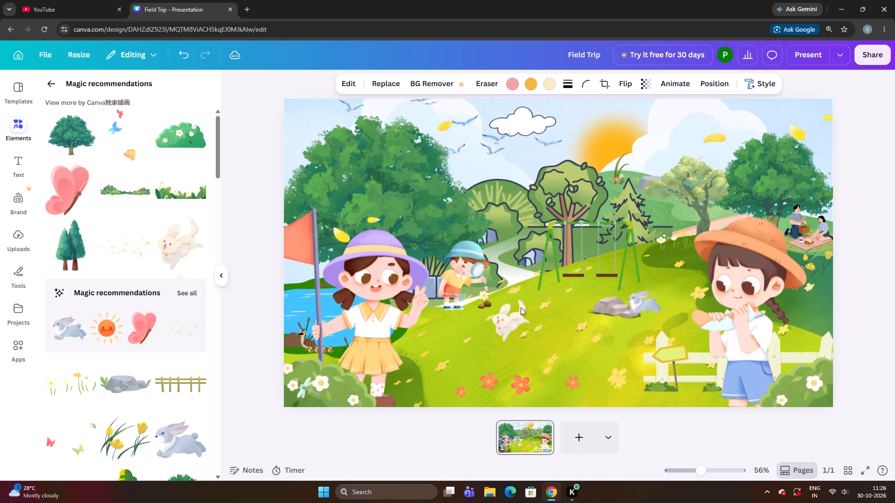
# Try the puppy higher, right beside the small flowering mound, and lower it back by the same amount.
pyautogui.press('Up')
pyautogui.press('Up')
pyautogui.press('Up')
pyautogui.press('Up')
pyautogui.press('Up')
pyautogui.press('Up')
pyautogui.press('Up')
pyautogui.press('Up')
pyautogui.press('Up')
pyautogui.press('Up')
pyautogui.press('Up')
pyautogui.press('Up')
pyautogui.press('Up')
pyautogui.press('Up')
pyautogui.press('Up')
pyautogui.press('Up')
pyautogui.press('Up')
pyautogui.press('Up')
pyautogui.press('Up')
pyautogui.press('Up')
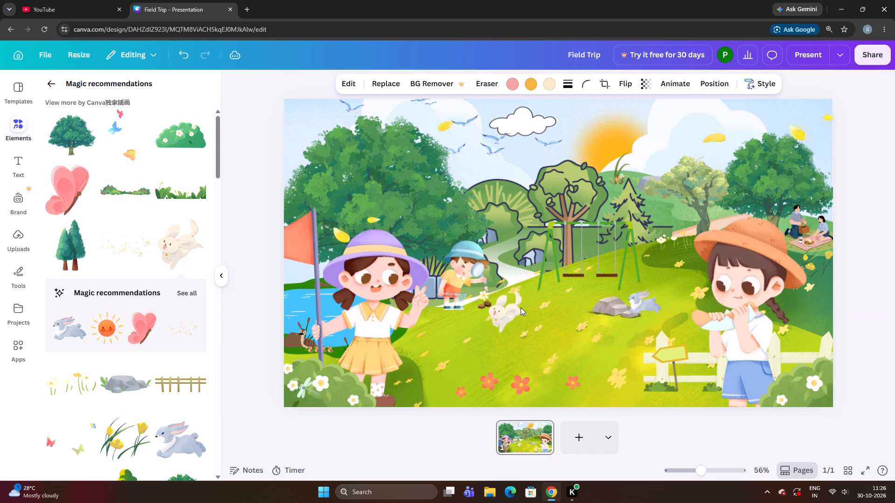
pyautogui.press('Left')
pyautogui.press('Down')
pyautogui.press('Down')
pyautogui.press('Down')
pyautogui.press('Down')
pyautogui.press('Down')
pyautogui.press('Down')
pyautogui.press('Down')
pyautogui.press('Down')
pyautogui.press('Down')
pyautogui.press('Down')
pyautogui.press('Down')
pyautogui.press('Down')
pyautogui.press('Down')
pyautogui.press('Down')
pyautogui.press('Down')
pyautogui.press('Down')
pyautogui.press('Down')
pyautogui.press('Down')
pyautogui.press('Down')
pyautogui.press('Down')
# Nudge the puppy left on the meadow, just below the small flowering mound by the boy with the magnifying glass.
pyautogui.press('Left')
pyautogui.press('Left')
pyautogui.press('Left')
pyautogui.press('Left')
pyautogui.press('Left')
pyautogui.press('Left')
pyautogui.press('Left')
pyautogui.press('Left')
pyautogui.press('Left')
pyautogui.press('Left')
pyautogui.press('Left')
pyautogui.press('Left')
pyautogui.press('Left')
pyautogui.press('Left')
pyautogui.press('Left')
pyautogui.press('Left')
pyautogui.press('Left')
pyautogui.press('Left')
pyautogui.press('Left')
pyautogui.press('Left')
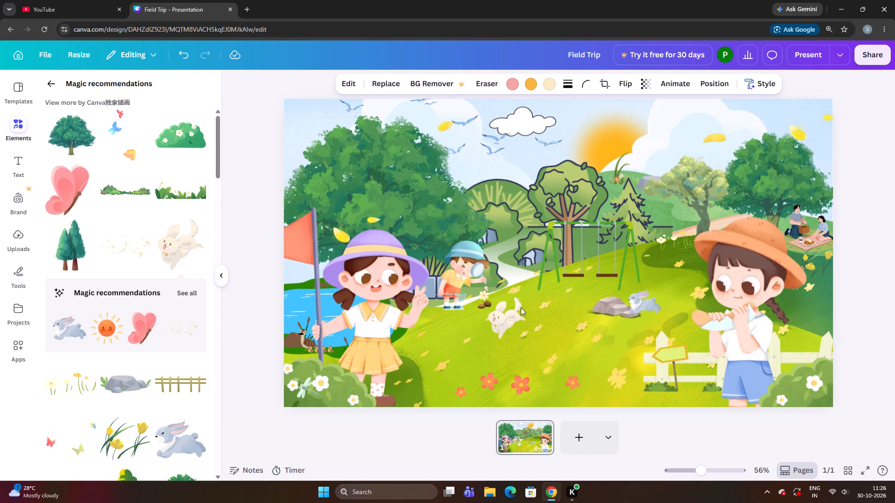
# Lower the puppy on the meadow to just above the red flowers.
pyautogui.press('Down')
pyautogui.press('Down')
pyautogui.press('Down')
pyautogui.press('Down')
pyautogui.press('Down')
pyautogui.press('Down')
pyautogui.press('Down')
pyautogui.press('Down')
pyautogui.press('Down')
pyautogui.press('Down')
pyautogui.press('Down')
pyautogui.press('Down')
pyautogui.press('Down')
pyautogui.press('Down')
pyautogui.press('Down')
pyautogui.press('Down')
pyautogui.press('Down')
pyautogui.press('Down')
pyautogui.press('Down')
pyautogui.press('Down')
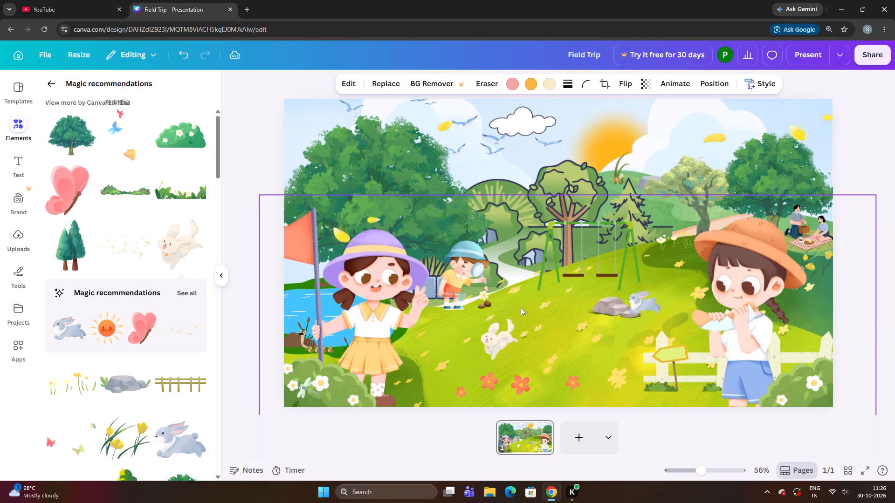
# Fine-tune the puppy's height with small upward and downward nudges just above the red flowers.
pyautogui.press('Up')
pyautogui.press('Up')
pyautogui.press('Up')
pyautogui.press('Up')
pyautogui.press('Up')
pyautogui.press('Up')
pyautogui.press('Up')
pyautogui.press('Up')
pyautogui.press('Up')
pyautogui.press('Up')
pyautogui.press('Up')
pyautogui.press('Up')
pyautogui.press('Up')
pyautogui.press('Up')
pyautogui.press('Up')
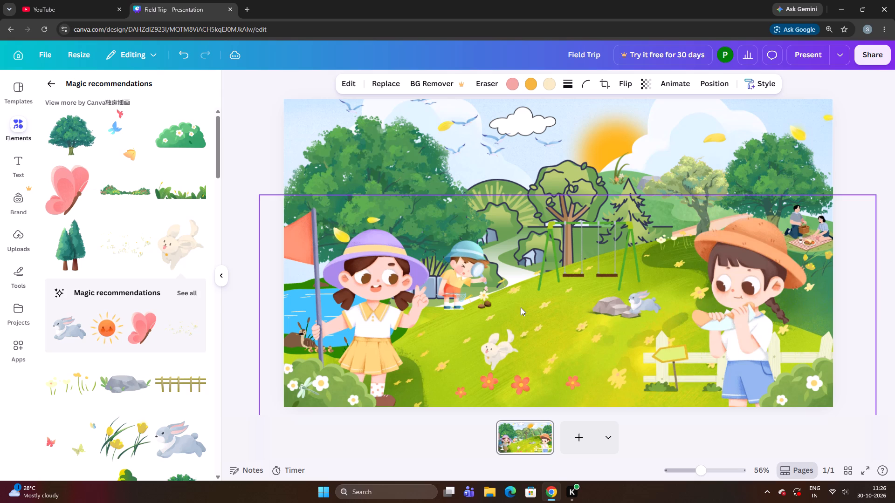
pyautogui.press('Down')
pyautogui.press('Down')
pyautogui.press('Down')
pyautogui.press('Down')
pyautogui.press('Down')
pyautogui.press('Down')
pyautogui.press('Down')
pyautogui.press('Down')
pyautogui.press('Up')
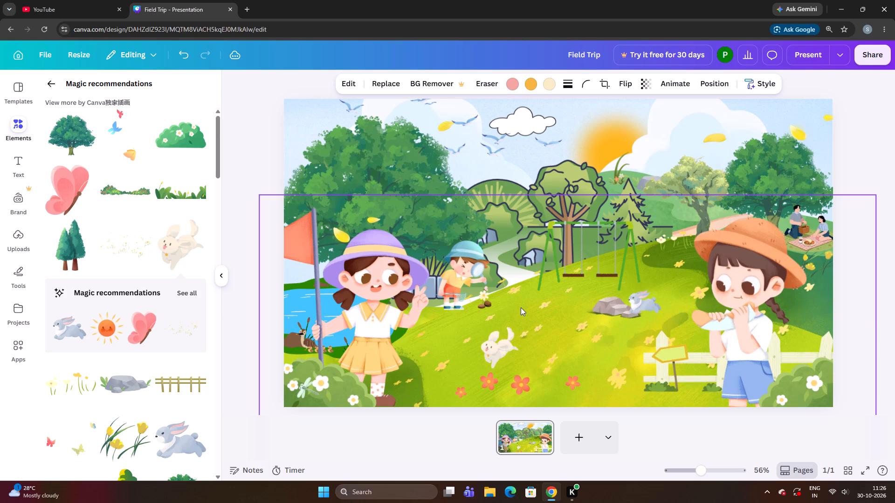
pyautogui.press('Up')
pyautogui.press('Up')
pyautogui.press('Up')
pyautogui.press('Up')
pyautogui.press('Down')
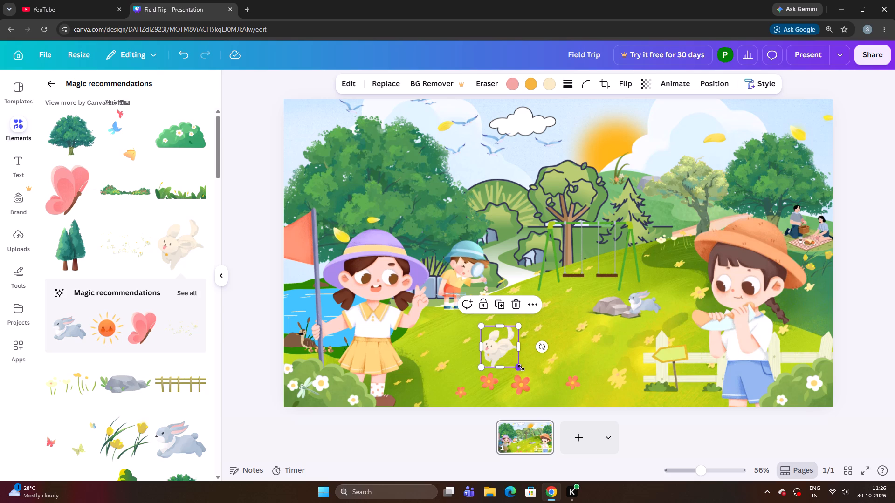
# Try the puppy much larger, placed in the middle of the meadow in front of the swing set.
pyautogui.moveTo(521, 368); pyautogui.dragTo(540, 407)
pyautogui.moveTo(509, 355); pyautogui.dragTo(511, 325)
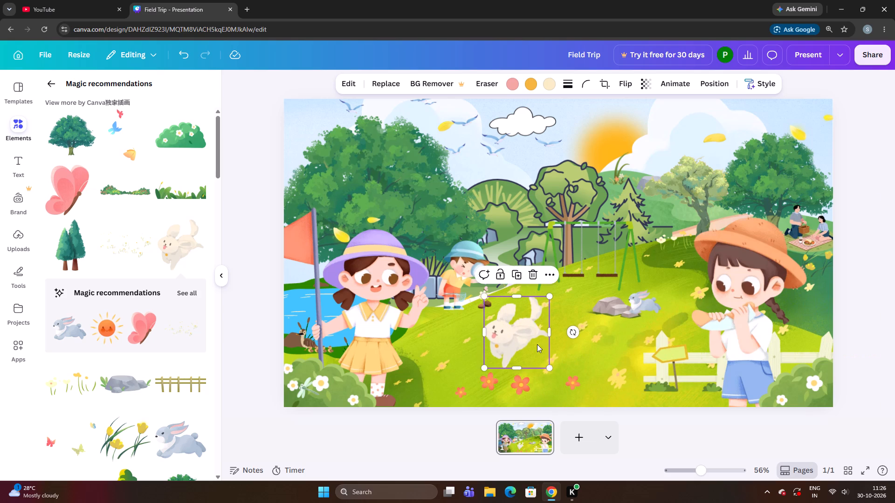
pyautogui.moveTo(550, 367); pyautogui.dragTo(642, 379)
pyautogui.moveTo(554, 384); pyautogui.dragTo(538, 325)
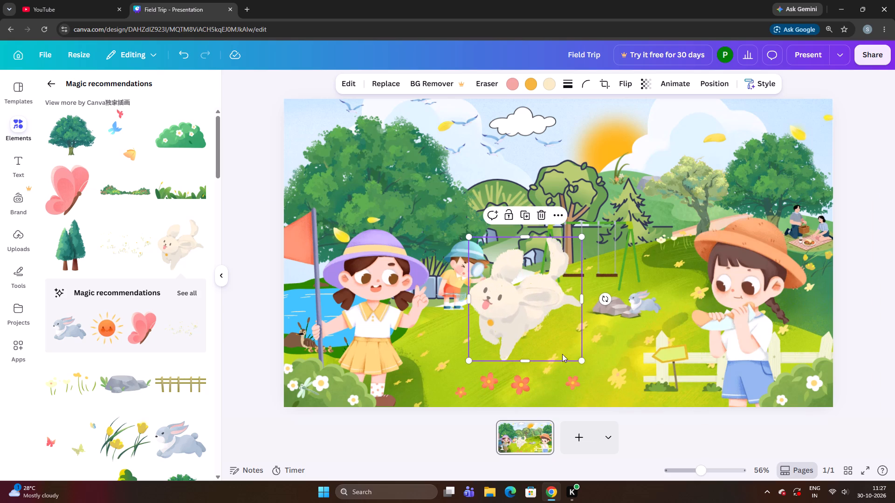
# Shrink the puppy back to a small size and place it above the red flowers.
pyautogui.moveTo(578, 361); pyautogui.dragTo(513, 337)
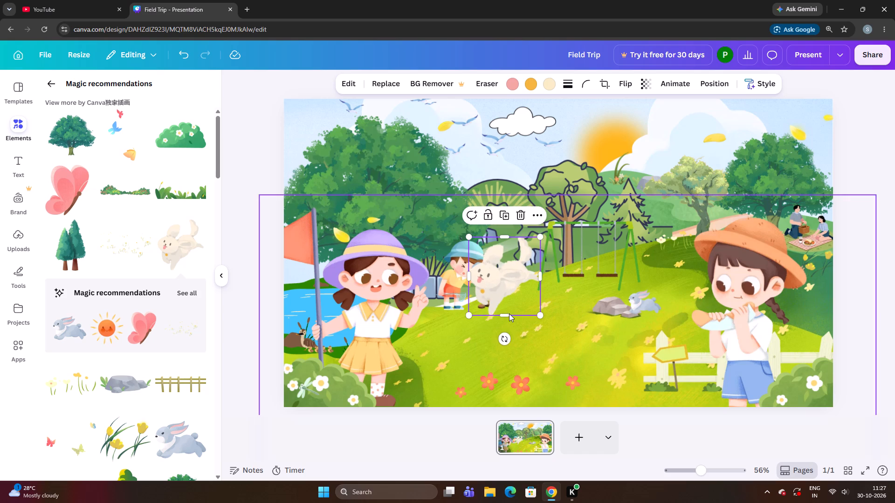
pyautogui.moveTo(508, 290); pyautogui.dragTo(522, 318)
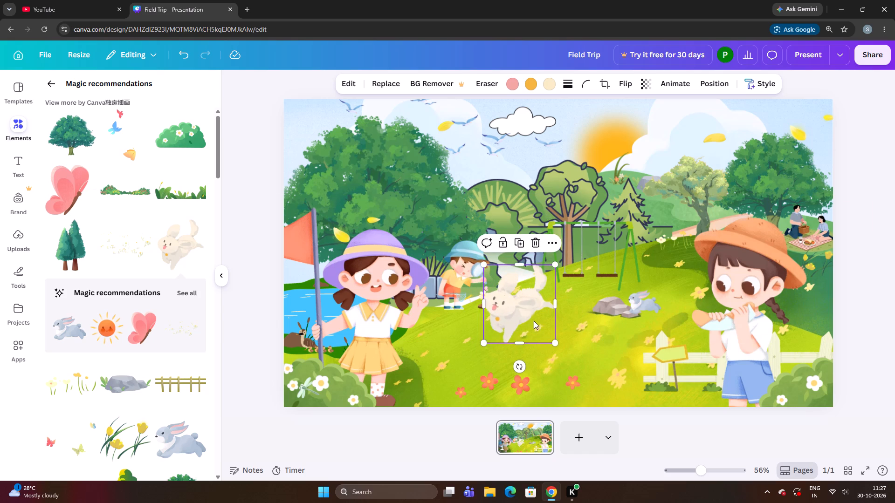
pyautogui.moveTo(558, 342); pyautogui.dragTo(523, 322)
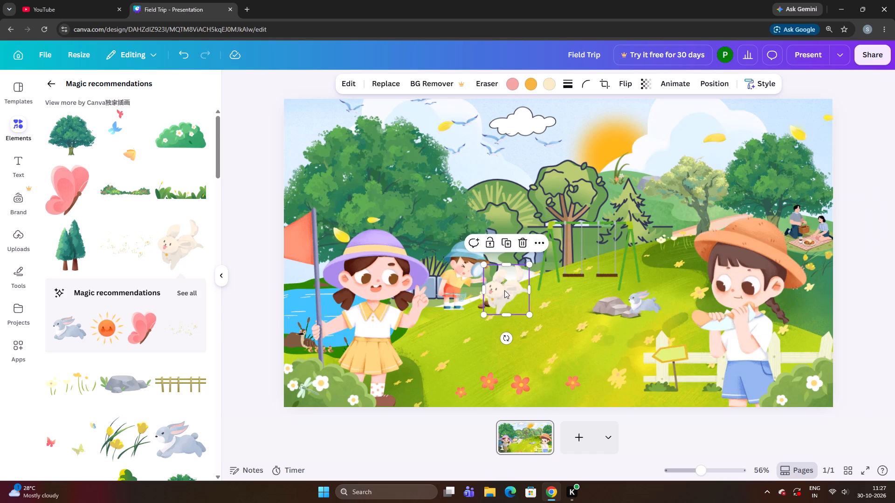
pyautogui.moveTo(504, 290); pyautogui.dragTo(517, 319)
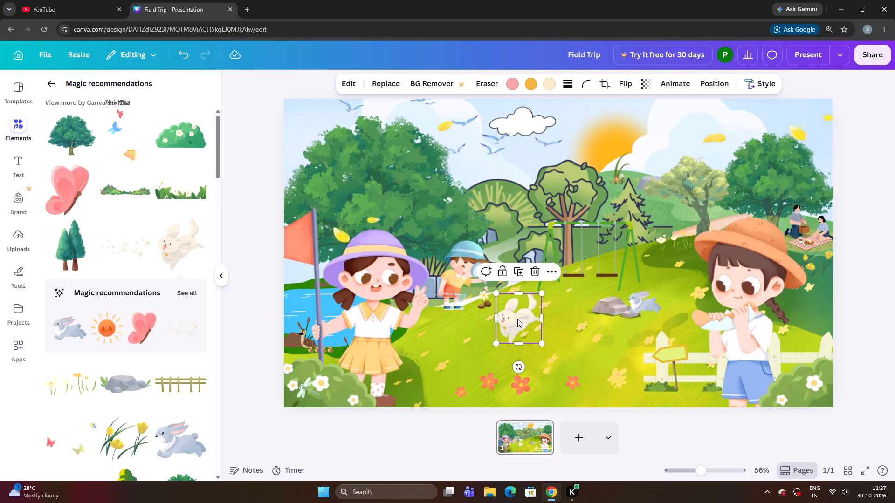
# Enlarge the puppy moderately and place it left on the meadow, just below the boy with the magnifying glass.
pyautogui.moveTo(521, 322); pyautogui.dragTo(505, 316)
pyautogui.moveTo(527, 338); pyautogui.dragTo(577, 353)
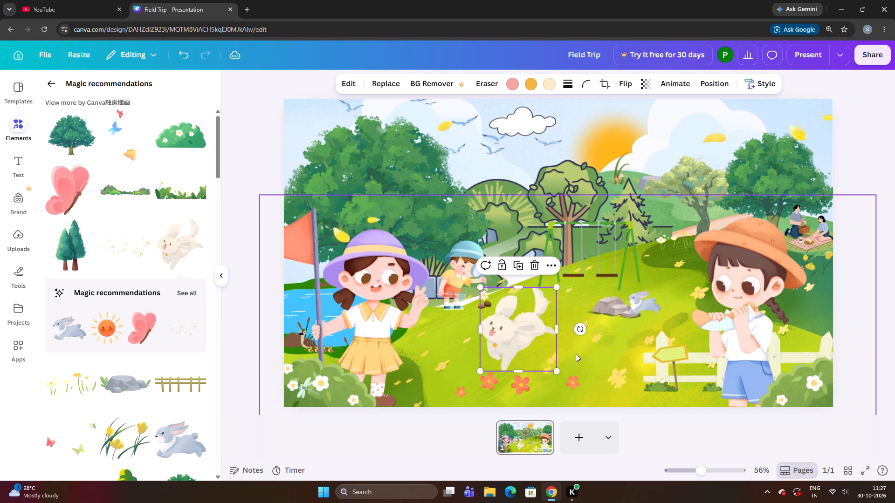
pyautogui.moveTo(544, 332); pyautogui.dragTo(518, 329)
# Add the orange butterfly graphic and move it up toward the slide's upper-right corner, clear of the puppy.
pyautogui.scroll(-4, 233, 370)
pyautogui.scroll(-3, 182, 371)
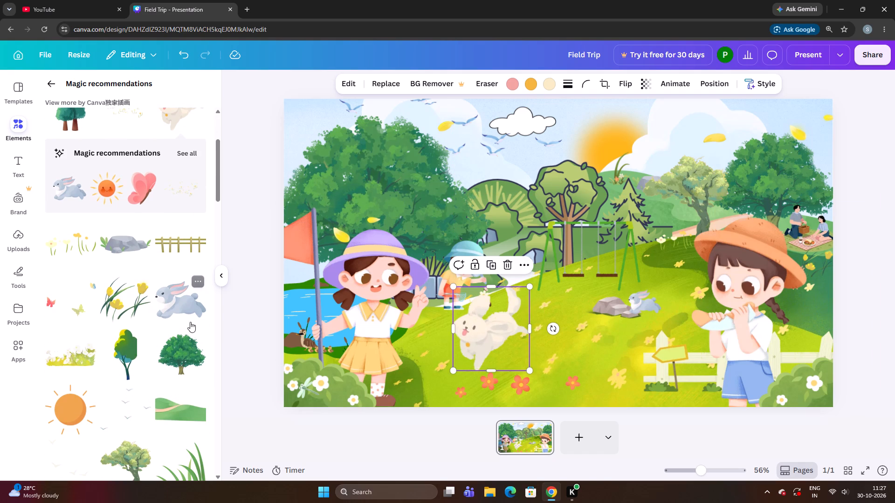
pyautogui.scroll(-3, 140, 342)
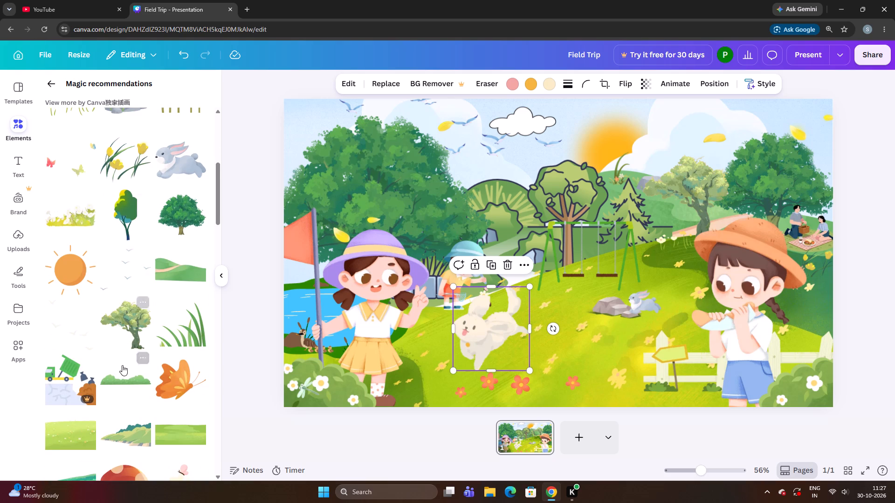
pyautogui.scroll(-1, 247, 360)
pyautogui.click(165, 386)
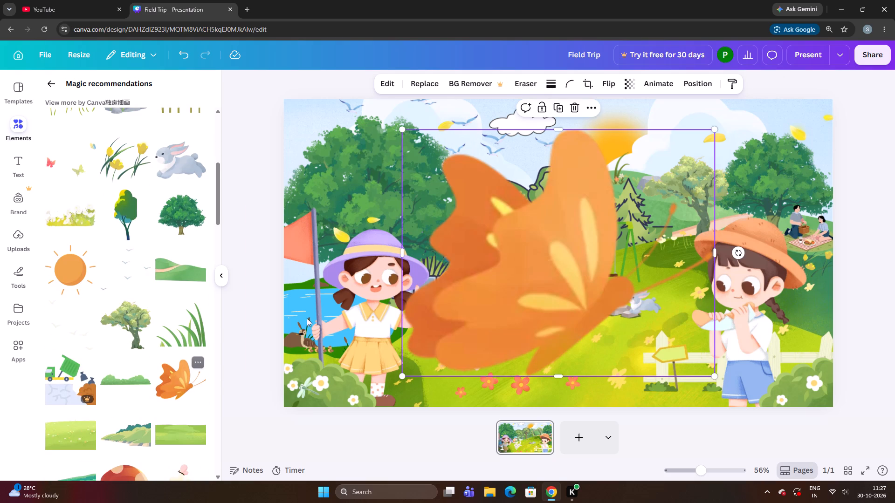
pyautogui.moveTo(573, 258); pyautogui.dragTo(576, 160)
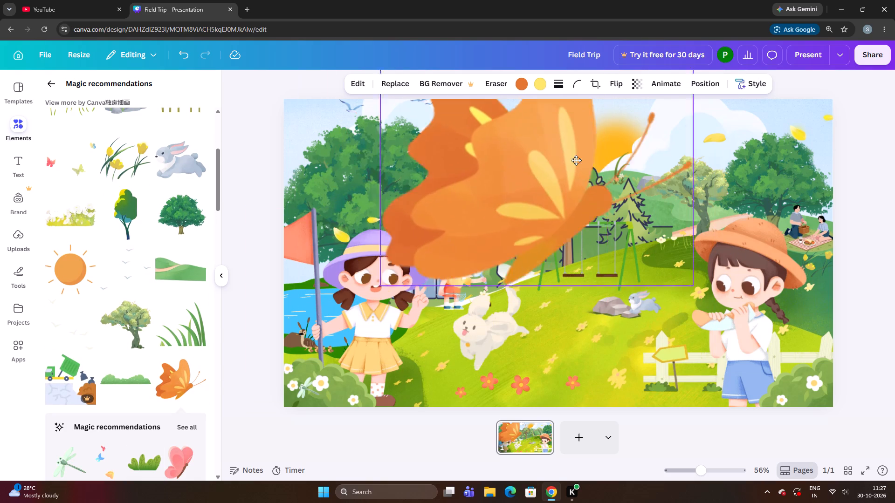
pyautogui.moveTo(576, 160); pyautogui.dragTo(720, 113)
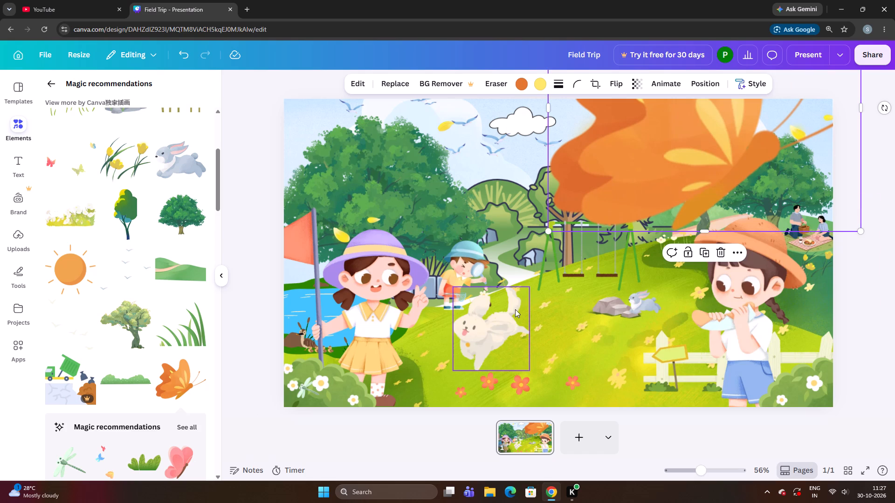
# Shift the puppy slightly down so its paws reach the red flowers.
pyautogui.moveTo(503, 320); pyautogui.dragTo(499, 334)
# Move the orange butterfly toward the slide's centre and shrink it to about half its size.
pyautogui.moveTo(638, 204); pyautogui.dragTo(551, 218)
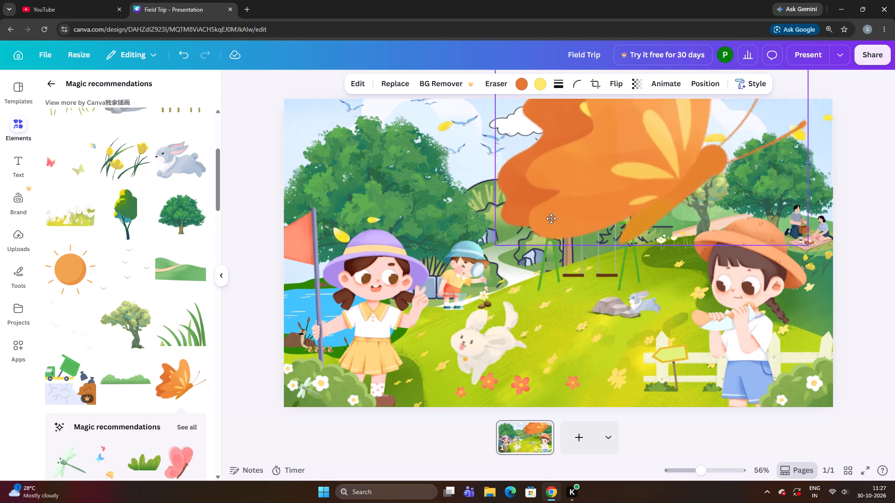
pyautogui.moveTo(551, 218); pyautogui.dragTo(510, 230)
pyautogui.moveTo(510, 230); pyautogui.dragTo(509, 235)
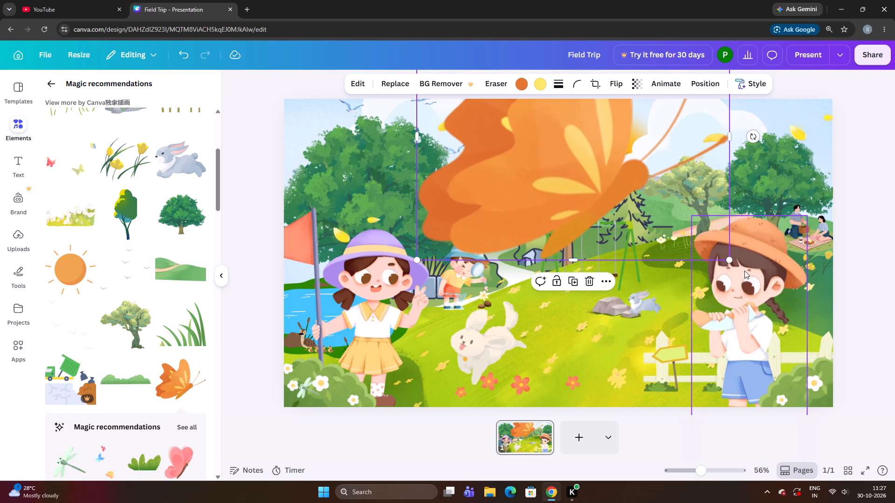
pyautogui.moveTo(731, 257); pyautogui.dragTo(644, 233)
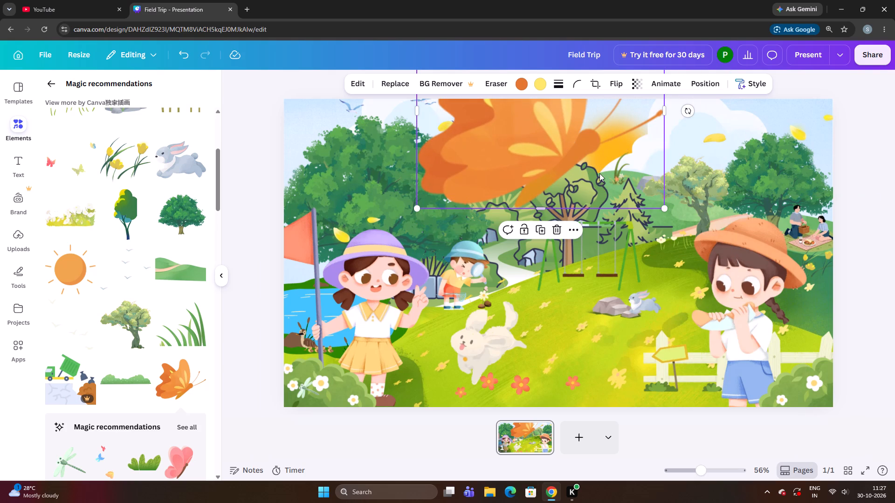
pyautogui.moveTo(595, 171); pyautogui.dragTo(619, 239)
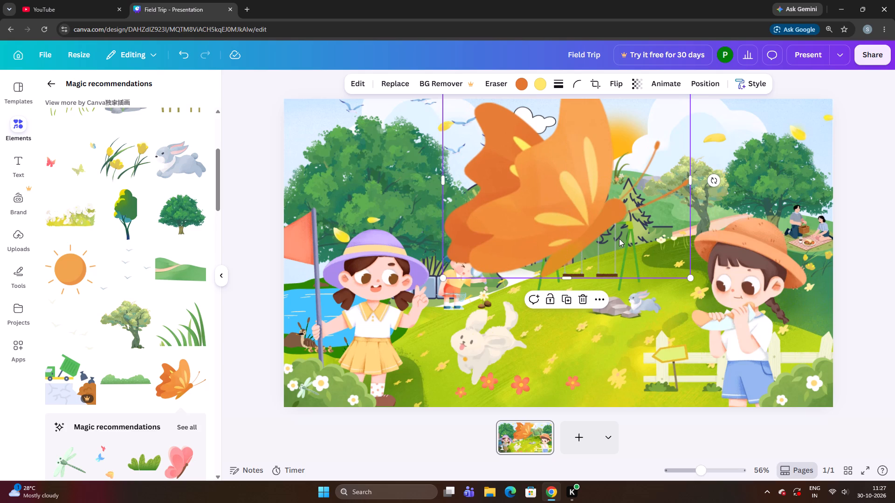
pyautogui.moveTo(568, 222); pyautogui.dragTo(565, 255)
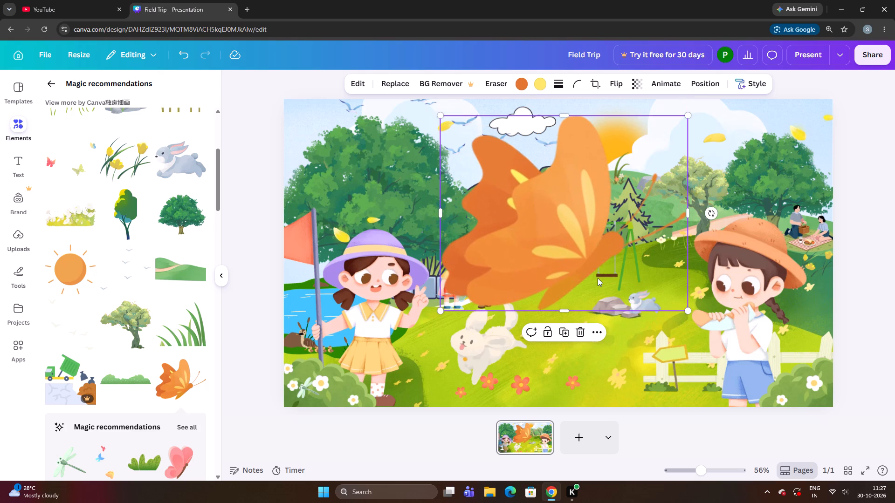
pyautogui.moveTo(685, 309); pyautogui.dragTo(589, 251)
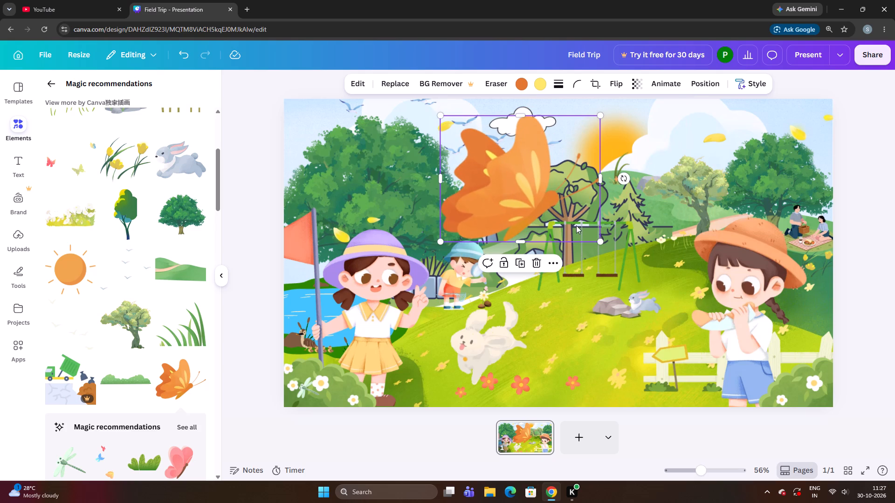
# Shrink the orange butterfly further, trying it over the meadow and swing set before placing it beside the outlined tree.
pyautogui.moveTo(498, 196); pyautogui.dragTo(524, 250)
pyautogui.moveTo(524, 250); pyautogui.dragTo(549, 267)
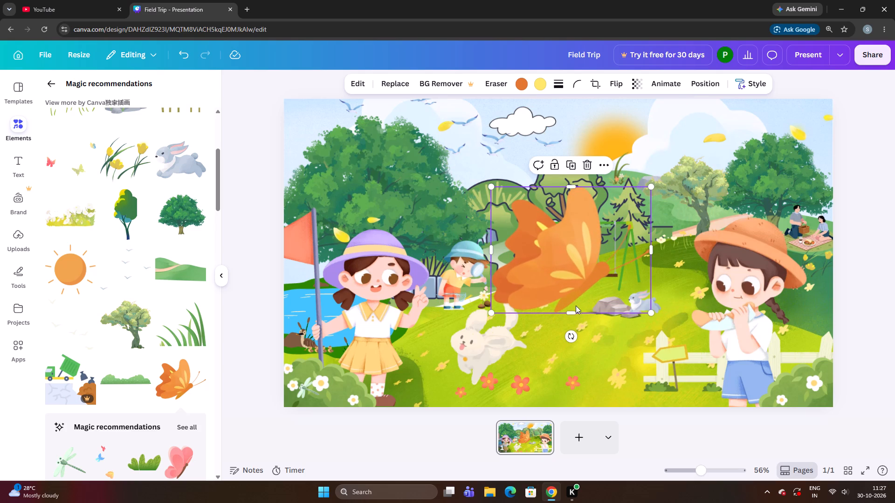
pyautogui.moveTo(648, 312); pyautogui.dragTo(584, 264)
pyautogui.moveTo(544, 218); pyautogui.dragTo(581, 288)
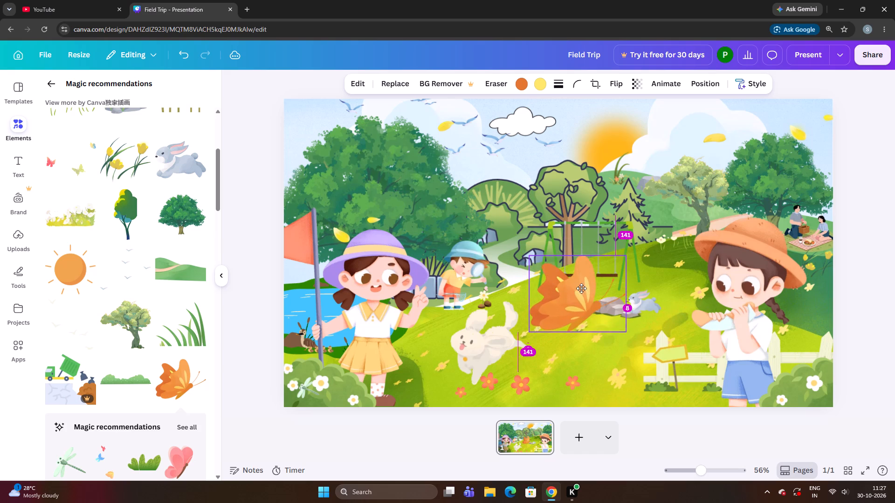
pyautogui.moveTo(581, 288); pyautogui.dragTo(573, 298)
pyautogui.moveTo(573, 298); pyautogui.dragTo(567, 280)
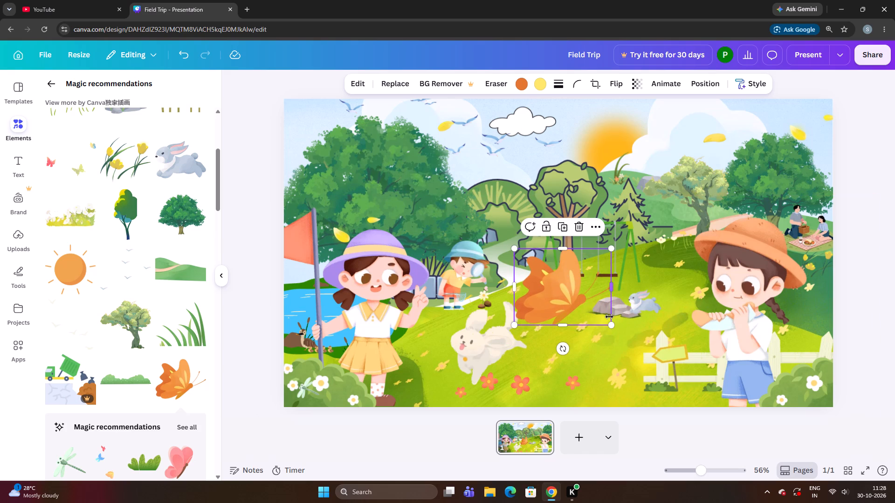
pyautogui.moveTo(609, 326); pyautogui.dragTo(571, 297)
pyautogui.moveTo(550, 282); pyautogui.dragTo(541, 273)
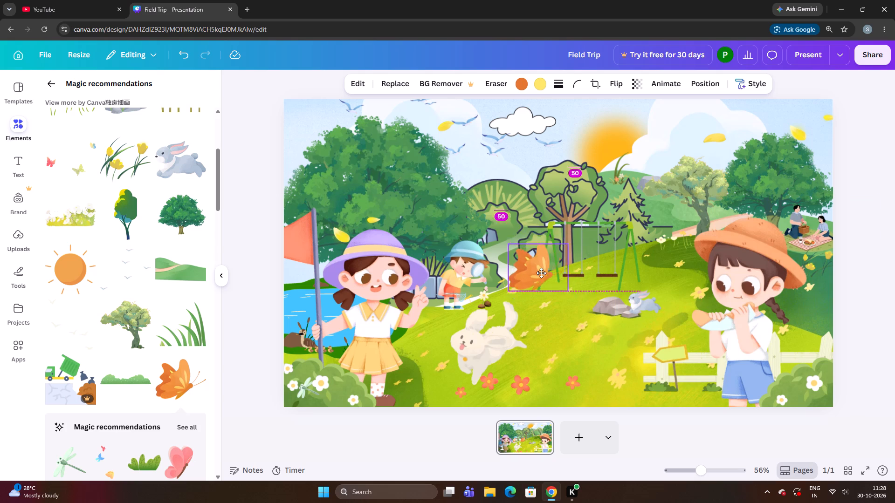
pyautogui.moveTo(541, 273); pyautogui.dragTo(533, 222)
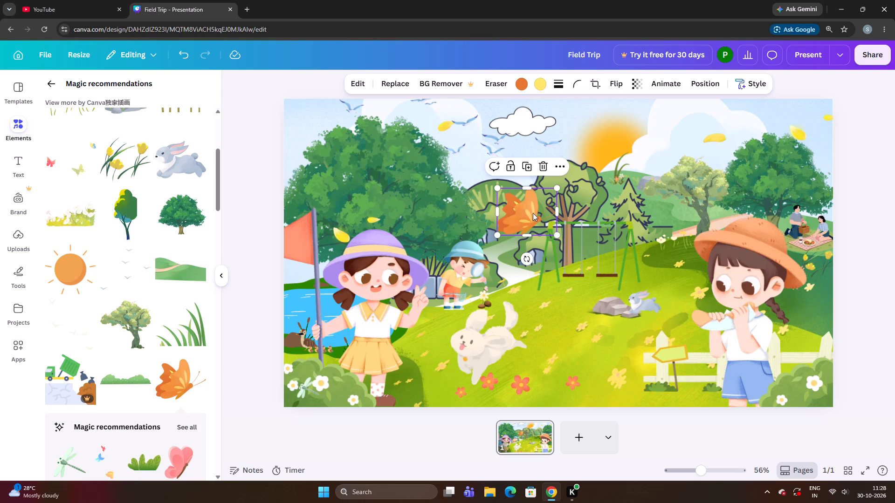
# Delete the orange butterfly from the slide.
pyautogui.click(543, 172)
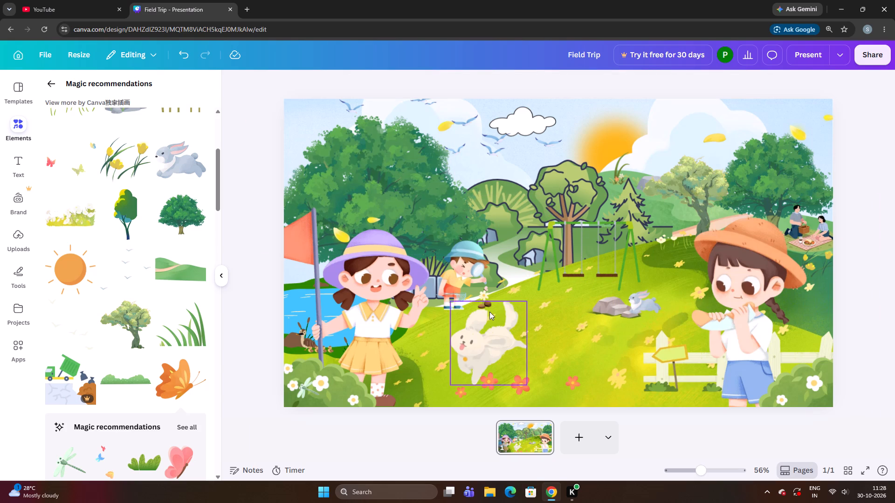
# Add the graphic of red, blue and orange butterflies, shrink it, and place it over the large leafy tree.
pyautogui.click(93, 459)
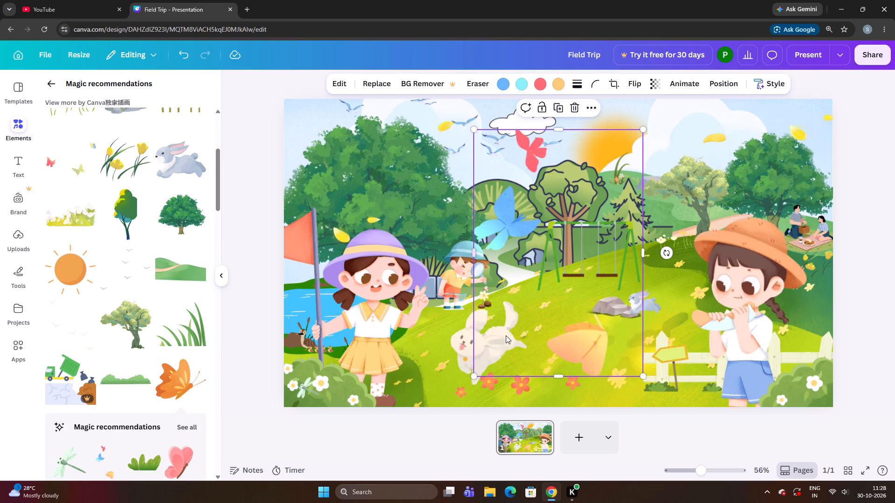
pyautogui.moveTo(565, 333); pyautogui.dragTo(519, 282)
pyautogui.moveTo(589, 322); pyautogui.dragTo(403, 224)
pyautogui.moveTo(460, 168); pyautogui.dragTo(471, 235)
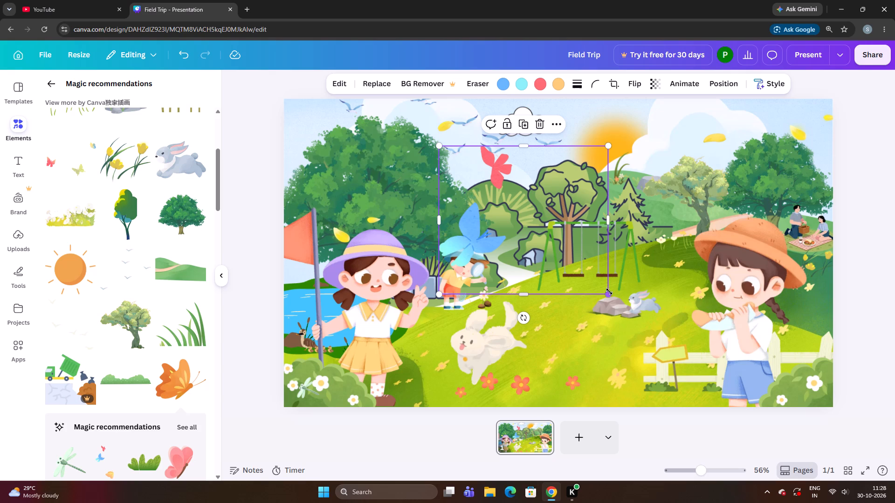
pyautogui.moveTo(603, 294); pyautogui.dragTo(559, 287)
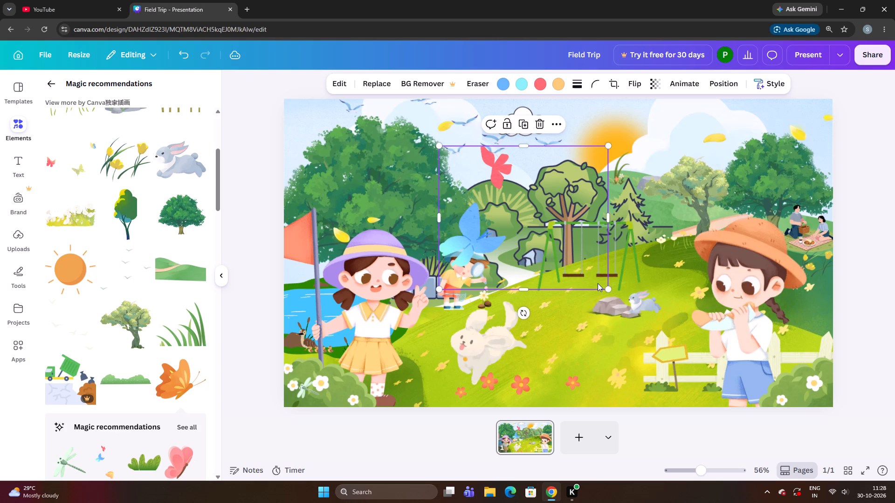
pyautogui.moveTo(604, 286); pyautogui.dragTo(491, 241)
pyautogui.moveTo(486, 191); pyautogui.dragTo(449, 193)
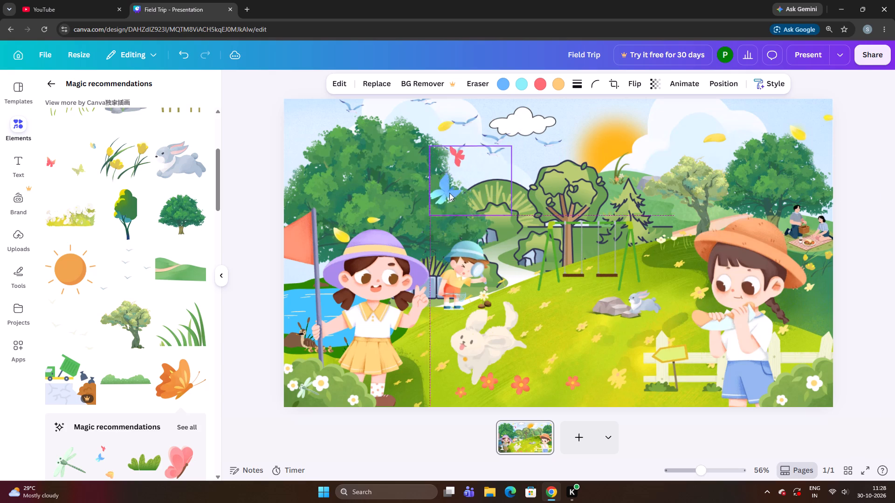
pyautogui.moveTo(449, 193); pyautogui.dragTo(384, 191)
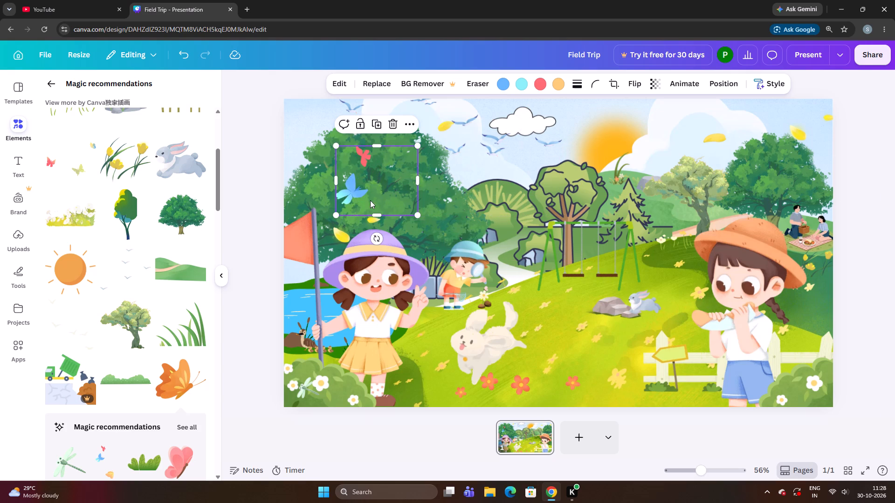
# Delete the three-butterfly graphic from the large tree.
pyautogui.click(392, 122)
# Add the red, blue and orange butterflies graphic again, shrink it, and place it over the large leafy tree.
pyautogui.scroll(-1, 129, 444)
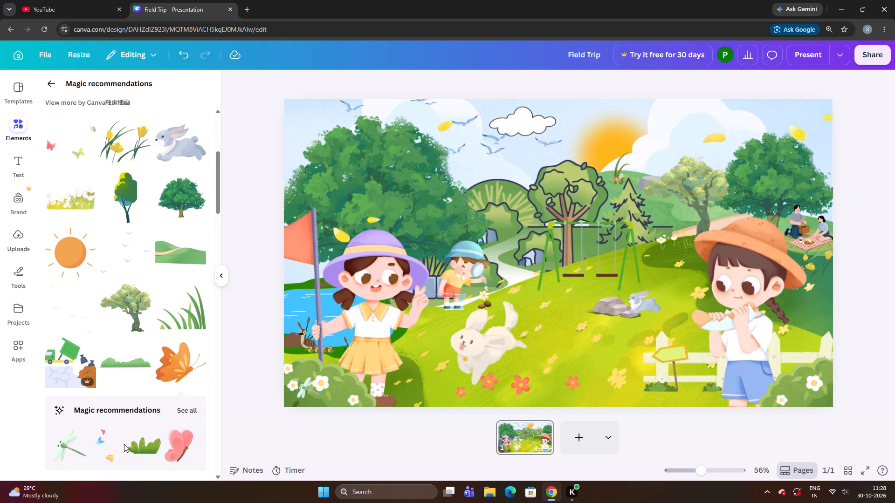
pyautogui.click(108, 404)
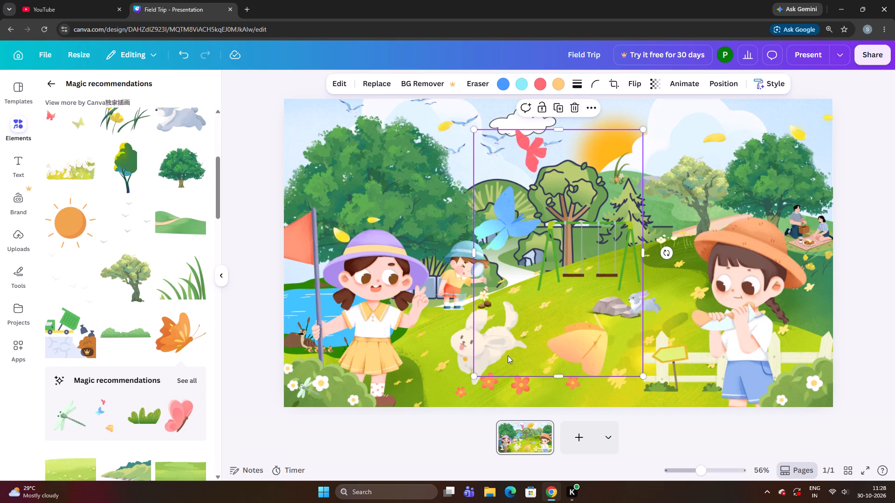
pyautogui.moveTo(642, 377); pyautogui.dragTo(503, 229)
pyautogui.moveTo(505, 175); pyautogui.dragTo(434, 194)
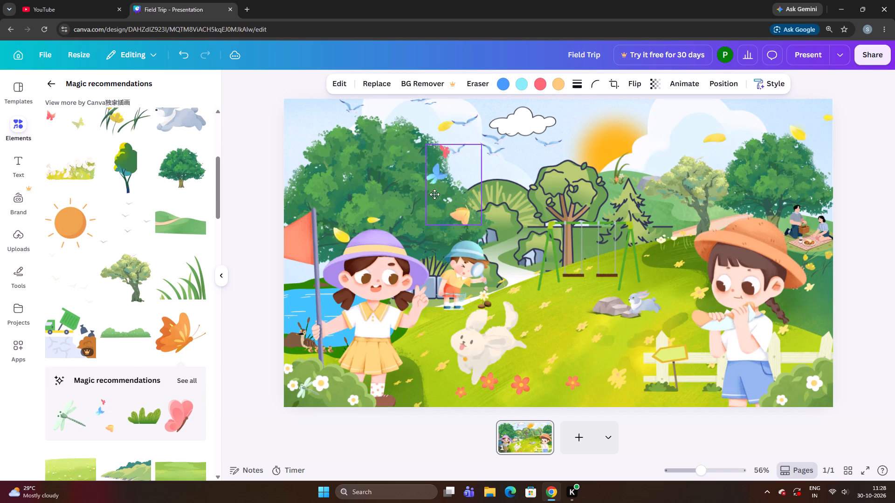
pyautogui.moveTo(434, 194); pyautogui.dragTo(361, 177)
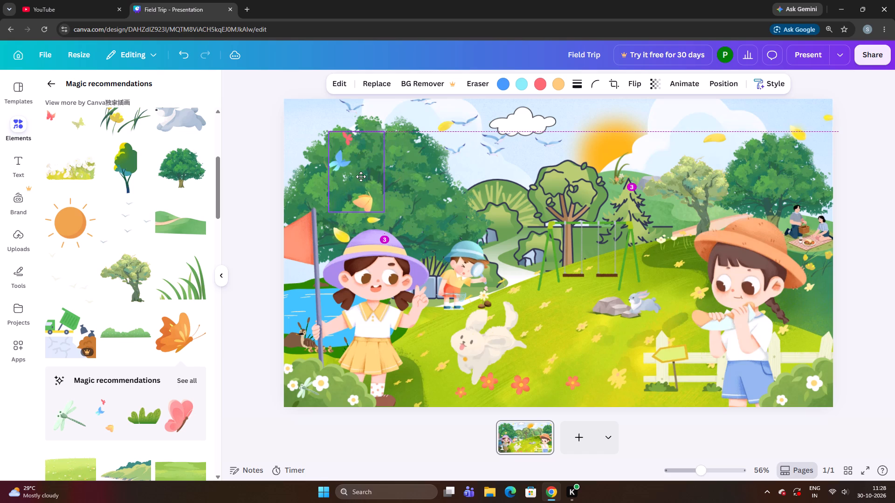
pyautogui.moveTo(361, 177); pyautogui.dragTo(360, 177)
pyautogui.moveTo(385, 211); pyautogui.dragTo(372, 200)
pyautogui.moveTo(353, 177); pyautogui.dragTo(361, 177)
# Nudge the three-butterfly graphic in small increments rightward and slightly down within the large leafy tree's canopy.
pyautogui.press('Right')
pyautogui.press('Right')
pyautogui.press('Right')
pyautogui.press('Right')
pyautogui.press('Right')
pyautogui.press('Right')
pyautogui.press('Right')
pyautogui.press('Right')
pyautogui.press('Right')
pyautogui.press('Right')
pyautogui.press('Right')
pyautogui.press('Right')
pyautogui.press('Right')
pyautogui.press('Right')
pyautogui.press('Right')
pyautogui.press('Right')
pyautogui.press('Right')
pyautogui.press('Right')
pyautogui.press('Right')
pyautogui.press('Right')
pyautogui.press('Right')
pyautogui.press('Right')
pyautogui.press('Right')
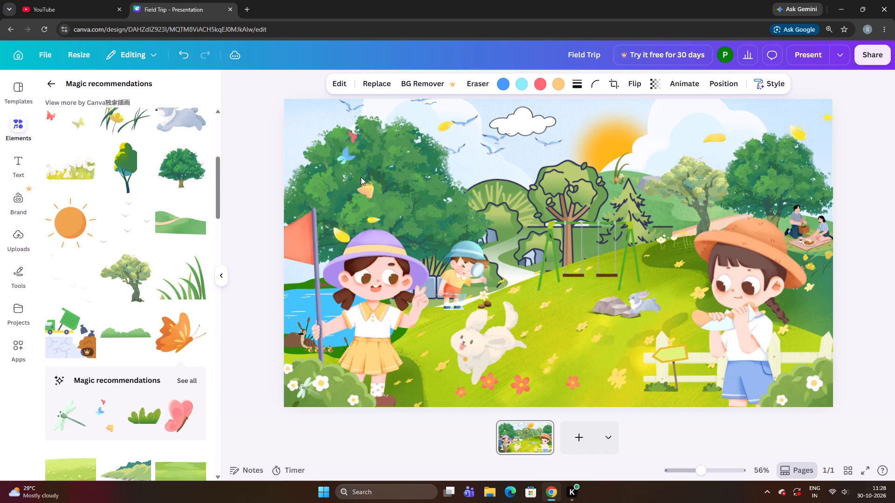
pyautogui.press('Right')
pyautogui.press('Down')
pyautogui.press('Down')
pyautogui.press('Down')
pyautogui.press('Right')
pyautogui.press('Right')
pyautogui.press('Right')
pyautogui.press('Right')
pyautogui.press('Right')
pyautogui.press('Right')
pyautogui.press('Right')
pyautogui.press('Right')
pyautogui.press('Right')
pyautogui.press('Right')
pyautogui.press('Right')
pyautogui.press('Right')
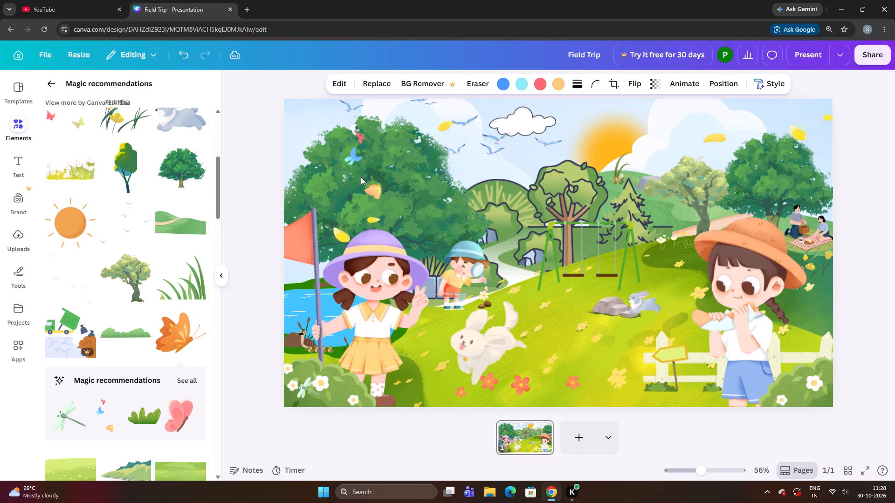
pyautogui.press('Down')
pyautogui.press('Up')
pyautogui.press('Right')
pyautogui.press('Right')
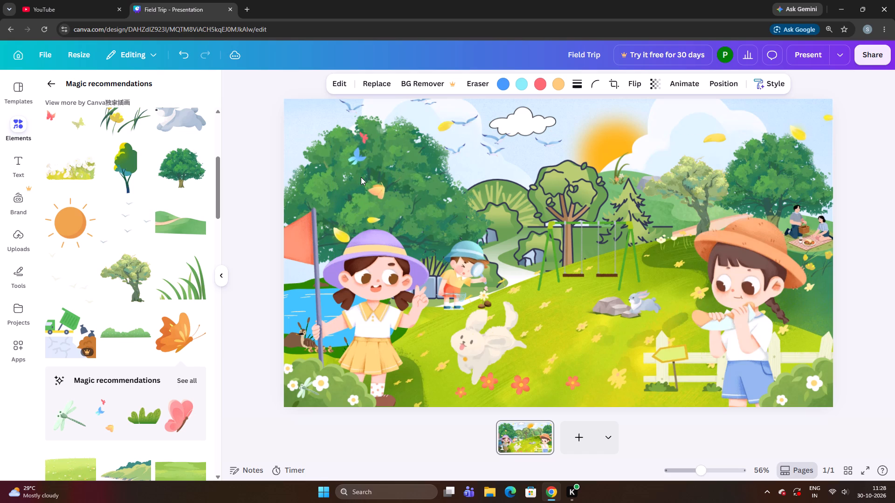
pyautogui.press('Down')
pyautogui.press('Left')
pyautogui.press('Left')
pyautogui.press('Left')
pyautogui.press('Up')
pyautogui.press('Up')
pyautogui.press('Down')
pyautogui.press('Right')
pyautogui.press('Right')
pyautogui.press('Right')
pyautogui.press('Right')
pyautogui.press('Right')
pyautogui.press('Right')
pyautogui.press('Right')
pyautogui.press('Right')
pyautogui.press('Right')
pyautogui.press('Right')
pyautogui.press('Right')
pyautogui.press('Right')
pyautogui.press('Down')
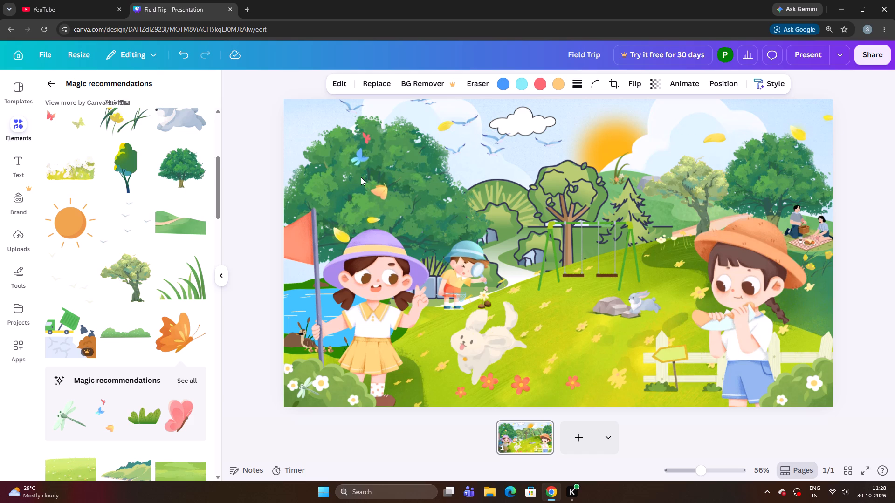
pyautogui.press('Down')
pyautogui.press('Down')
pyautogui.press('Down')
pyautogui.press('Down')
pyautogui.press('Down')
pyautogui.press('Up')
pyautogui.press('Up')
pyautogui.press('Right')
pyautogui.press('Right')
pyautogui.press('Right')
pyautogui.press('Right')
pyautogui.press('Down')
pyautogui.press('Right')
pyautogui.press('Right')
pyautogui.press('Right')
pyautogui.press('Down')
pyautogui.press('Down')
pyautogui.press('Down')
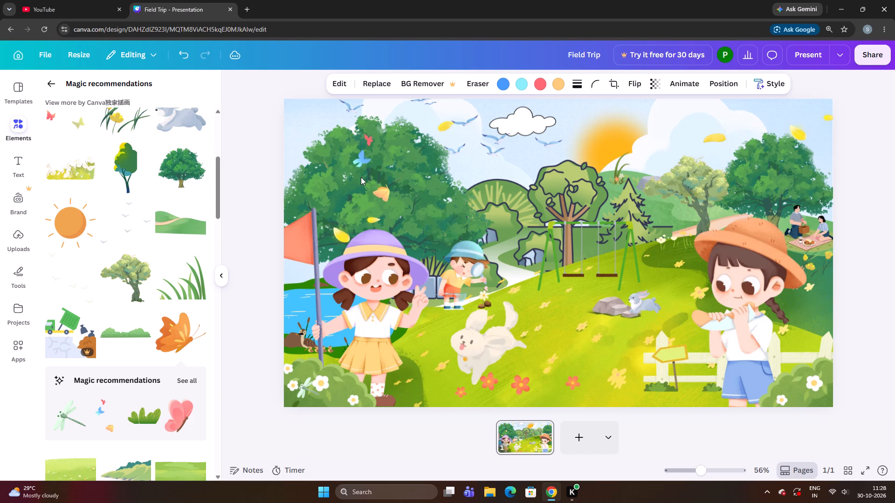
pyautogui.press('Down')
pyautogui.press('Left')
pyautogui.press('Down')
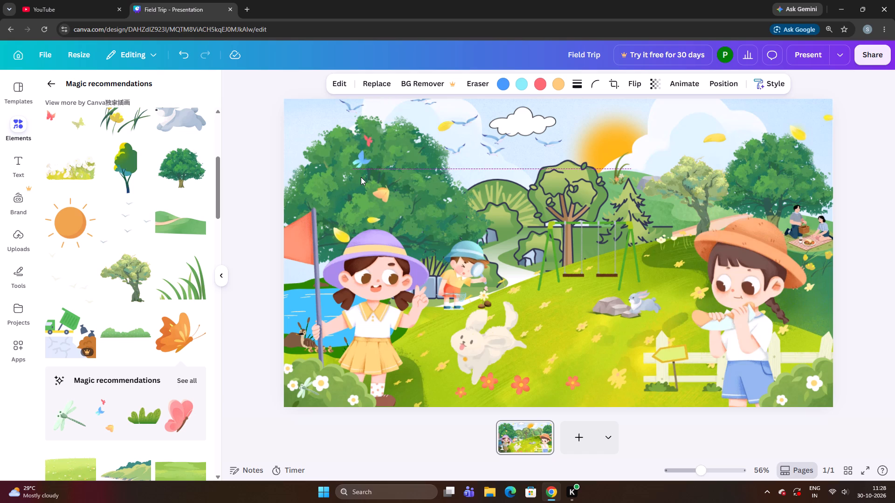
pyautogui.press('Down')
pyautogui.press('Down')
pyautogui.press('Down')
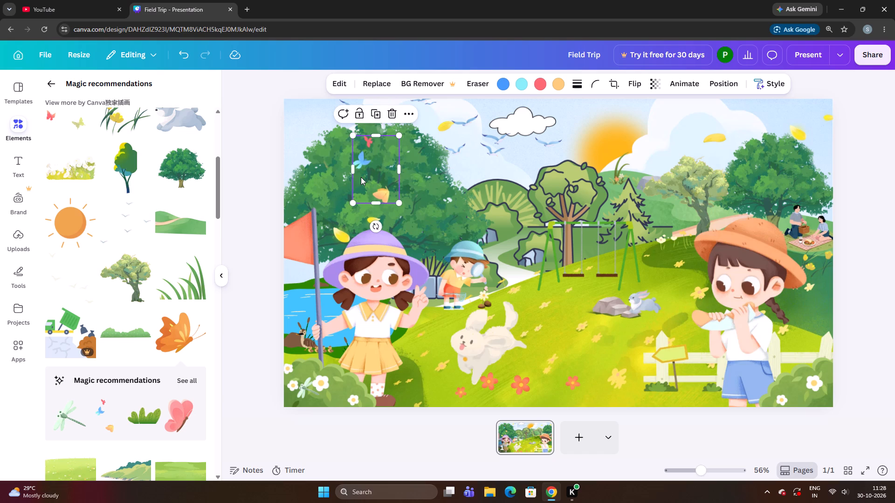
pyautogui.press('Down')
pyautogui.press('Down')
pyautogui.press('Down')
pyautogui.press('Down')
pyautogui.press('Down')
pyautogui.press('Right')
pyautogui.press('Right')
pyautogui.press('Down')
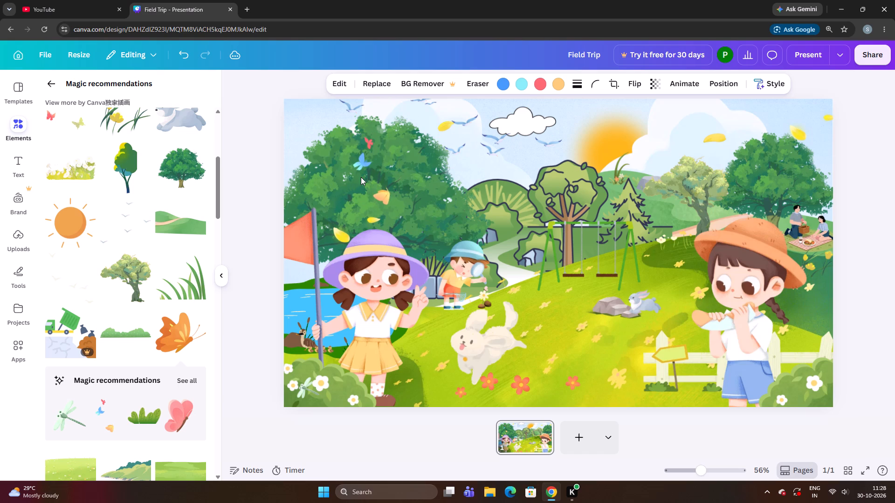
pyautogui.press('Up')
pyautogui.press('Left')
pyautogui.press('Left')
pyautogui.press('Left')
pyautogui.press('Left')
pyautogui.press('Left')
pyautogui.press('Down')
pyautogui.press('Down')
pyautogui.press('Right')
pyautogui.press('Right')
pyautogui.press('Up')
pyautogui.press('Left')
pyautogui.press('Down')
pyautogui.press('Down')
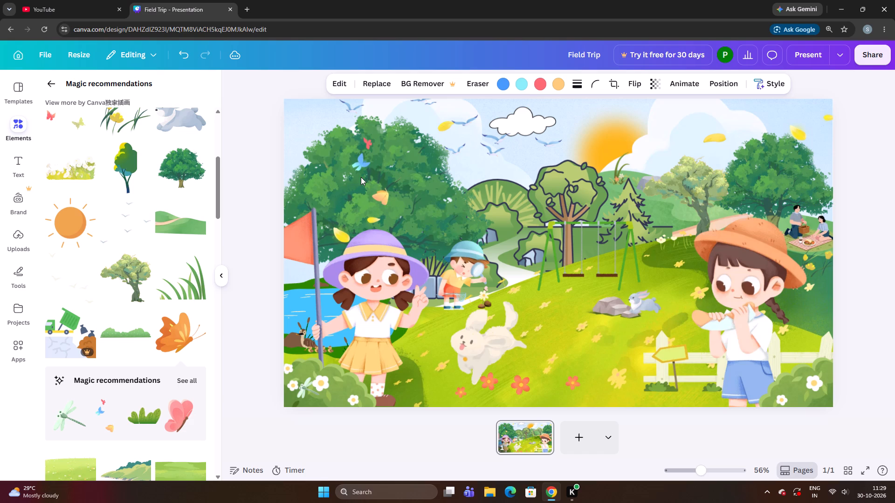
pyautogui.press('Down')
pyautogui.press('Left')
pyautogui.press('Left')
pyautogui.press('Left')
pyautogui.press('Left')
pyautogui.press('Up')
pyautogui.press('Left')
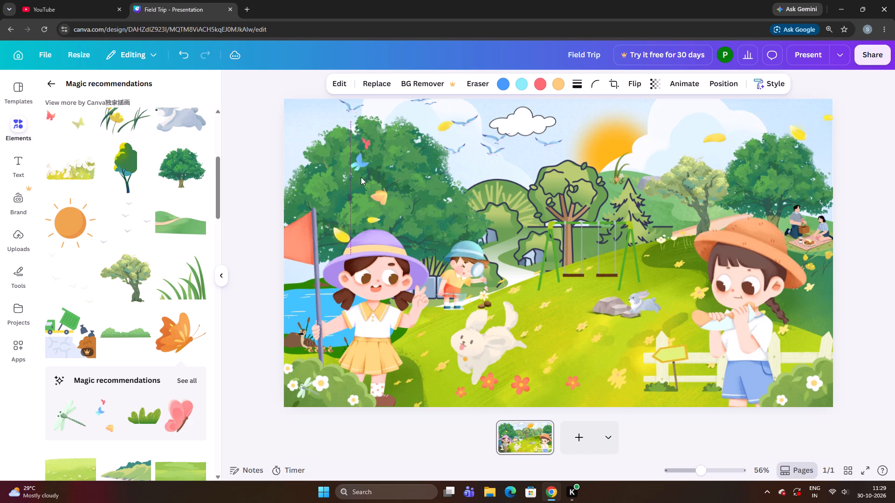
pyautogui.press('Left')
pyautogui.press('Left')
# Add the graphic of pink, yellow and blue flowers on leafy stems and shrink it to a small bunch.
pyautogui.scroll(-3, 74, 323)
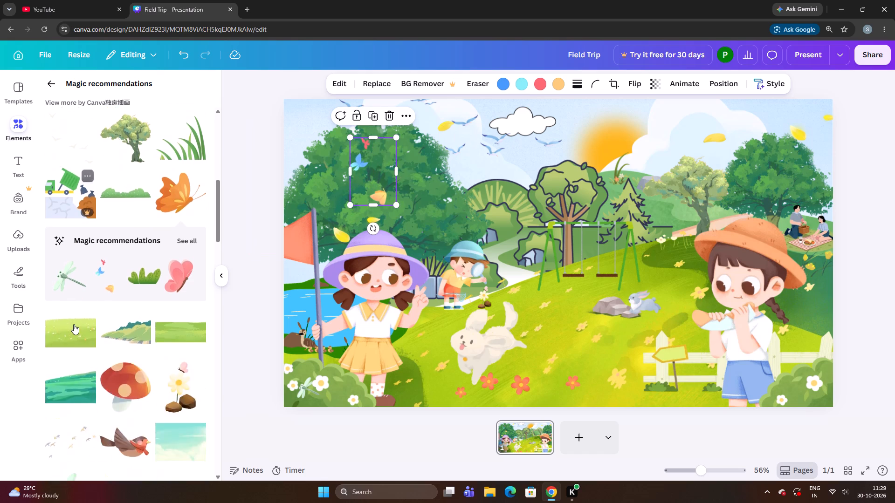
pyautogui.scroll(-5, 96, 325)
pyautogui.scroll(-5, 77, 284)
pyautogui.scroll(4, 77, 284)
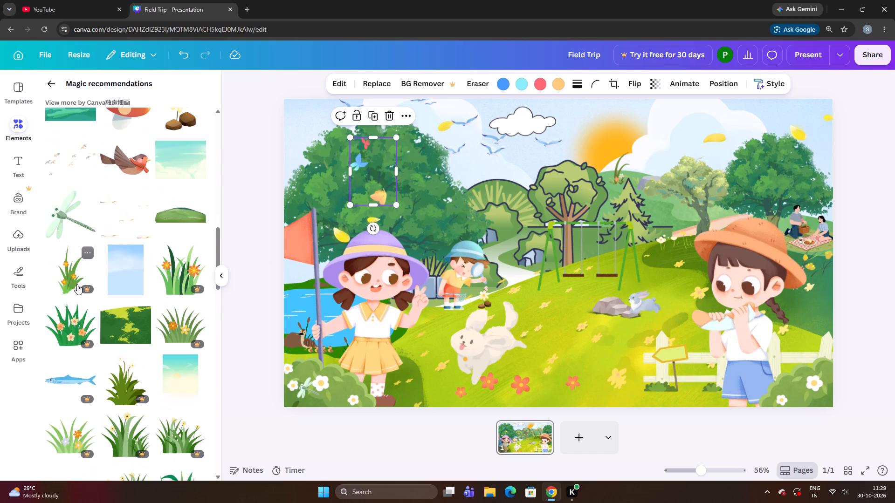
pyautogui.scroll(-9, 77, 284)
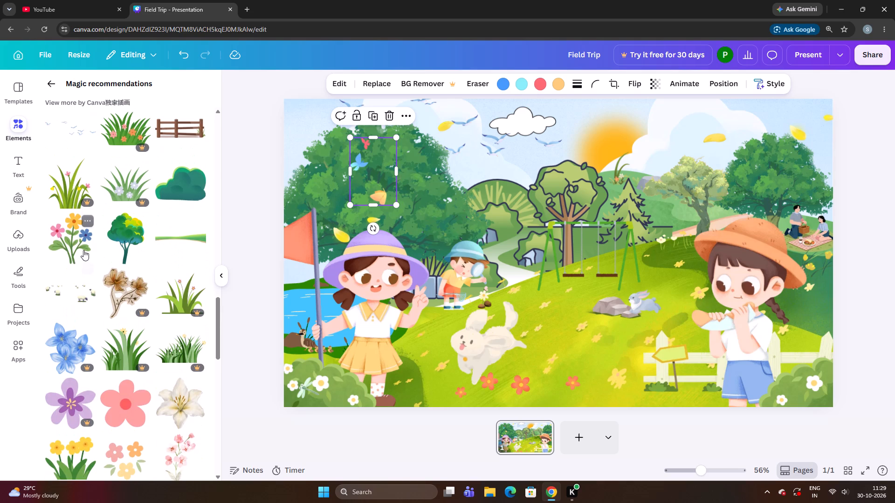
pyautogui.click(68, 258)
pyautogui.moveTo(533, 254); pyautogui.dragTo(543, 278)
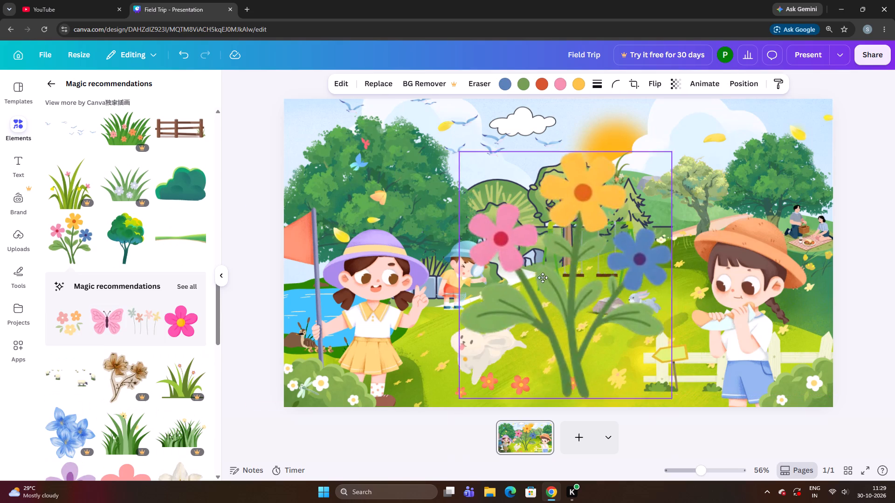
pyautogui.moveTo(543, 278); pyautogui.dragTo(490, 251)
pyautogui.moveTo(619, 371); pyautogui.dragTo(616, 369)
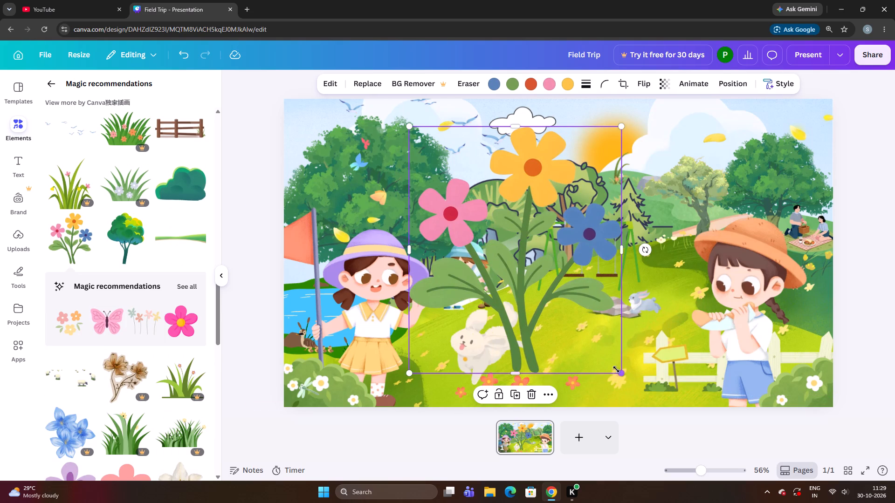
pyautogui.moveTo(616, 369); pyautogui.dragTo(451, 172)
pyautogui.moveTo(427, 155); pyautogui.dragTo(336, 308)
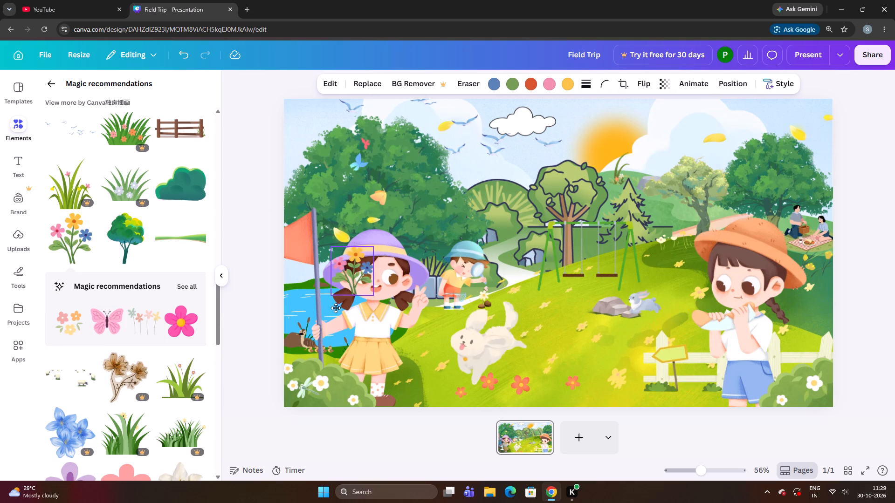
# Move the flower bunch across the meadow to the hillside between the pine and the pale-leaved tree, shrinking it further.
pyautogui.moveTo(336, 308); pyautogui.dragTo(601, 359)
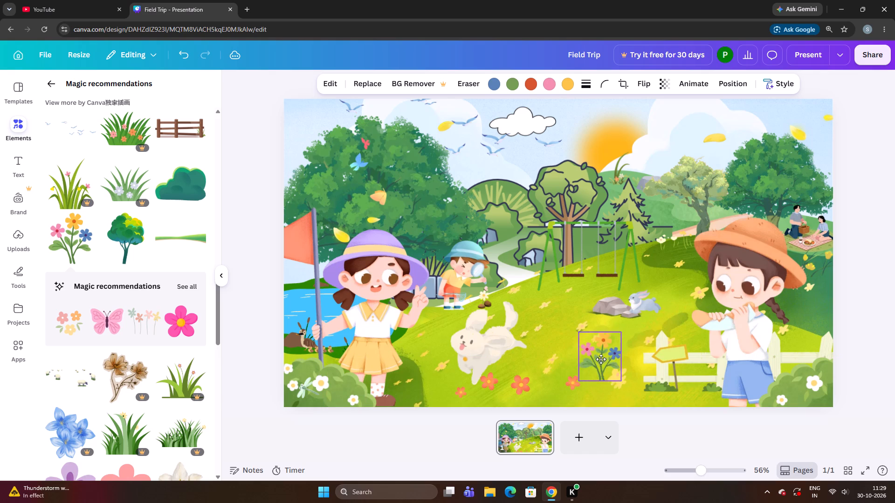
pyautogui.moveTo(601, 359); pyautogui.dragTo(672, 231)
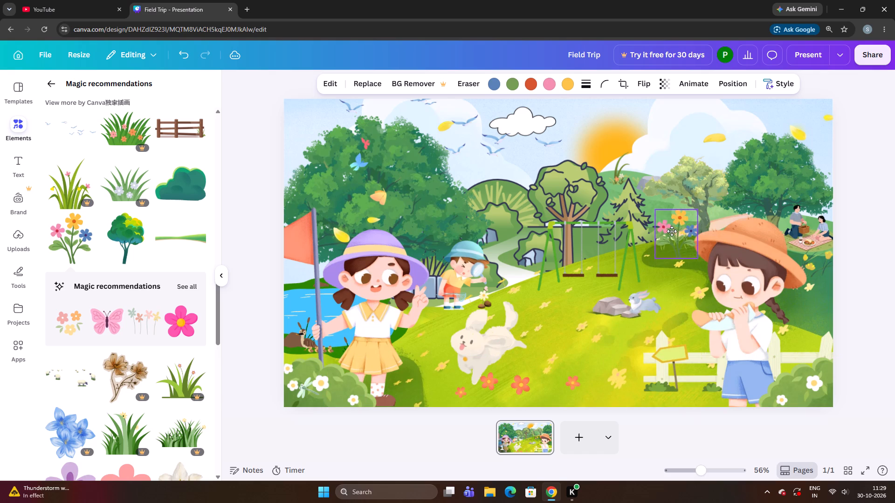
pyautogui.moveTo(672, 231); pyautogui.dragTo(676, 207)
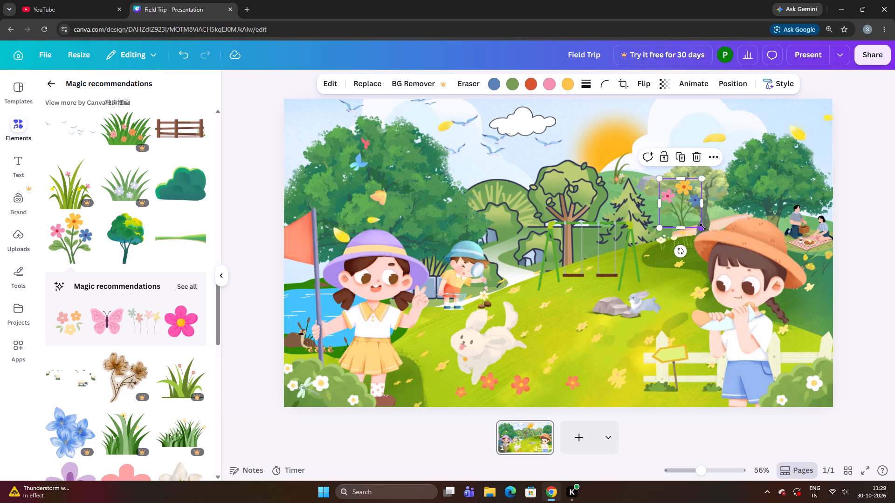
pyautogui.moveTo(703, 227); pyautogui.dragTo(671, 212)
pyautogui.moveTo(671, 192); pyautogui.dragTo(676, 212)
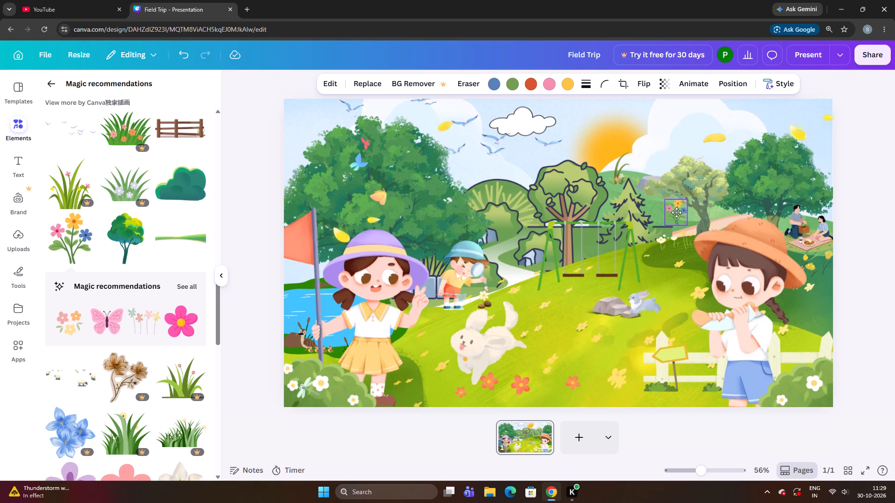
pyautogui.moveTo(676, 212); pyautogui.dragTo(669, 213)
# Send the small flower bunch backward twice in the layer order, shifting it slightly down between the two commands.
pyautogui.rightClick(669, 213)
pyautogui.click(718, 231)
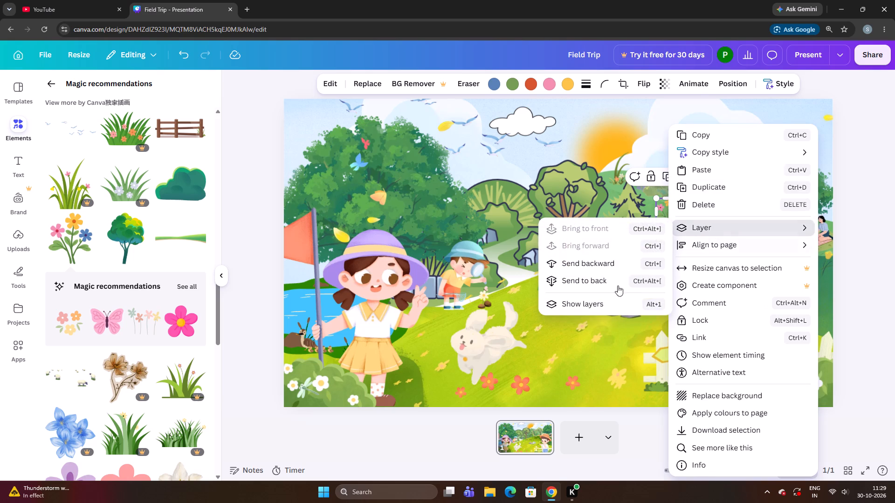
pyautogui.click(603, 265)
pyautogui.click(238, 254)
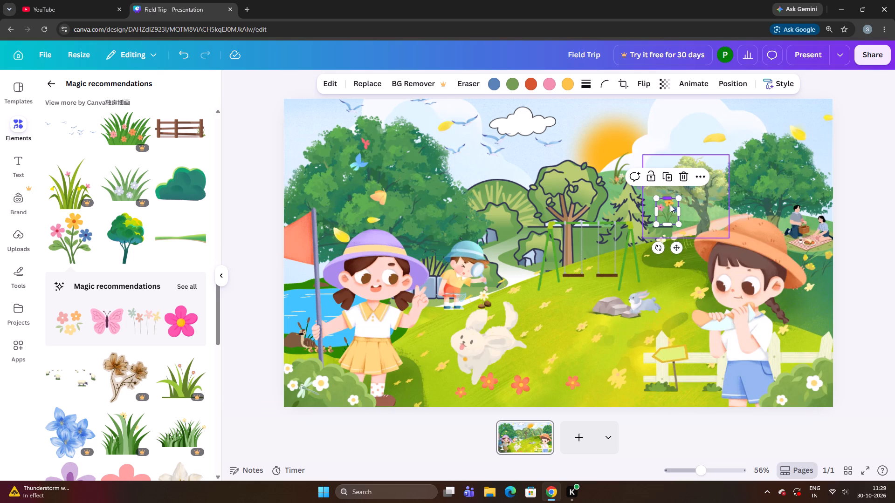
pyautogui.click(670, 205)
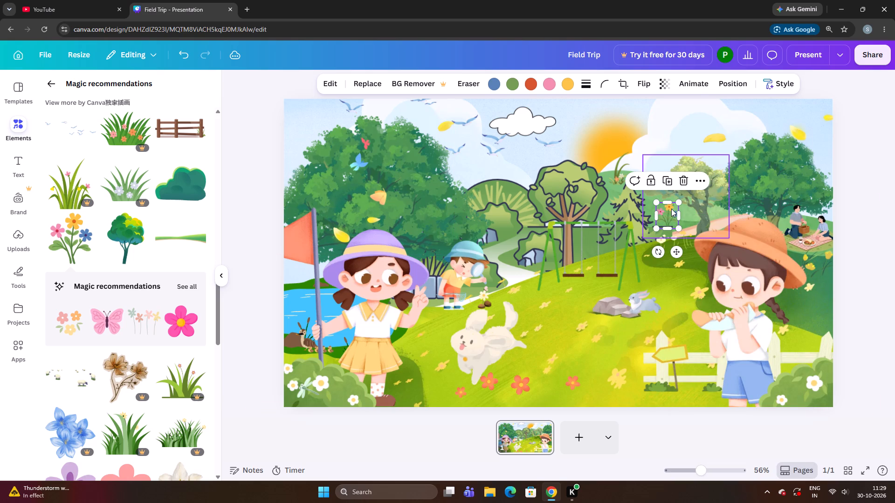
pyautogui.rightClick(671, 211)
pyautogui.click(717, 224)
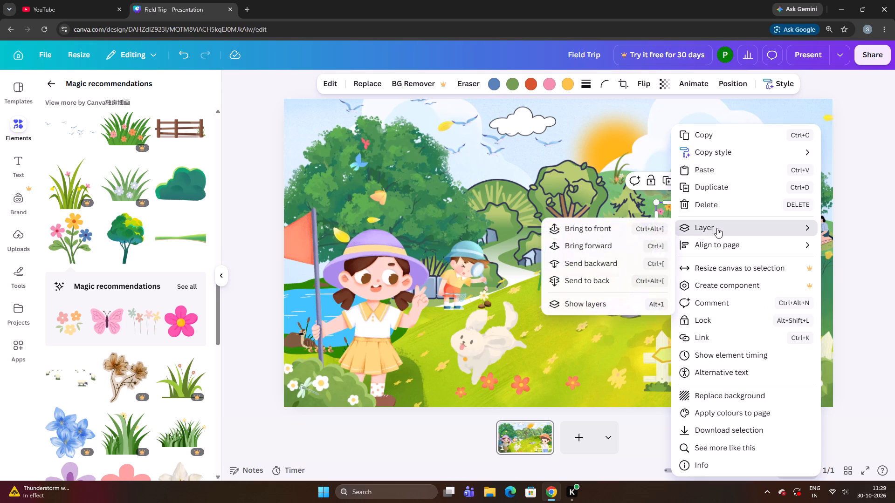
pyautogui.click(600, 258)
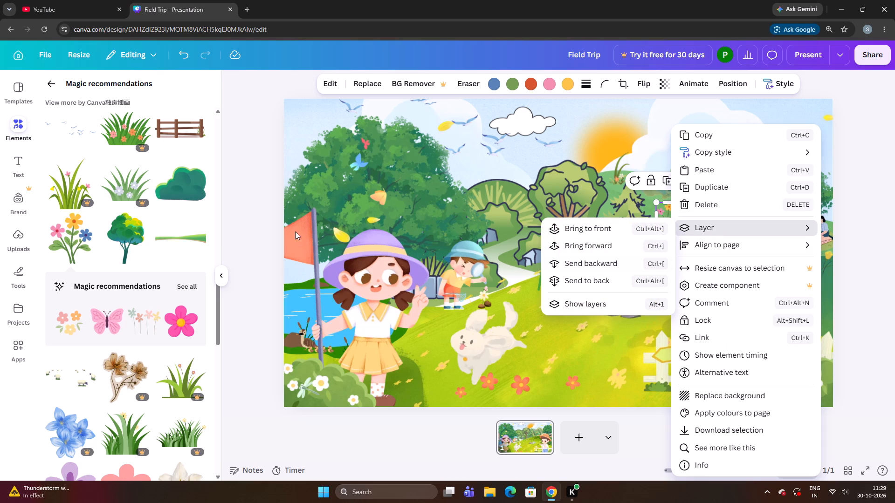
pyautogui.click(261, 238)
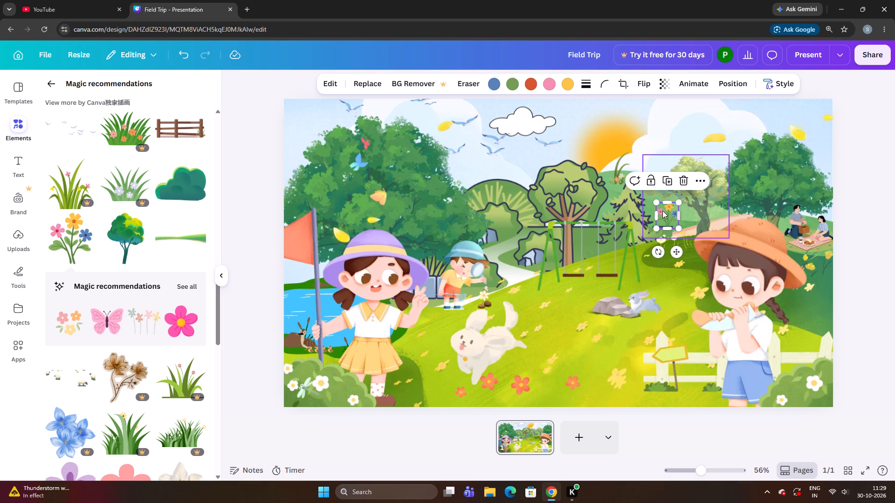
# Reposition the small flower bunch on the hillside closer to the outlined pine tree.
pyautogui.moveTo(662, 211); pyautogui.dragTo(668, 208)
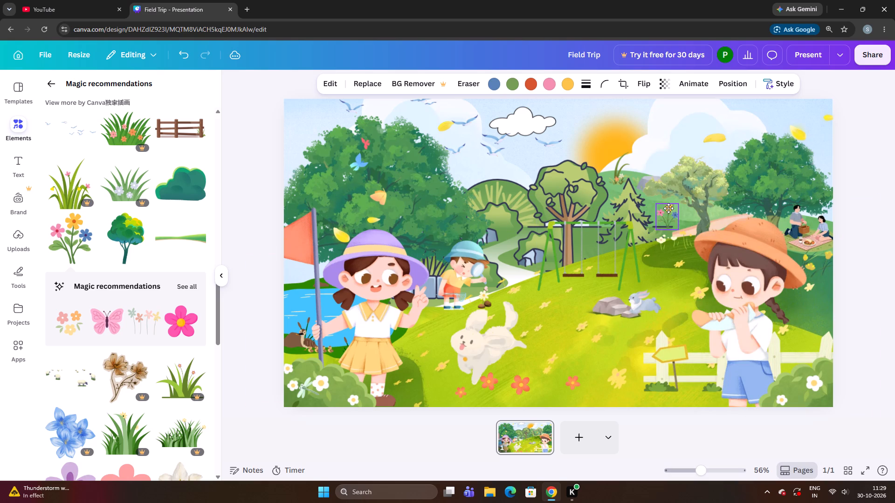
pyautogui.moveTo(668, 208); pyautogui.dragTo(658, 213)
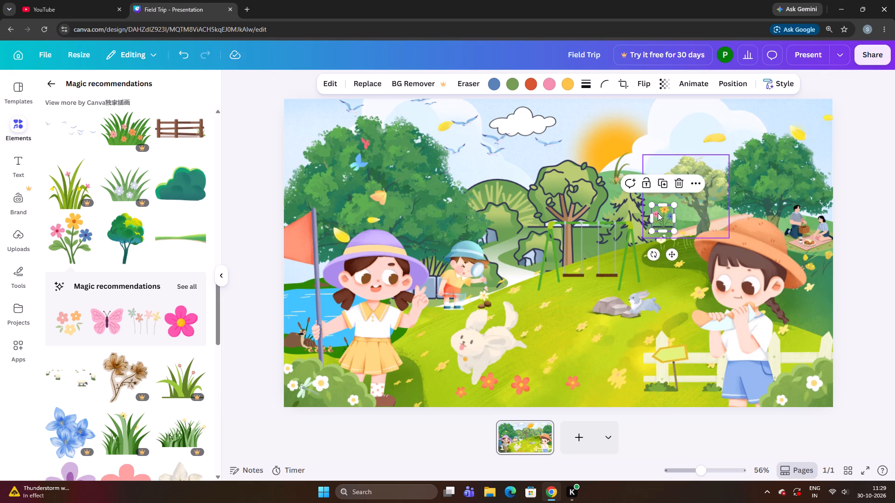
# Send the small flower bunch on the hillside backward one level in the layer order.
pyautogui.rightClick(658, 213)
pyautogui.click(723, 228)
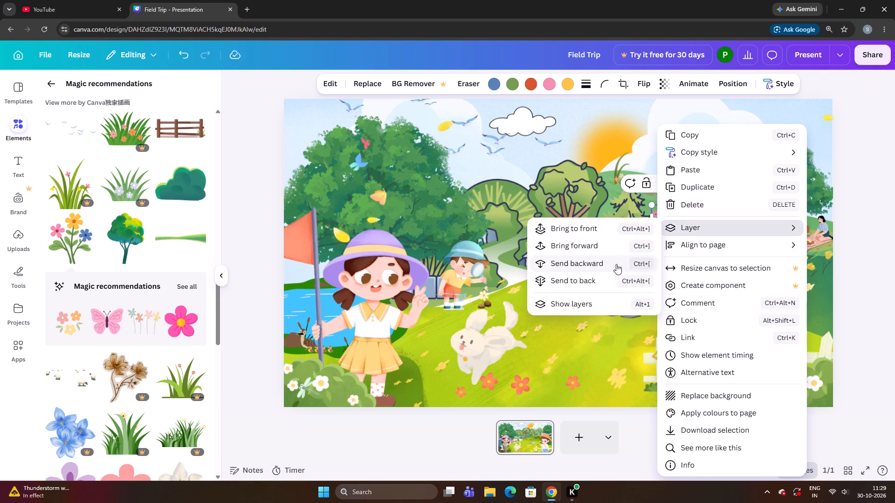
pyautogui.click(598, 264)
pyautogui.click(256, 187)
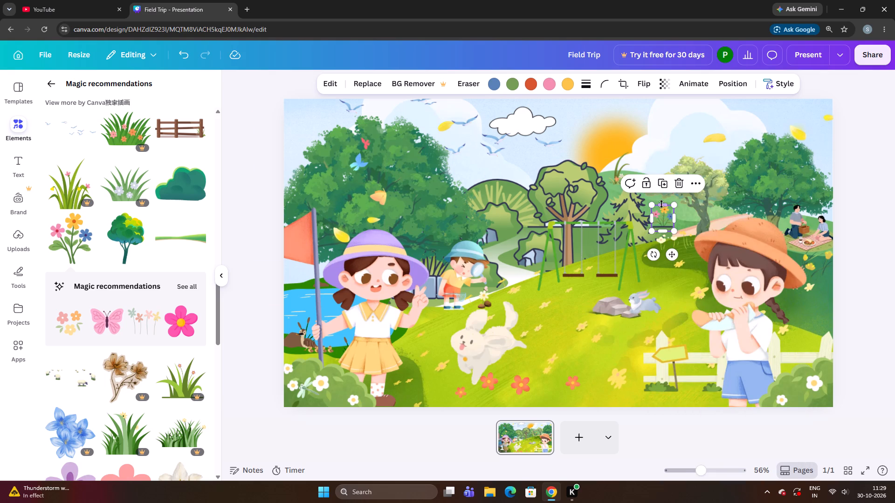
# Shift the flower bunch slightly up the hillside beside the outlined pine and shrink it further.
pyautogui.moveTo(661, 215); pyautogui.dragTo(662, 210)
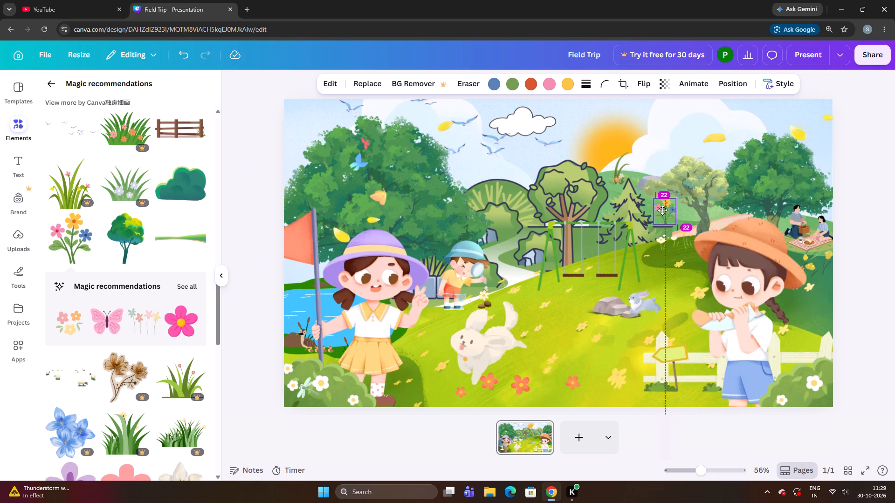
pyautogui.moveTo(662, 210); pyautogui.dragTo(662, 211)
pyautogui.moveTo(674, 227); pyautogui.dragTo(677, 232)
pyautogui.click(664, 218)
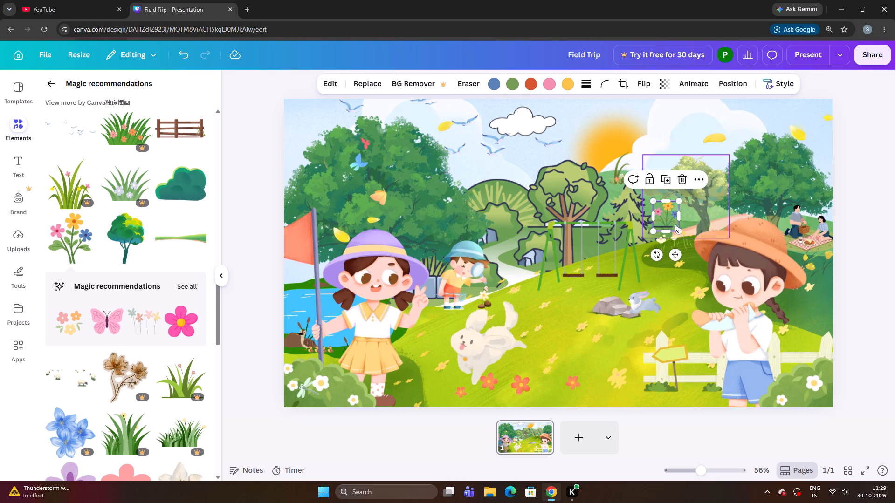
pyautogui.moveTo(681, 231); pyautogui.dragTo(668, 224)
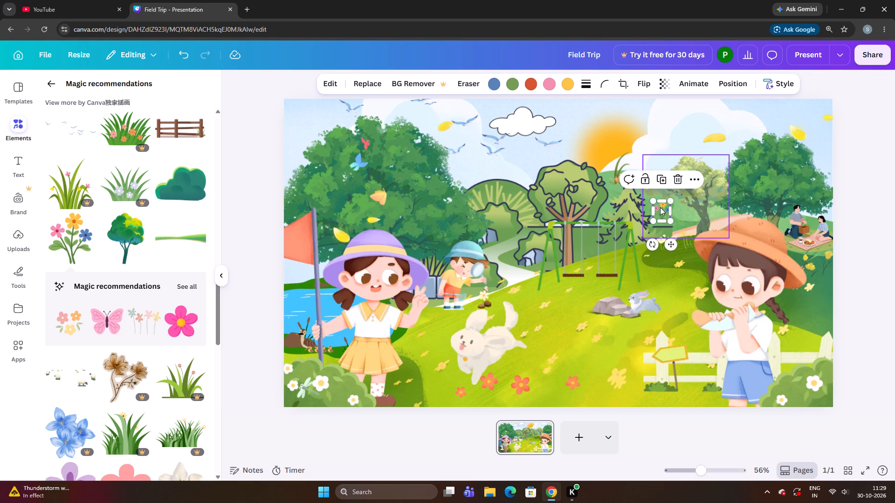
# Nudge the tiny flower bunch slightly down and to the right between the pine and the pale-leaved tree.
pyautogui.click(660, 207)
pyautogui.press('Down')
pyautogui.press('Down')
pyautogui.press('Down')
pyautogui.press('Down')
pyautogui.press('Down')
pyautogui.press('Down')
pyautogui.press('Down')
pyautogui.press('Down')
pyautogui.press('Down')
pyautogui.press('Down')
pyautogui.press('Down')
pyautogui.press('Down')
pyautogui.press('Down')
pyautogui.press('Down')
pyautogui.press('Down')
pyautogui.press('Down')
pyautogui.press('Down')
pyautogui.press('Down')
pyautogui.press('Down')
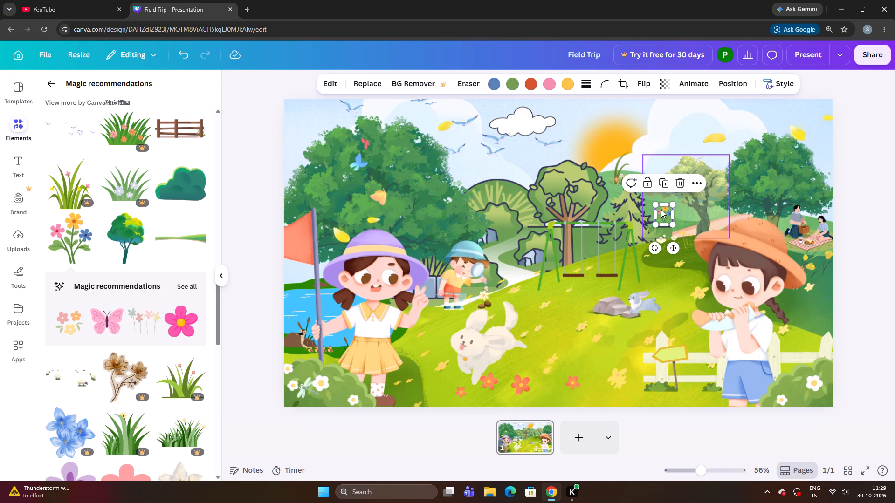
pyautogui.press('Down')
pyautogui.press('Down')
pyautogui.press('Down')
pyautogui.press('Right')
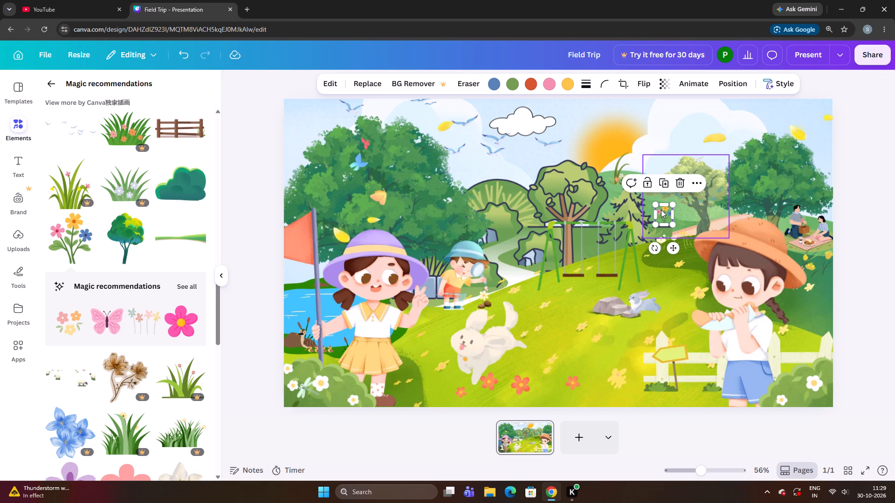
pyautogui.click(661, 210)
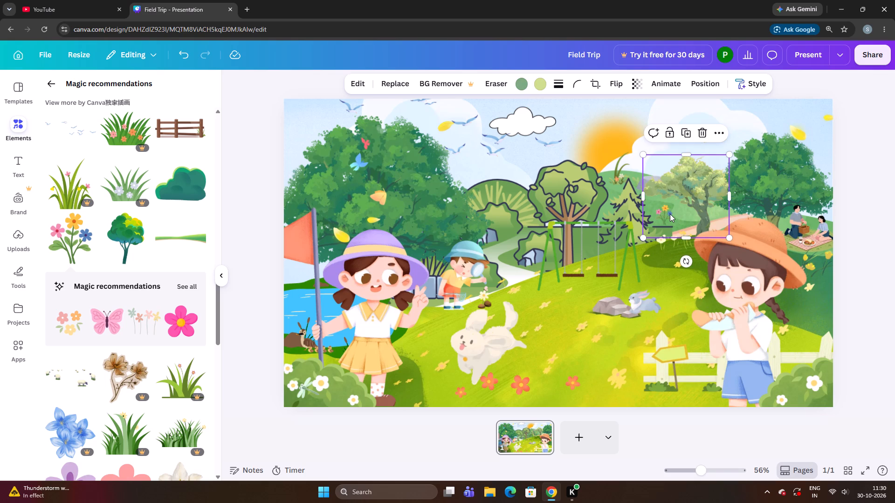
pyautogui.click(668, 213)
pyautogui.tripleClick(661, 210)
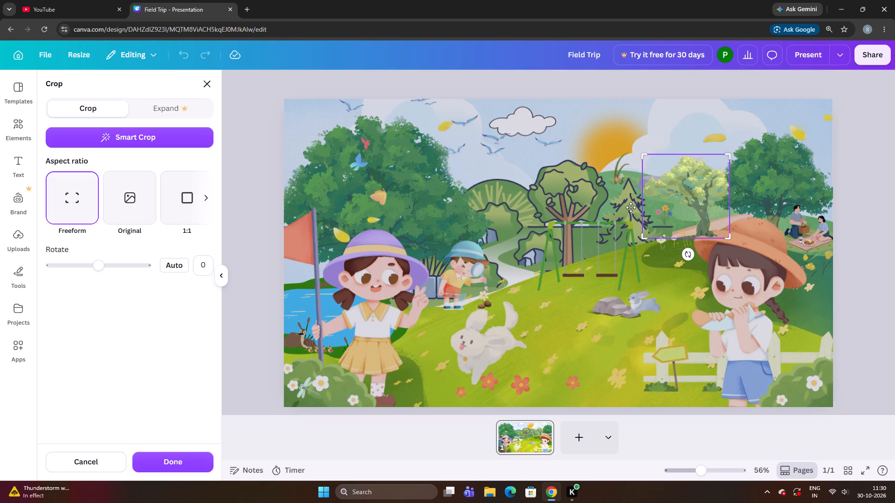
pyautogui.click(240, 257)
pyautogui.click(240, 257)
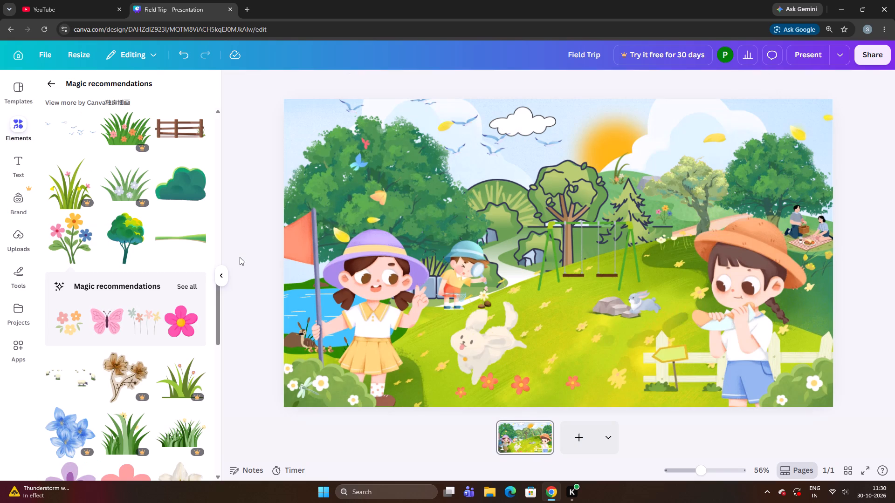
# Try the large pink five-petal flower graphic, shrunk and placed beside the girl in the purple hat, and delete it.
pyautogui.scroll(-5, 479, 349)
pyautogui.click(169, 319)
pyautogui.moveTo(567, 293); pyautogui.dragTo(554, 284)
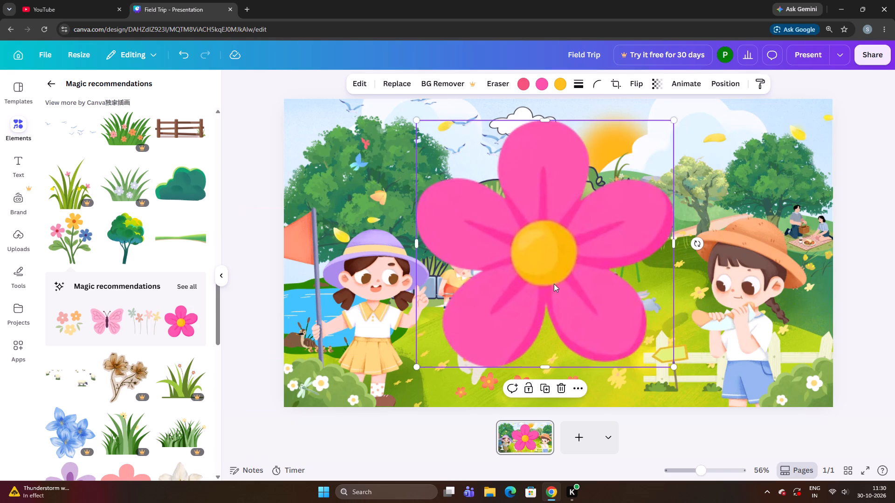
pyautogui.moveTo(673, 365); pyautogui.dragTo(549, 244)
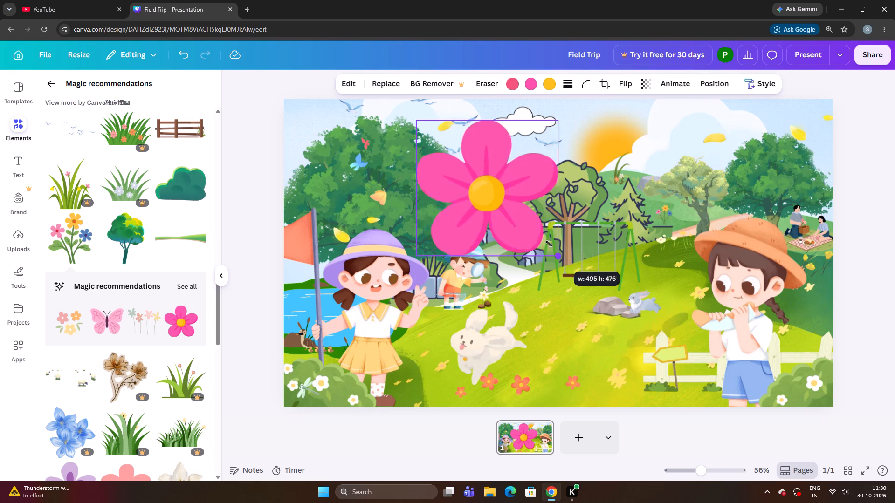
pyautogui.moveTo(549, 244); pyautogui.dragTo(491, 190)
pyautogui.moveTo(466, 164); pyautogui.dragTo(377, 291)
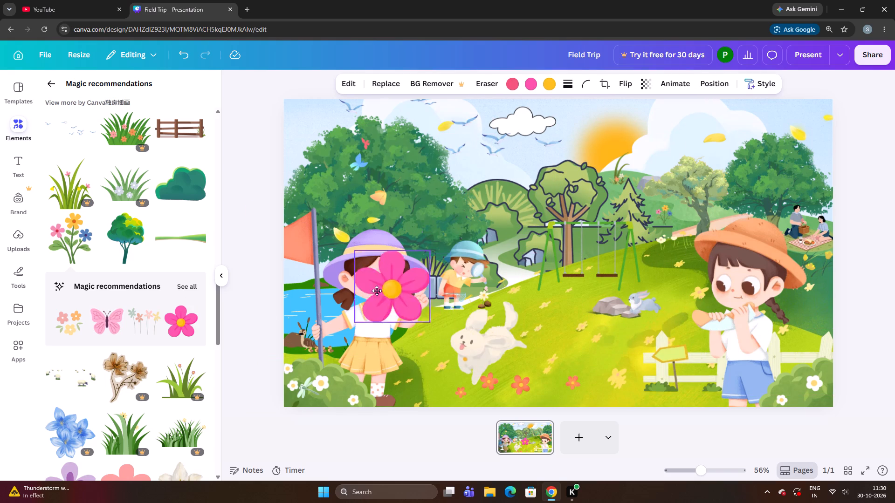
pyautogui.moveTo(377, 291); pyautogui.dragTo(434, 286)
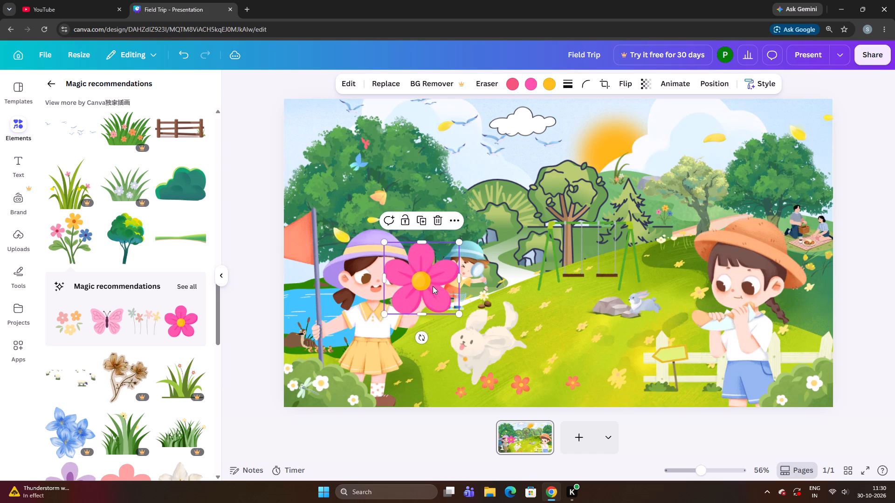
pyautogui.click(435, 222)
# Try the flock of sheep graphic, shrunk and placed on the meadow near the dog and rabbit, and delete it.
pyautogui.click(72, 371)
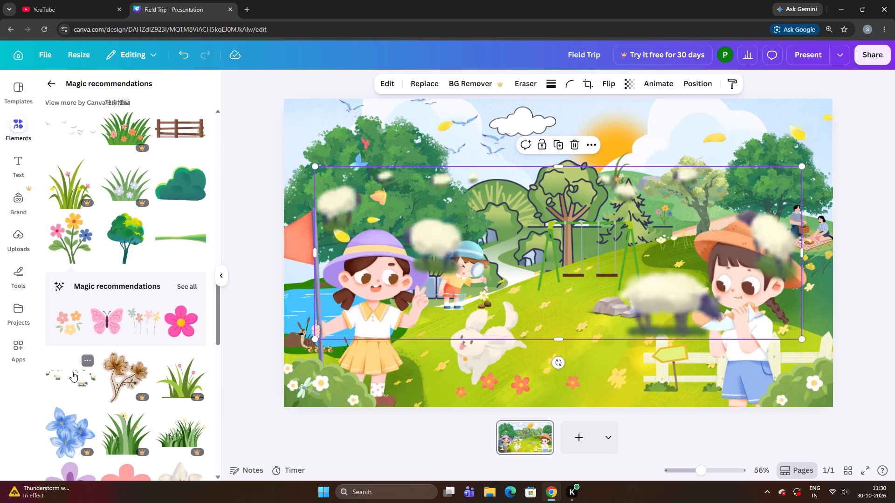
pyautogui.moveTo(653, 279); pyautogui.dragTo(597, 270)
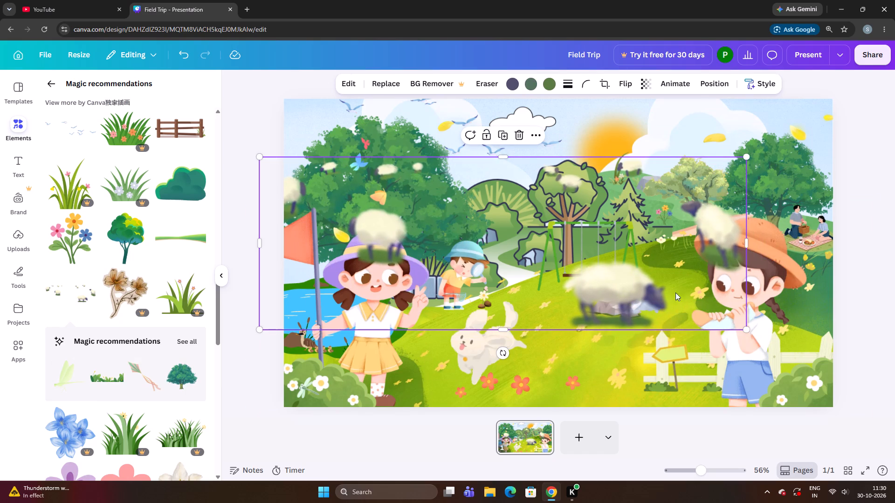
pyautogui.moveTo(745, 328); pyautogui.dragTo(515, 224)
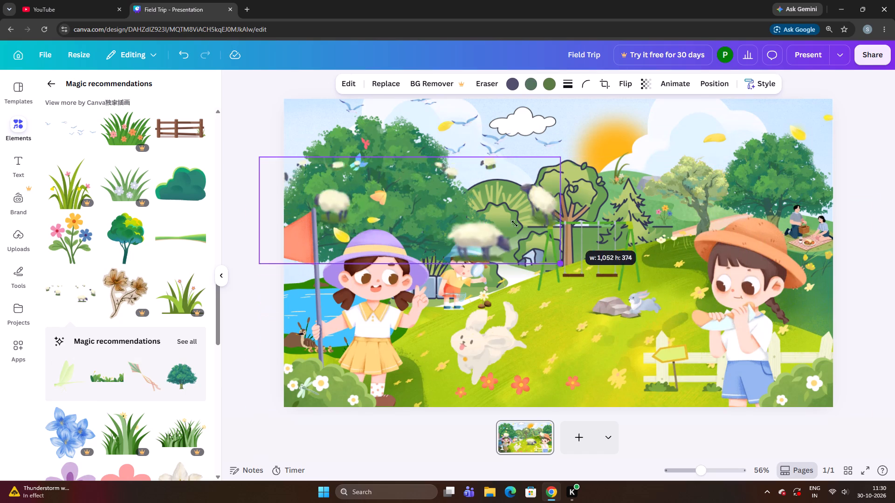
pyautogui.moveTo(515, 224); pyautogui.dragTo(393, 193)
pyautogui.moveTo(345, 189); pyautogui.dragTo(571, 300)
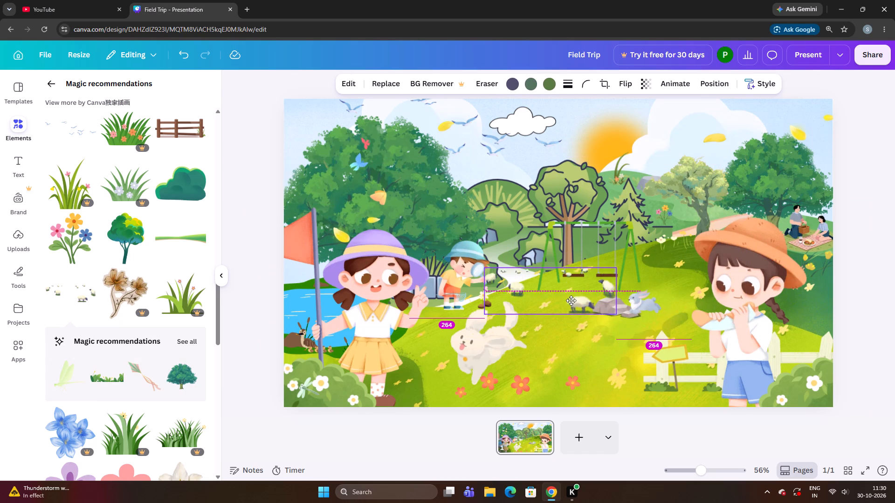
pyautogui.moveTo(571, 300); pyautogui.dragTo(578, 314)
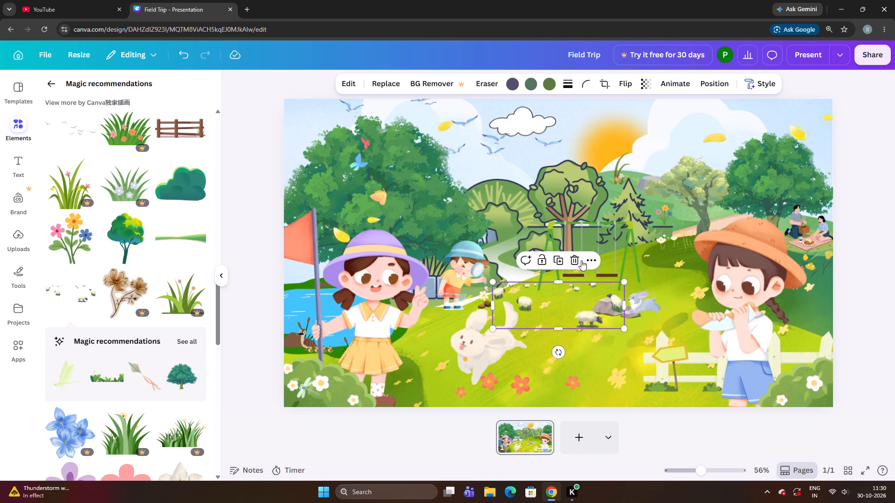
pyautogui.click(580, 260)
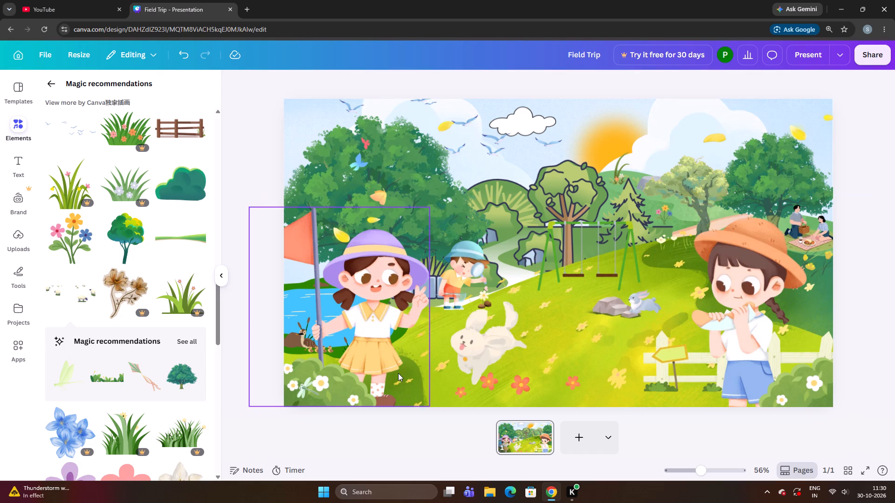
# Add the pink and green kite graphic and shrink it to a small kite in the sky near the sun.
pyautogui.scroll(-1, 234, 379)
pyautogui.click(146, 378)
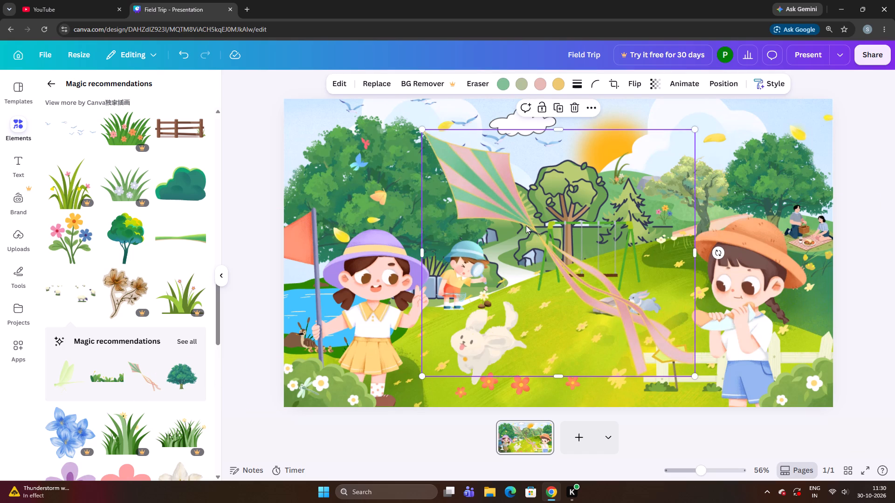
pyautogui.moveTo(526, 225); pyautogui.dragTo(536, 215)
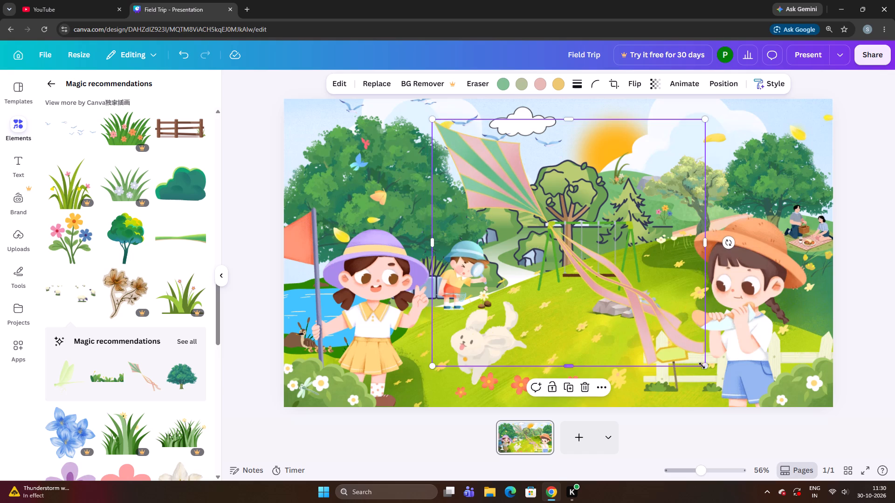
pyautogui.moveTo(704, 367); pyautogui.dragTo(509, 203)
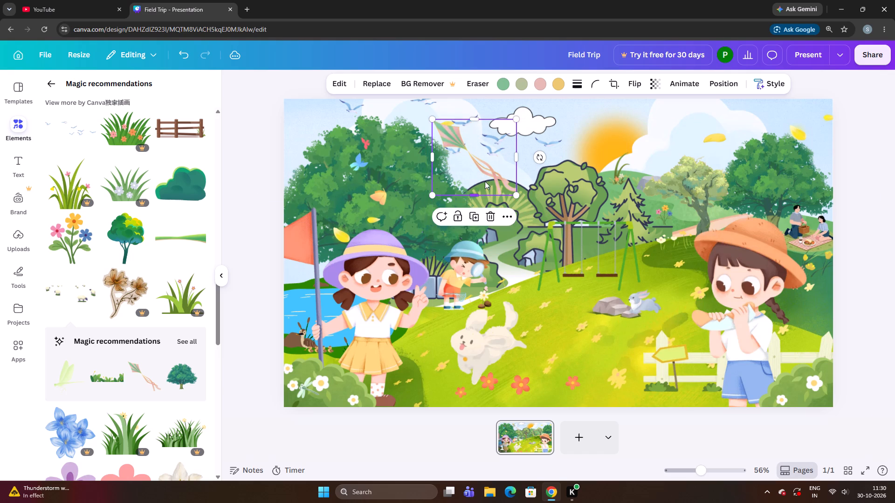
pyautogui.moveTo(447, 140); pyautogui.dragTo(627, 122)
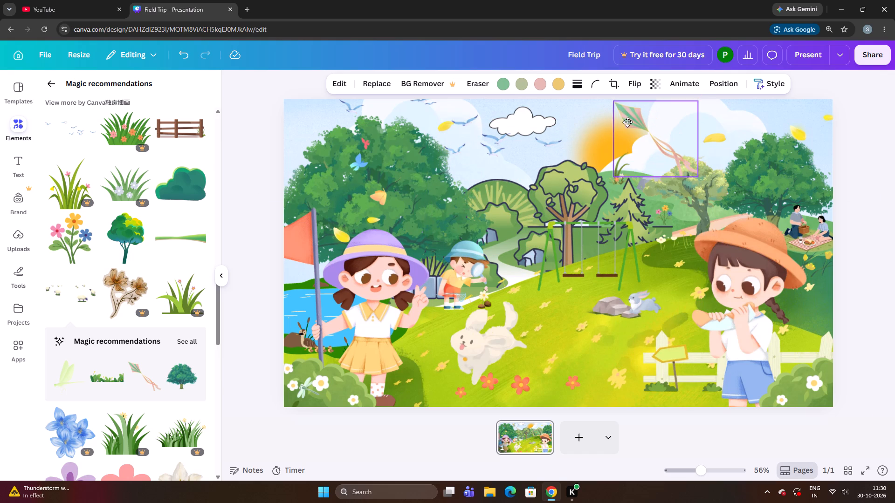
pyautogui.moveTo(627, 122); pyautogui.dragTo(627, 135)
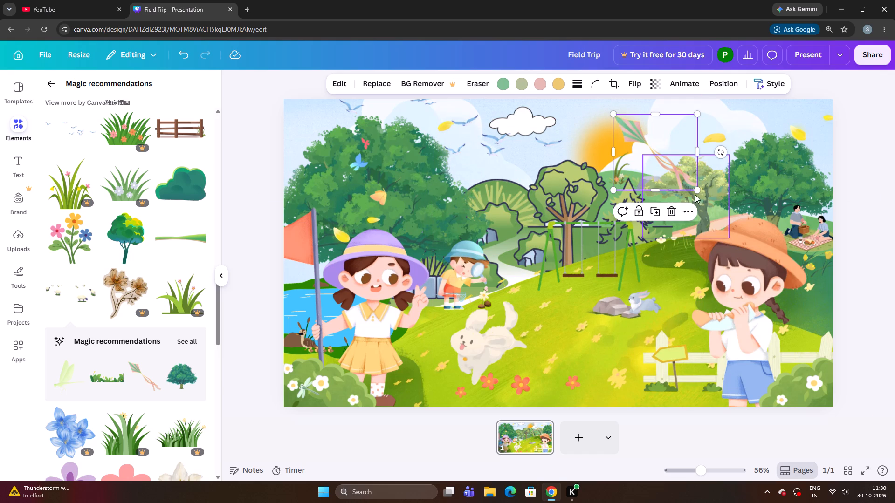
pyautogui.moveTo(695, 192); pyautogui.dragTo(666, 147)
# Move the small kite across the sky, past the sun, to just above the yellow petal over the pale-leaved tree.
pyautogui.moveTo(647, 135); pyautogui.dragTo(635, 127)
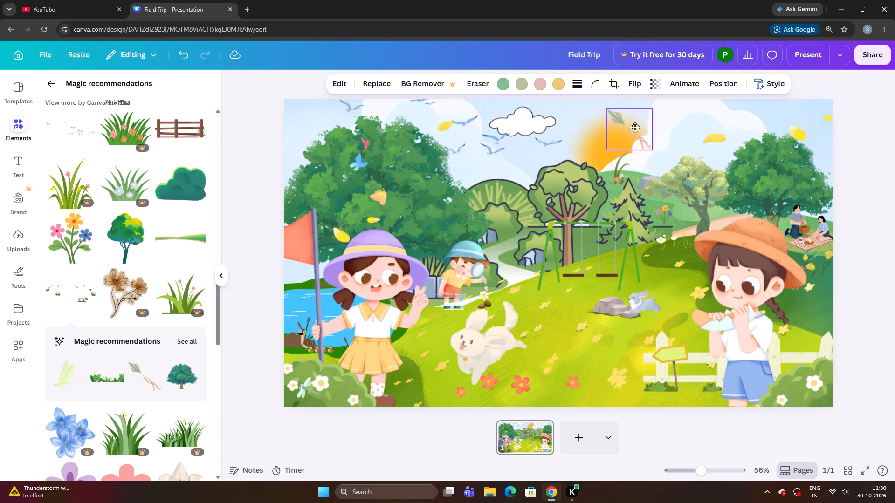
pyautogui.moveTo(635, 127); pyautogui.dragTo(603, 129)
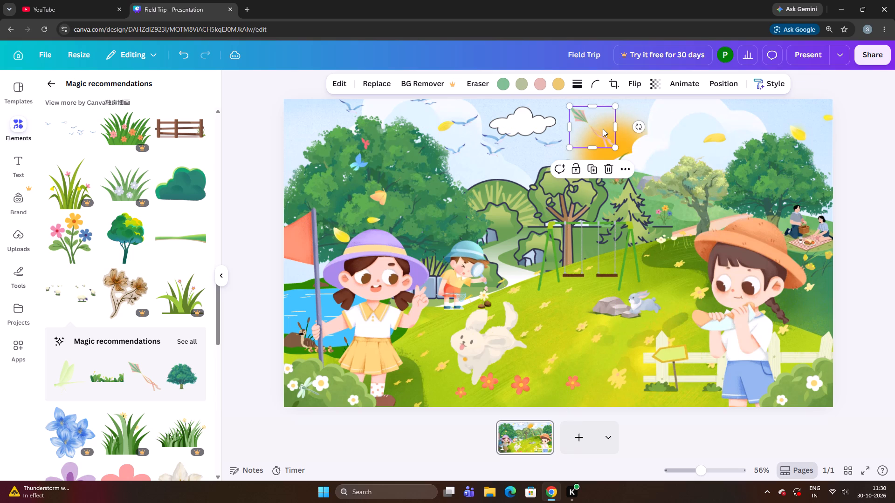
pyautogui.rightClick(603, 129)
pyautogui.click(593, 116)
pyautogui.moveTo(590, 117); pyautogui.dragTo(585, 139)
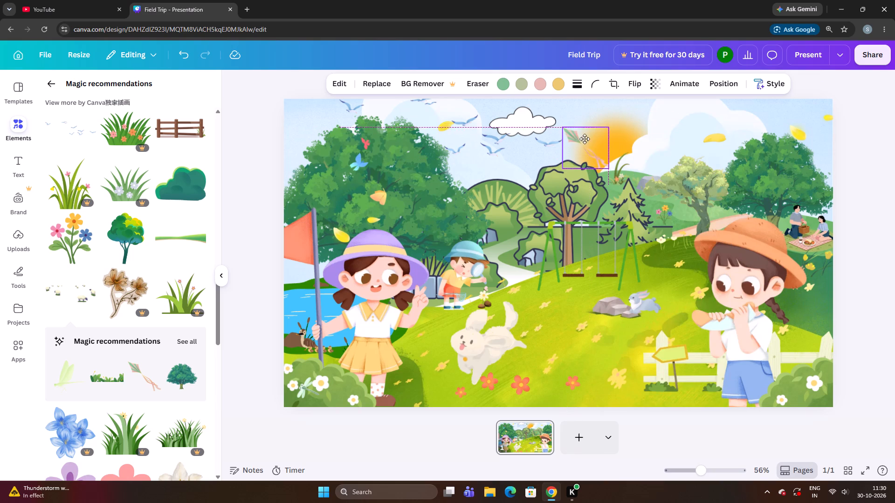
pyautogui.moveTo(585, 139); pyautogui.dragTo(613, 140)
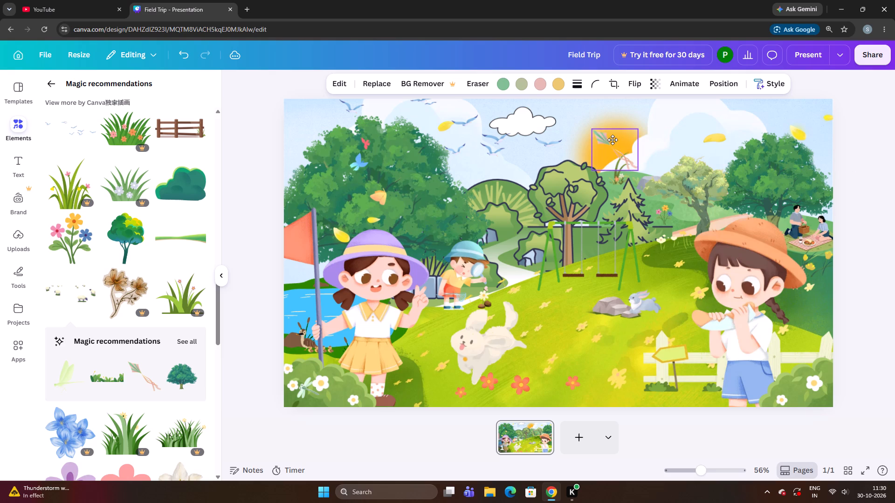
pyautogui.moveTo(613, 140); pyautogui.dragTo(721, 112)
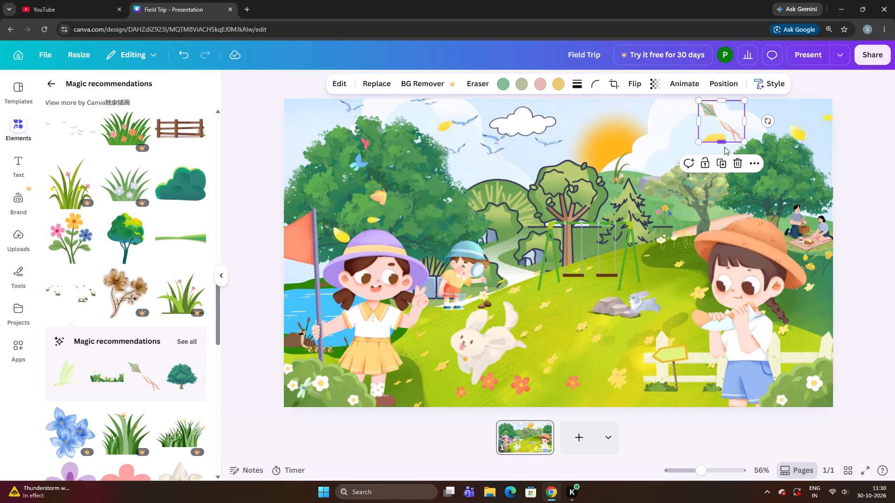
# Rotate the kite and nudge it closer to the tree above the picnickers, with its tail trailing down toward the sun's side.
pyautogui.moveTo(769, 122); pyautogui.dragTo(767, 110)
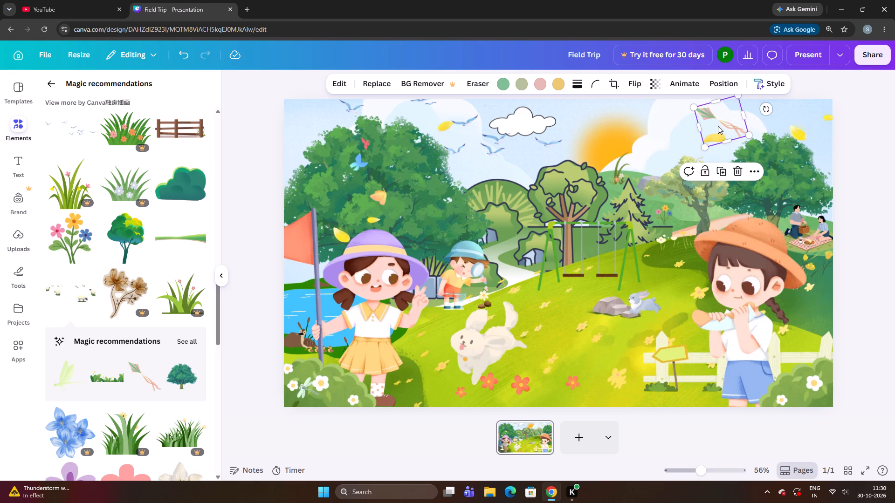
pyautogui.moveTo(718, 126); pyautogui.dragTo(738, 122)
pyautogui.moveTo(784, 107); pyautogui.dragTo(784, 103)
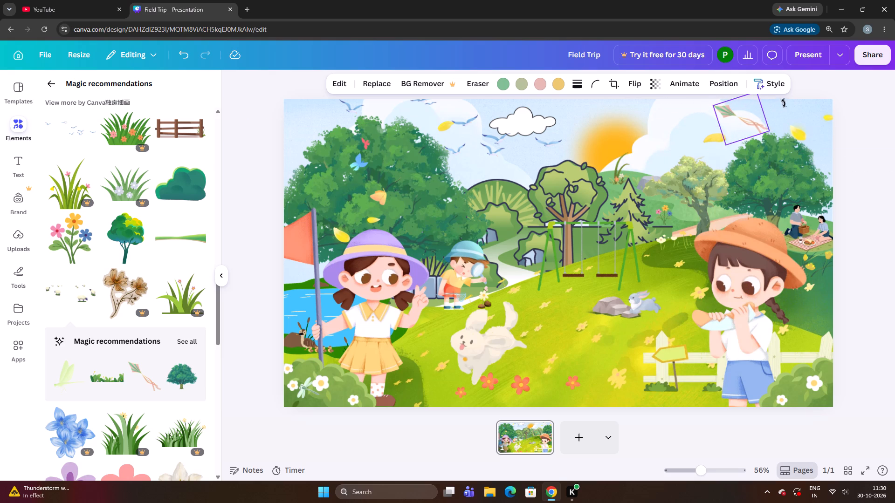
pyautogui.moveTo(784, 103); pyautogui.dragTo(781, 95)
pyautogui.moveTo(752, 114); pyautogui.dragTo(765, 110)
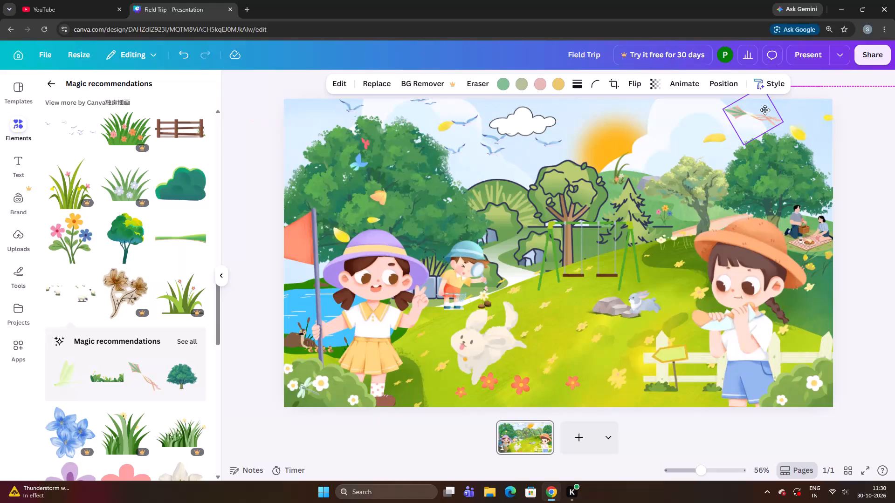
pyautogui.moveTo(765, 110); pyautogui.dragTo(764, 118)
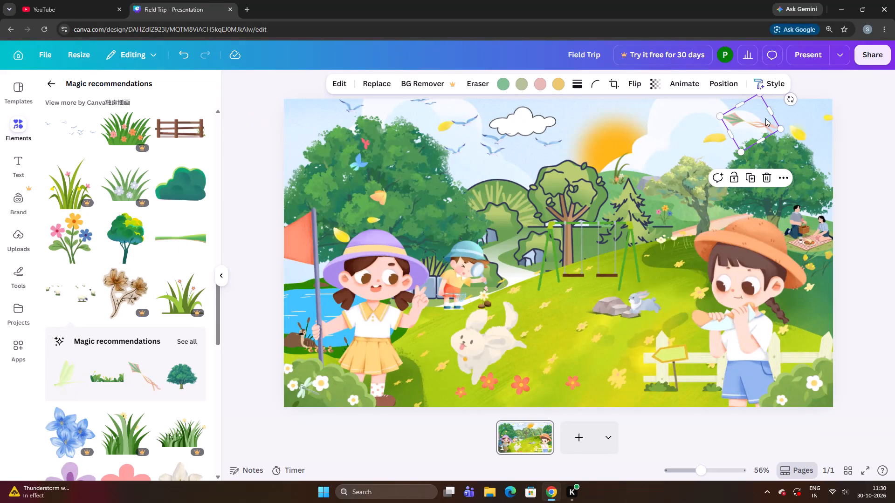
pyautogui.moveTo(788, 104); pyautogui.dragTo(771, 141)
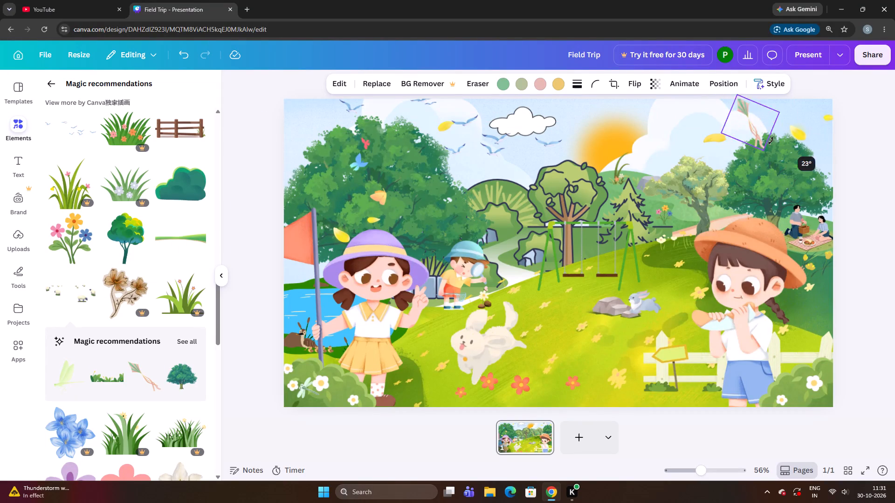
pyautogui.moveTo(771, 141); pyautogui.dragTo(714, 181)
pyautogui.click(856, 121)
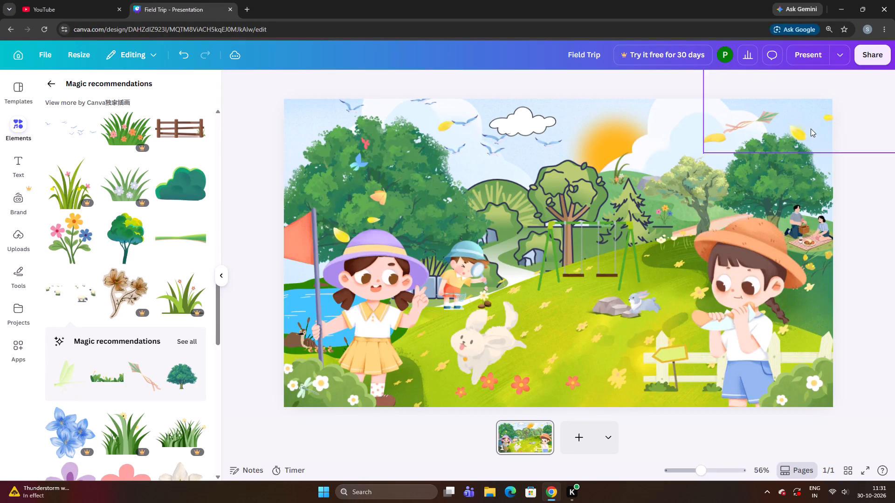
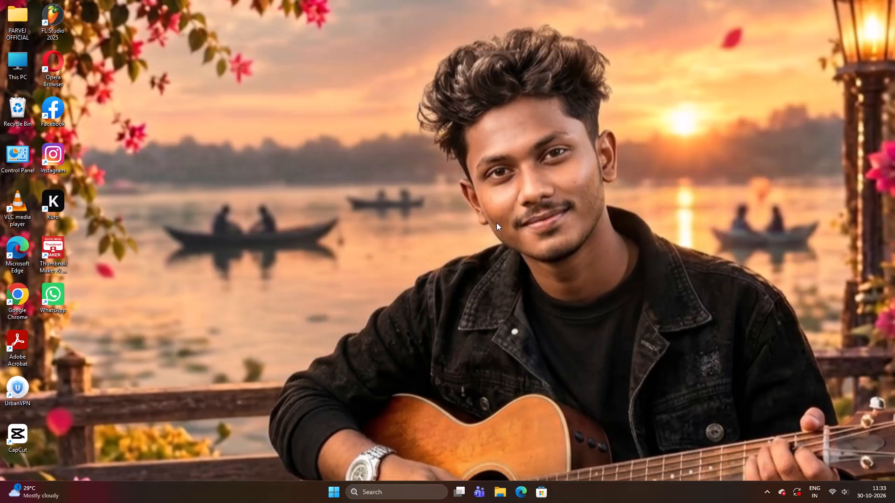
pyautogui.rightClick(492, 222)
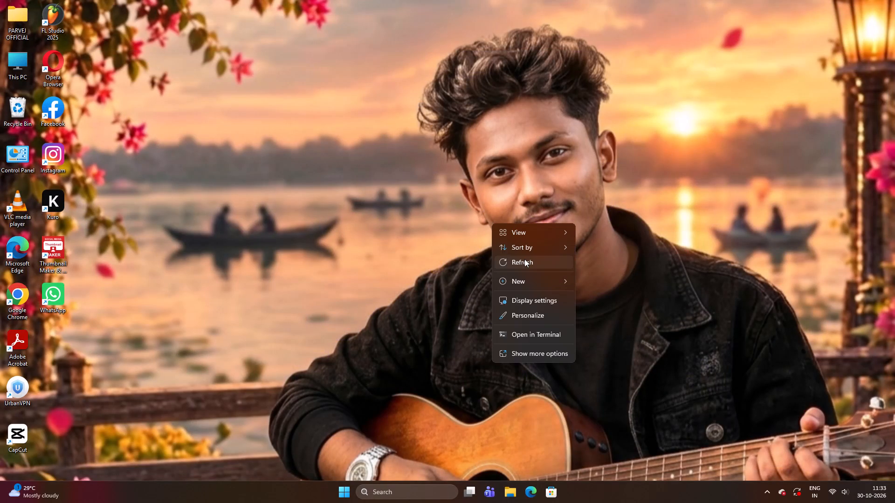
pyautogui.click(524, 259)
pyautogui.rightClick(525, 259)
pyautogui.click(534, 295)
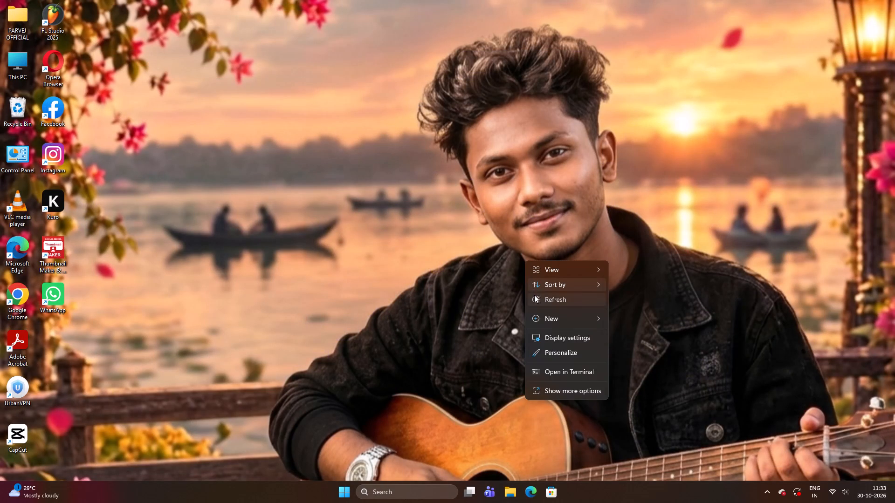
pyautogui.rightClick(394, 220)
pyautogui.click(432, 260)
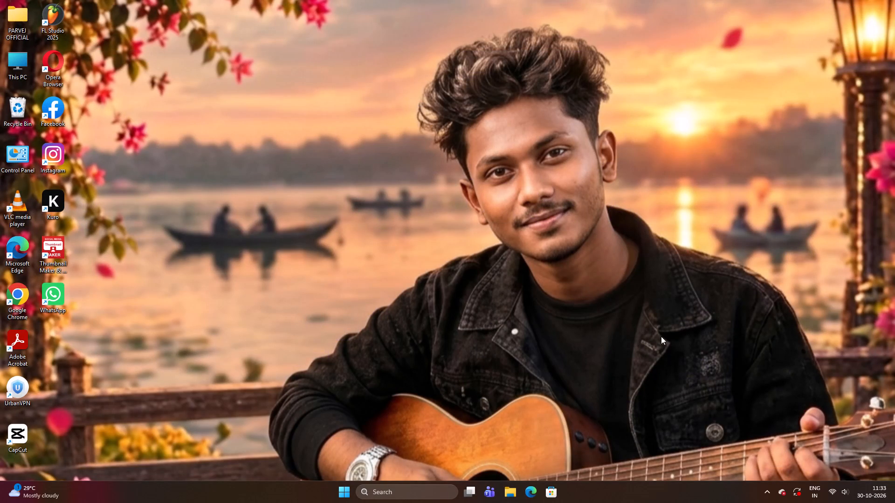
# Turn off the computer's Wi-Fi.
pyautogui.click(836, 493)
pyautogui.click(767, 351)
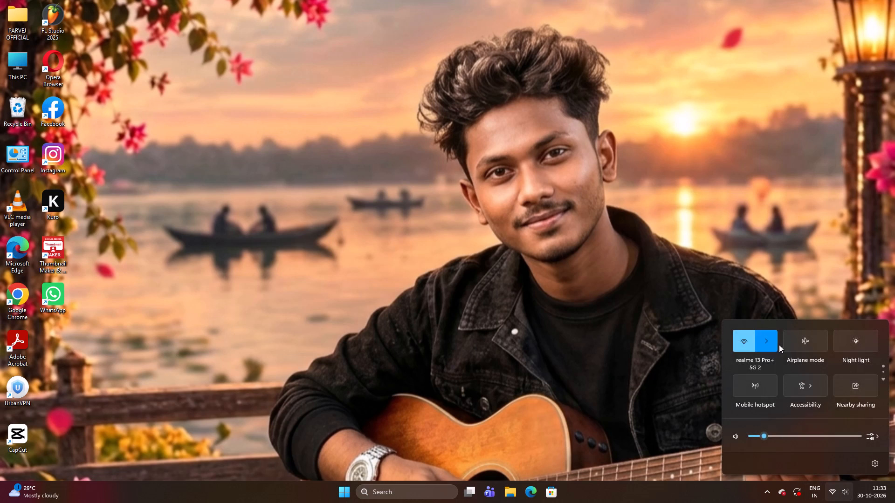
pyautogui.click(859, 294)
pyautogui.click(862, 298)
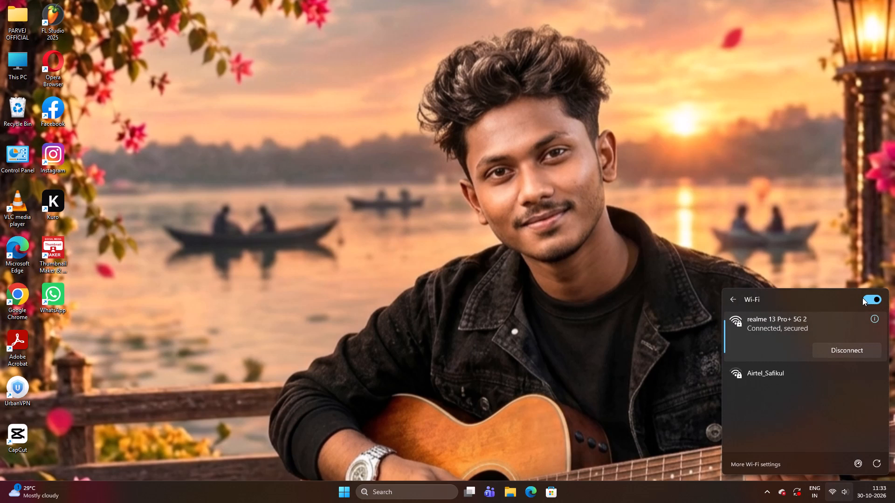
pyautogui.click(867, 303)
pyautogui.click(839, 255)
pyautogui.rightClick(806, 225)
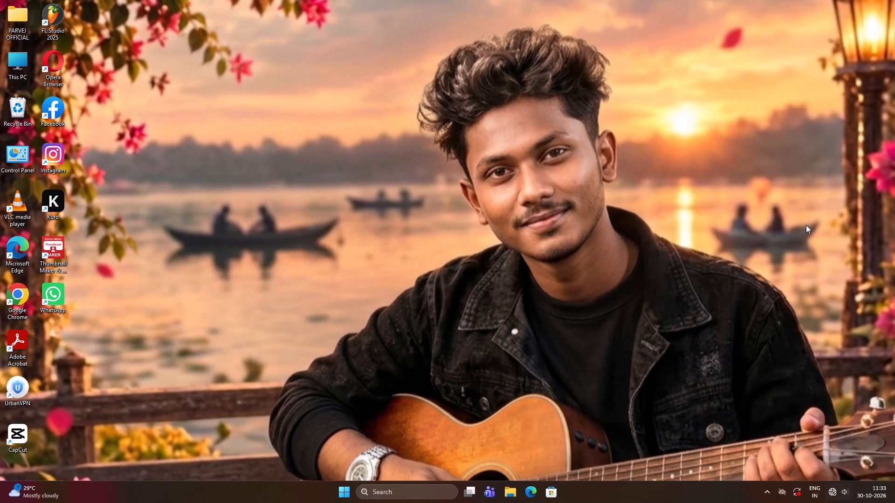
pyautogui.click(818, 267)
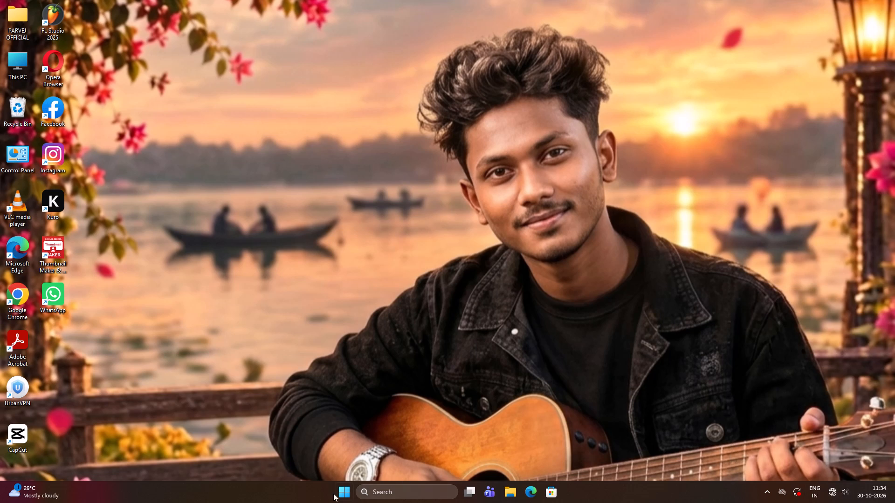
# Open the computer's power options.
pyautogui.click(341, 494)
pyautogui.click(610, 460)
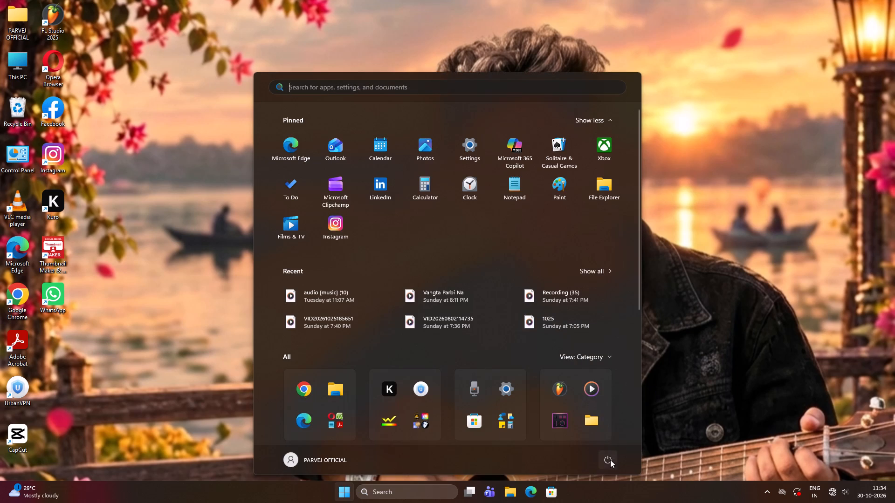